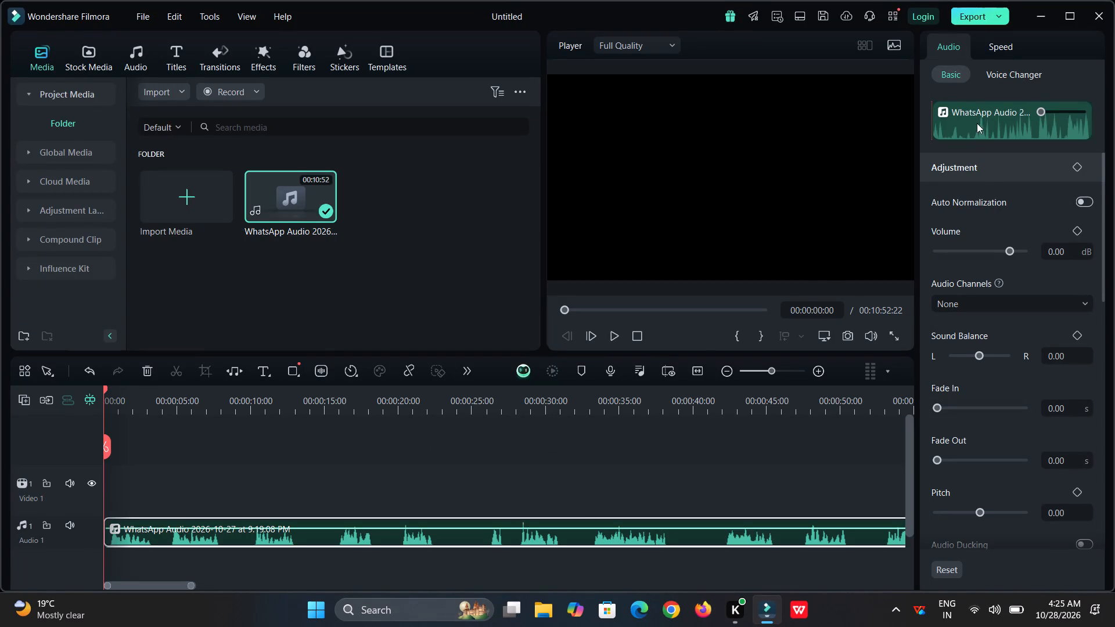
Run Silence Detection on the WhatsApp audio clip on the Audio 1 track and replace it with the version without silent parts.
click(318, 372)
click(776, 105)
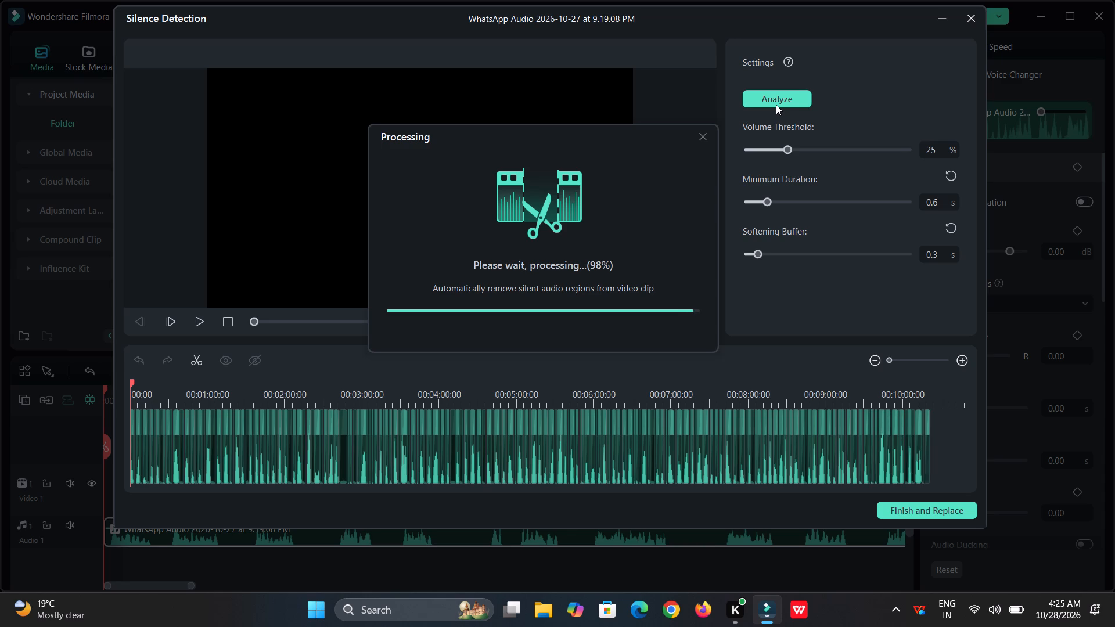
click(918, 513)
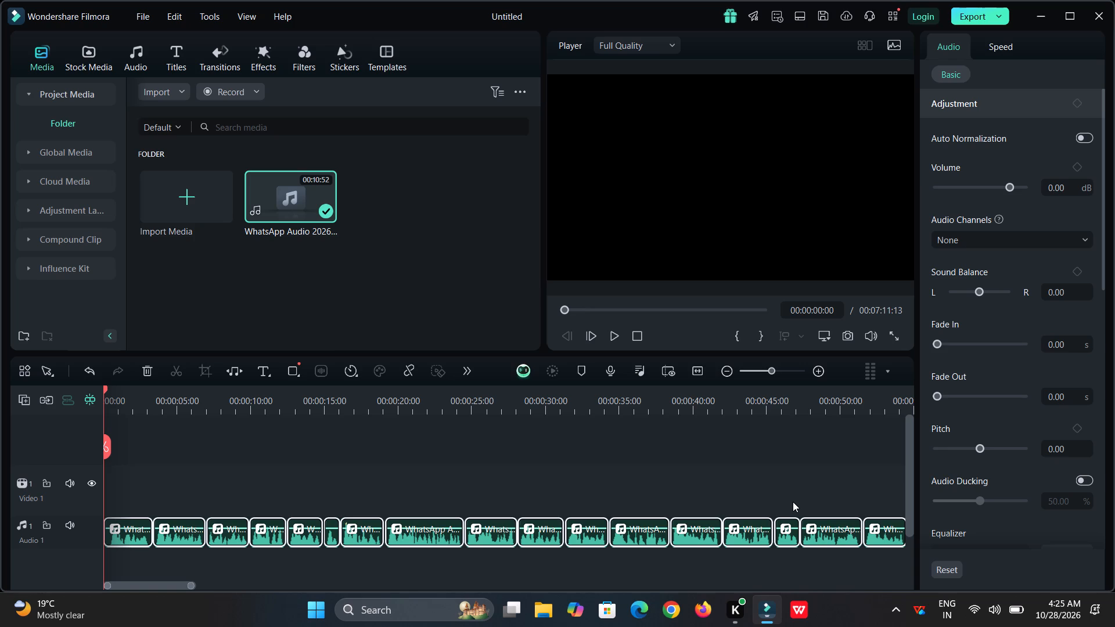
Preview the opening of the voice track and turn on Auto Normalization for all selected WhatsApp Audio clips.
key(space)
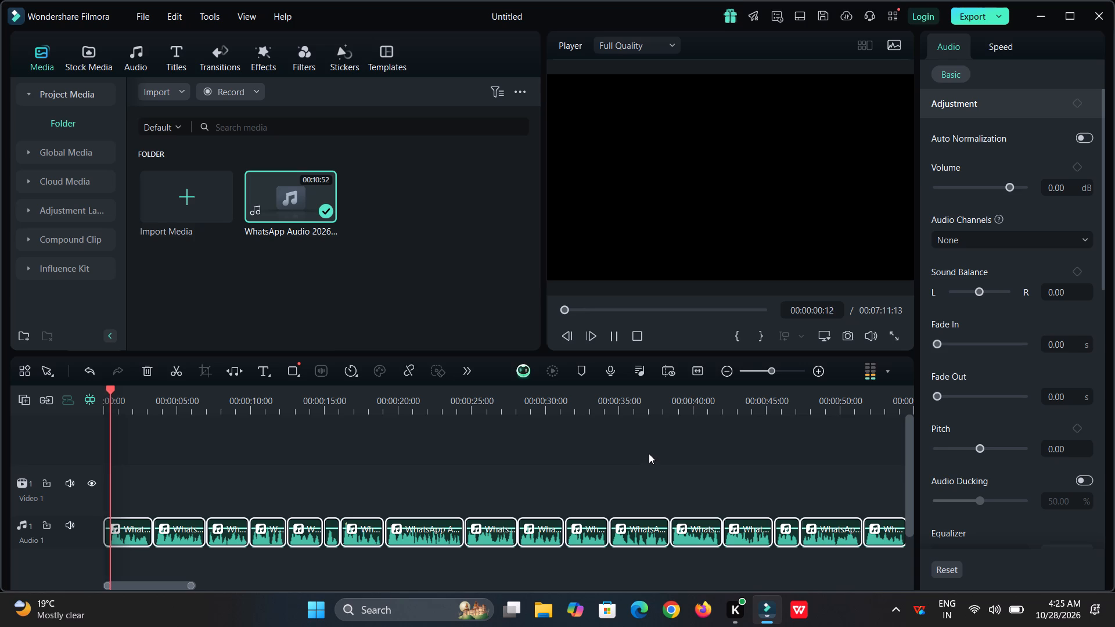
key(space)
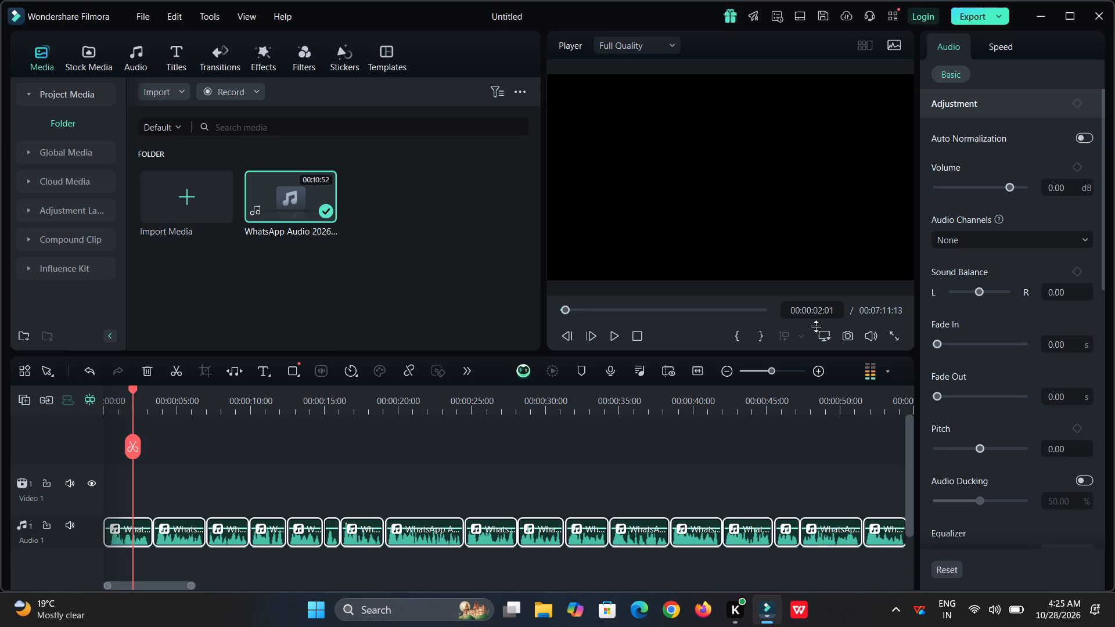
click(1082, 135)
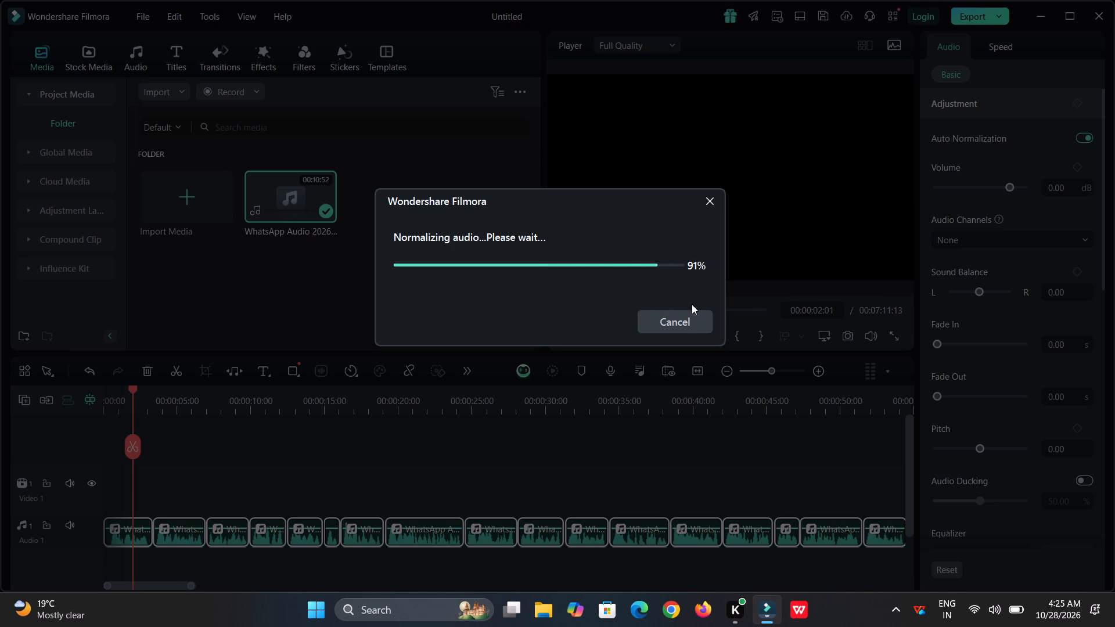
Turn on AI Voice Enhancer for the selected voice clips.
scroll(974, 367, down, 3)
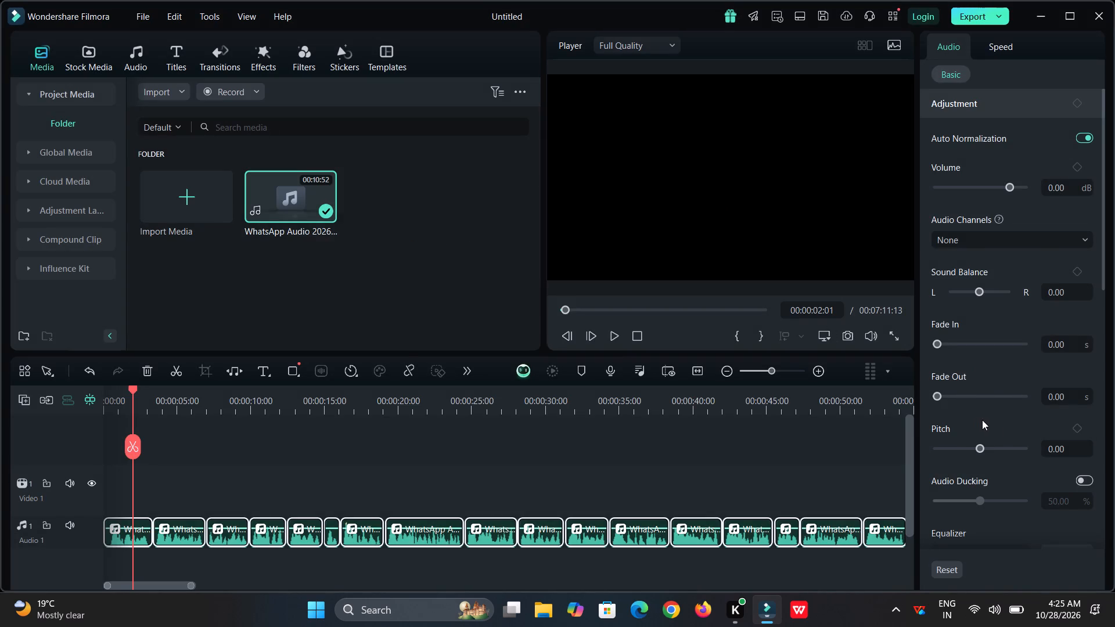
scroll(982, 420, down, 12)
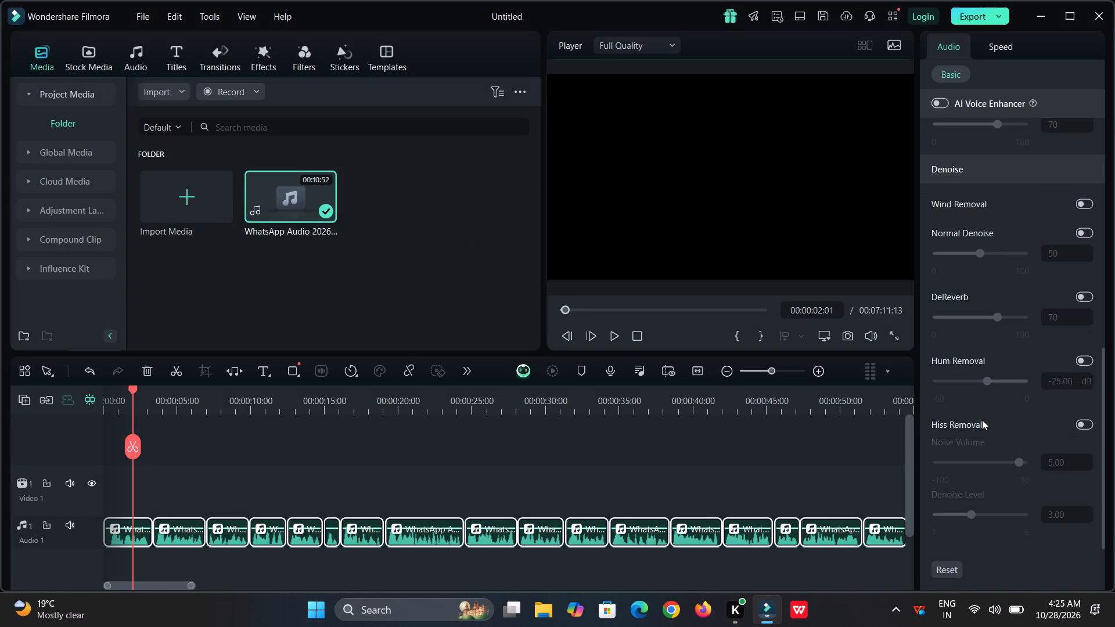
scroll(982, 420, down, 1)
scroll(1042, 347, down, 1)
scroll(1077, 395, up, 2)
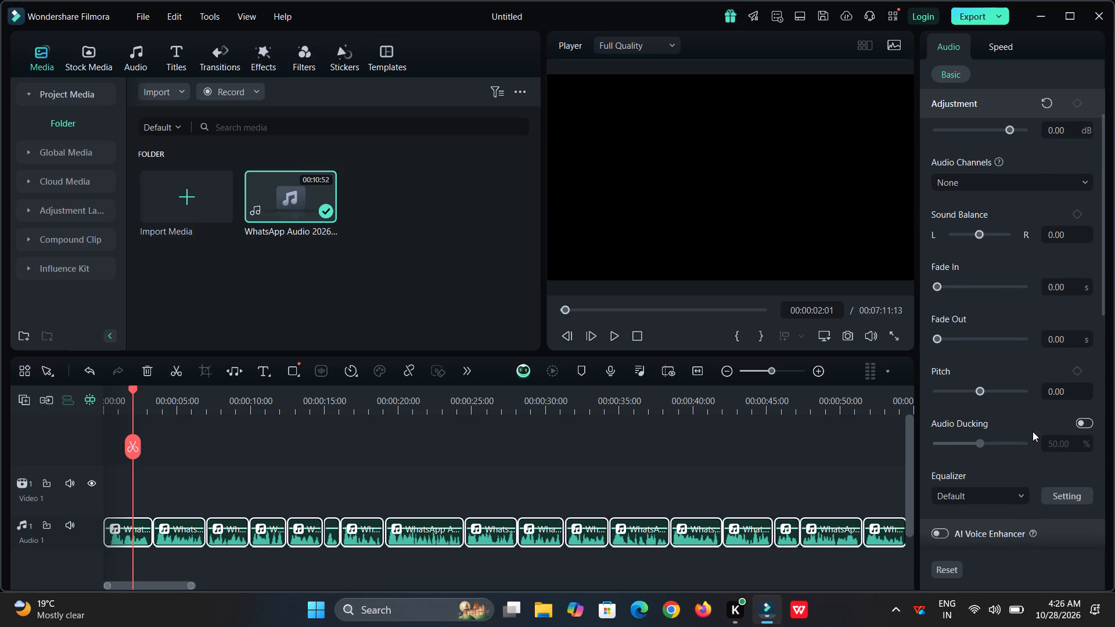
scroll(1033, 431, down, 1)
click(935, 354)
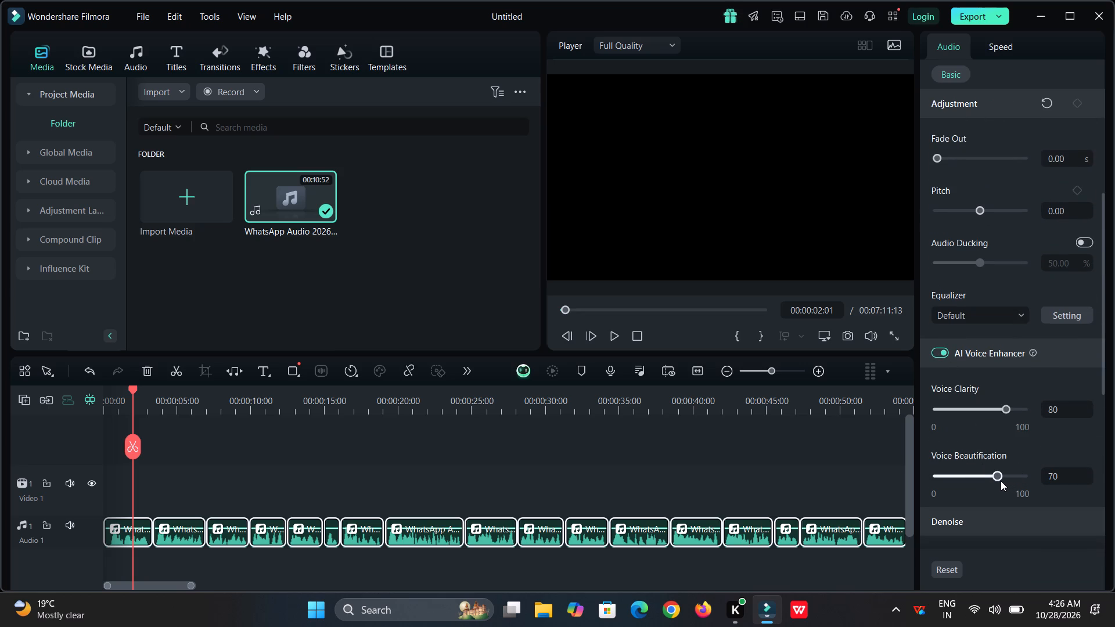
Set the volume of all selected voice clips to 4 dB while listening to their playback.
key(space)
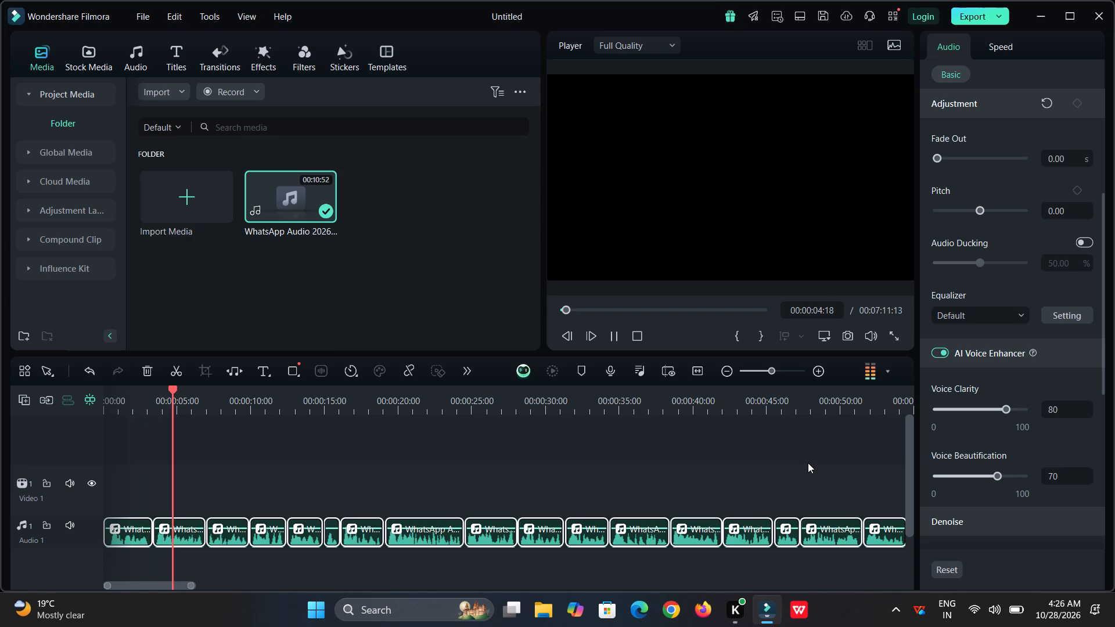
scroll(1049, 383, up, 3)
scroll(1023, 336, up, 2)
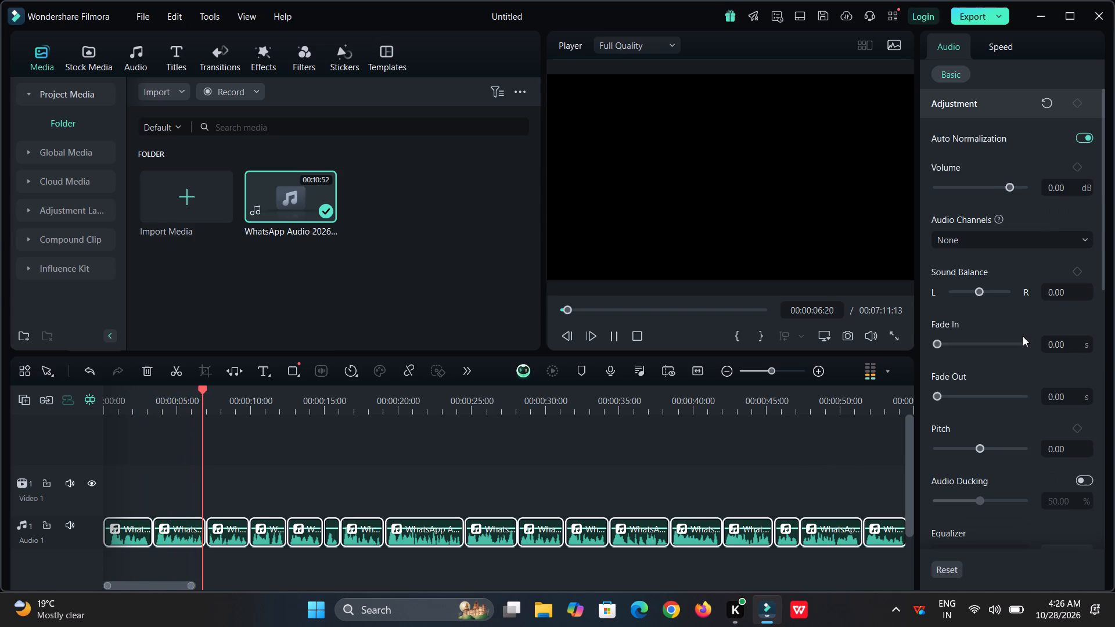
scroll(1023, 336, up, 2)
click(1049, 185)
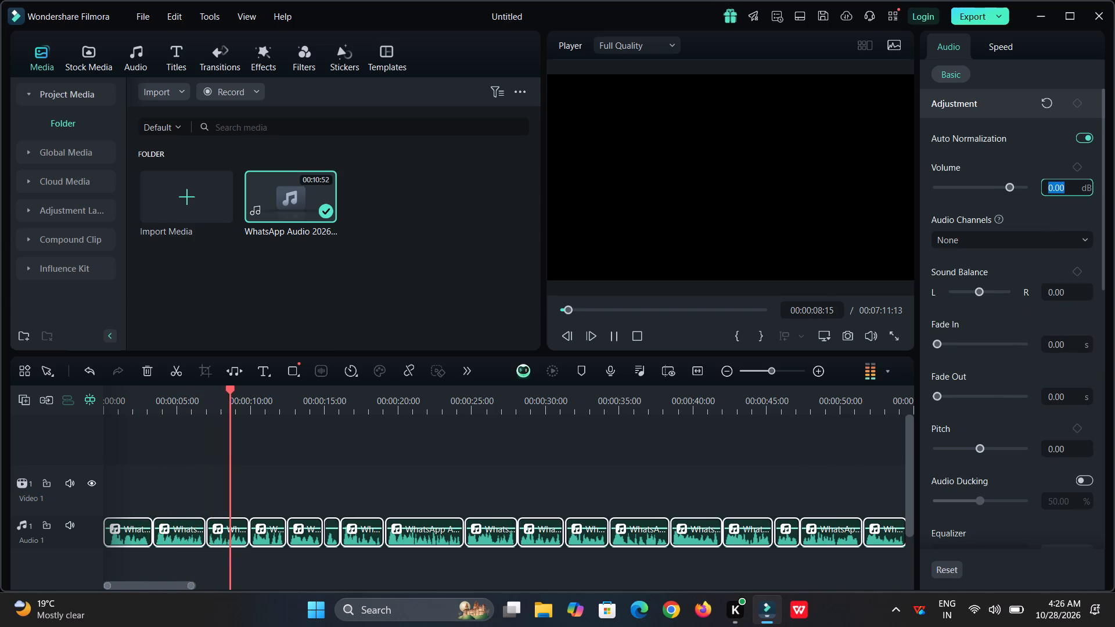
click(1055, 185)
key(Left)
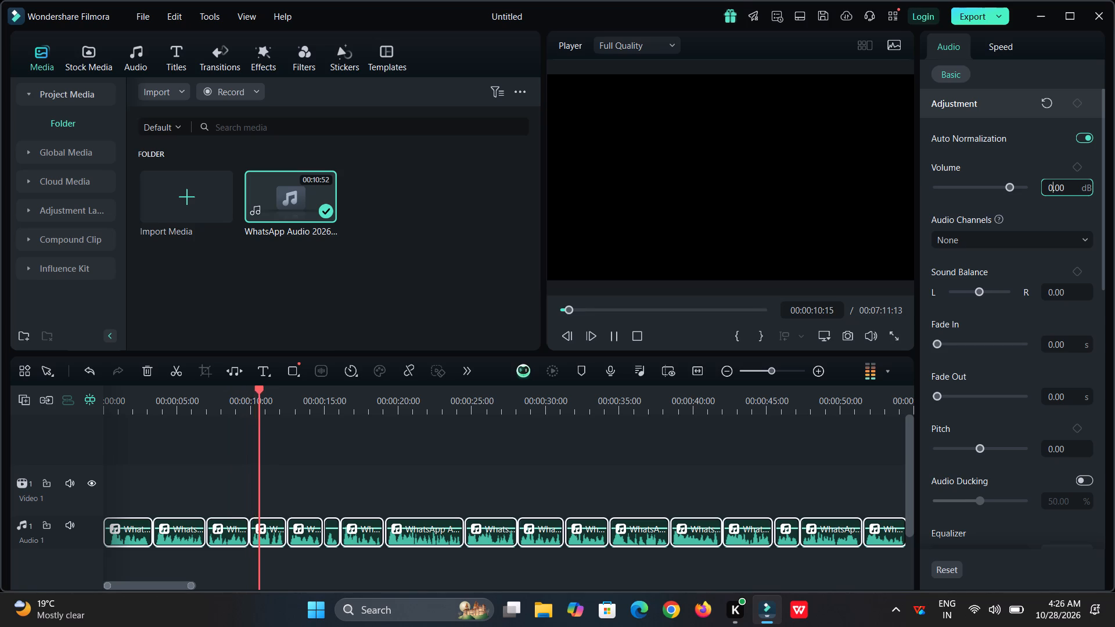
key(BackSpace)
key(4)
key(Return)
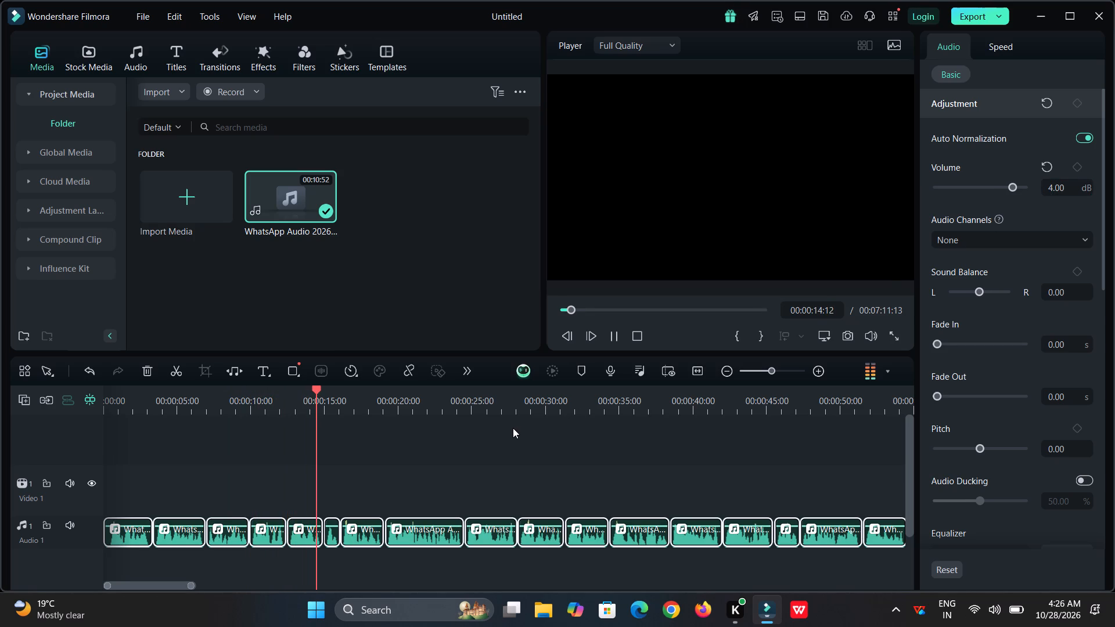
key(space)
Import the Ayyam-e-Fatimiya, SUBHANALLAH BY ALI DAWUD and Complete Khilafat of Usman RA videos from the Downloads Video folder.
click(470, 317)
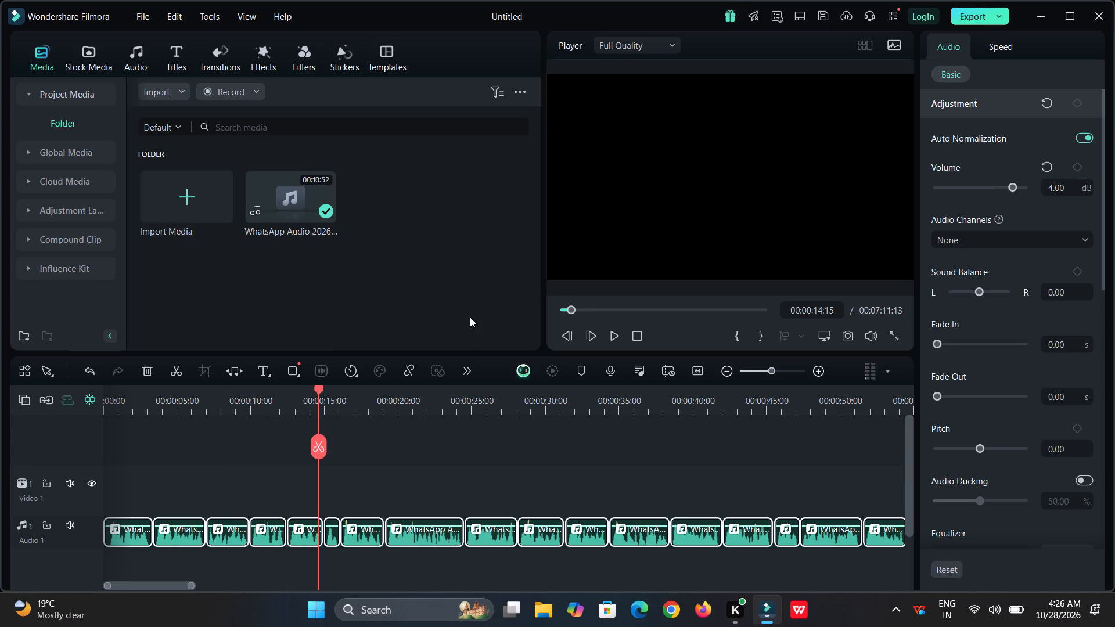
triple_click(424, 286)
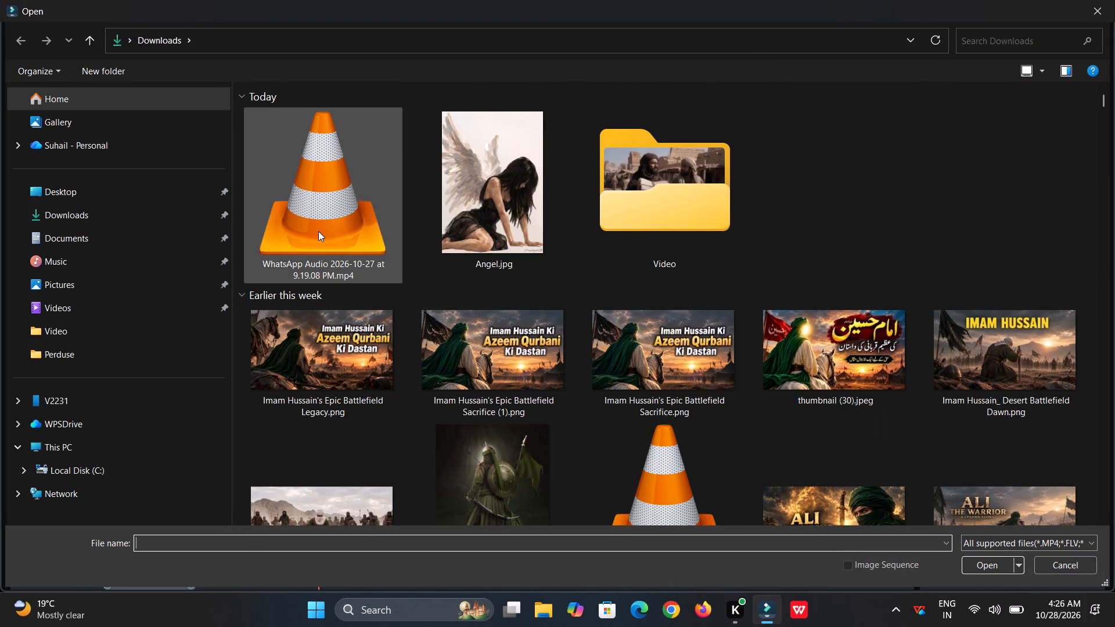
triple_click(672, 175)
click(672, 175)
click(304, 158)
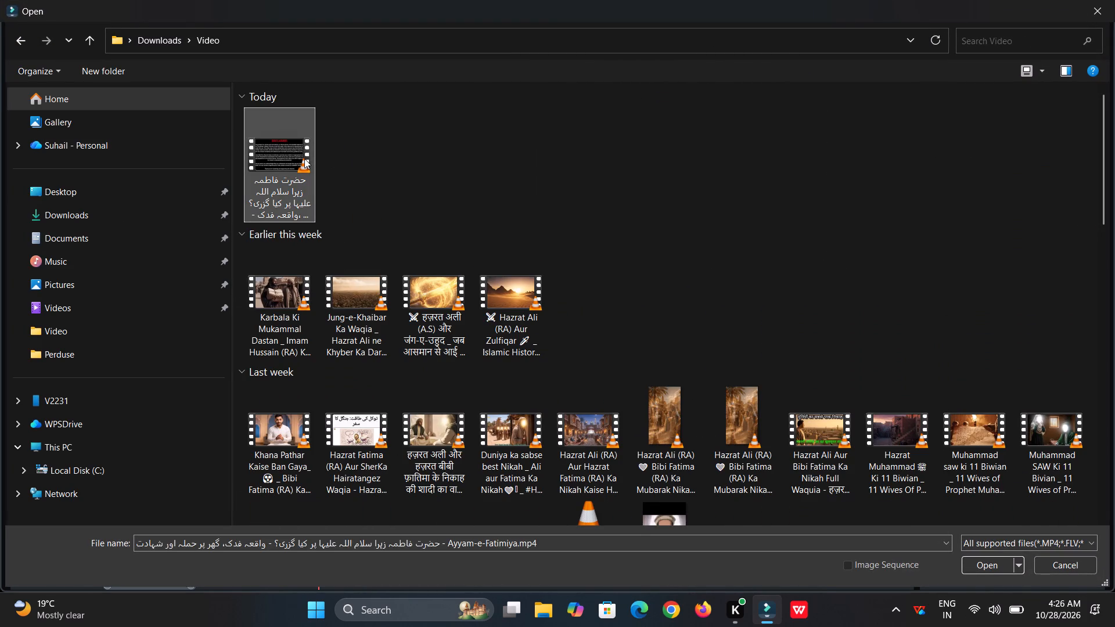
scroll(441, 221, down, 4)
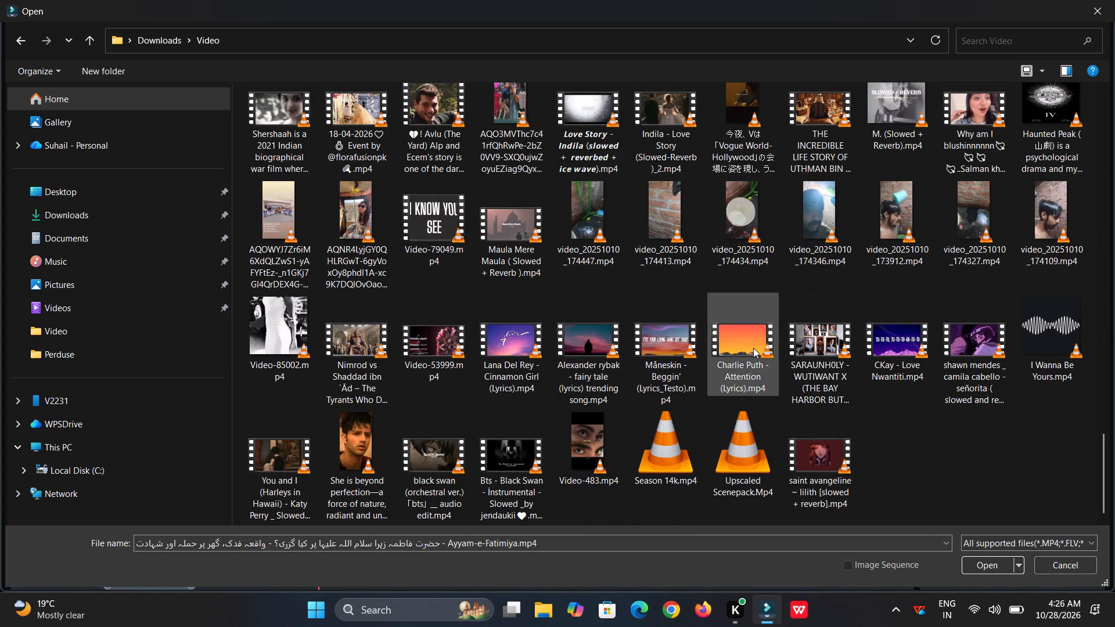
scroll(753, 348, up, 1)
ctrl+click(446, 480)
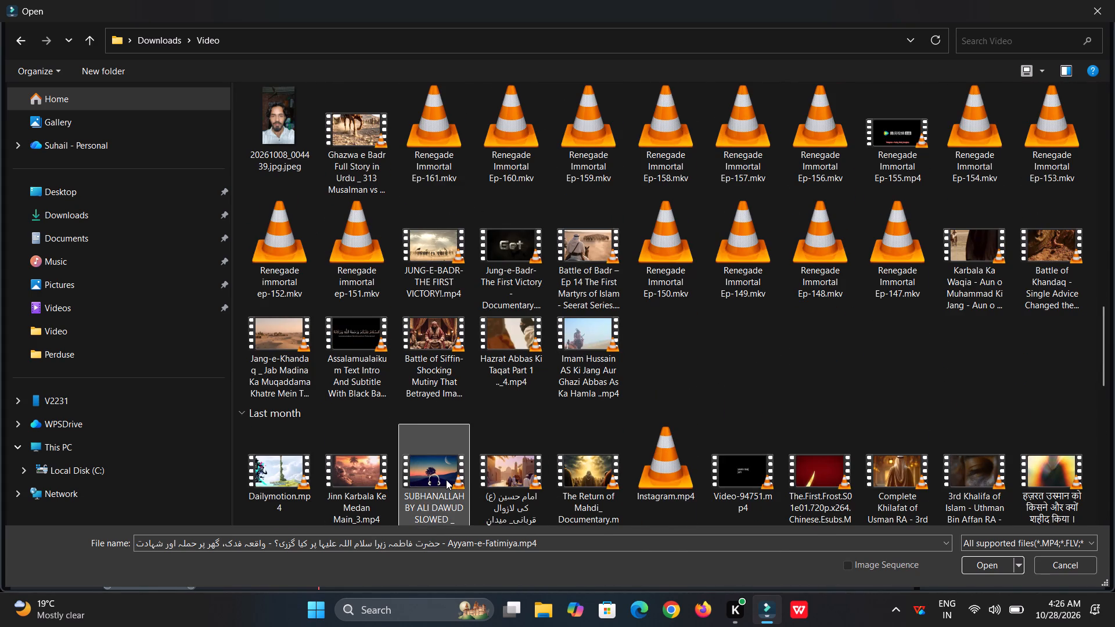
ctrl+click(919, 433)
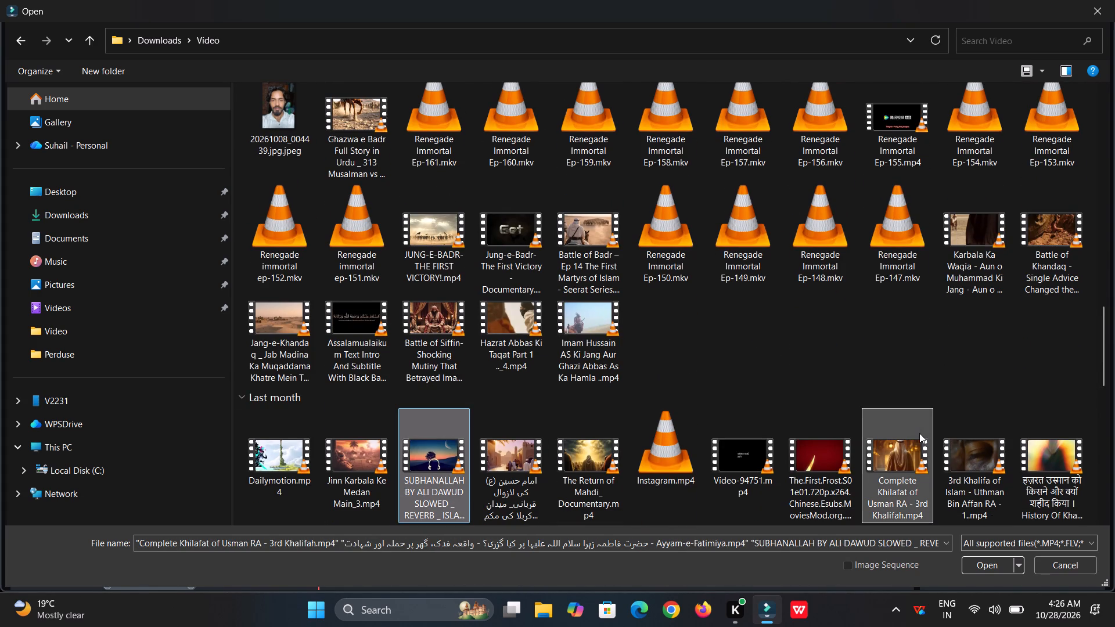
key(Return)
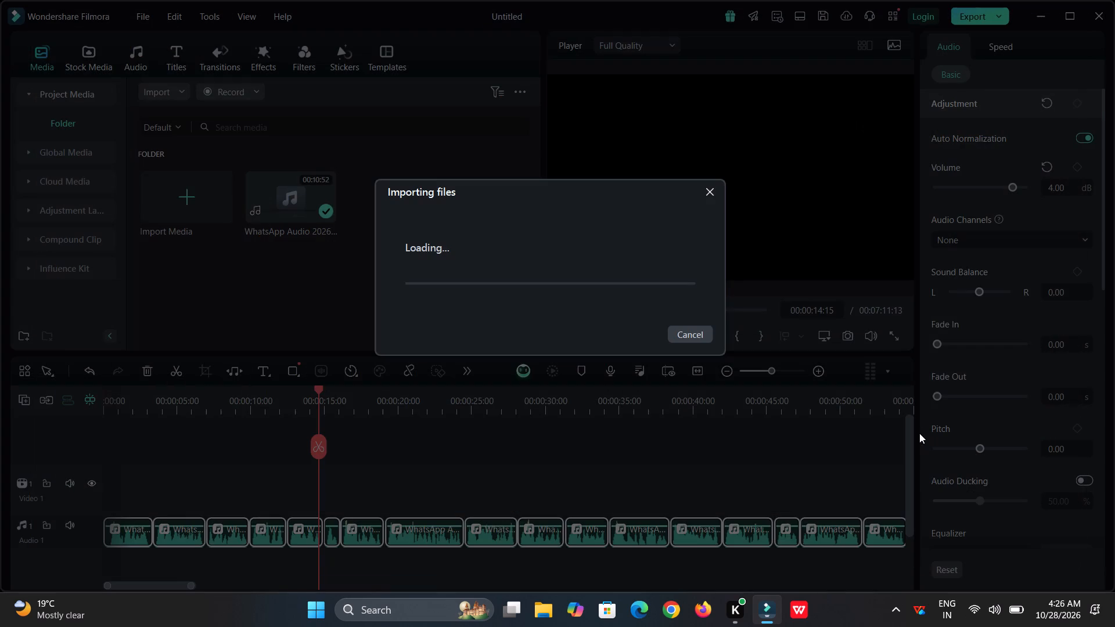
click(351, 286)
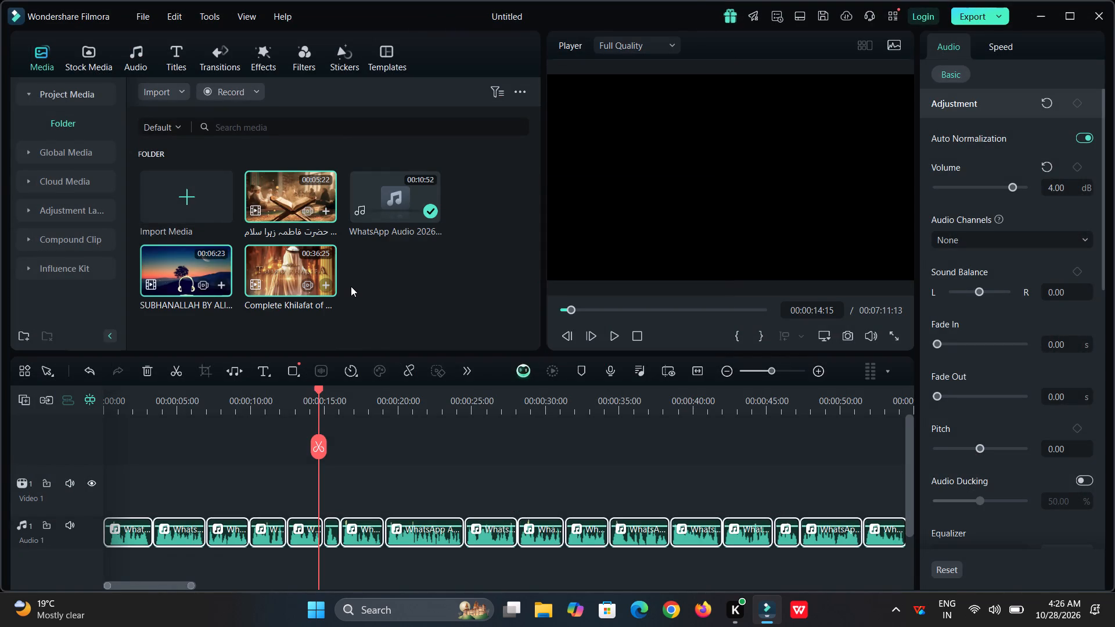
Place the Ayyam-e-Fatimiya video on Video 1 at the end of the first voice clip, keeping the 1920 x 1080 25fps project settings.
drag(278, 215, 154, 485)
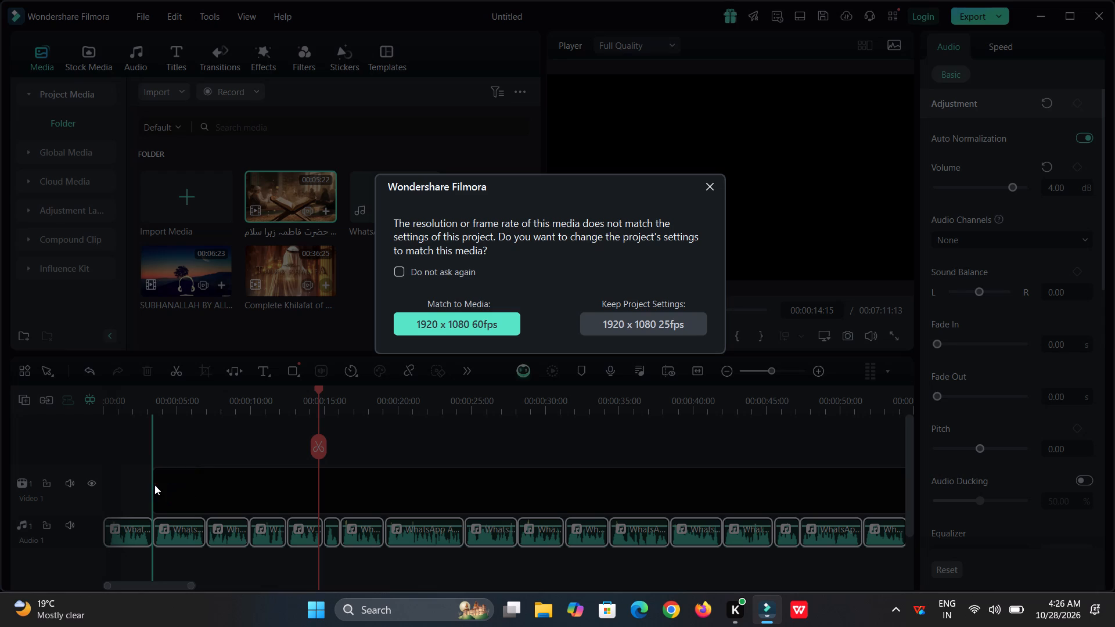
click(625, 318)
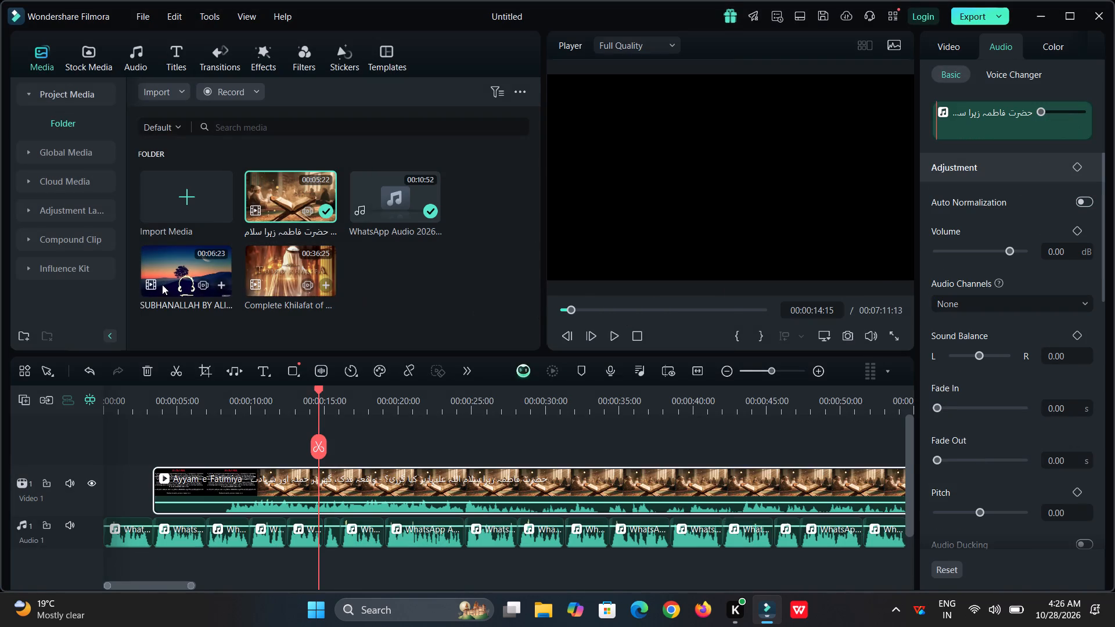
Place the SUBHANALLAH video on a new track above the Ayyam-e-Fatimiya clip, aligned to its start, keeping 1920 x 1080 25fps.
drag(162, 284, 159, 439)
click(621, 320)
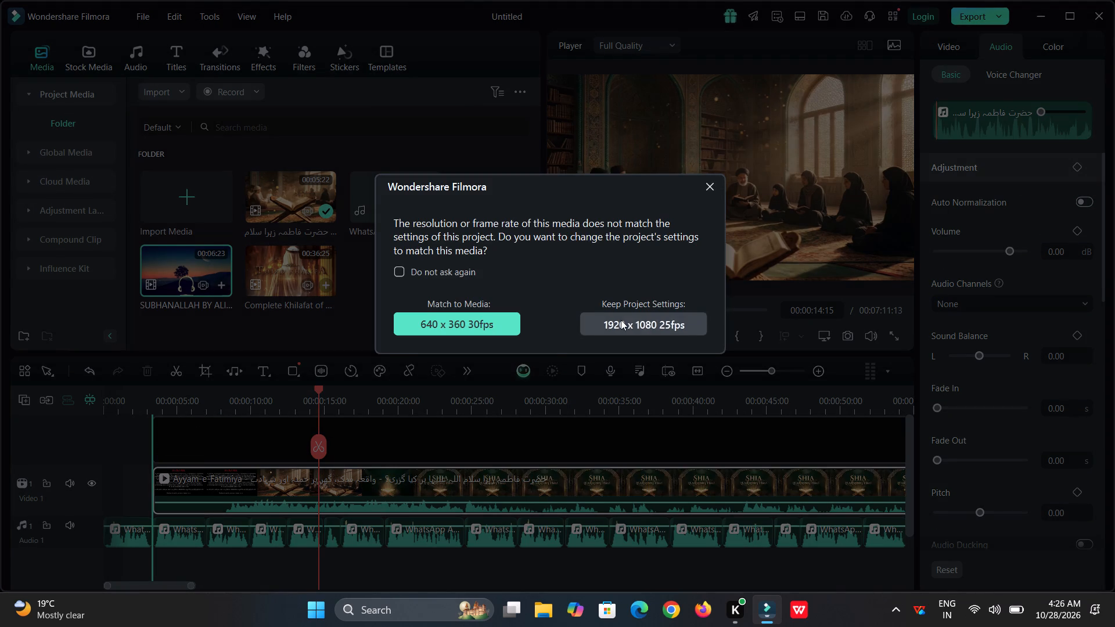
Detach the audio from the SUBHANALLAH clip and remove its picture part from Video 2.
right_click(403, 477)
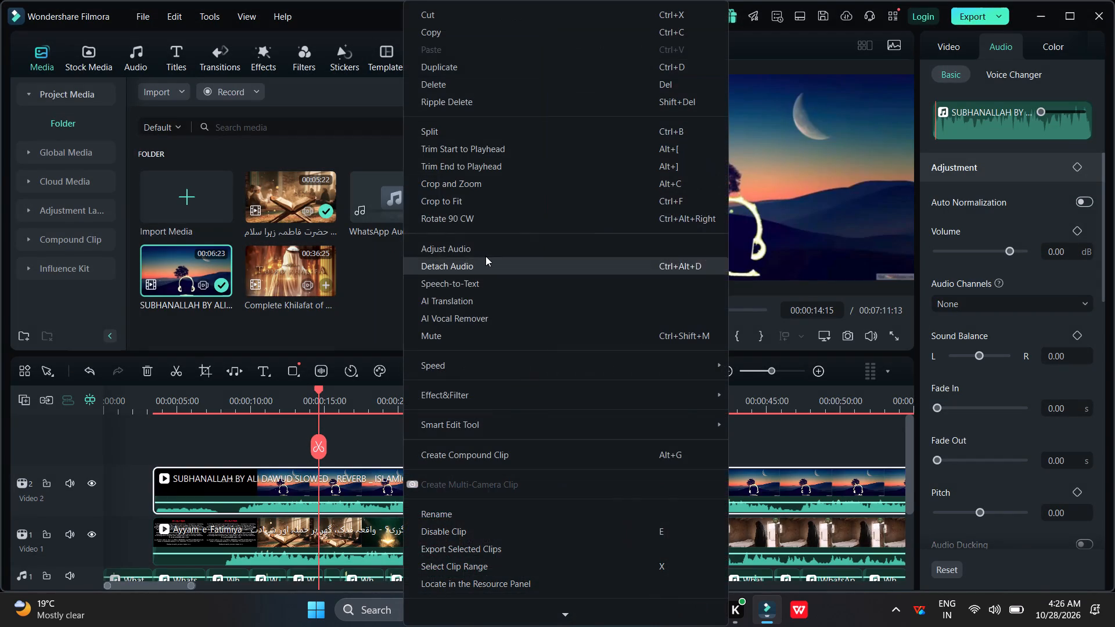
click(505, 264)
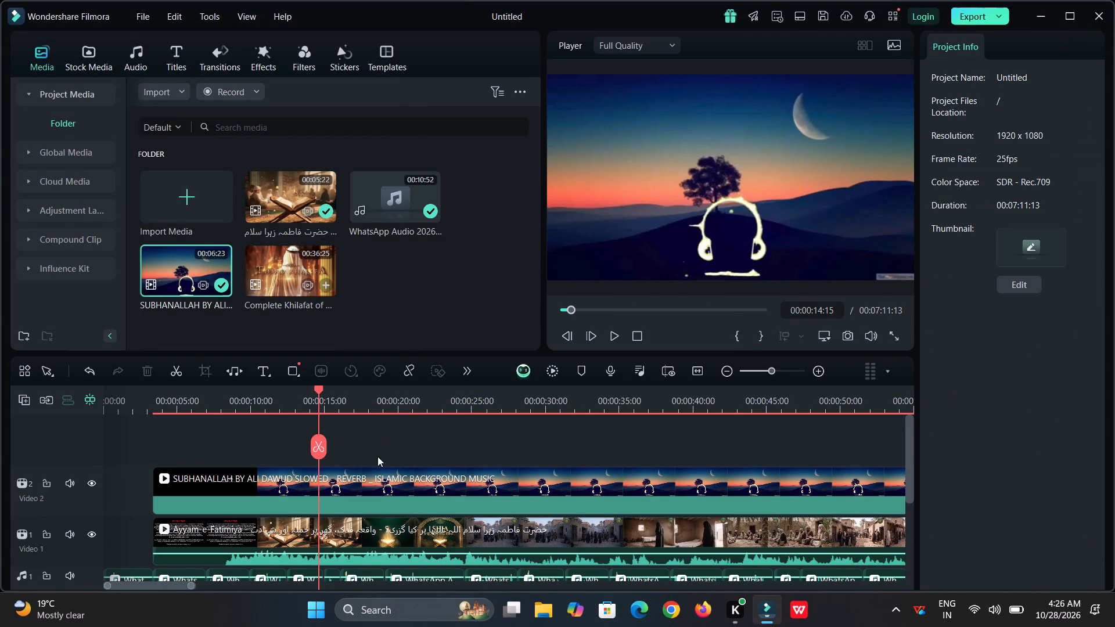
click(369, 478)
key(ctrl+x)
Trim about 6 seconds off the start of the SUBHANALLAH music on Audio 2.
scroll(369, 478, down, 2)
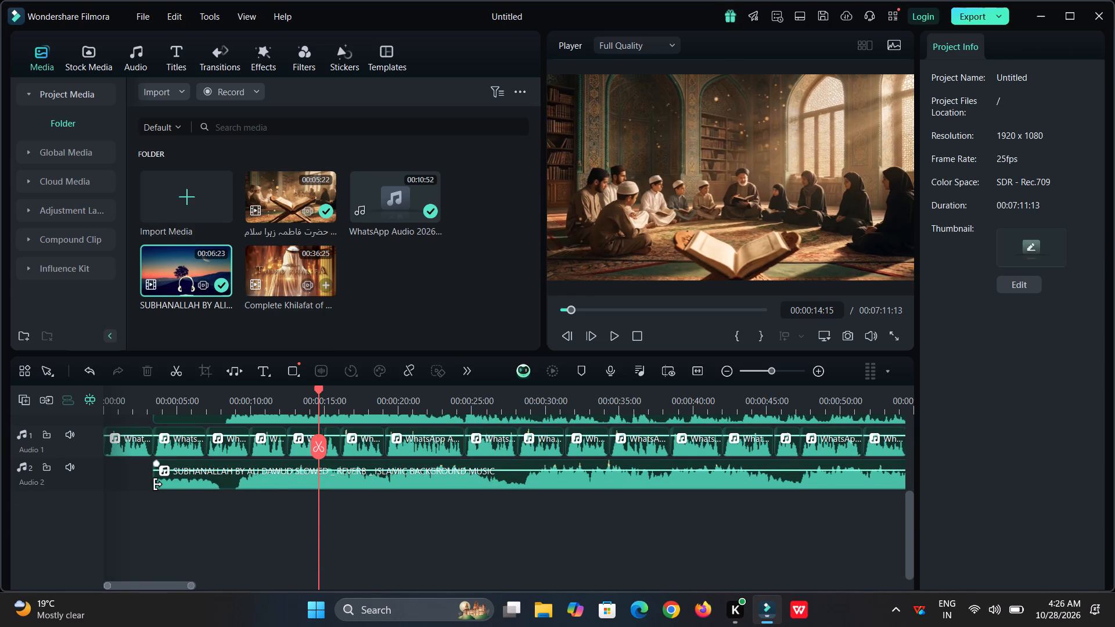
drag(158, 484, 242, 497)
Move the trimmed SUBHANALLAH music on Audio 2 to the very start of the timeline.
drag(271, 487, 222, 489)
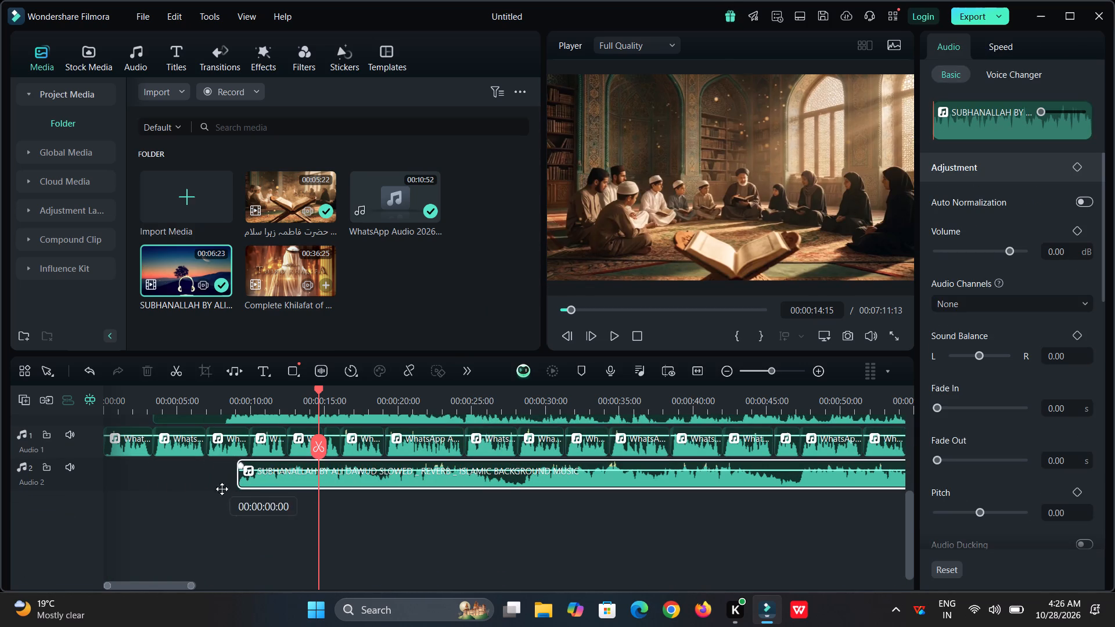
drag(222, 489, 192, 486)
scroll(192, 486, up, 2)
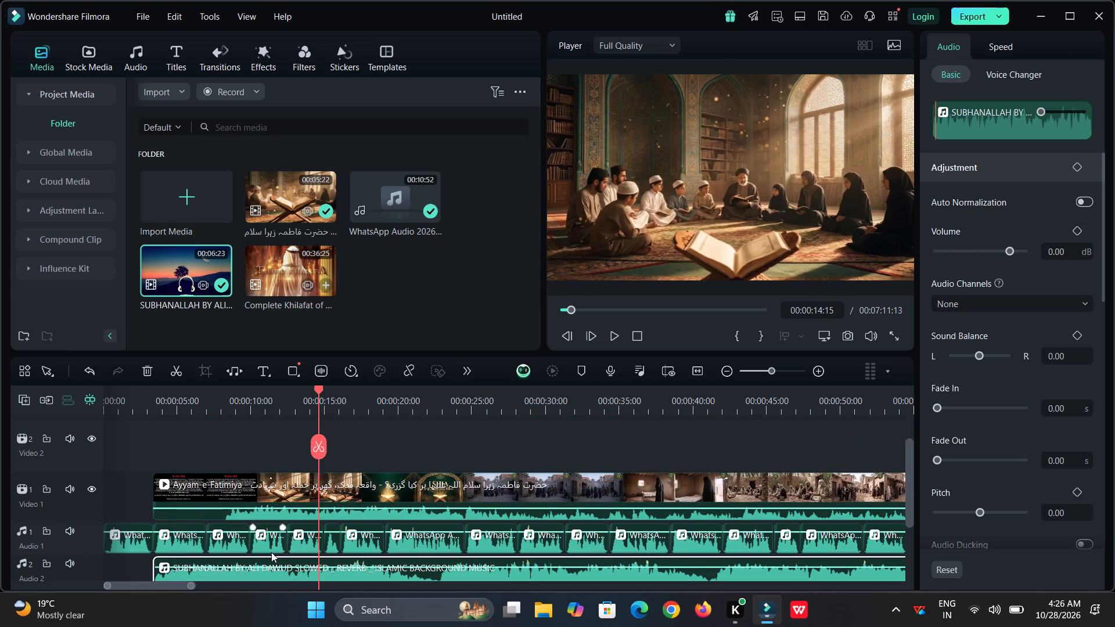
click(264, 570)
drag(282, 570, 184, 568)
key(ctrl+z)
drag(275, 562, 140, 564)
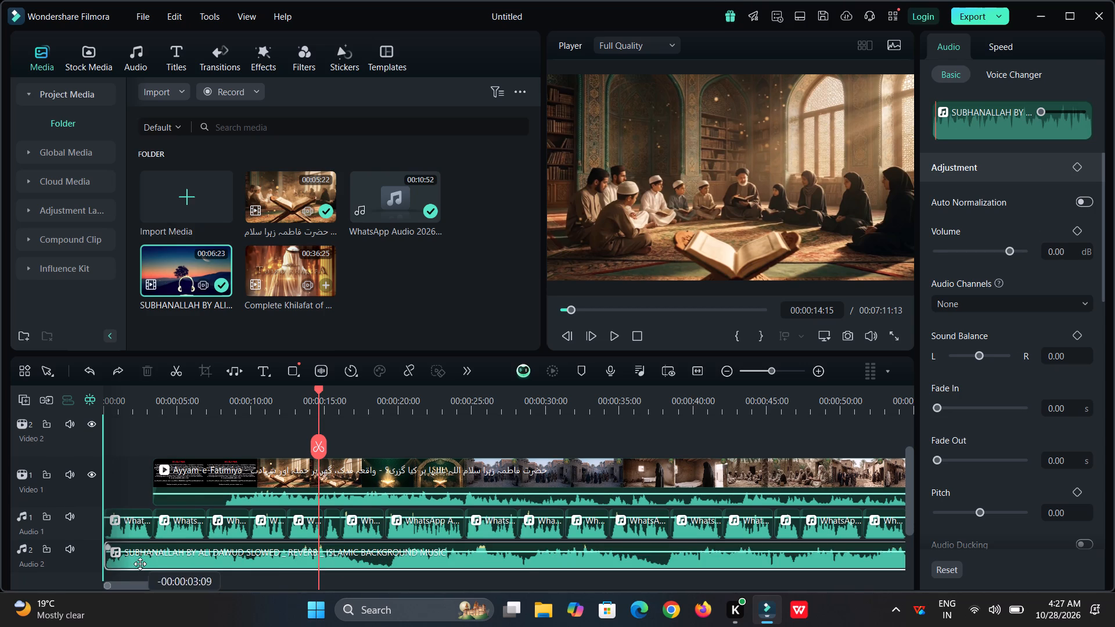
drag(140, 564, 135, 564)
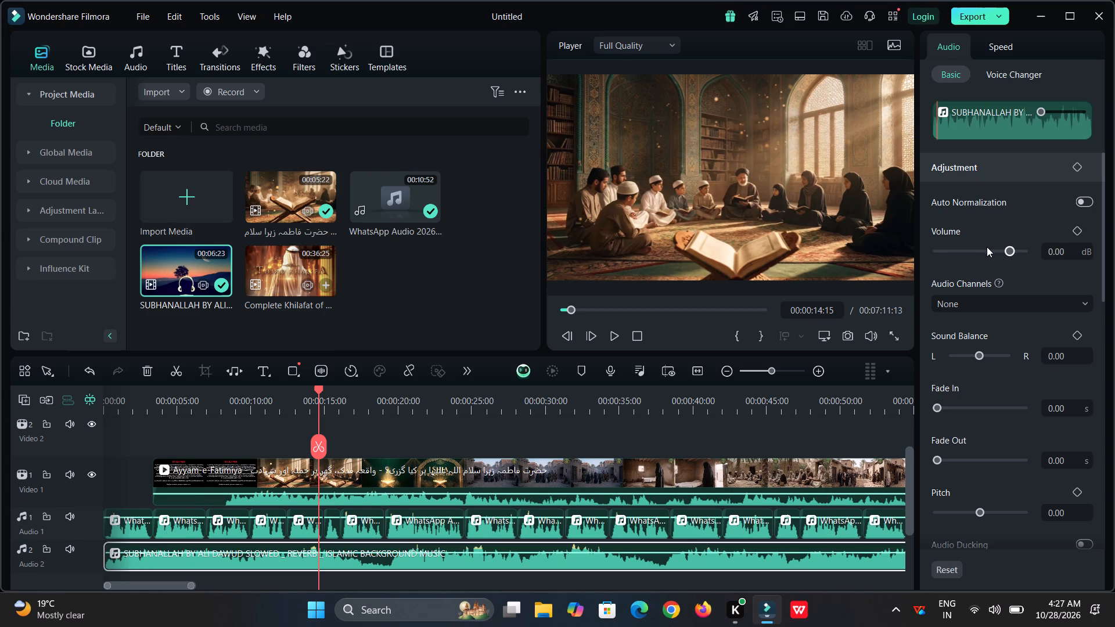
Lower the SUBHANALLAH background music's volume to about -11.75 dB.
click(987, 247)
drag(987, 247, 997, 257)
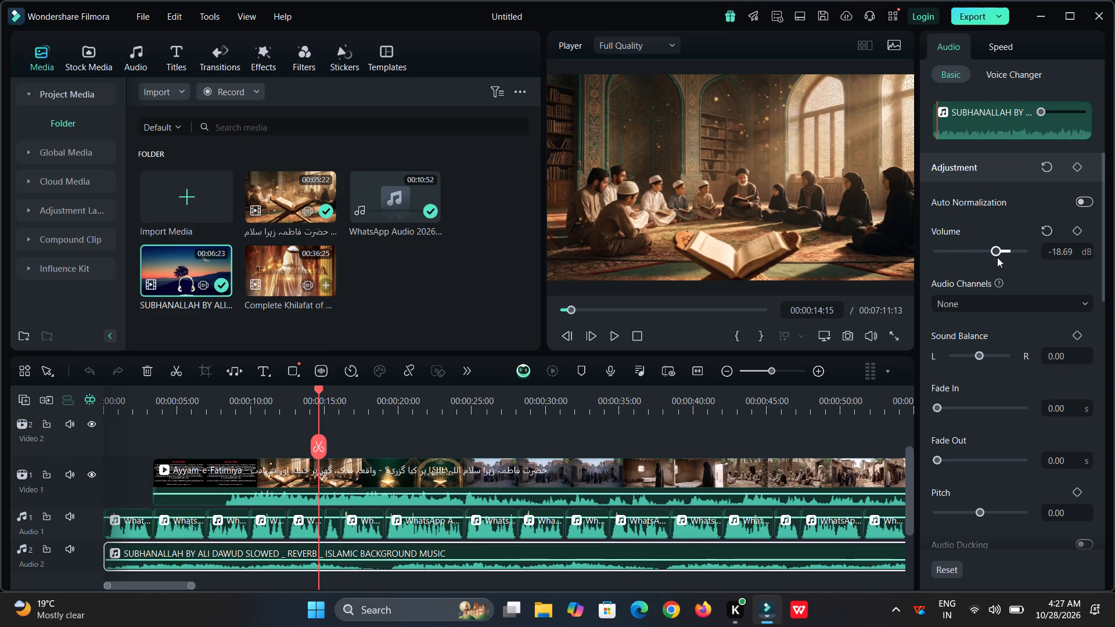
drag(997, 257, 999, 264)
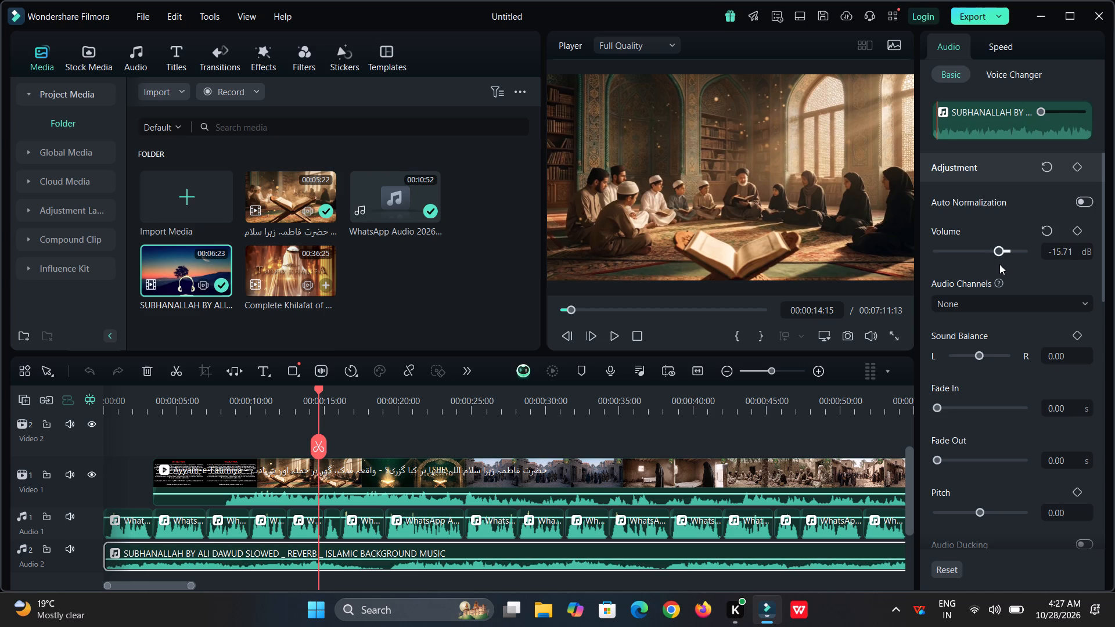
drag(999, 264, 1002, 265)
Trim about 6 seconds off the start of the Ayyam-e-Fatimiya clip on Video 1, removing its disclaimer opening.
drag(570, 314, 506, 314)
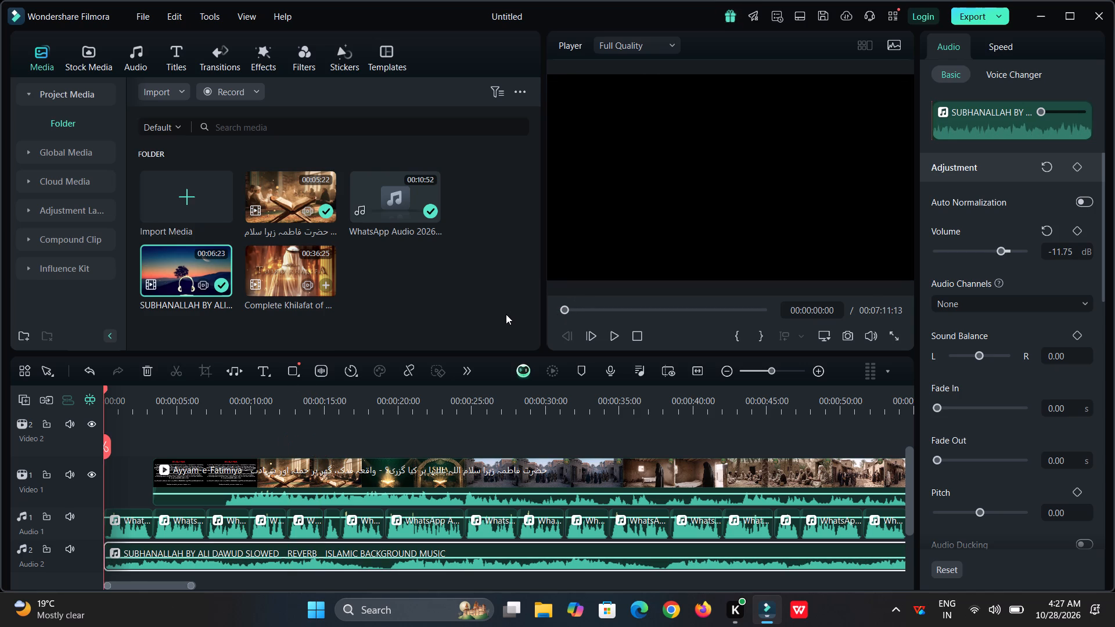
key(space)
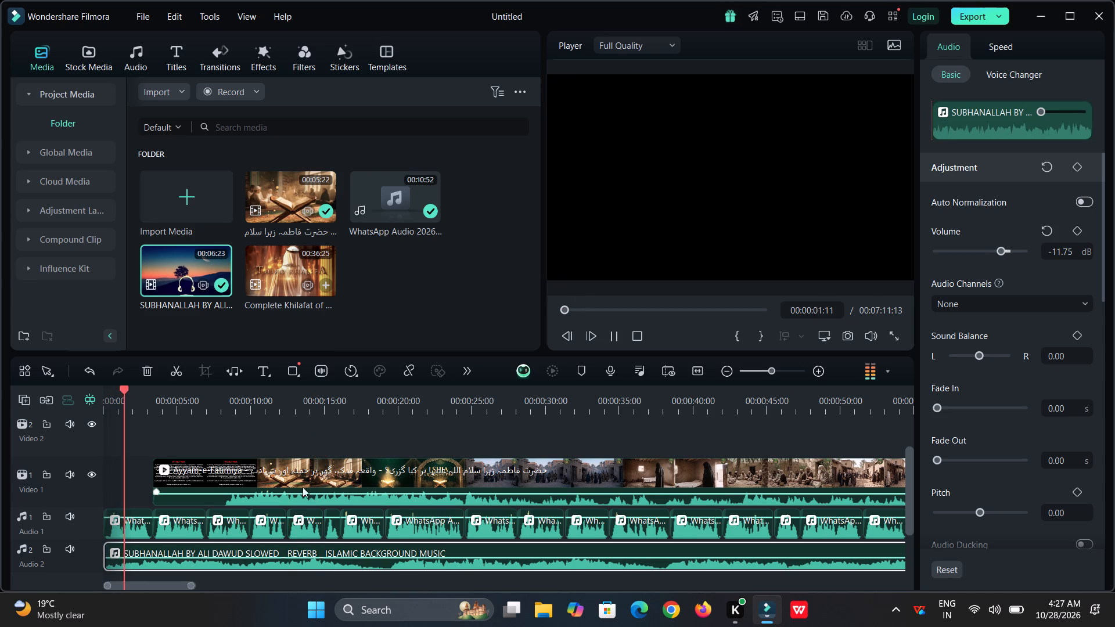
drag(154, 477, 232, 504)
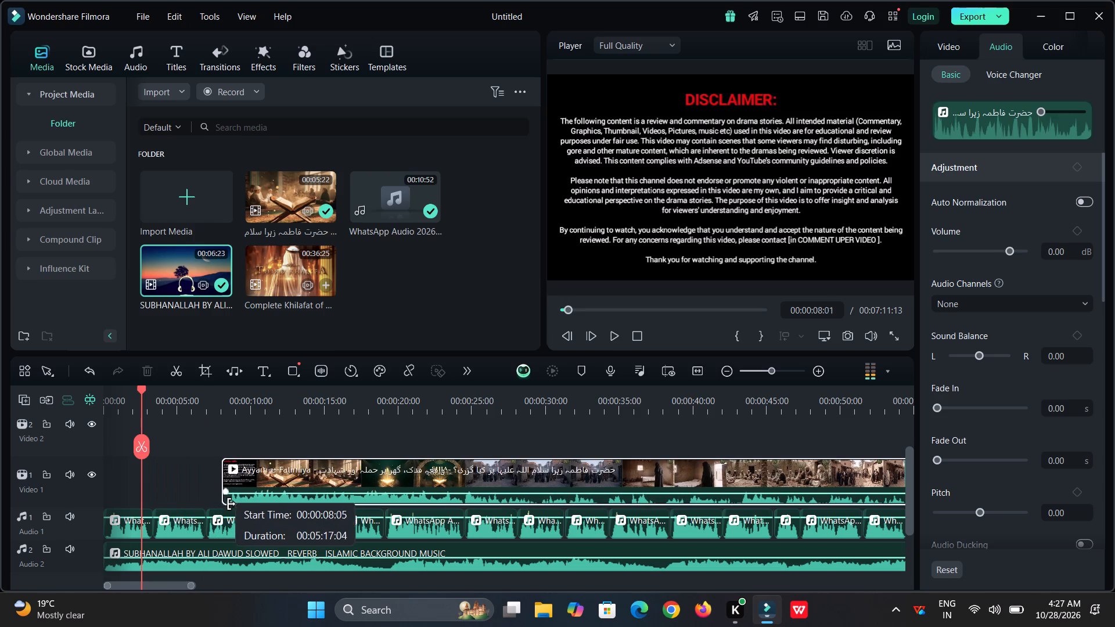
drag(232, 504, 246, 510)
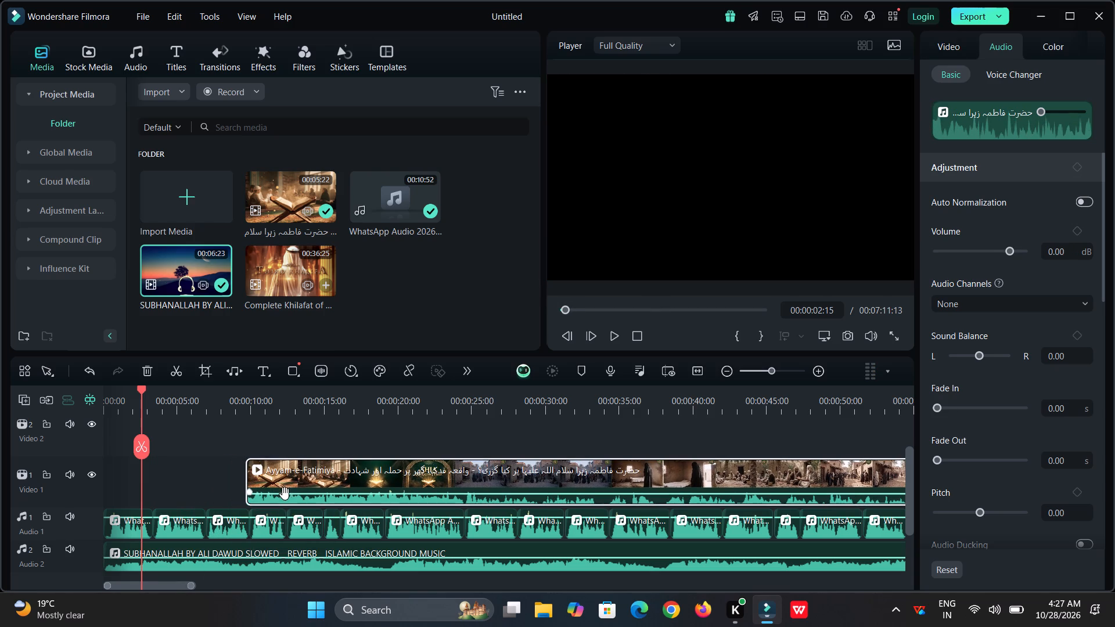
Silence the Ayyam-e-Fatimiya clip's own sound by lowering its volume to -100 dB.
drag(289, 493, 294, 527)
Move the trimmed Ayyam-e-Fatimiya clip on Video 1 to the very start of the timeline.
drag(347, 496, 267, 505)
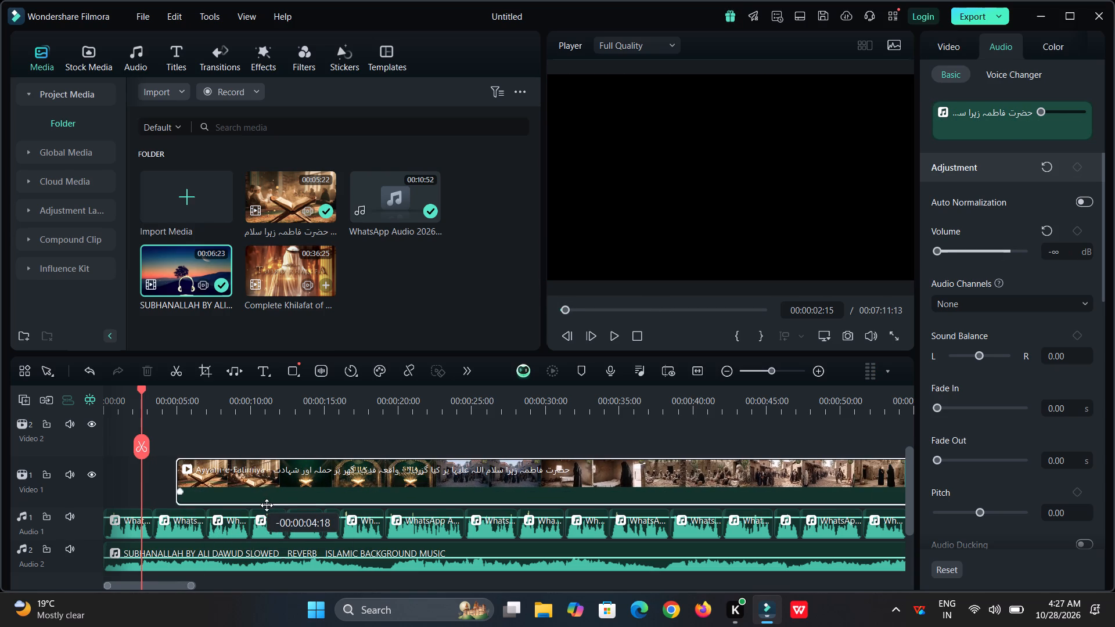
drag(267, 505, 257, 502)
triple_click(257, 502)
key(space)
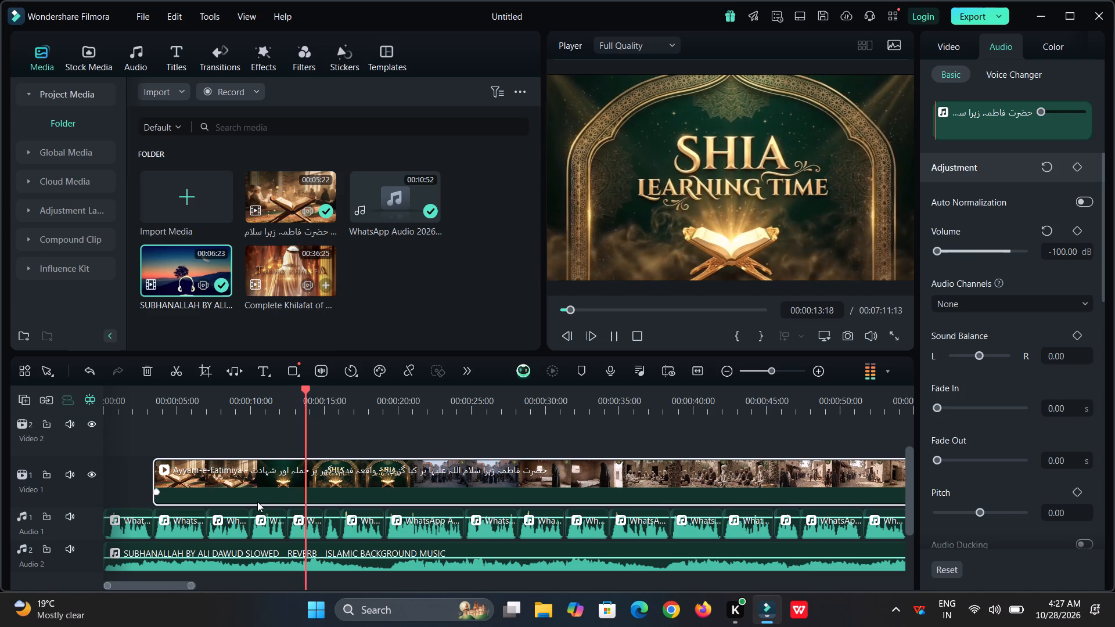
drag(270, 486, 176, 490)
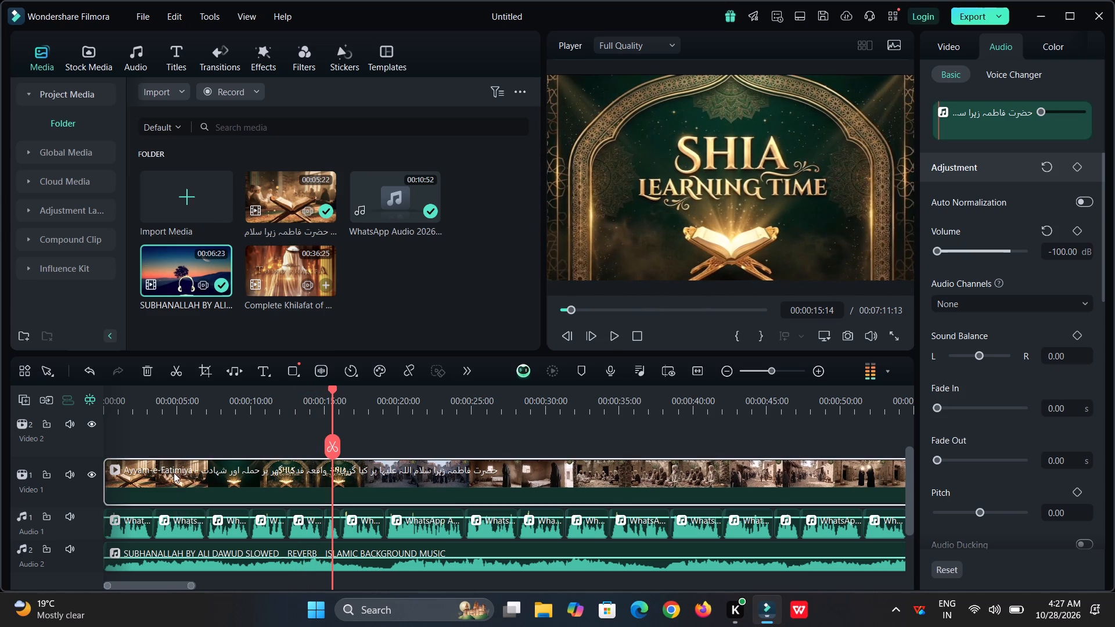
Cut out the Video 1 section from about 3 seconds to 00:00:15:12 and close the gap with the remaining footage.
click(145, 402)
key(space)
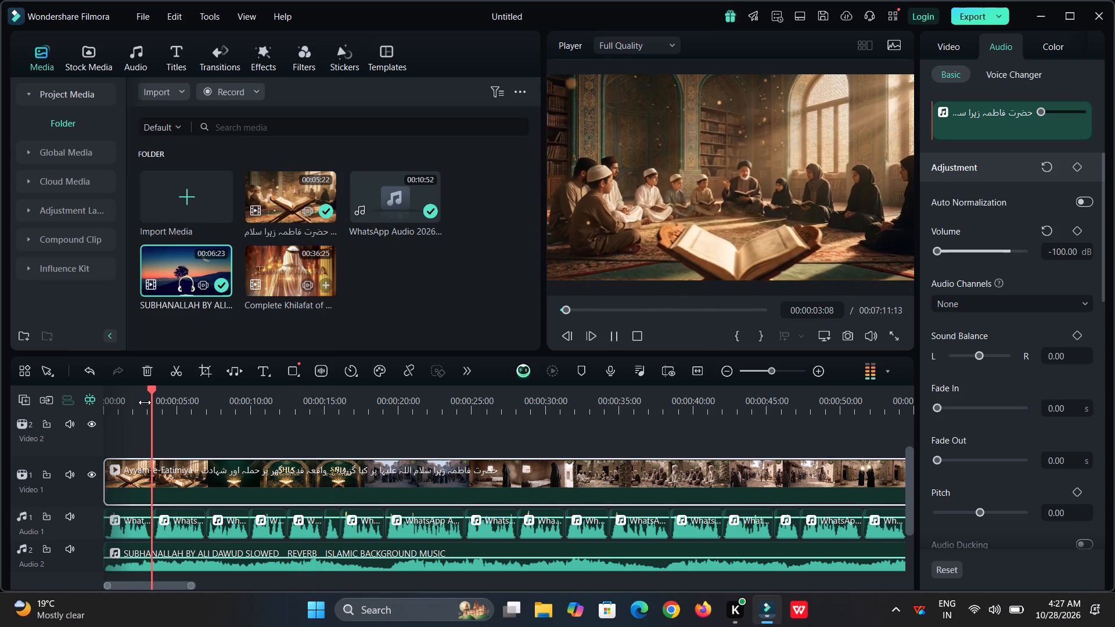
key(space)
click(156, 444)
drag(156, 444, 331, 473)
click(331, 473)
click(307, 485)
key(ctrl+x)
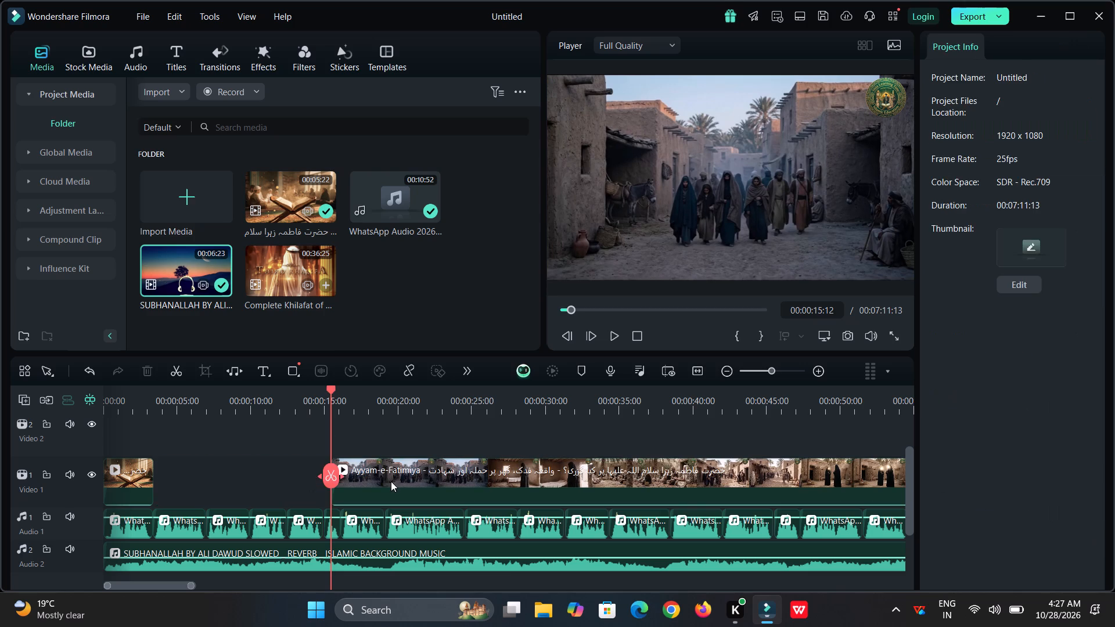
drag(391, 481, 220, 480)
Crop the second Video 1 clip at 16:9 to about 1656 x 931, leaving the corner logo outside the frame.
click(205, 370)
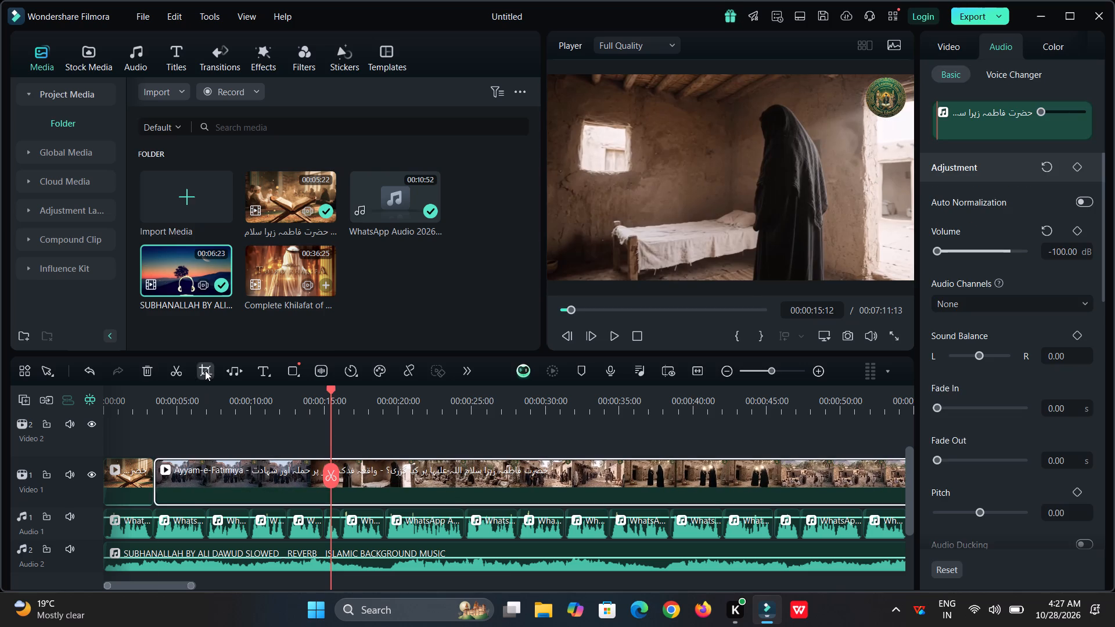
drag(855, 242, 853, 246)
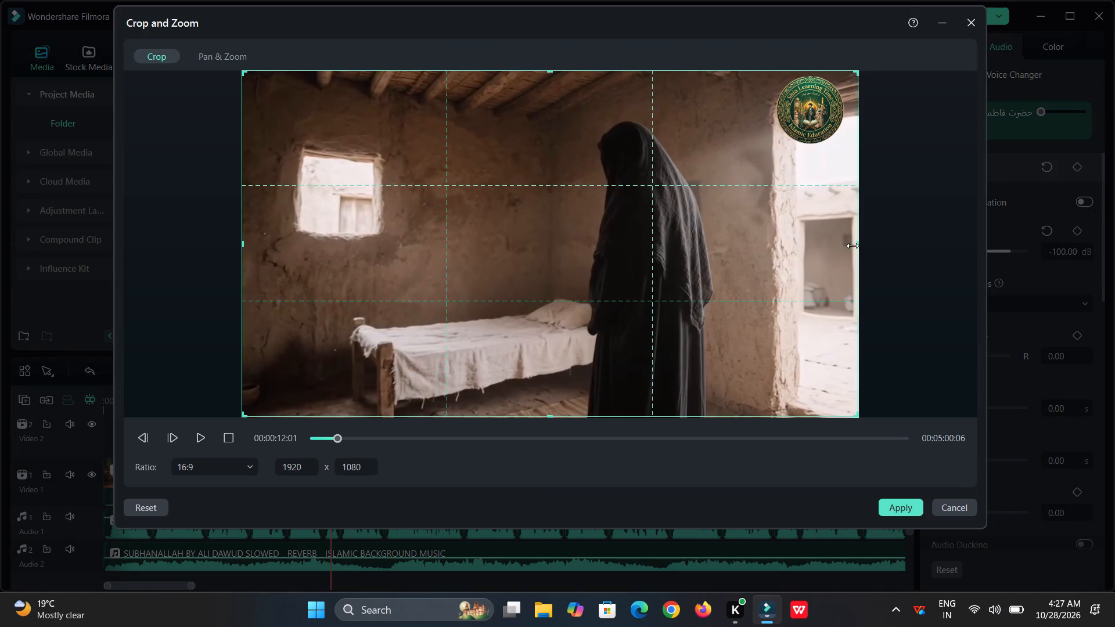
drag(853, 246, 772, 303)
drag(706, 305, 706, 309)
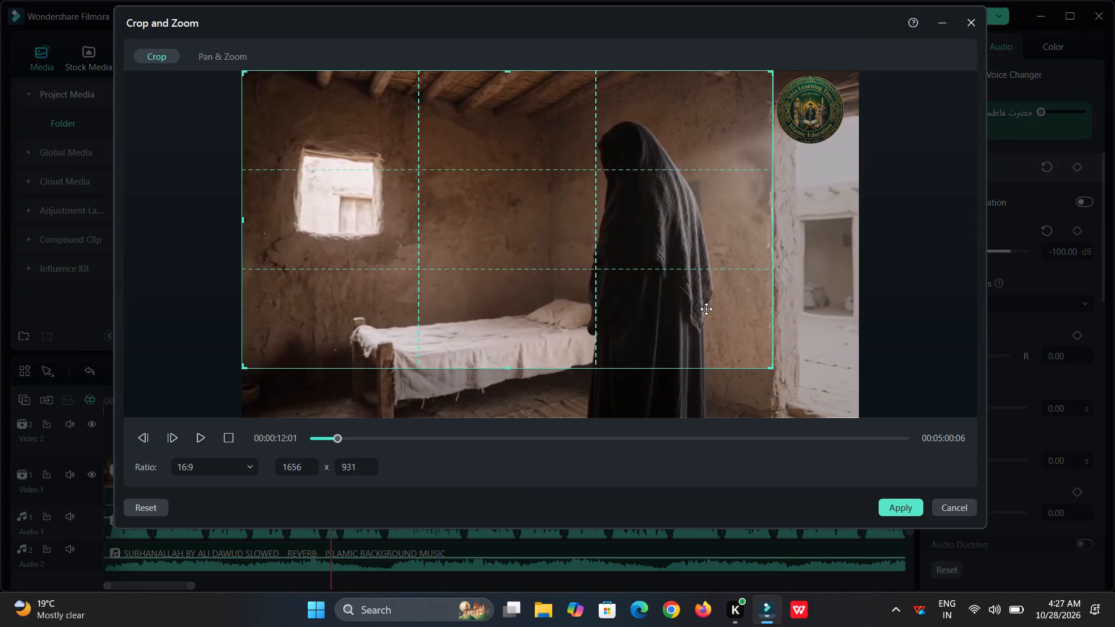
drag(706, 309, 704, 325)
click(894, 513)
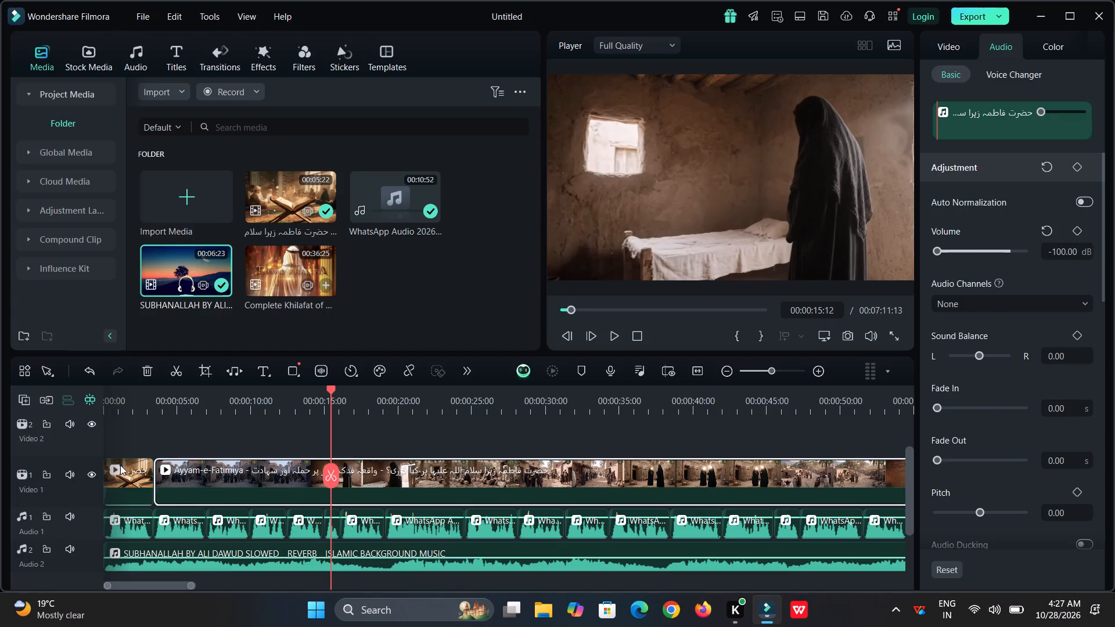
Play the opening and split the second Video 1 clip at about 10.5 seconds, near the change from street to room.
drag(145, 419, 143, 409)
click(143, 409)
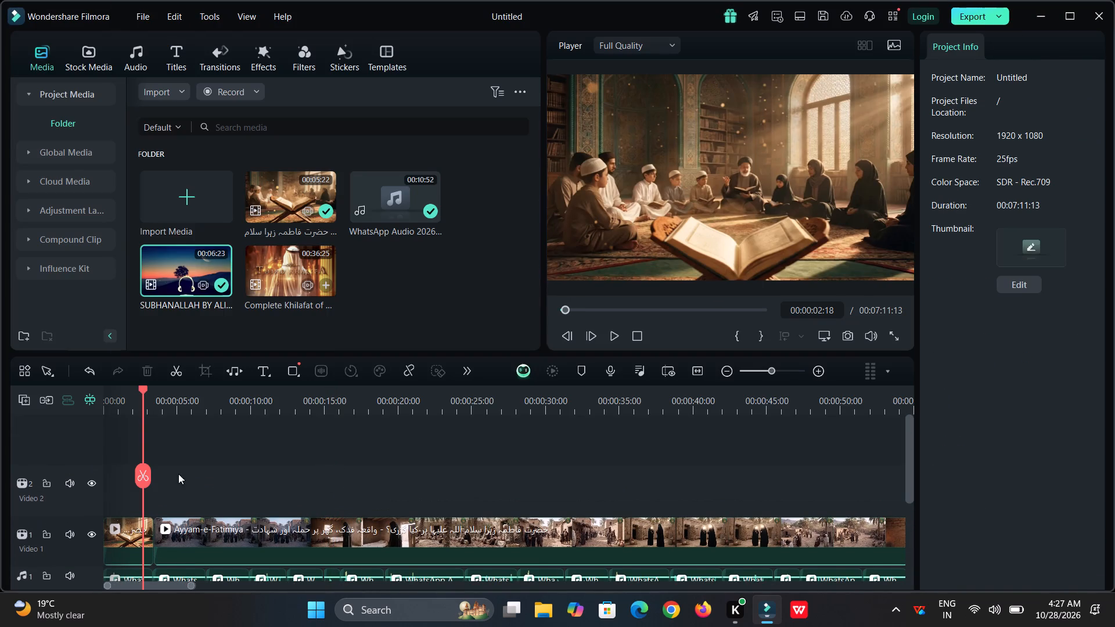
triple_click(211, 539)
key(space)
scroll(211, 539, down, 1)
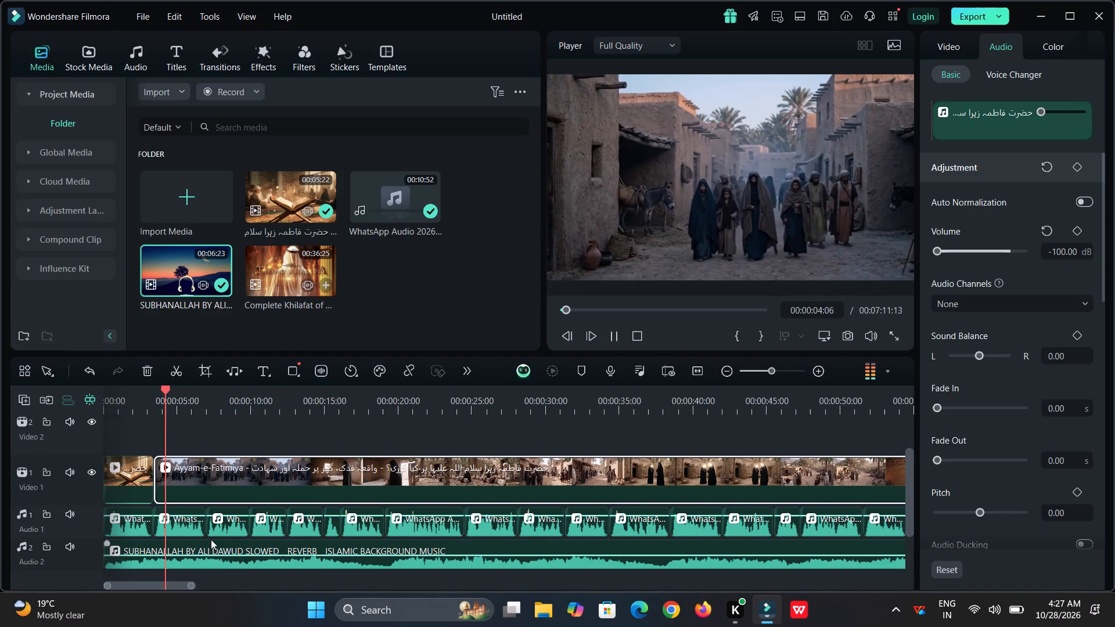
scroll(211, 539, down, 1)
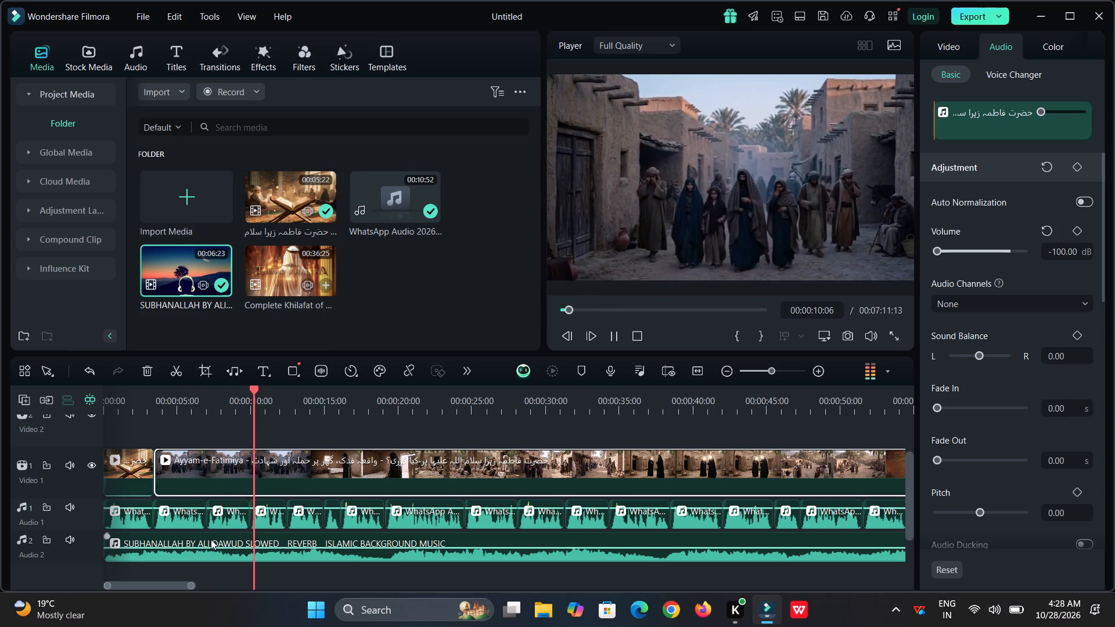
key(space)
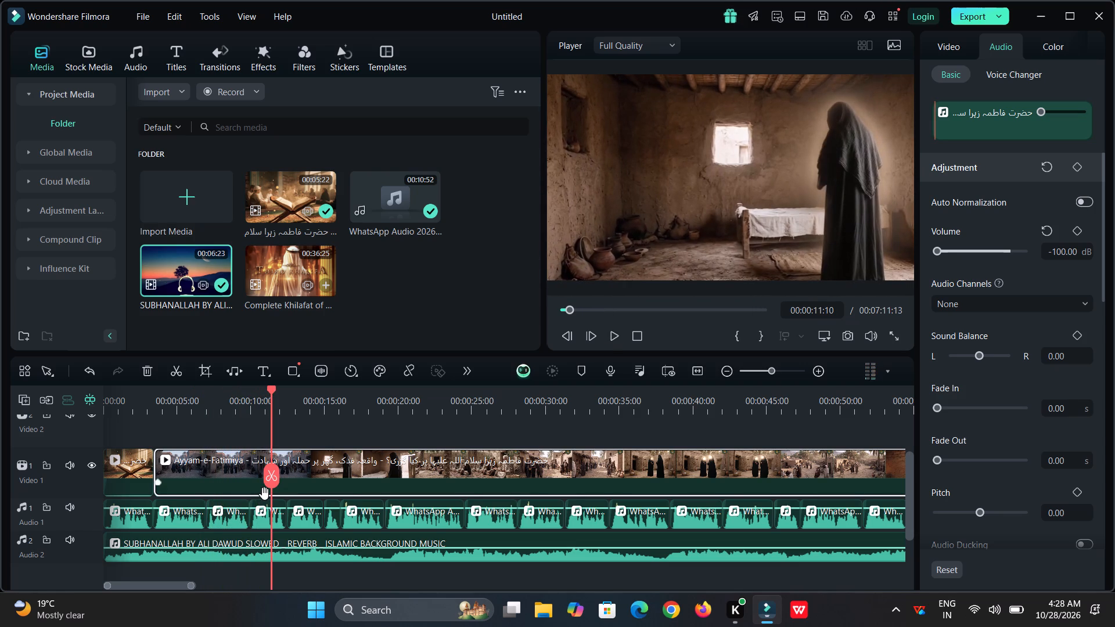
drag(273, 484, 262, 484)
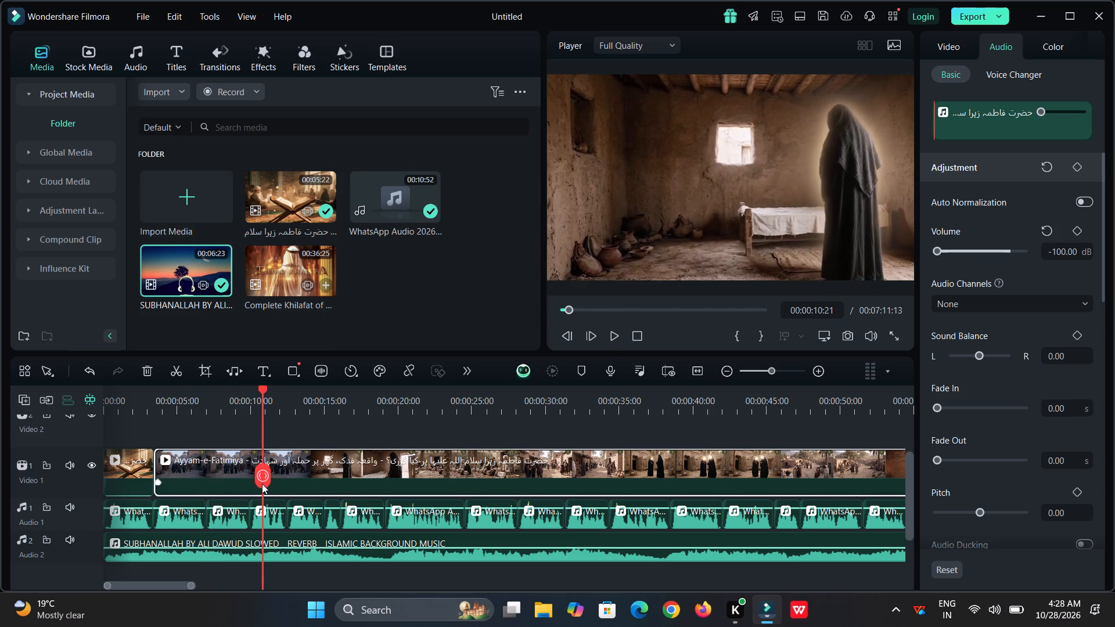
drag(262, 484, 258, 484)
click(258, 484)
Delete the short voice-over fragment at about 15 seconds on Audio 1 and close the gap it leaves.
key(space)
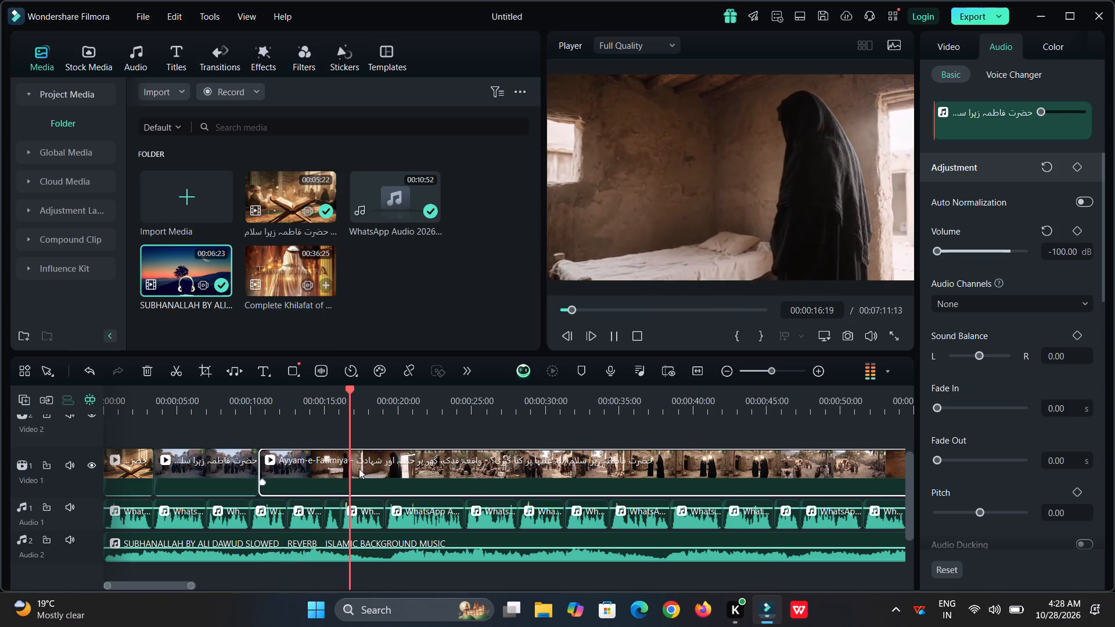
click(332, 515)
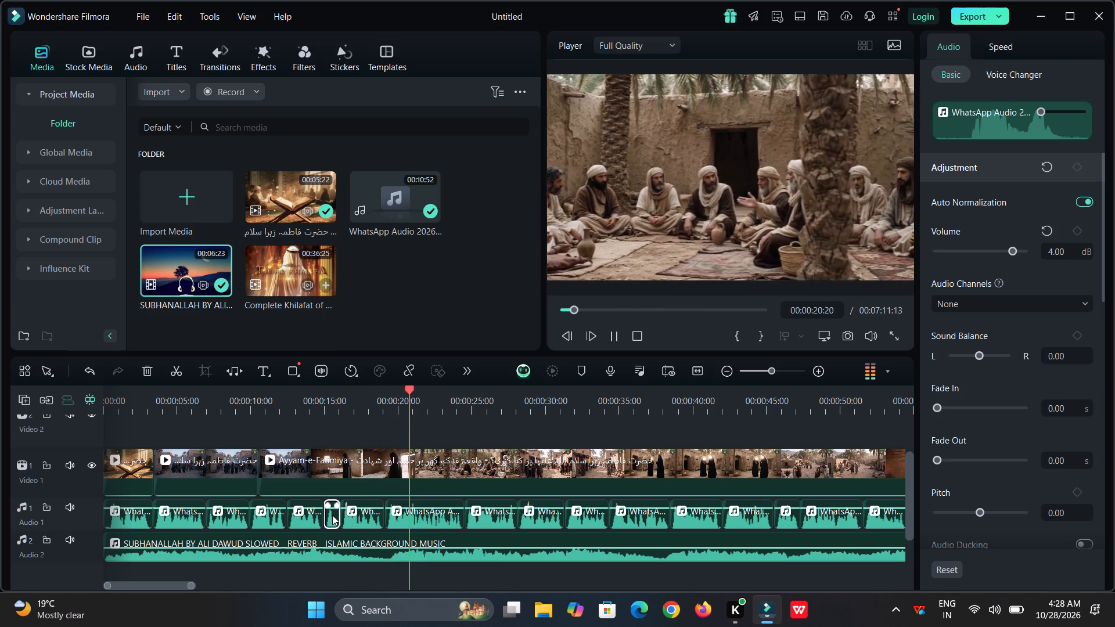
key(ctrl+x)
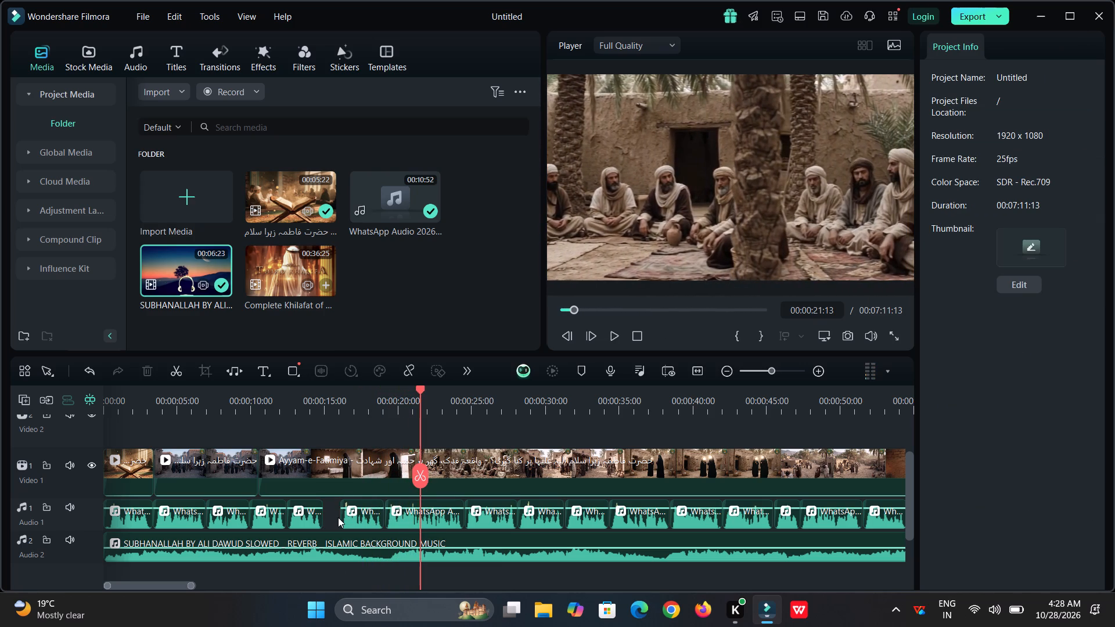
click(338, 517)
click(321, 400)
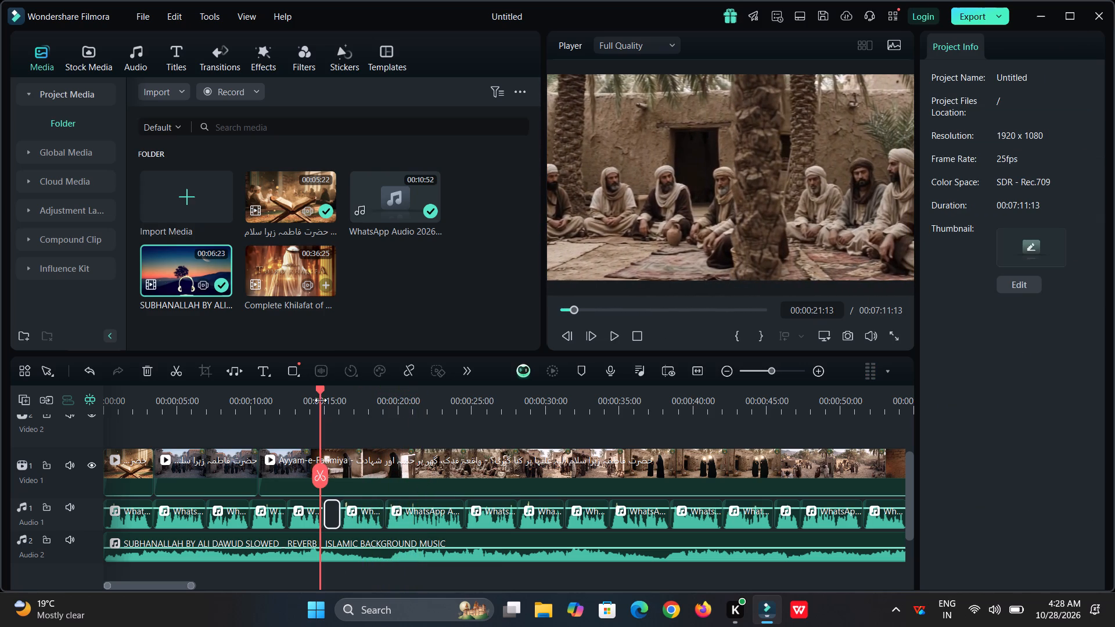
drag(366, 401, 456, 436)
click(359, 505)
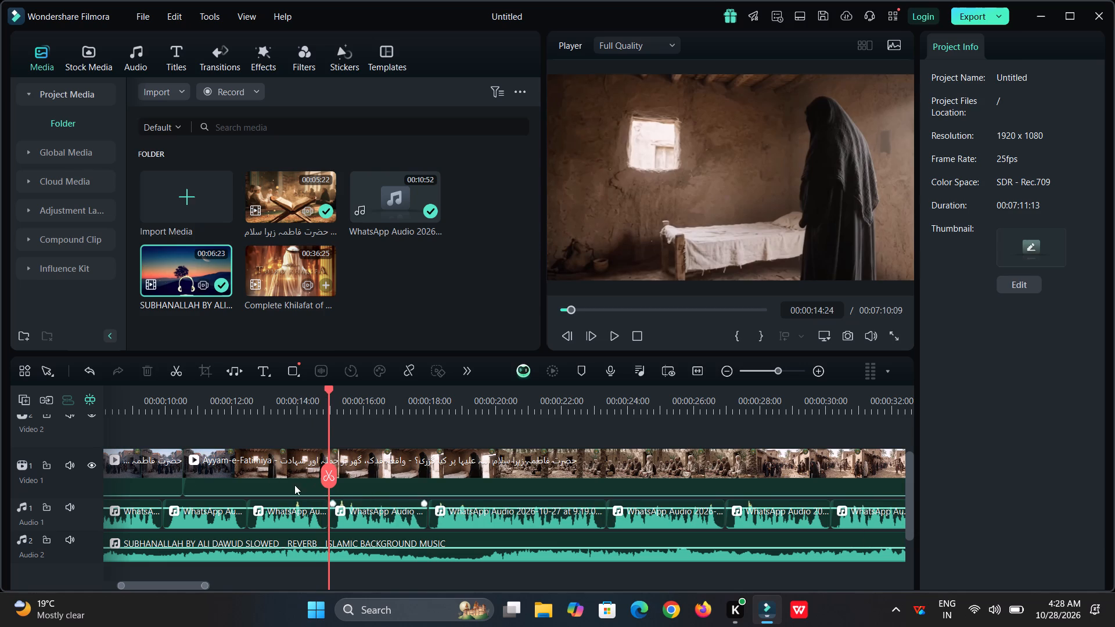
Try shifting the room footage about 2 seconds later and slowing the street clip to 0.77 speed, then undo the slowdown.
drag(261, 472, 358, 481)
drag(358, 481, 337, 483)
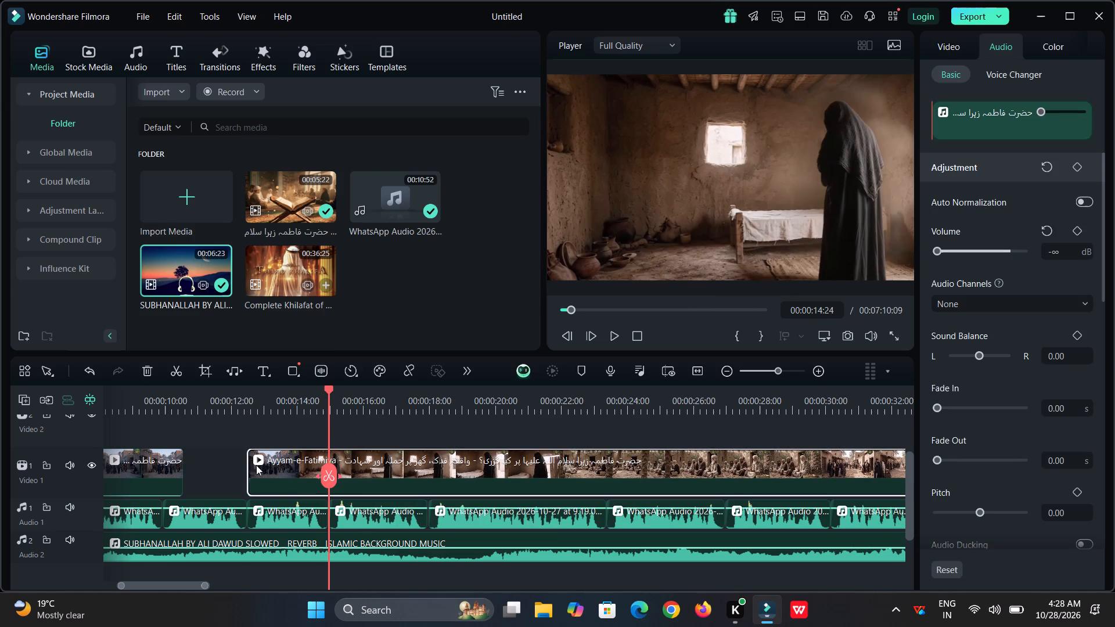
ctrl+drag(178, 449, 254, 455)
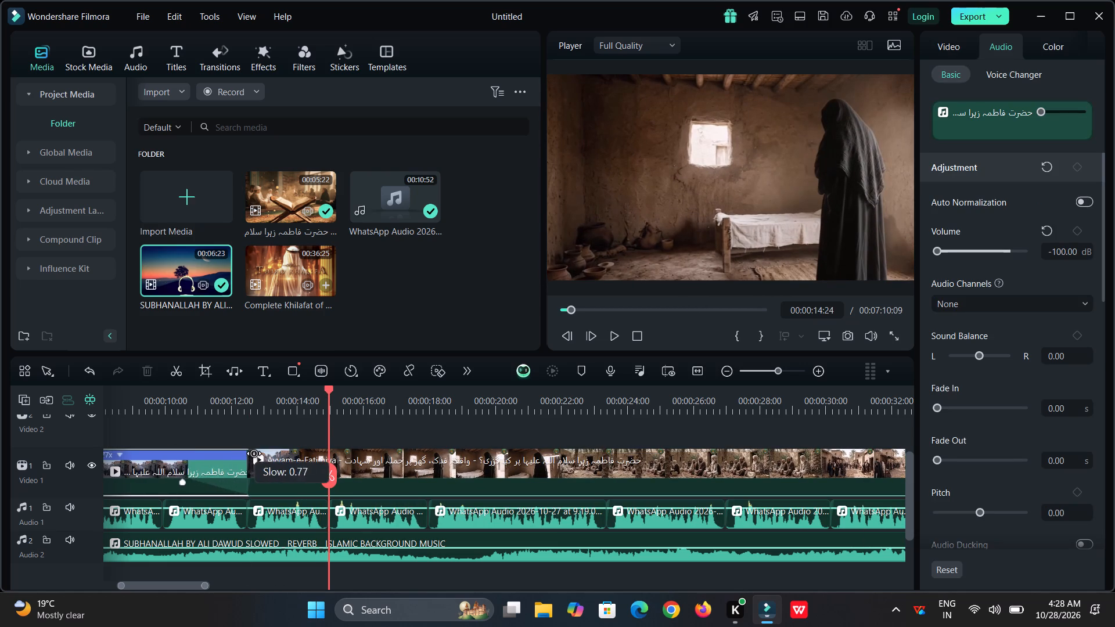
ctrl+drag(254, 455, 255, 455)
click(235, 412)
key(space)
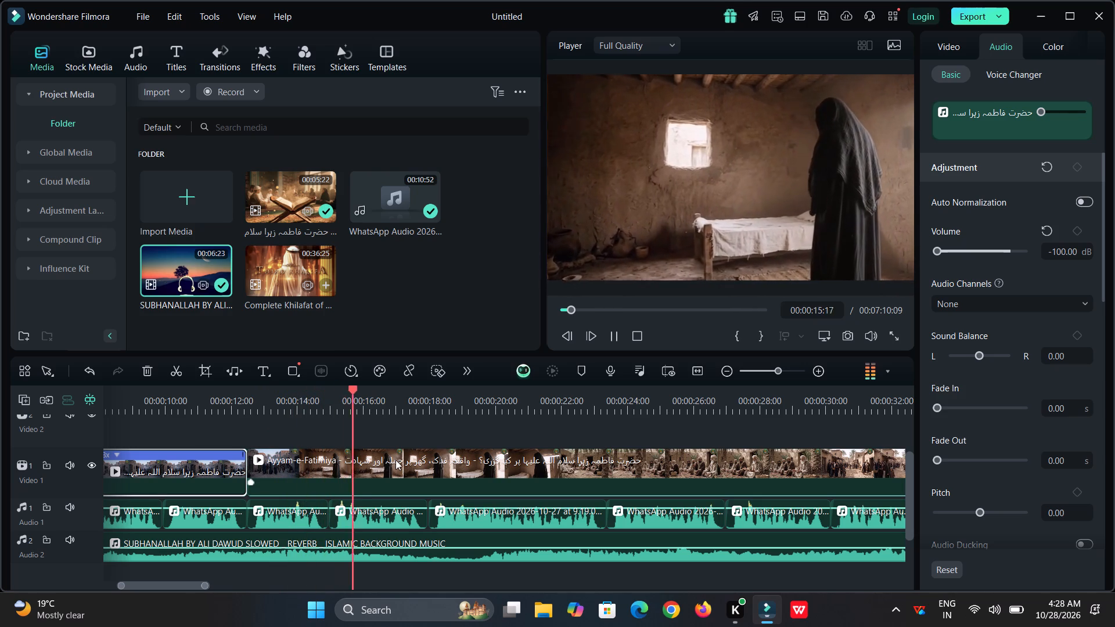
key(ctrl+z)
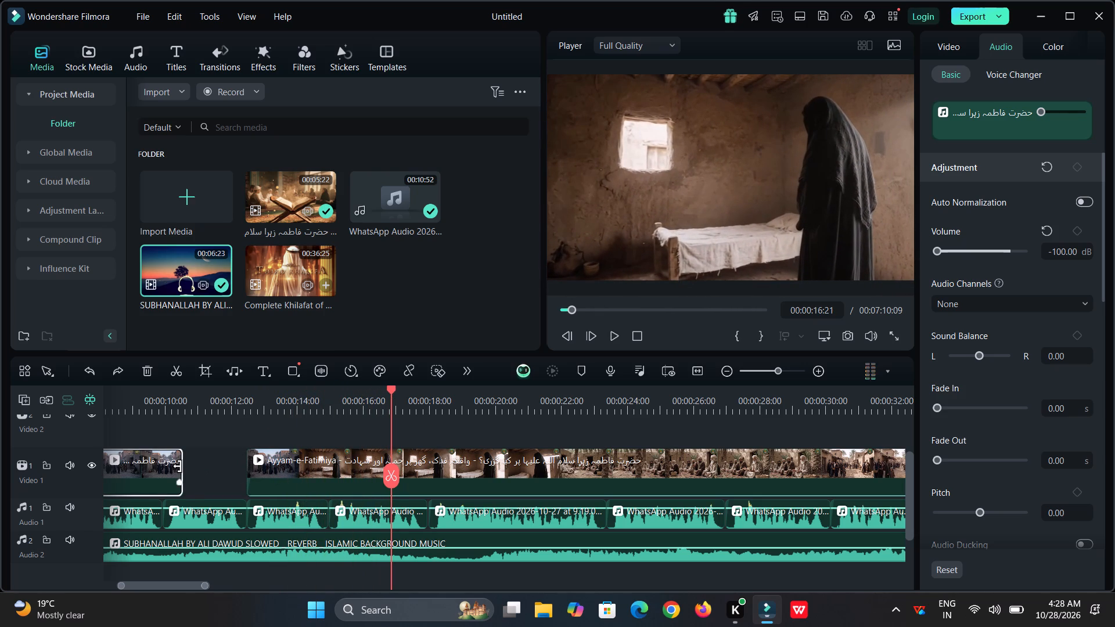
Trim the end of the street clip on Video 1 to about 10 seconds and move the room footage against it.
drag(177, 466, 160, 470)
drag(265, 469, 204, 471)
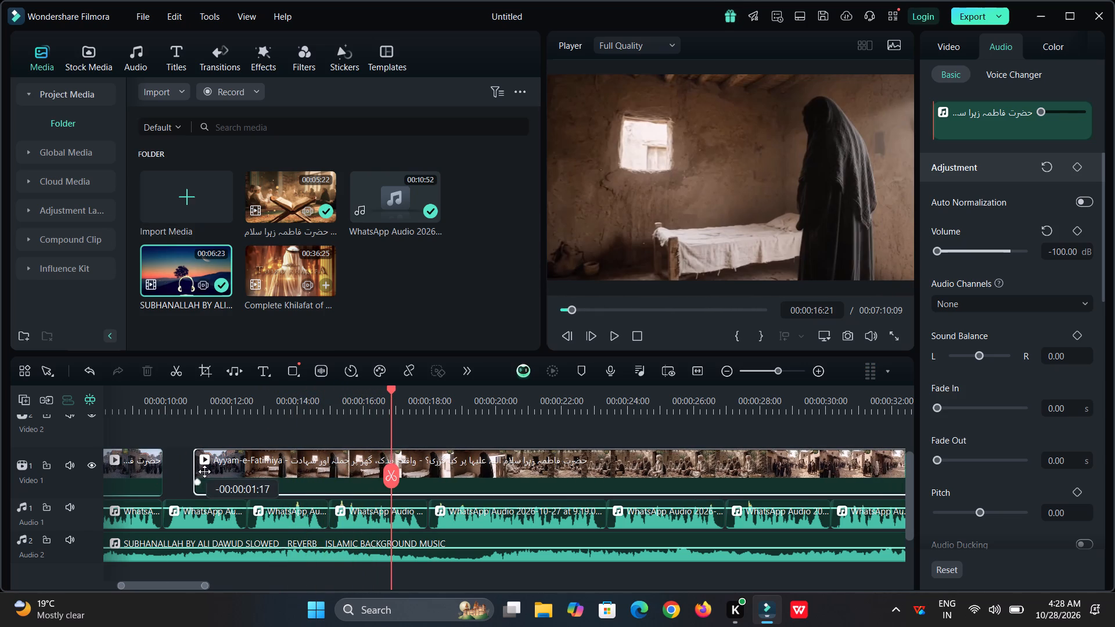
drag(204, 471, 188, 470)
Play the footage against the narration and split the Video 1 clip at 00:00:25:13, where the market scene begins.
key(space)
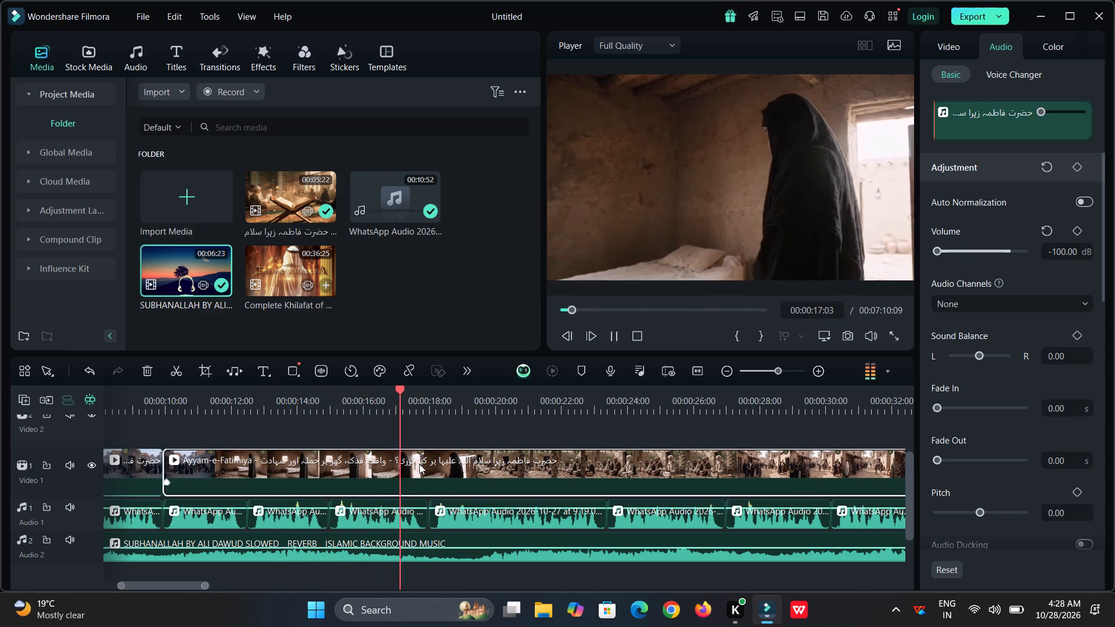
click(456, 479)
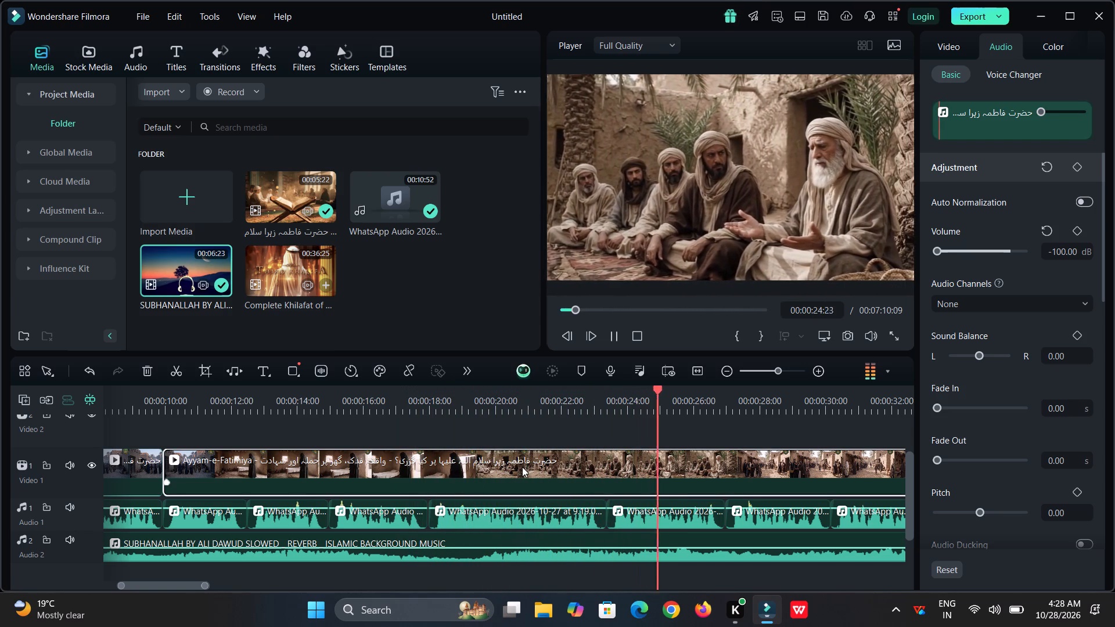
key(space)
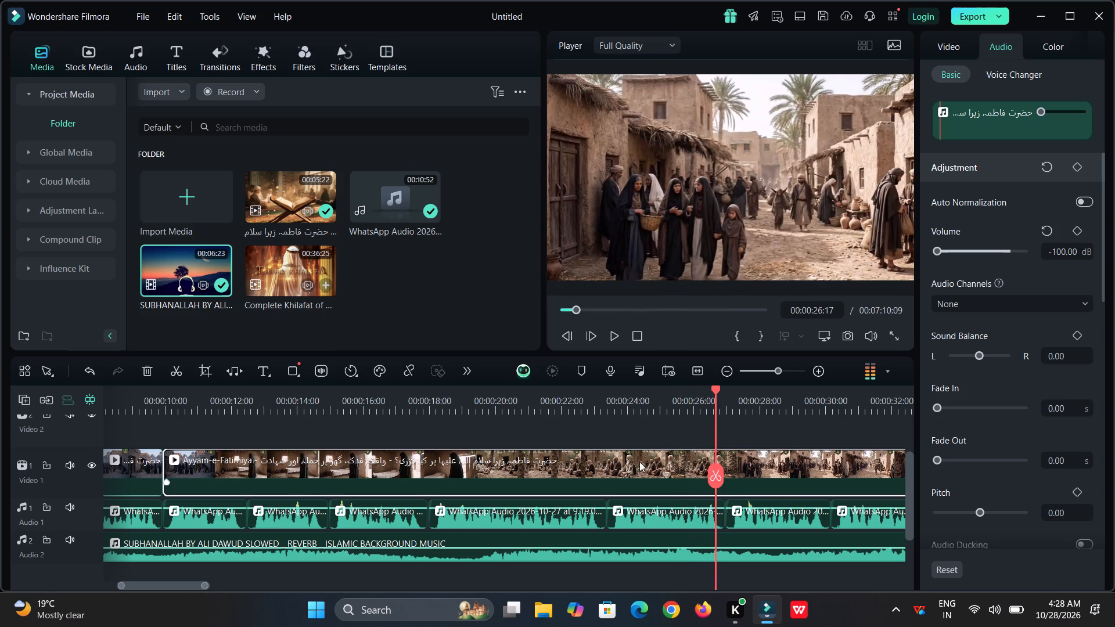
drag(720, 472, 678, 480)
click(678, 480)
Move the market footage to the voice-over segment starting at about 27 seconds and slow the preceding clip to fill the gap.
drag(738, 454, 790, 470)
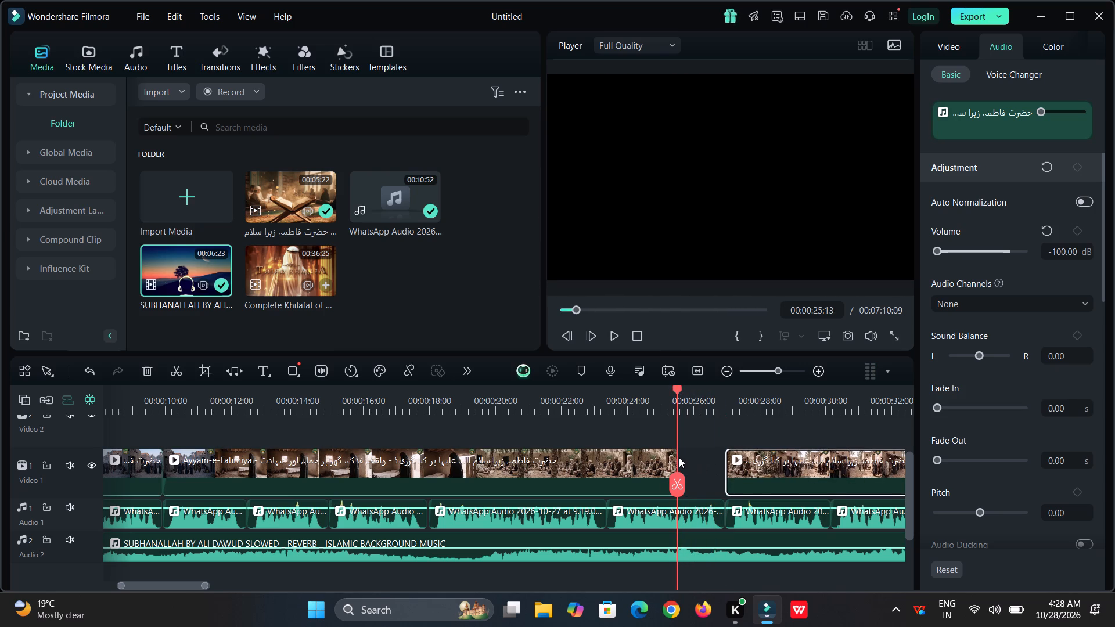
ctrl+drag(672, 456, 729, 469)
Play on through the market scene and split the Video 1 clip at 00:00:36:14, where the two veiled women appear.
key(space)
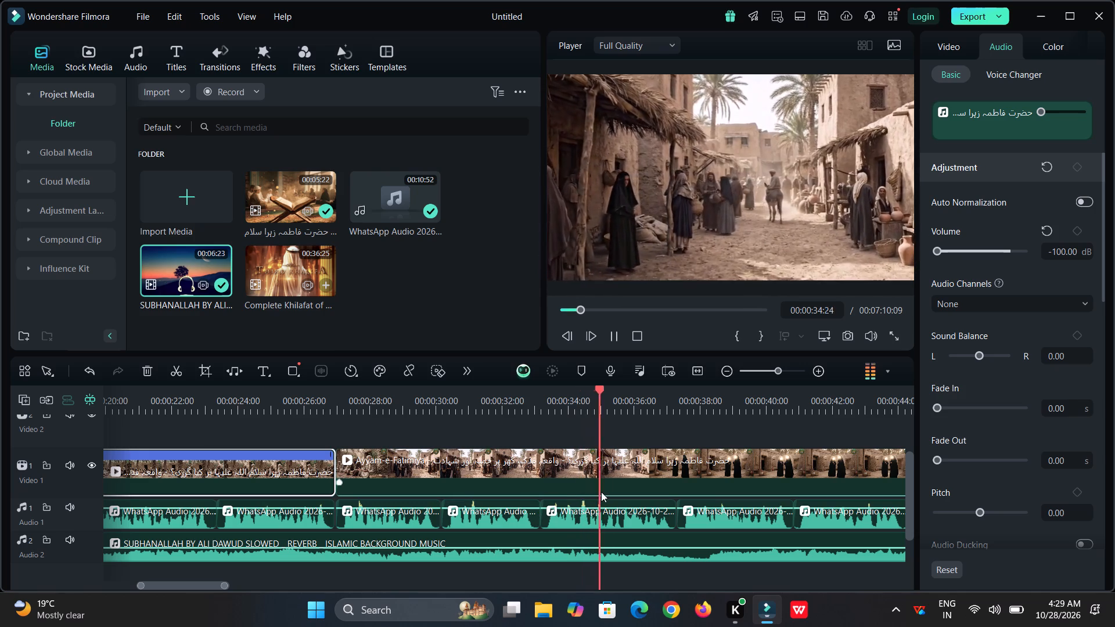
click(641, 471)
key(space)
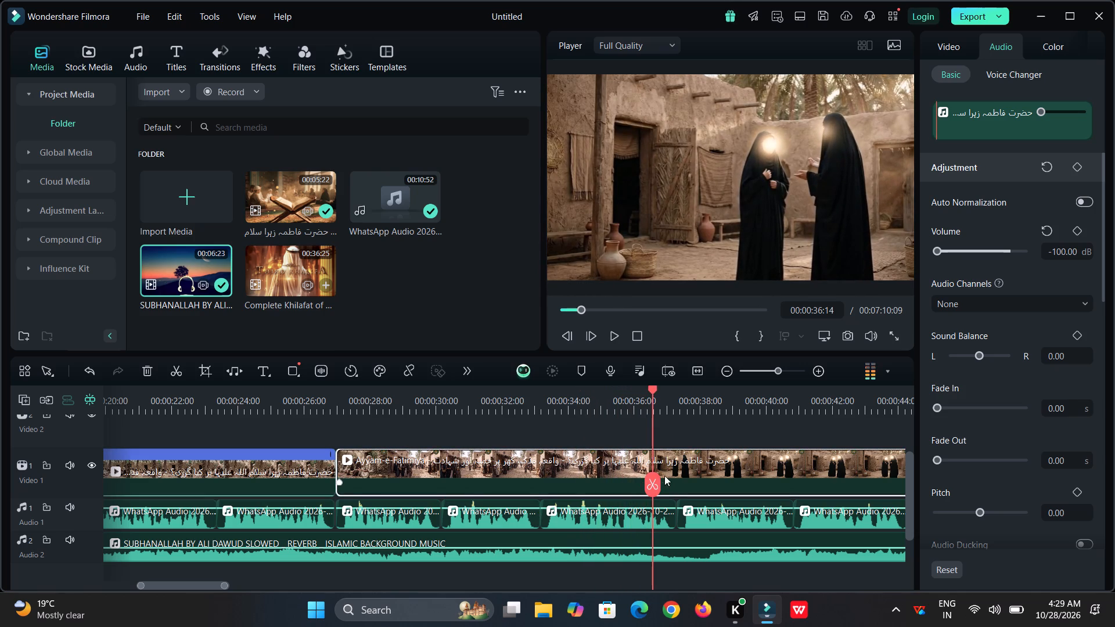
click(649, 480)
Trim the end of the market clip back to about 00:00:33:10, in line with the voice-over segment boundary.
drag(648, 464, 543, 478)
click(543, 478)
click(544, 471)
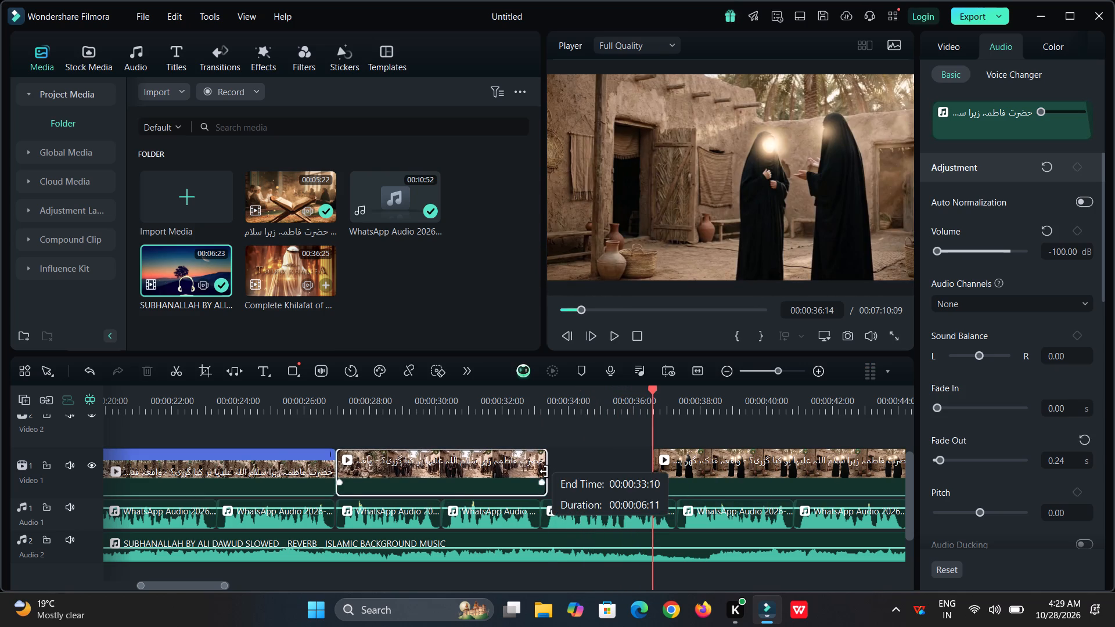
Trim the market clip's end back to about 00:00:33:04 and move the clip of the two veiled women up against it.
drag(541, 471, 531, 474)
drag(751, 481, 650, 486)
Play through the veiled women clip and split it at 00:00:39:24, just before the village scene begins.
key(space)
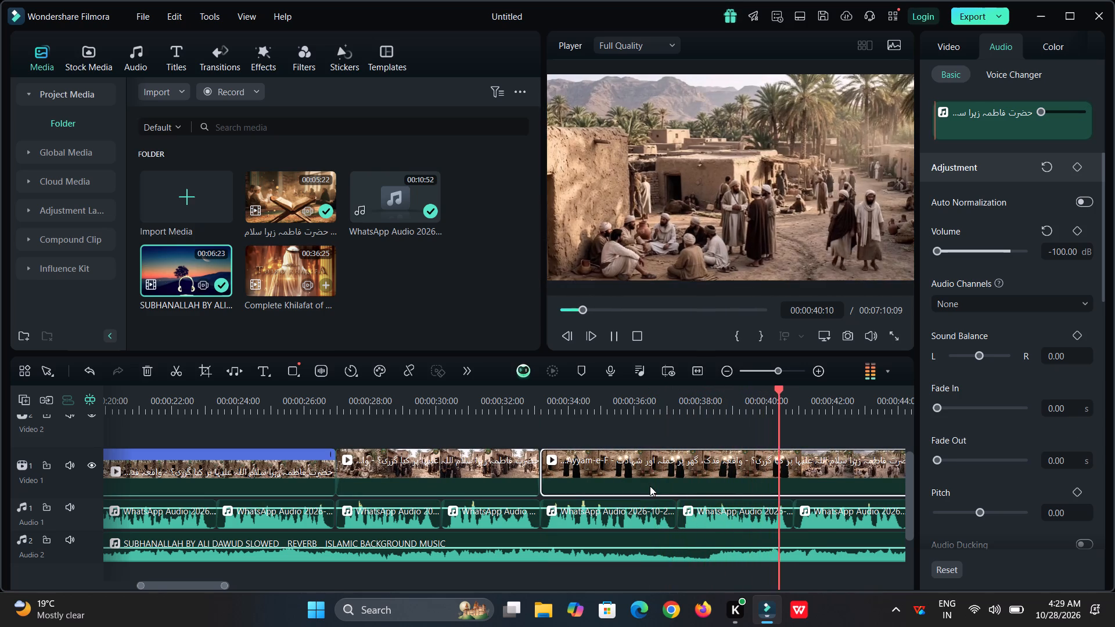
double_click(650, 486)
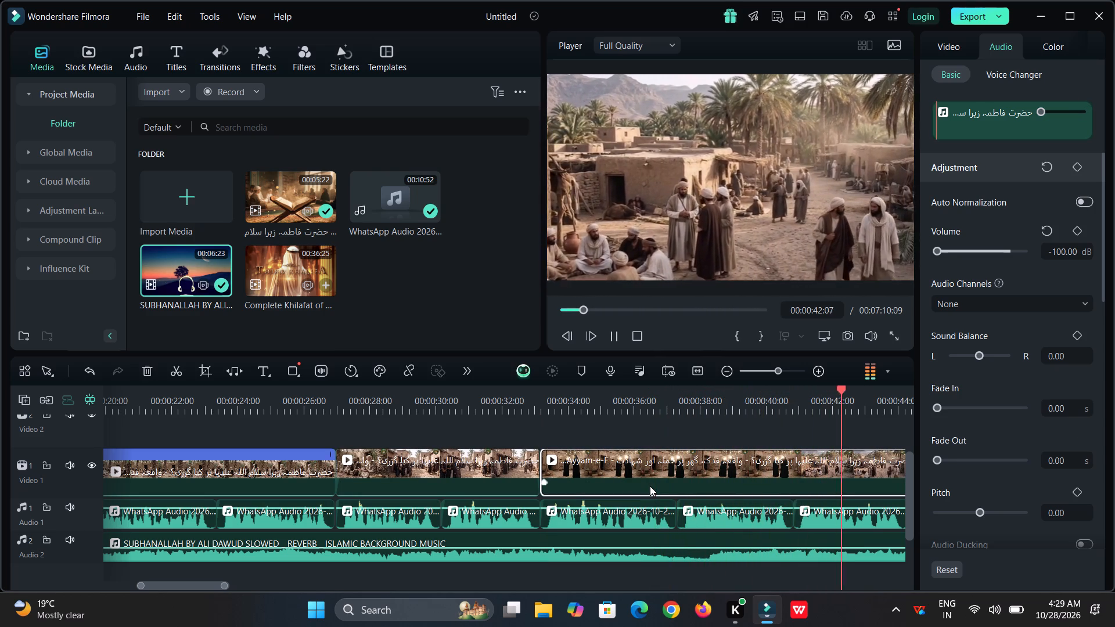
click(650, 486)
key(space)
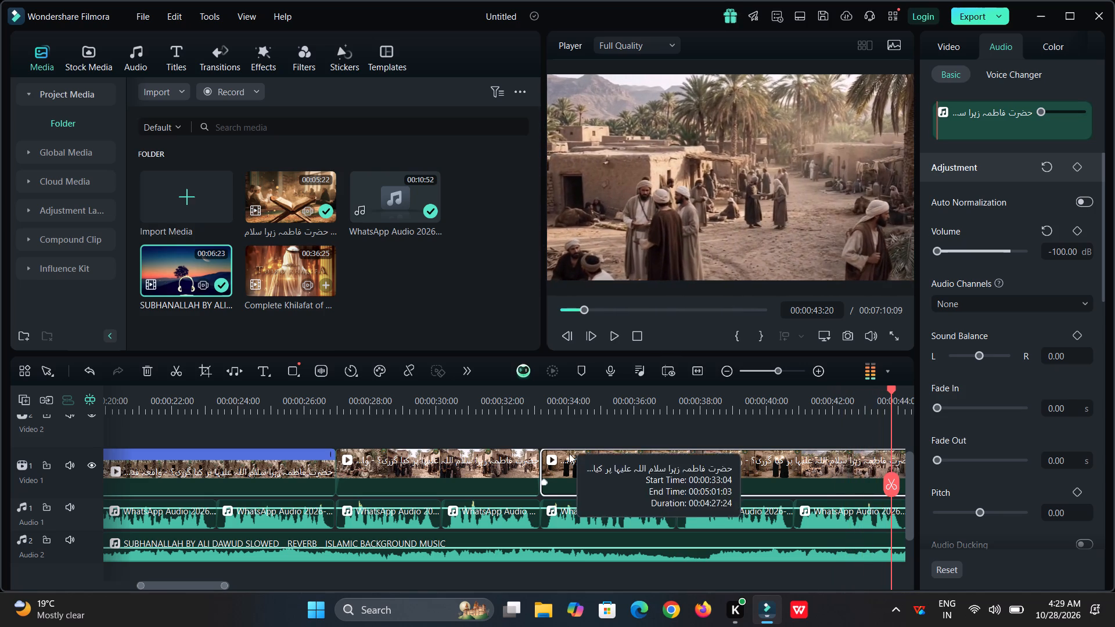
click(603, 409)
key(space)
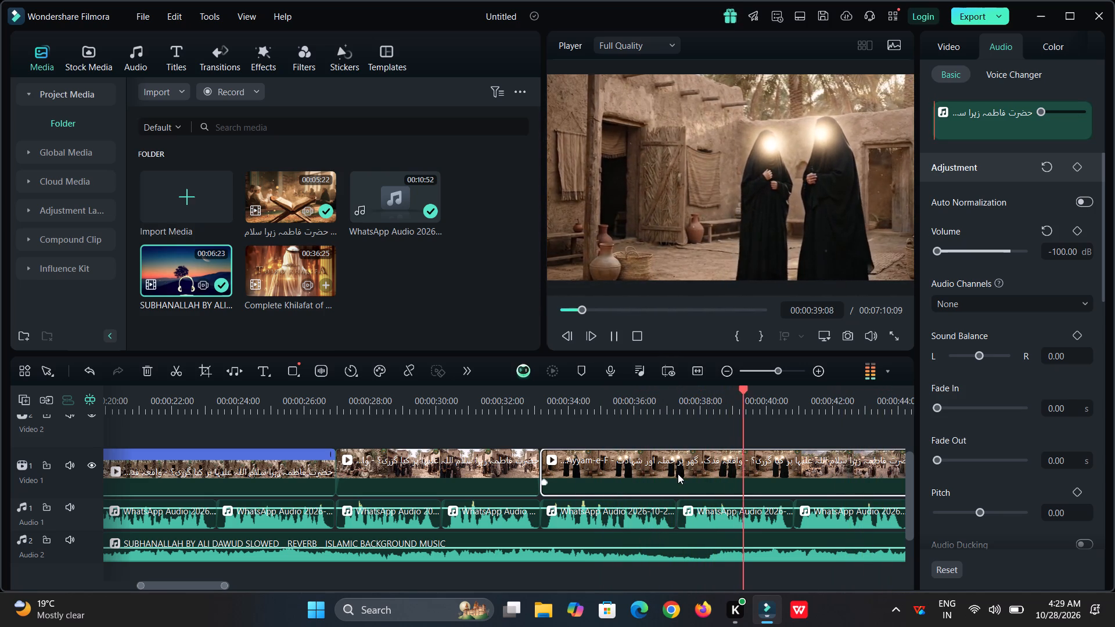
key(space)
key(space)
key(space)
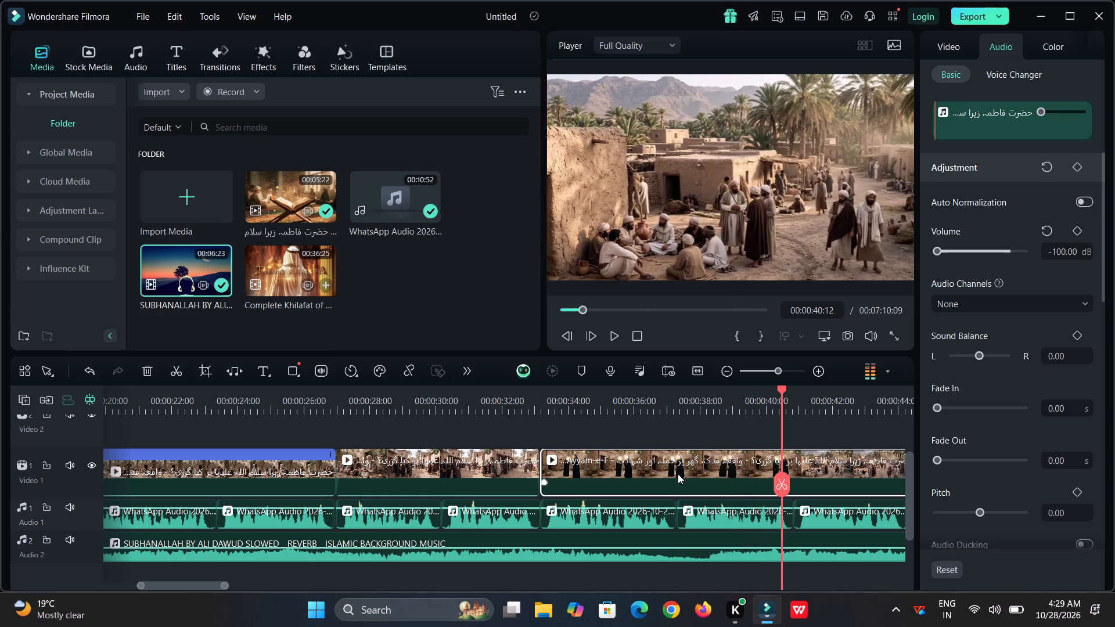
drag(778, 489, 764, 489)
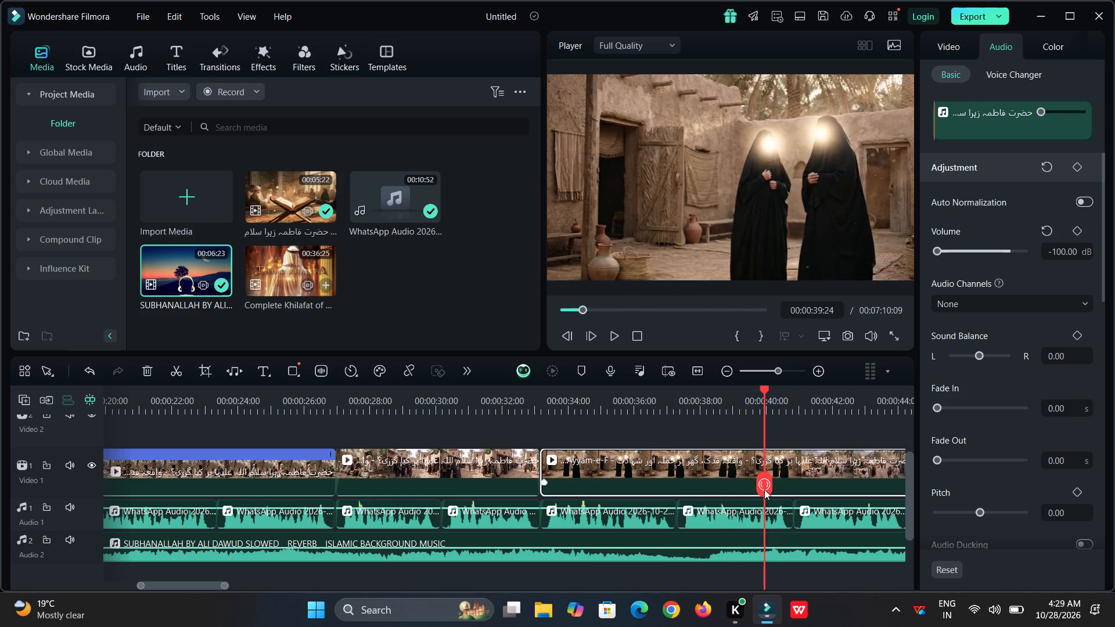
click(764, 489)
Move the village footage to the voice-over segment starting at about 41 seconds and slow the preceding clip to 0.89x to fill the gap.
drag(809, 466, 828, 472)
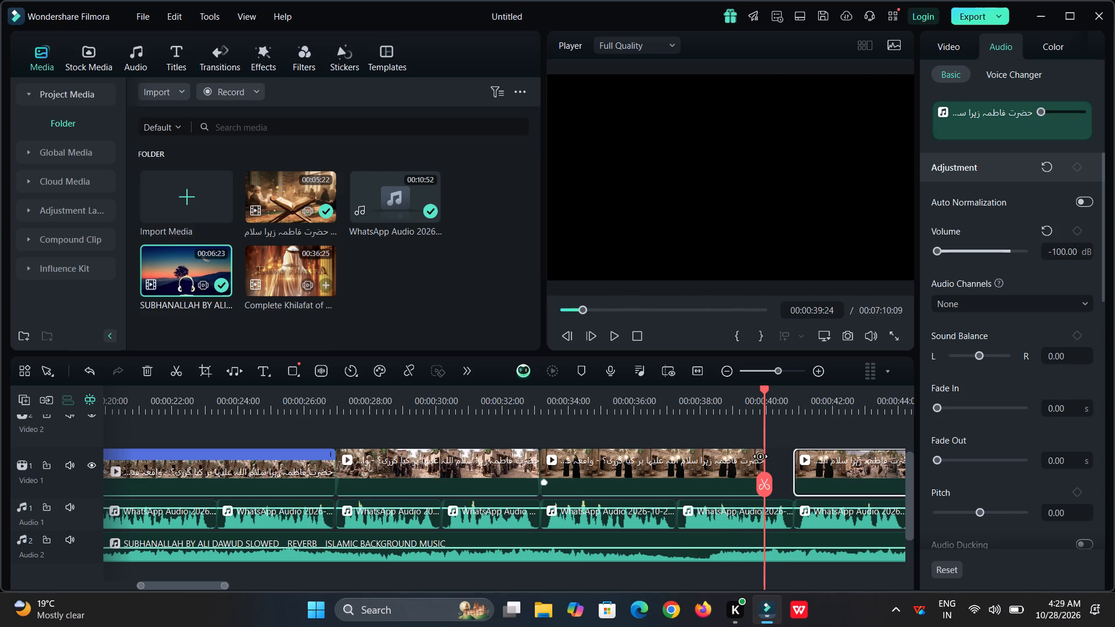
ctrl+drag(761, 457, 789, 466)
ctrl+click(789, 466)
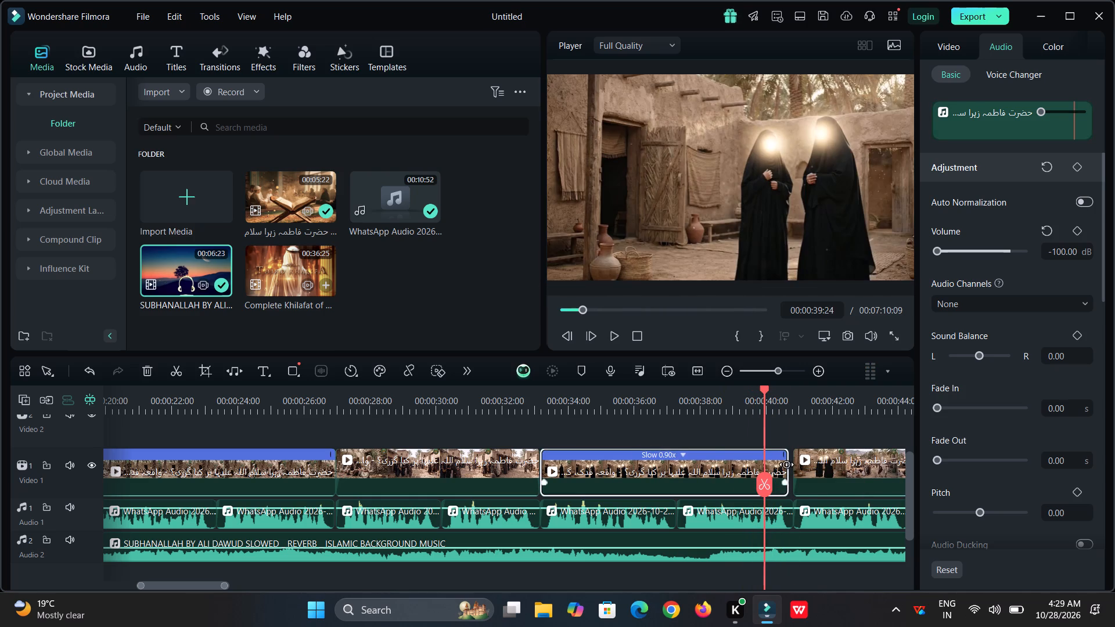
ctrl+drag(787, 466, 797, 470)
Play on through the village scene, cut out the short voice-over segment at about 45 seconds and close the gap it leaves.
triple_click(818, 470)
click(818, 470)
key(space)
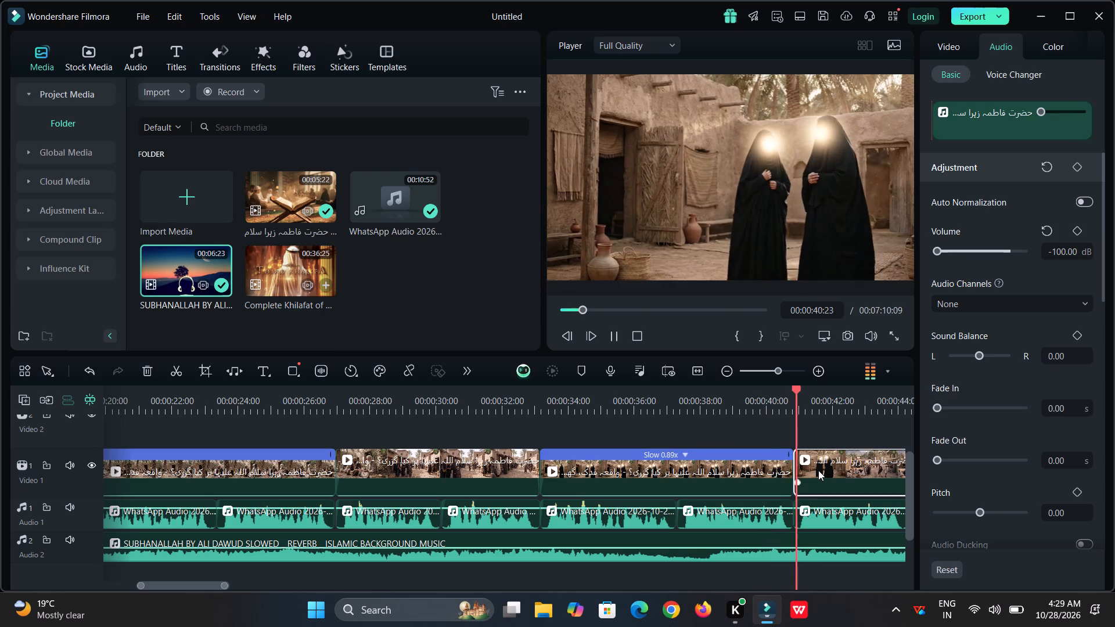
drag(879, 398, 581, 421)
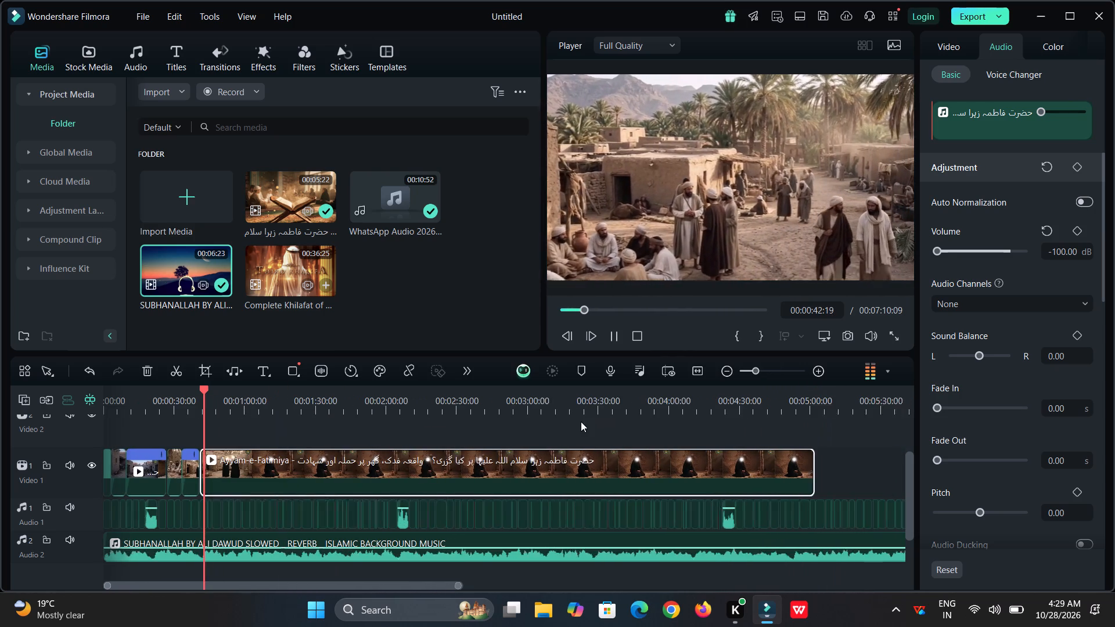
drag(319, 401, 540, 425)
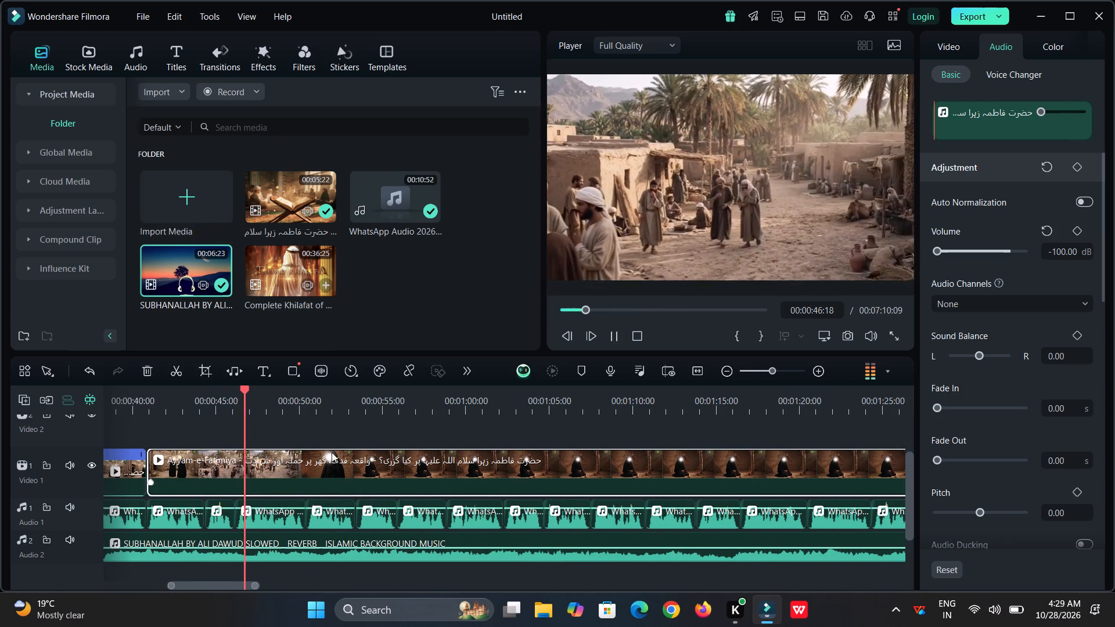
click(226, 513)
key(ctrl+x)
click(226, 513)
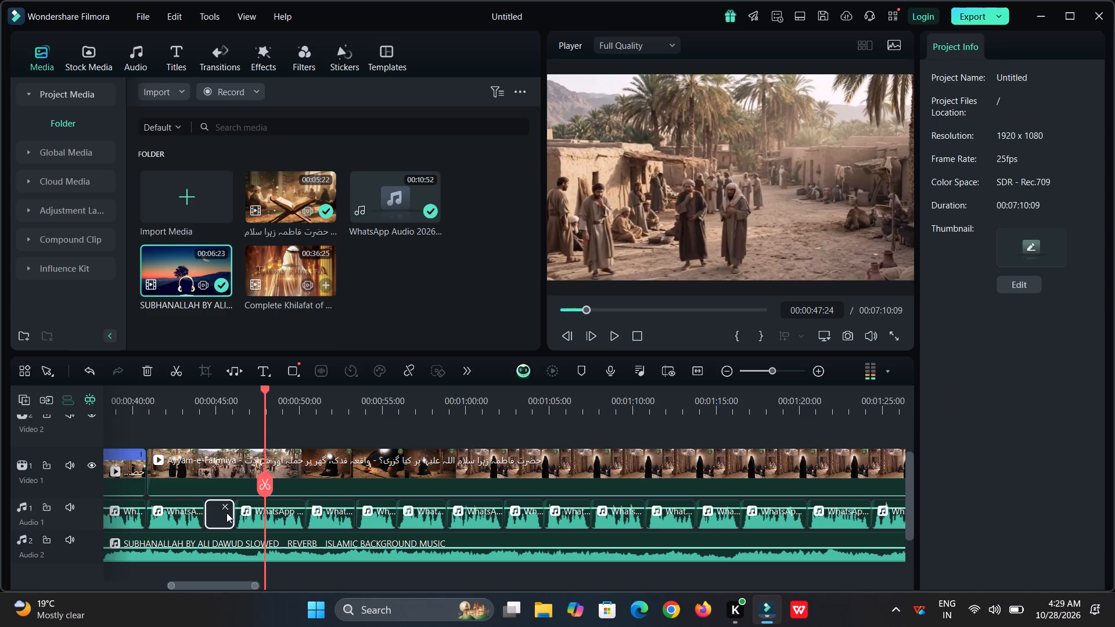
click(225, 509)
Play the village scene against the narration and split the Video 1 clip at 00:00:48:11, where the seated veiled woman scene begins.
key(space)
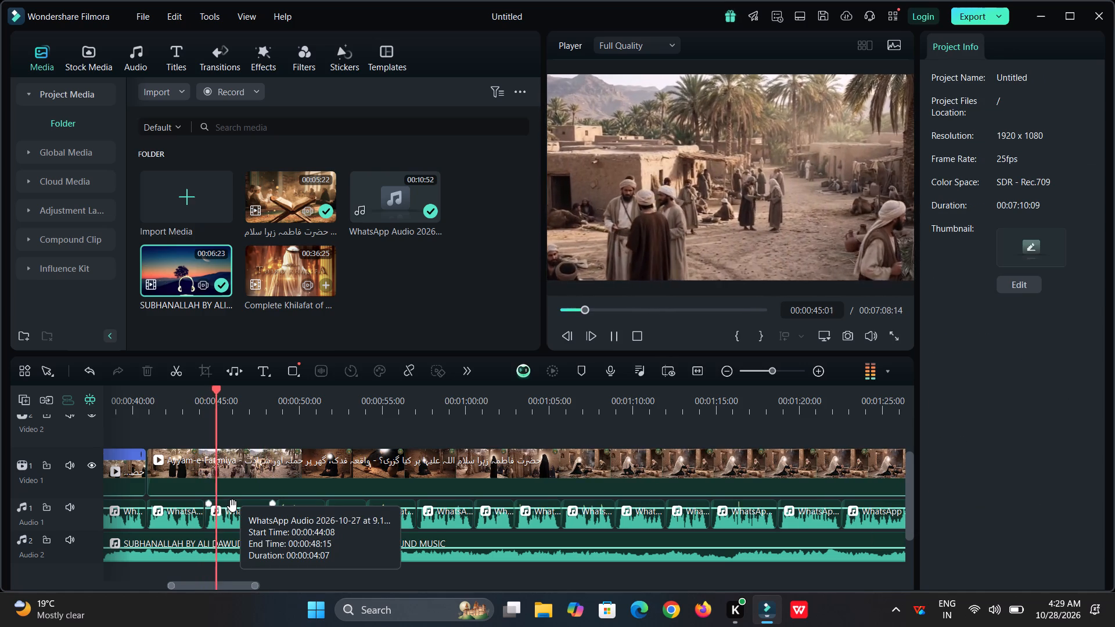
click(289, 478)
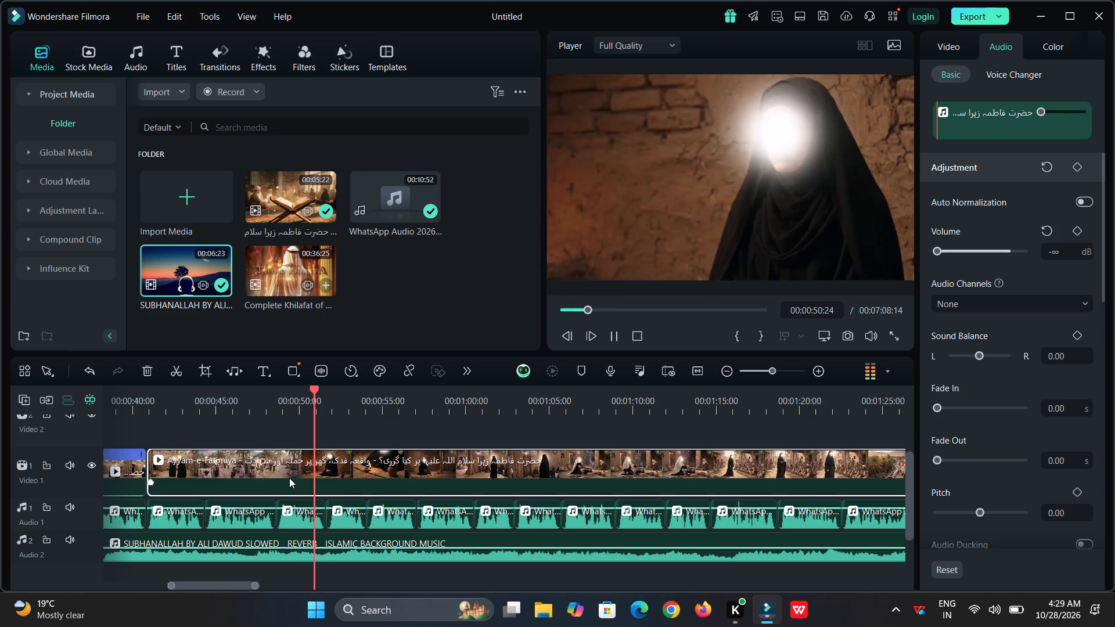
click(281, 401)
key(space)
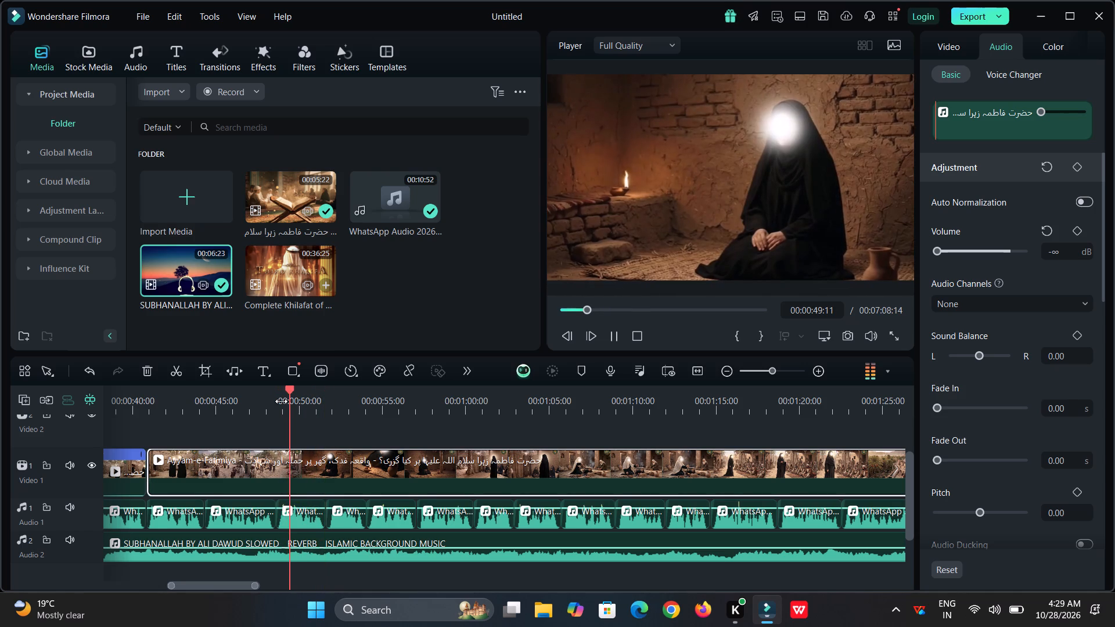
drag(288, 477, 273, 481)
click(273, 481)
Move the seated woman footage to the voice-over boundary just after 00:00:48:11 and slow the preceding village clip to 0.98x to meet it.
drag(318, 470, 329, 471)
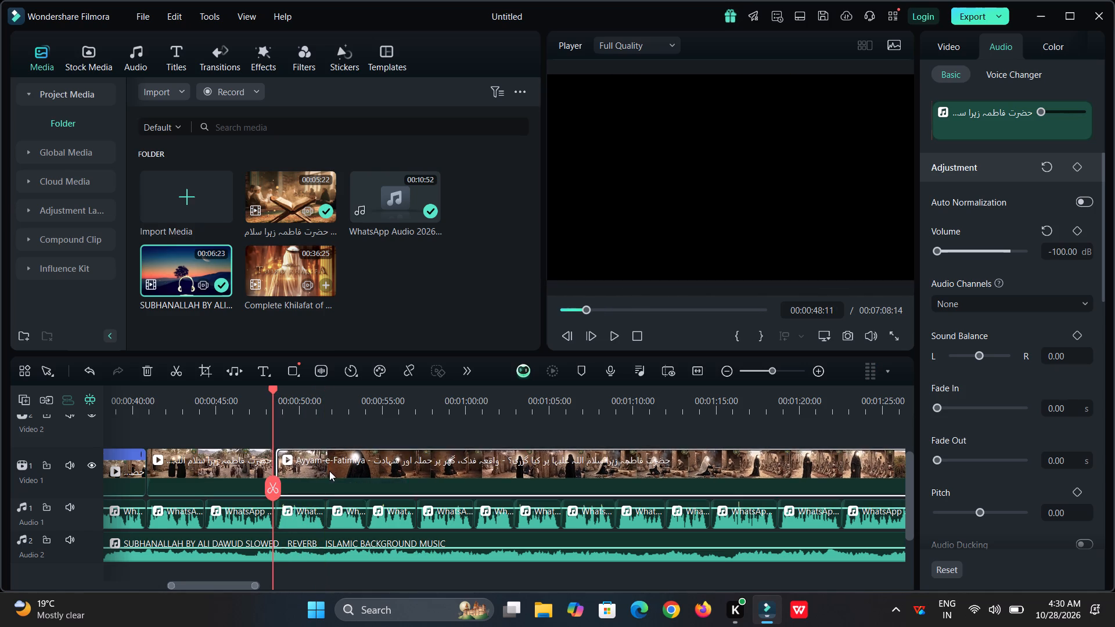
ctrl+drag(270, 460, 272, 462)
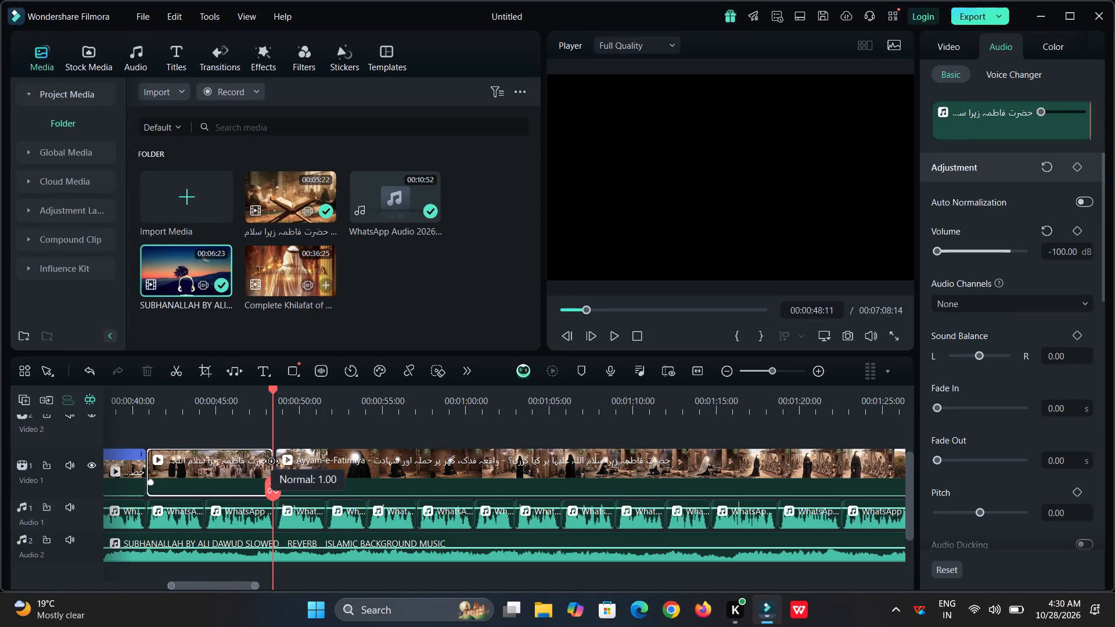
ctrl+drag(272, 462, 278, 467)
Play on through the footage and split the Video 1 clip at 00:01:04:24, just before the cooking scene begins.
key(space)
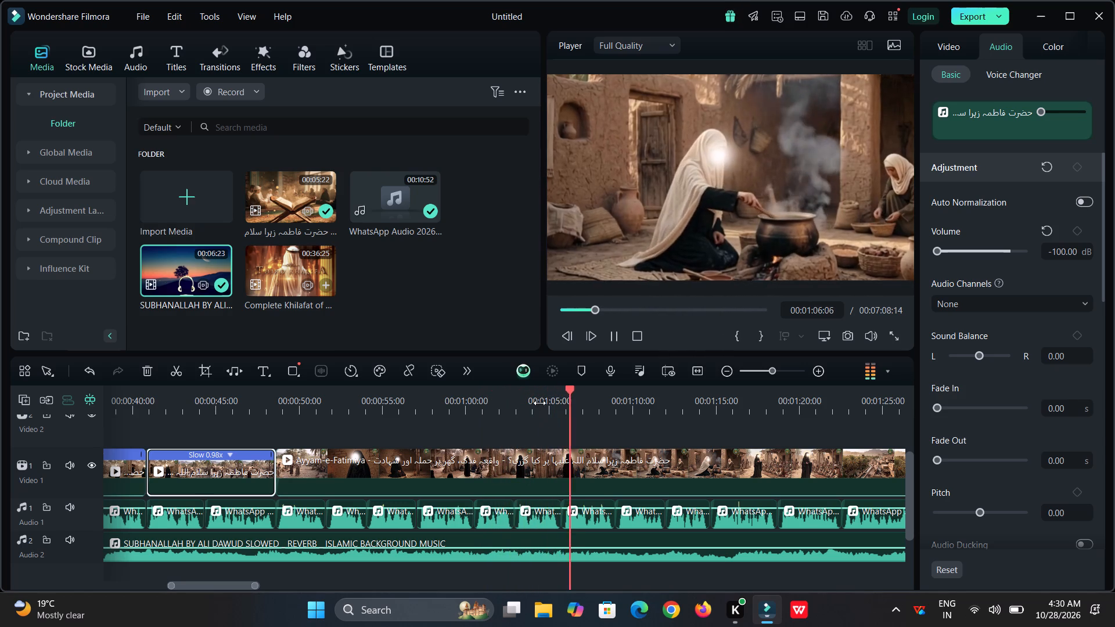
click(538, 402)
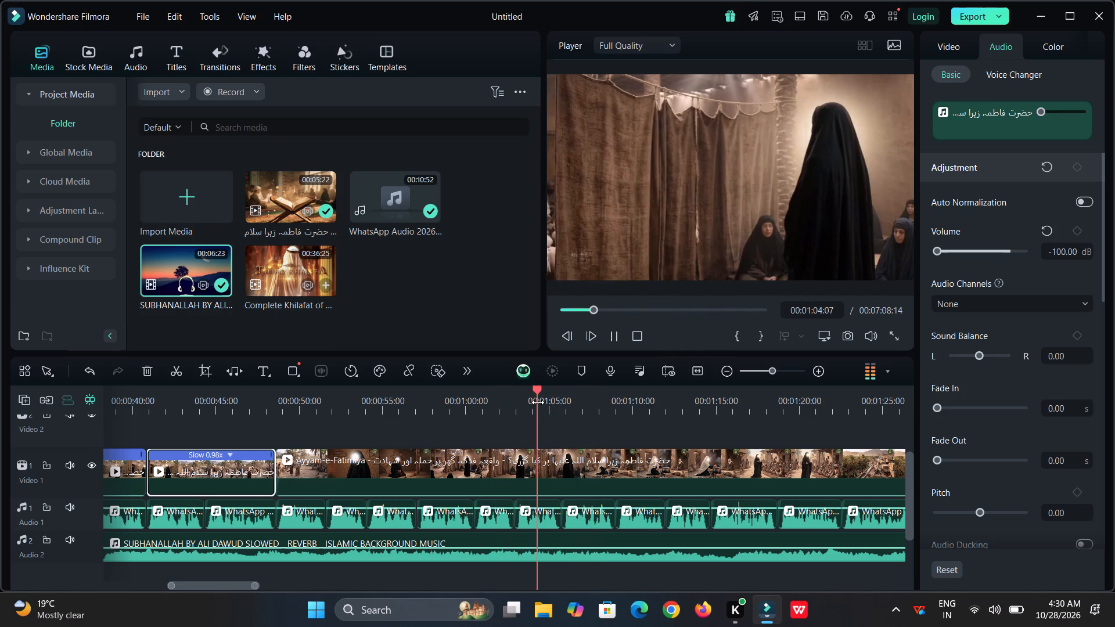
key(space)
key(space)
key(space)
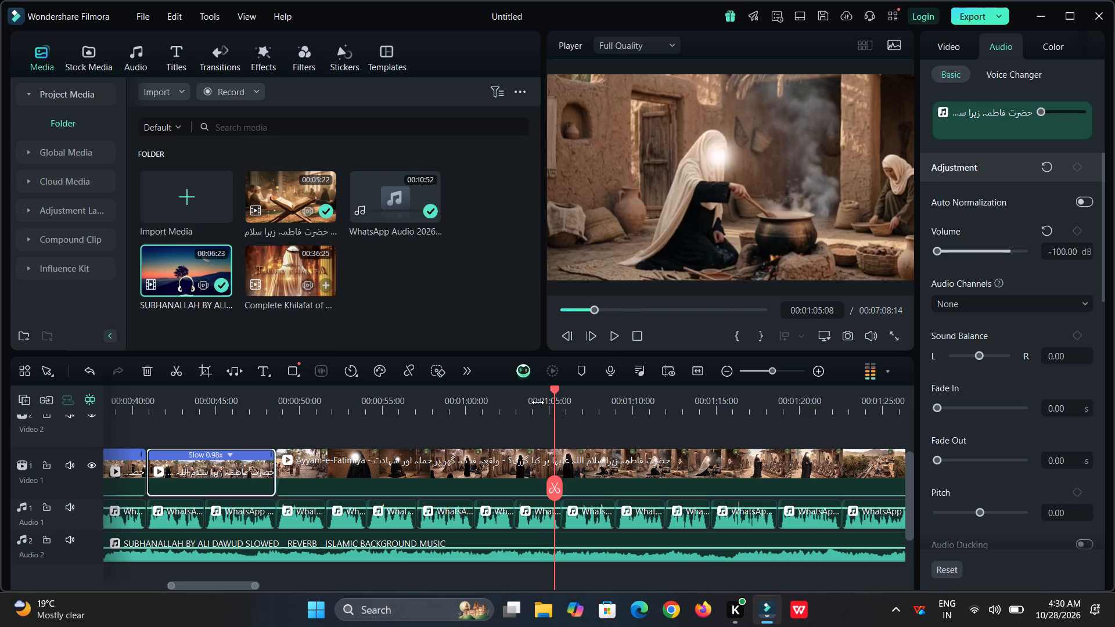
click(567, 456)
drag(555, 487, 549, 488)
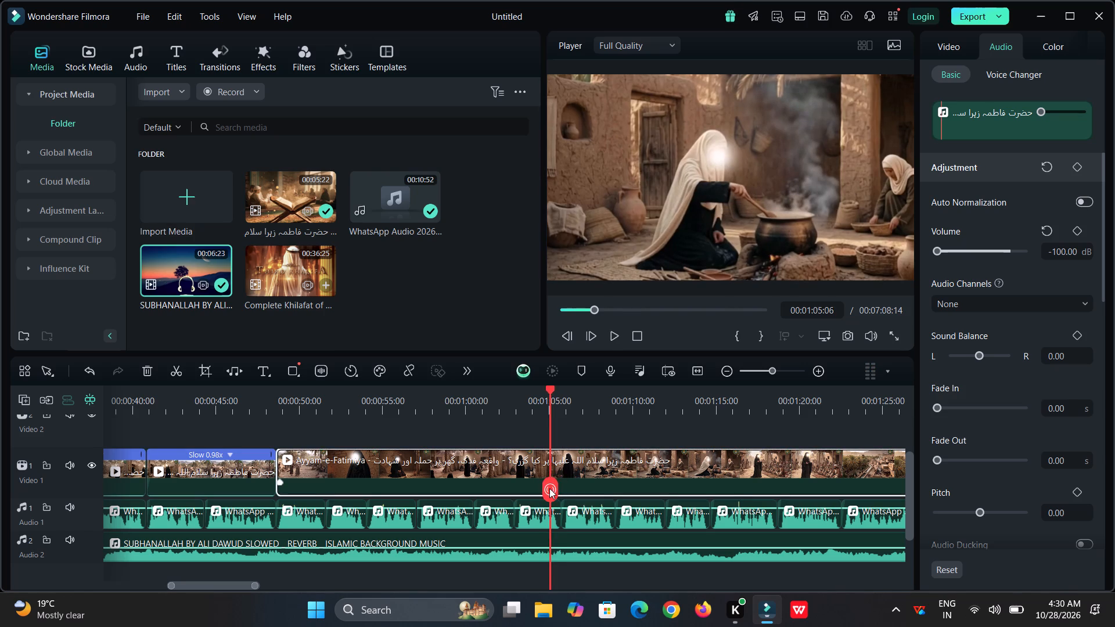
drag(549, 488, 549, 488)
click(549, 488)
Move the cooking footage to the voice-over segment starting just before 00:01:06 and slow the preceding clip to 0.96x to fill the gap.
drag(584, 478, 595, 481)
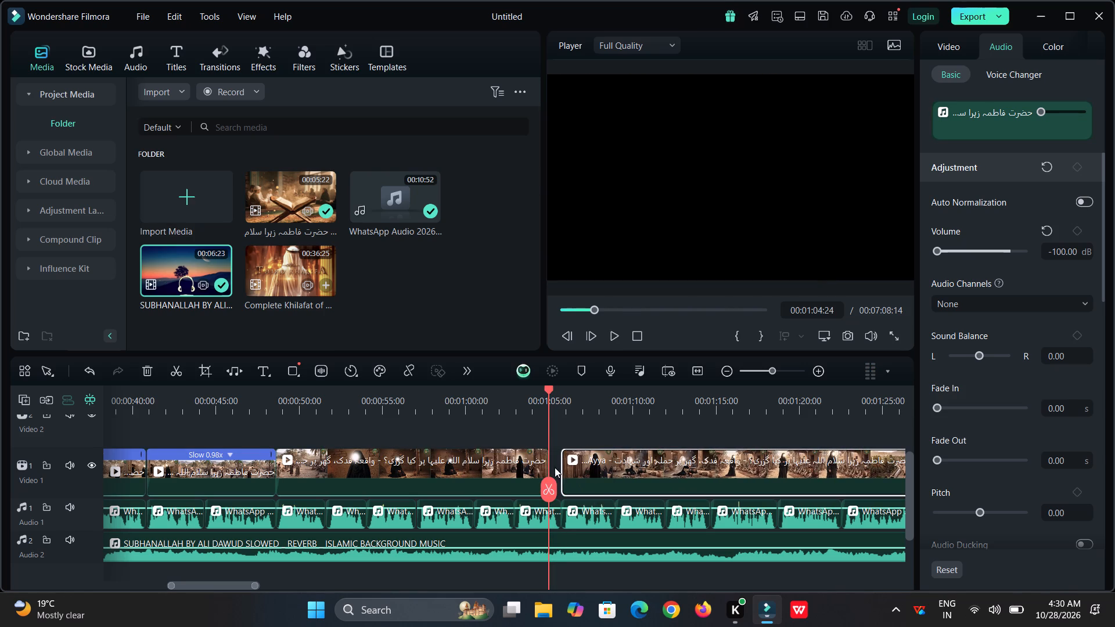
ctrl+drag(546, 464, 562, 470)
Play through the cooking scene and split the Video 1 clip at 00:01:13:11, before the scene of the woman addressing the seated crowd.
triple_click(610, 481)
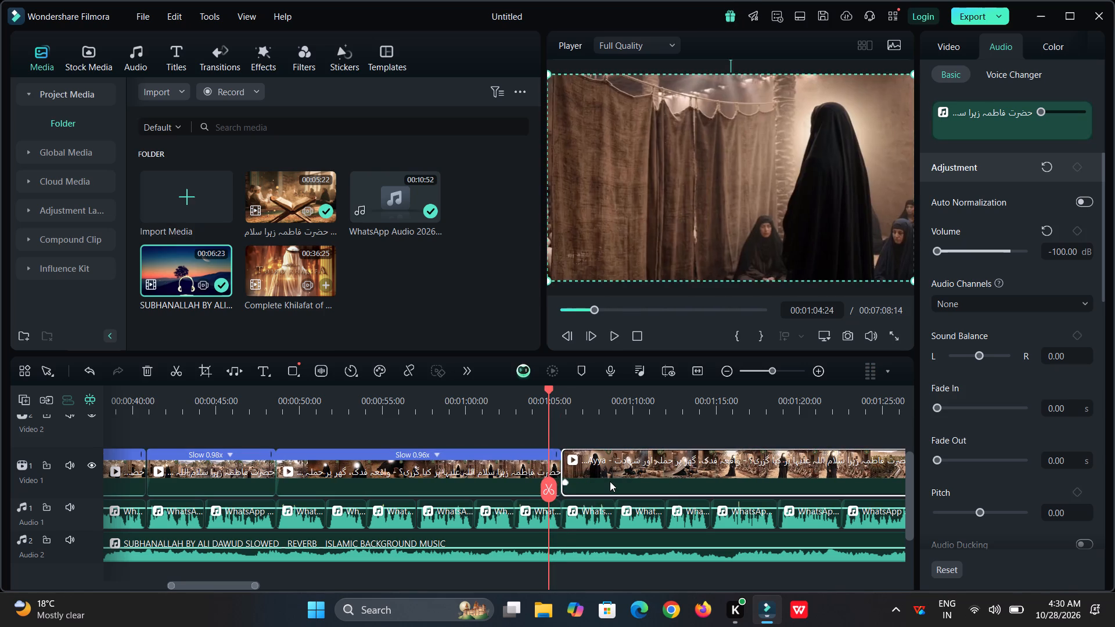
click(610, 481)
key(space)
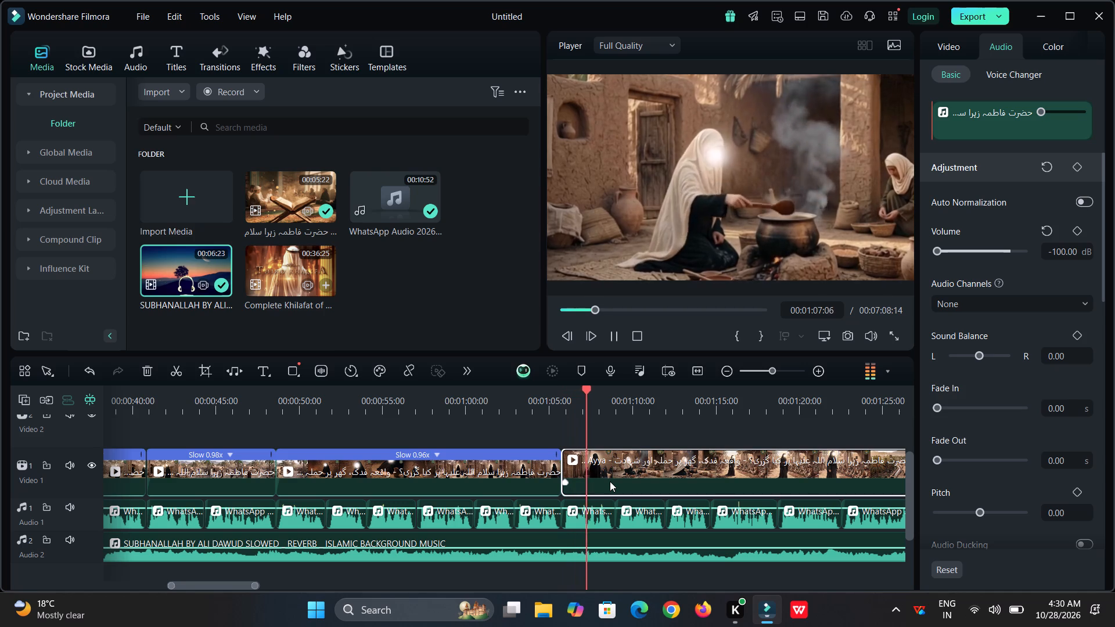
click(610, 481)
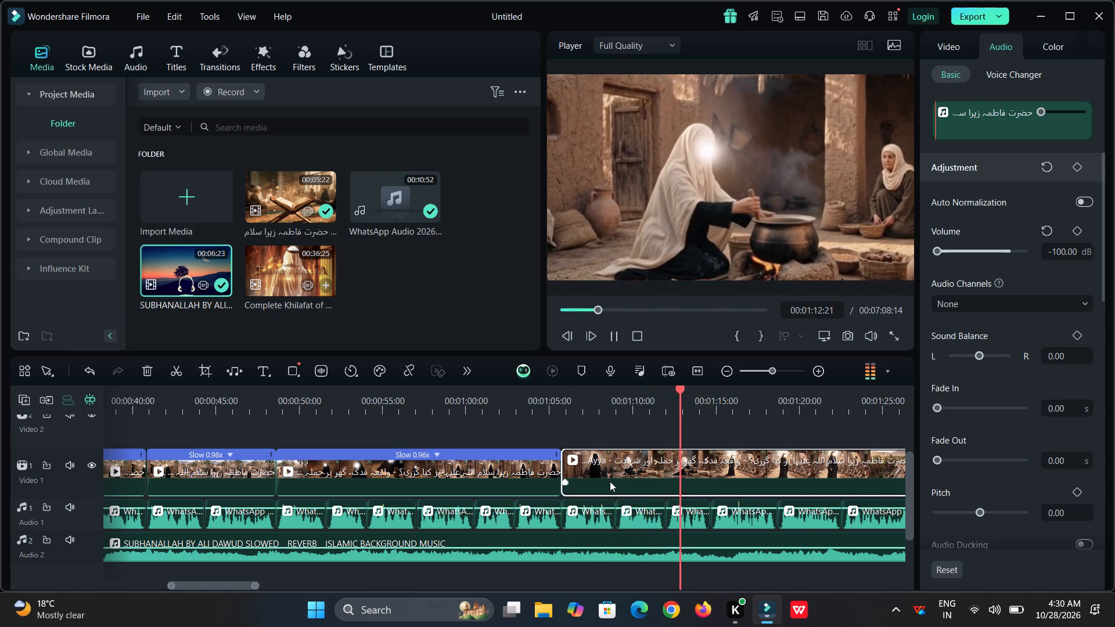
key(space)
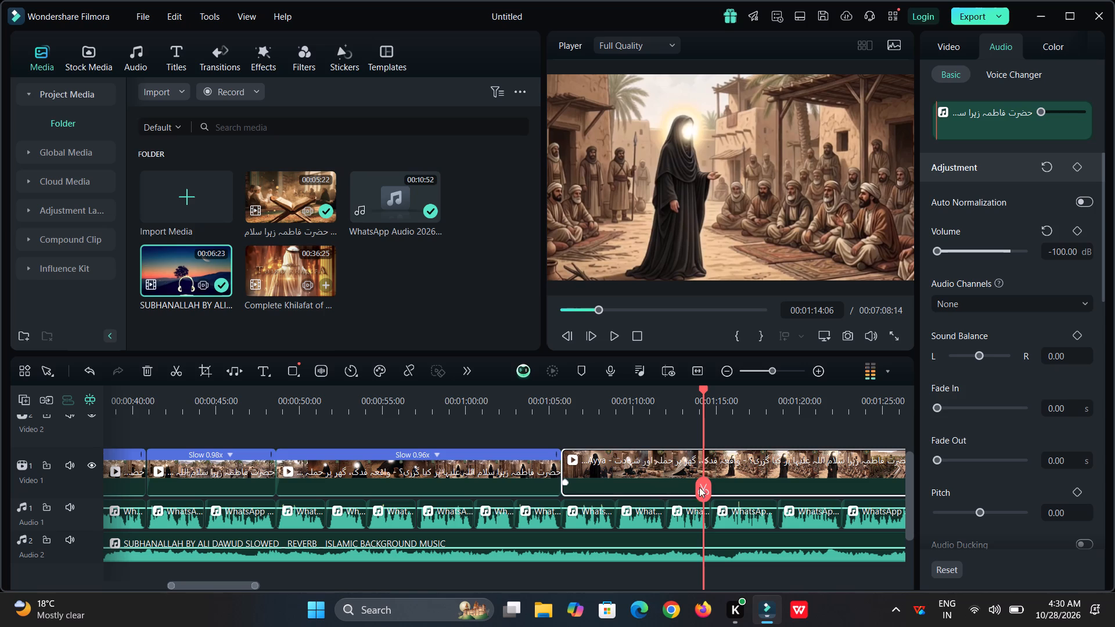
drag(700, 493, 689, 495)
click(689, 495)
Move the crowd footage to the voice-over segment starting at about 00:01:14:17 and slow the cooking clip to 0.86x to fill the gap.
drag(727, 473, 743, 475)
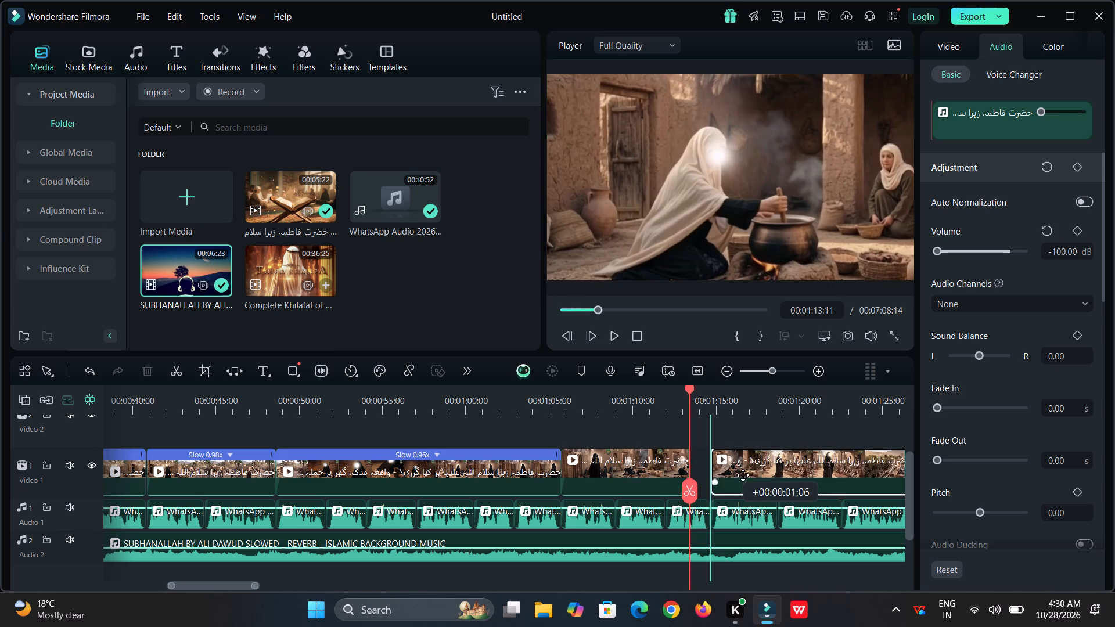
drag(743, 475, 743, 475)
ctrl+drag(685, 457, 711, 466)
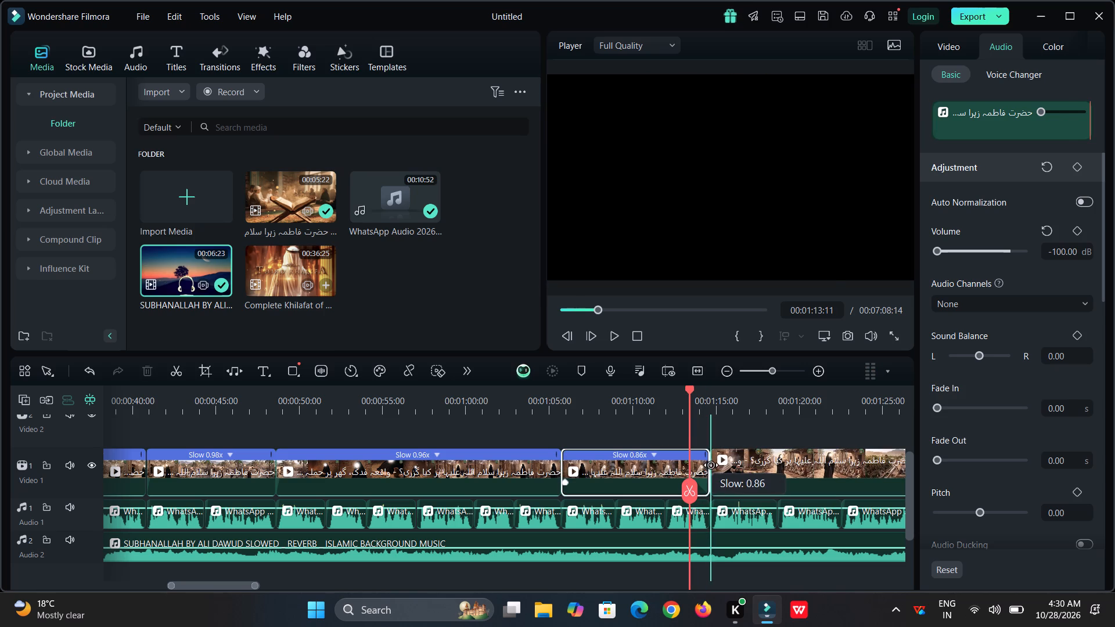
ctrl+drag(711, 466, 712, 466)
Replay the retimed sections against the narration and trim the end of the 0.98x village clip back to 00:00:44:05.
click(393, 403)
key(space)
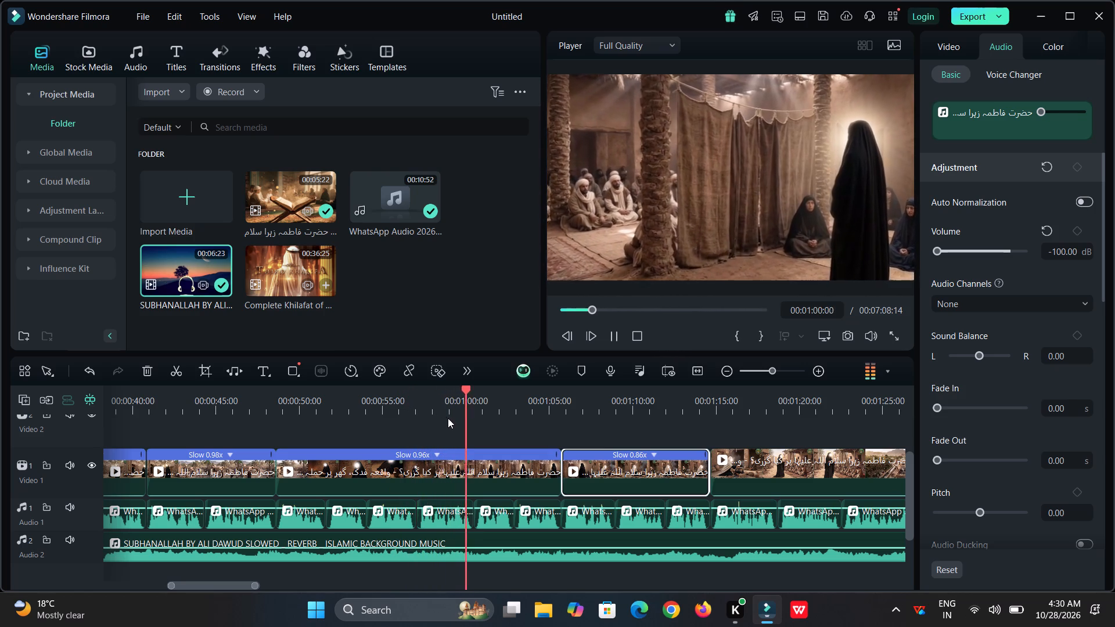
click(215, 408)
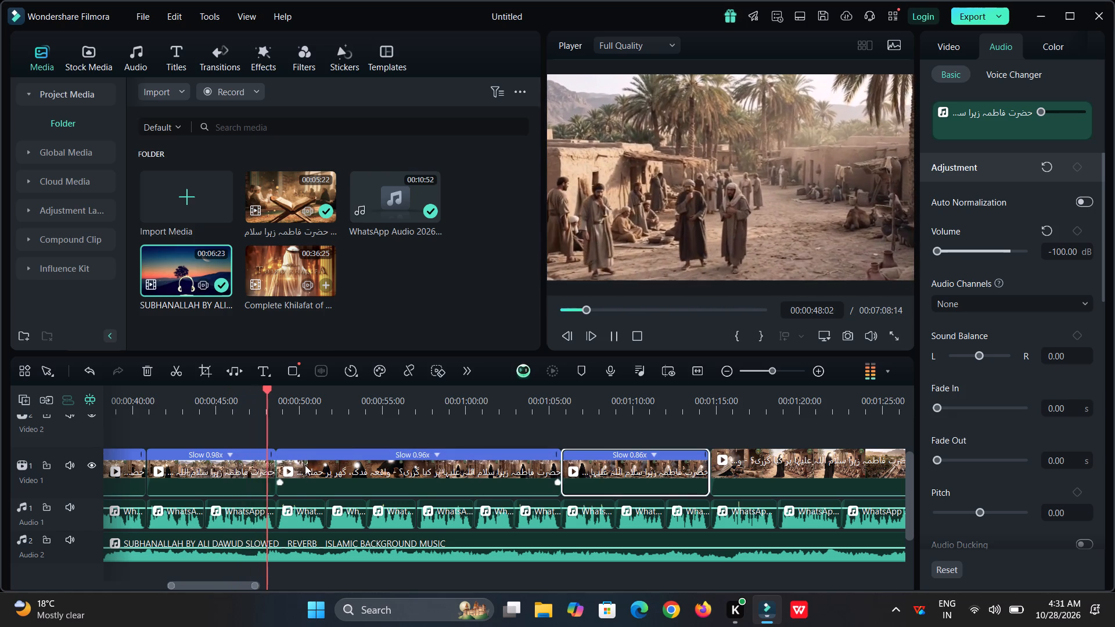
click(138, 401)
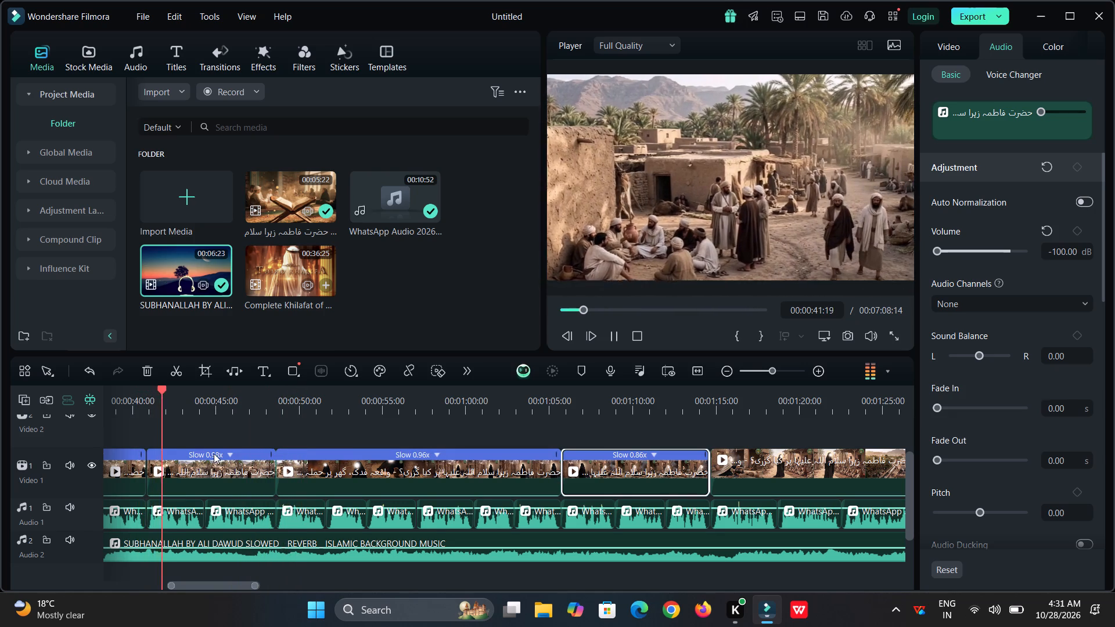
click(174, 400)
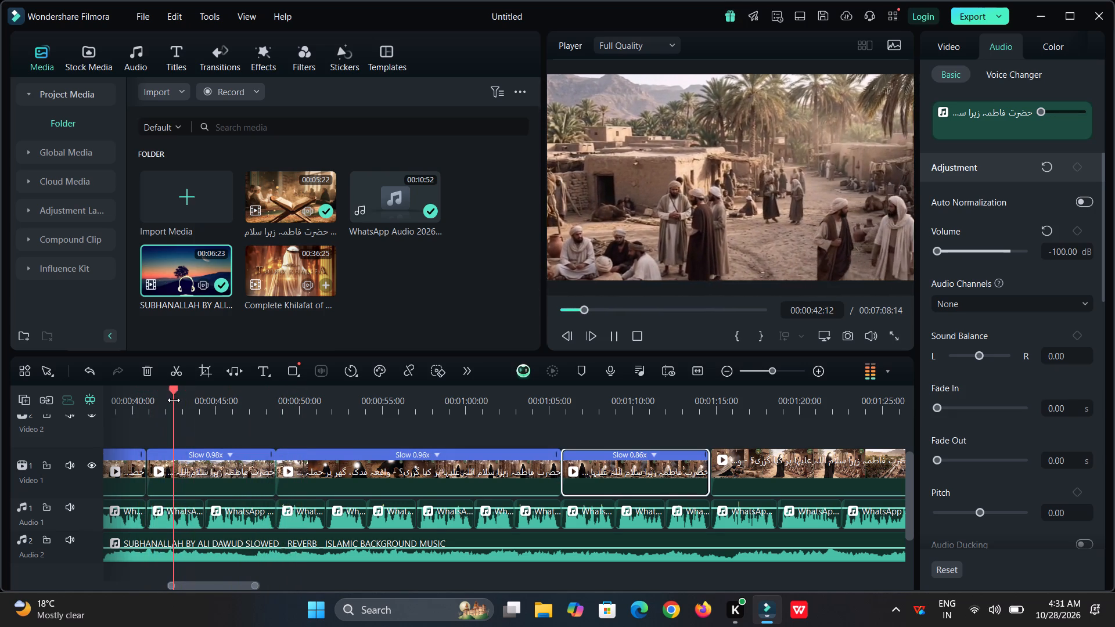
key(space)
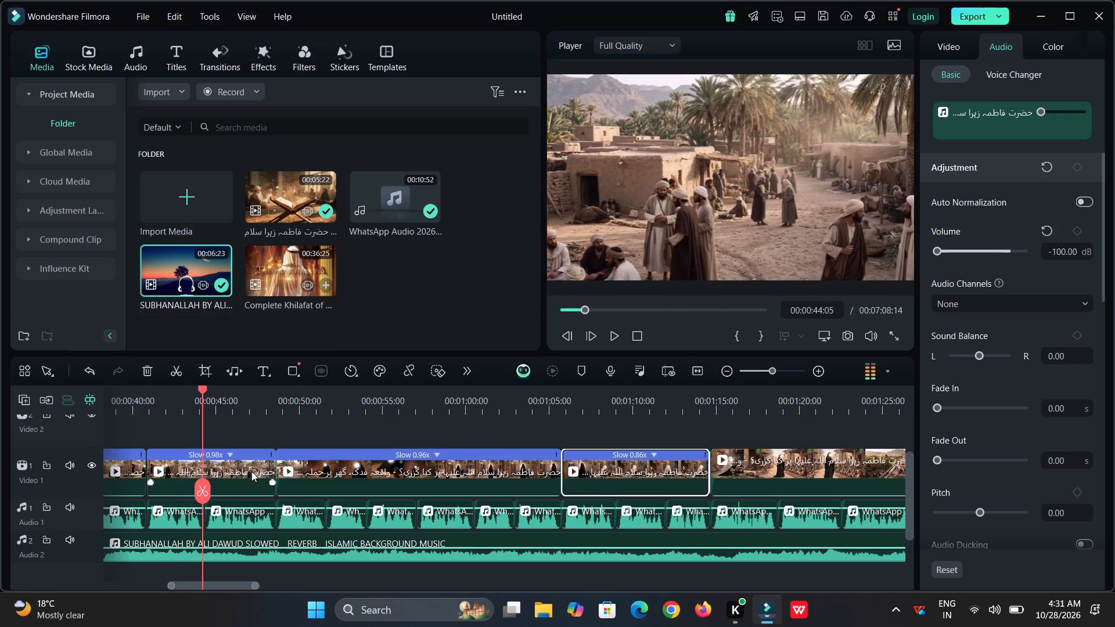
drag(271, 474, 218, 484)
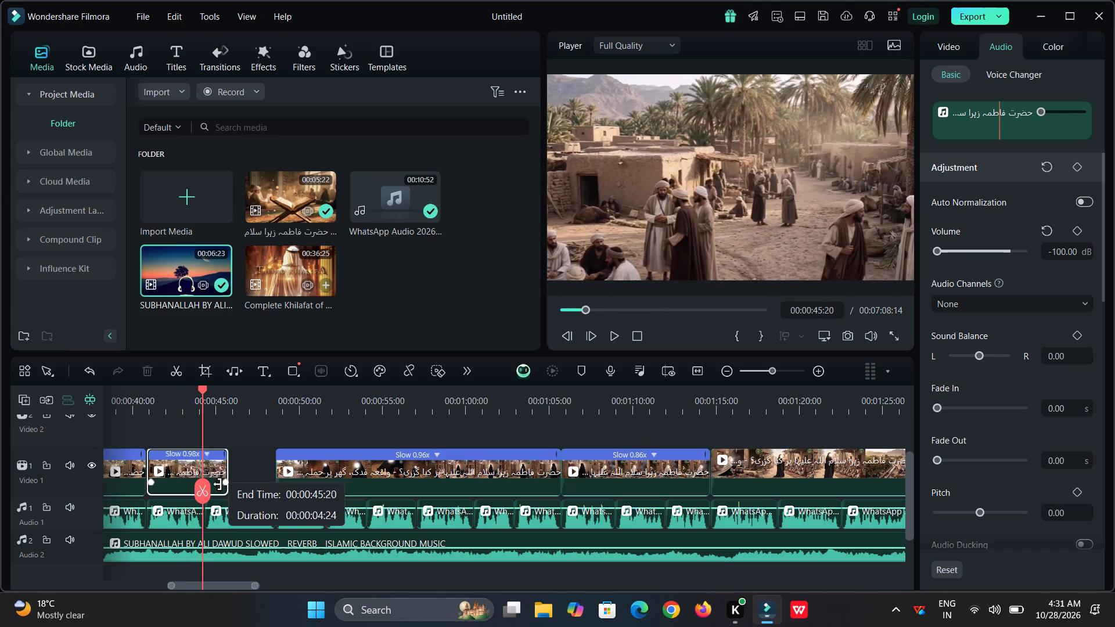
drag(218, 484, 202, 486)
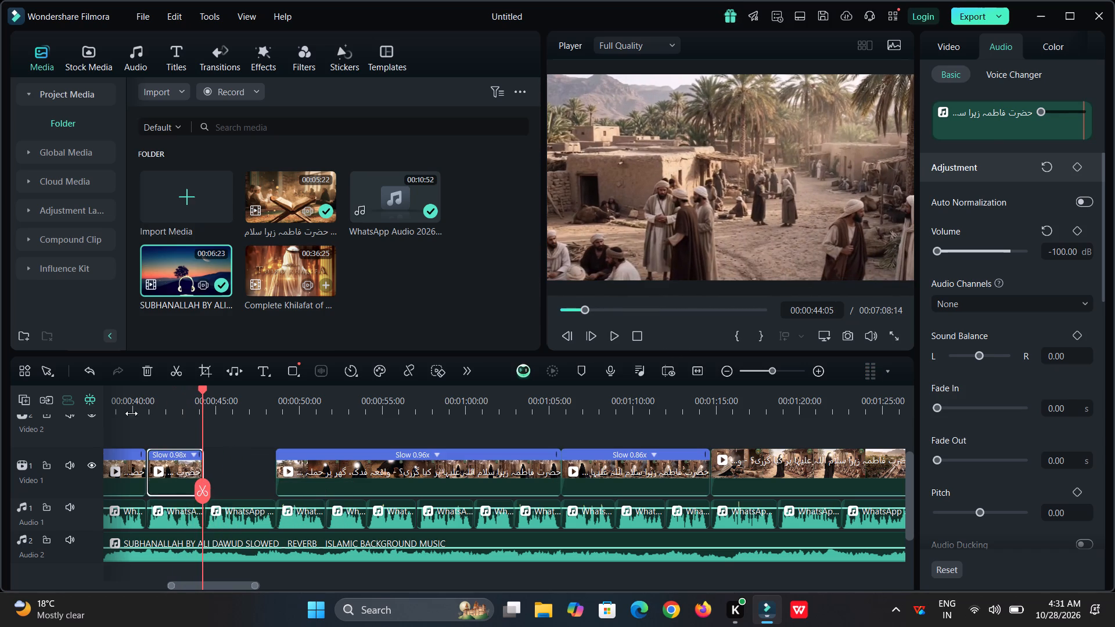
Replay the narration from shortly before 00:00:39 and undo the last trim of the 0.98x village clip.
click(114, 389)
drag(114, 389, 96, 399)
key(space)
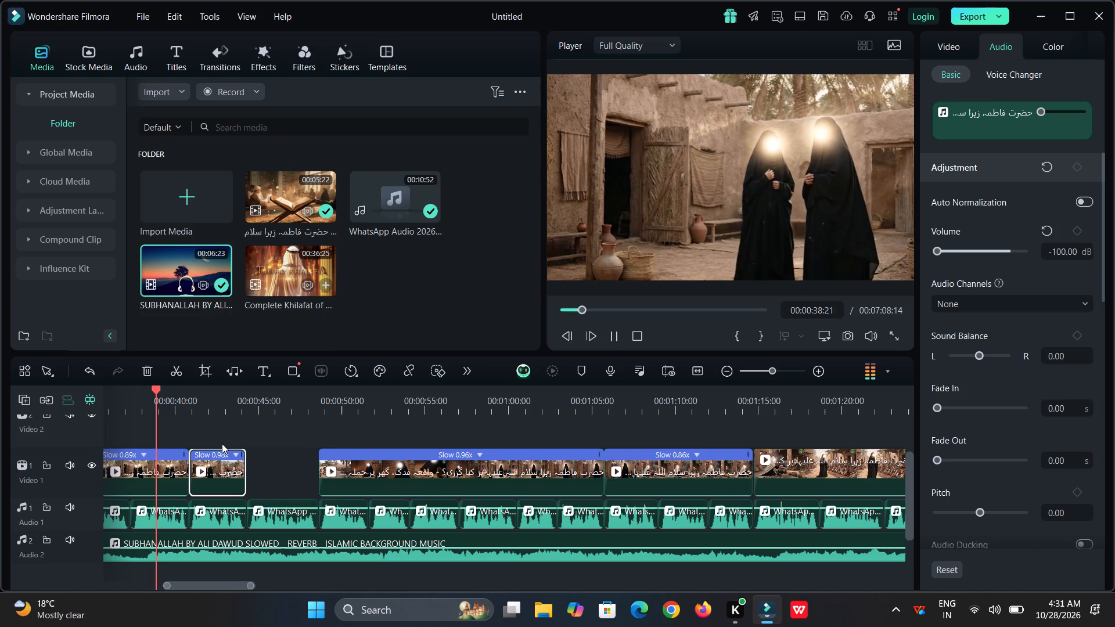
key(ctrl+z)
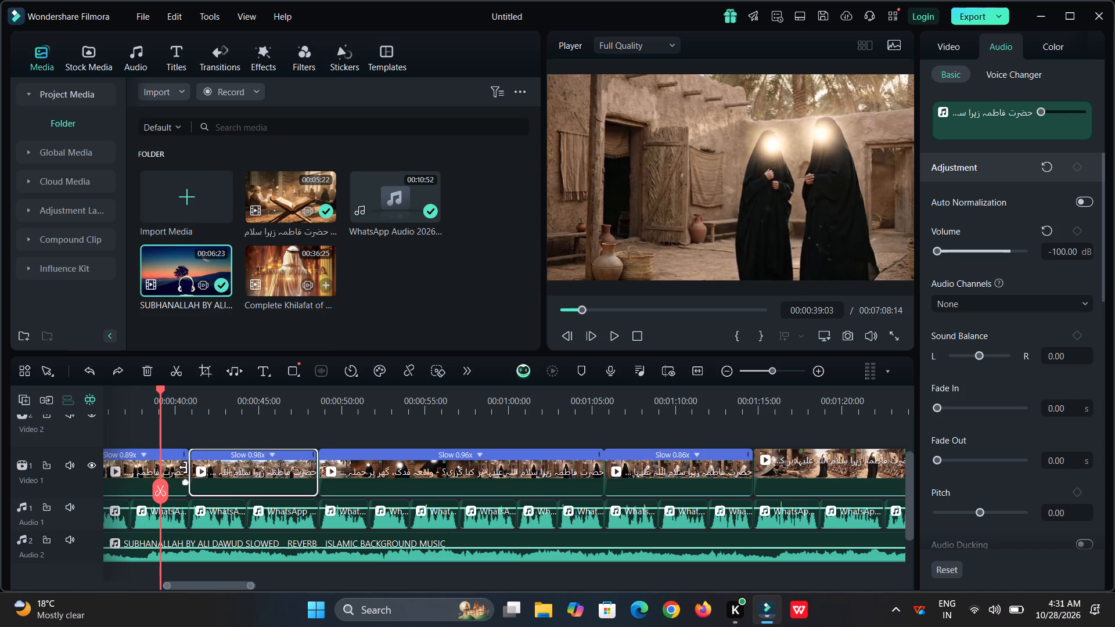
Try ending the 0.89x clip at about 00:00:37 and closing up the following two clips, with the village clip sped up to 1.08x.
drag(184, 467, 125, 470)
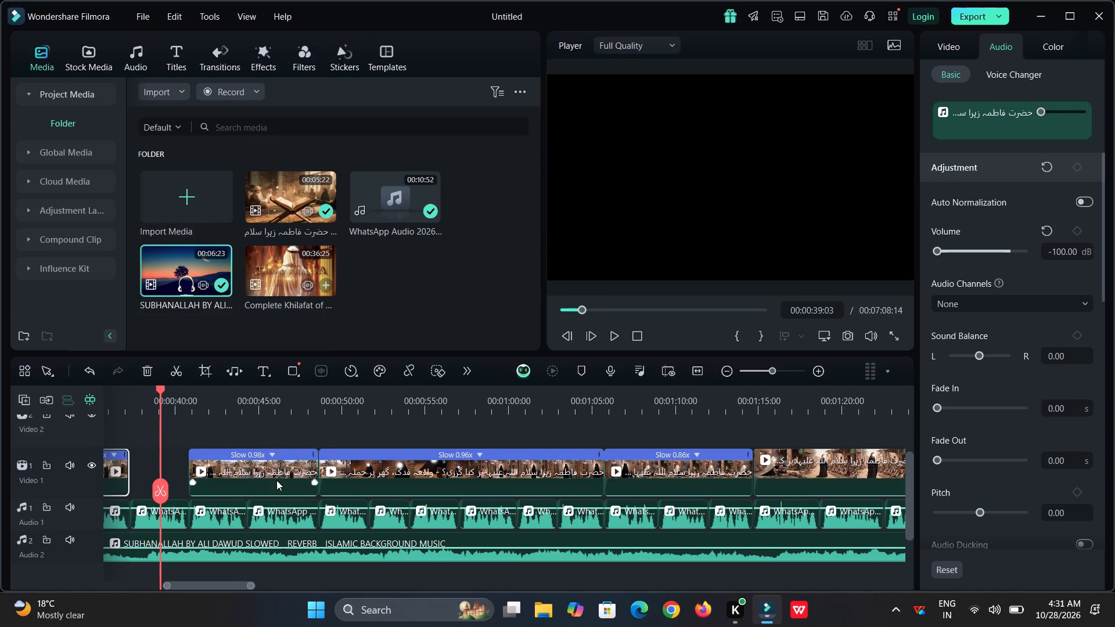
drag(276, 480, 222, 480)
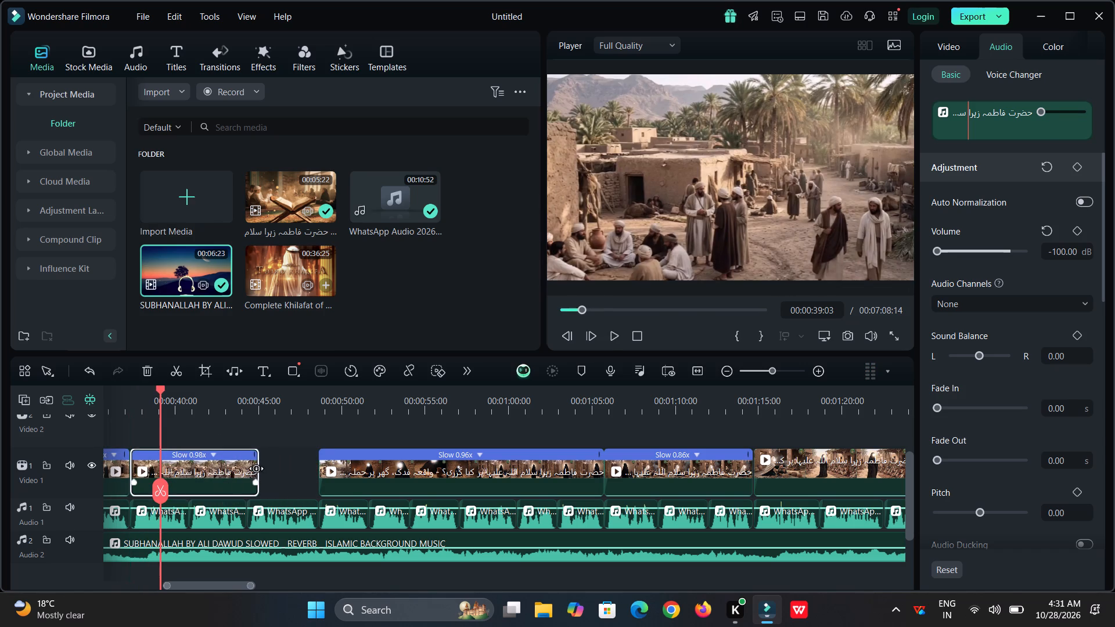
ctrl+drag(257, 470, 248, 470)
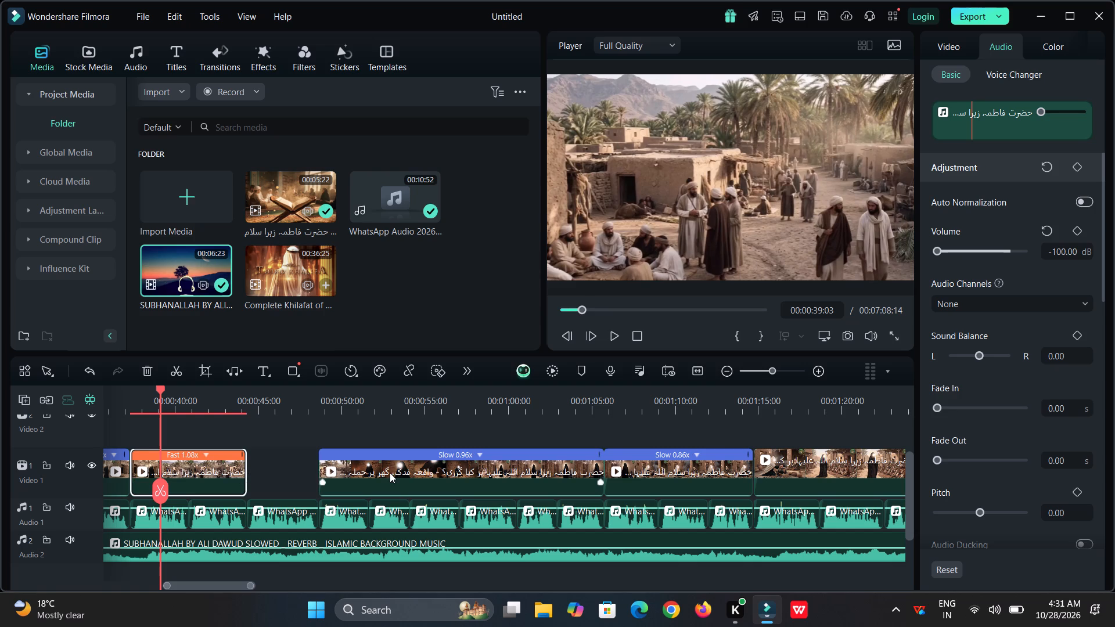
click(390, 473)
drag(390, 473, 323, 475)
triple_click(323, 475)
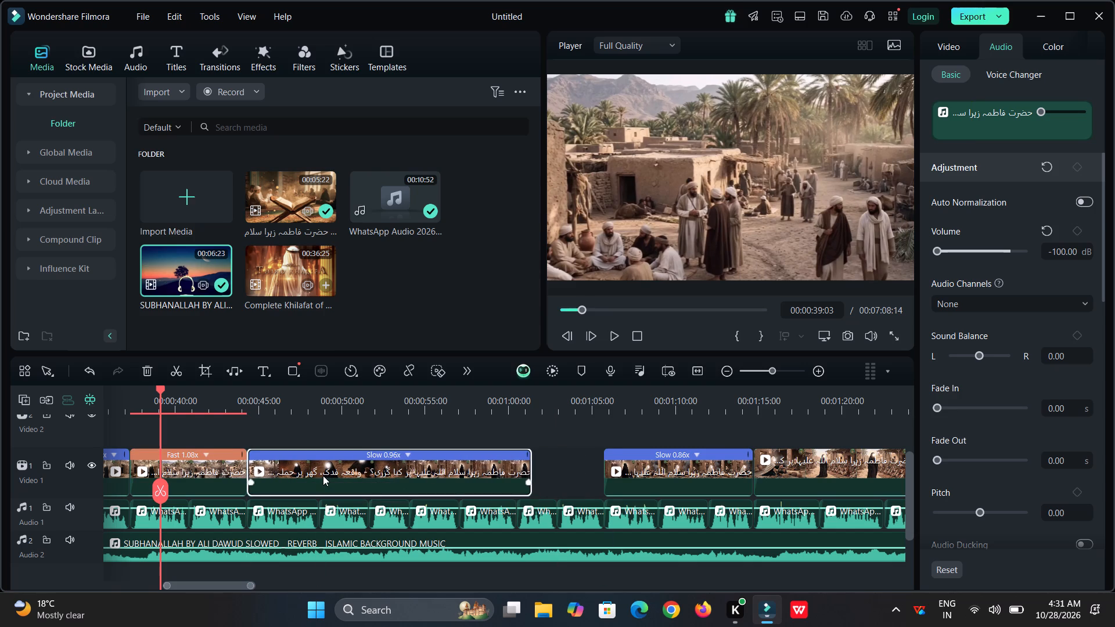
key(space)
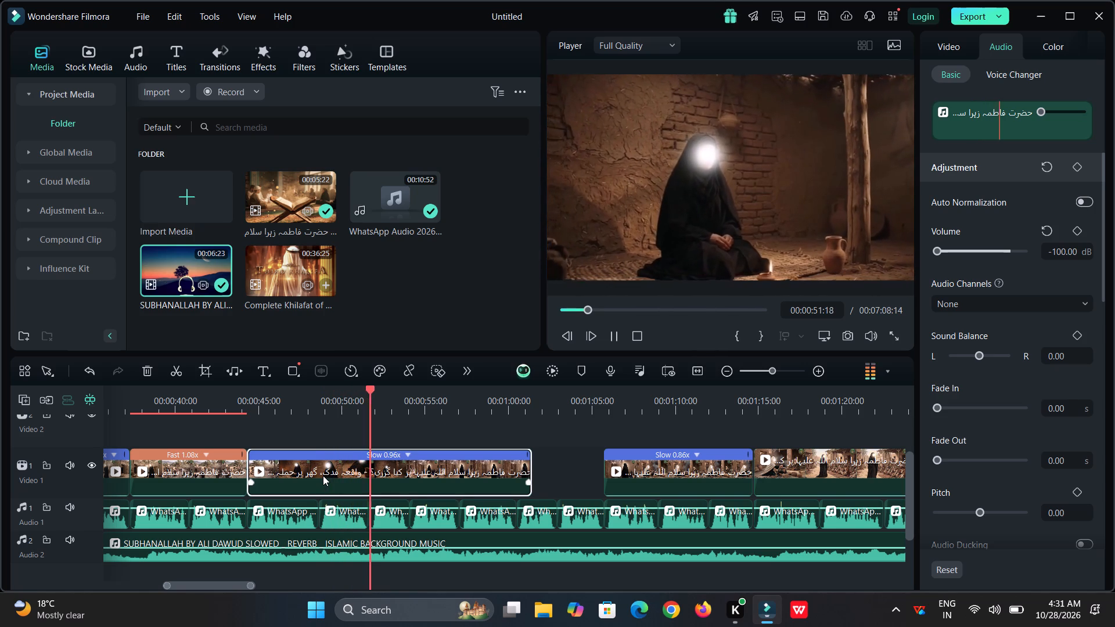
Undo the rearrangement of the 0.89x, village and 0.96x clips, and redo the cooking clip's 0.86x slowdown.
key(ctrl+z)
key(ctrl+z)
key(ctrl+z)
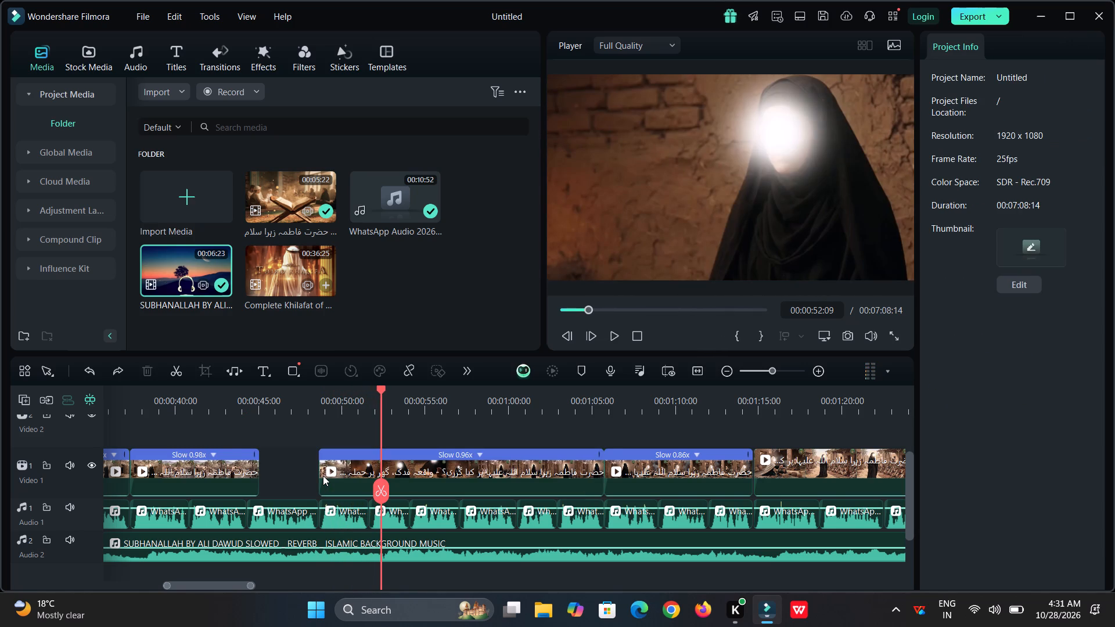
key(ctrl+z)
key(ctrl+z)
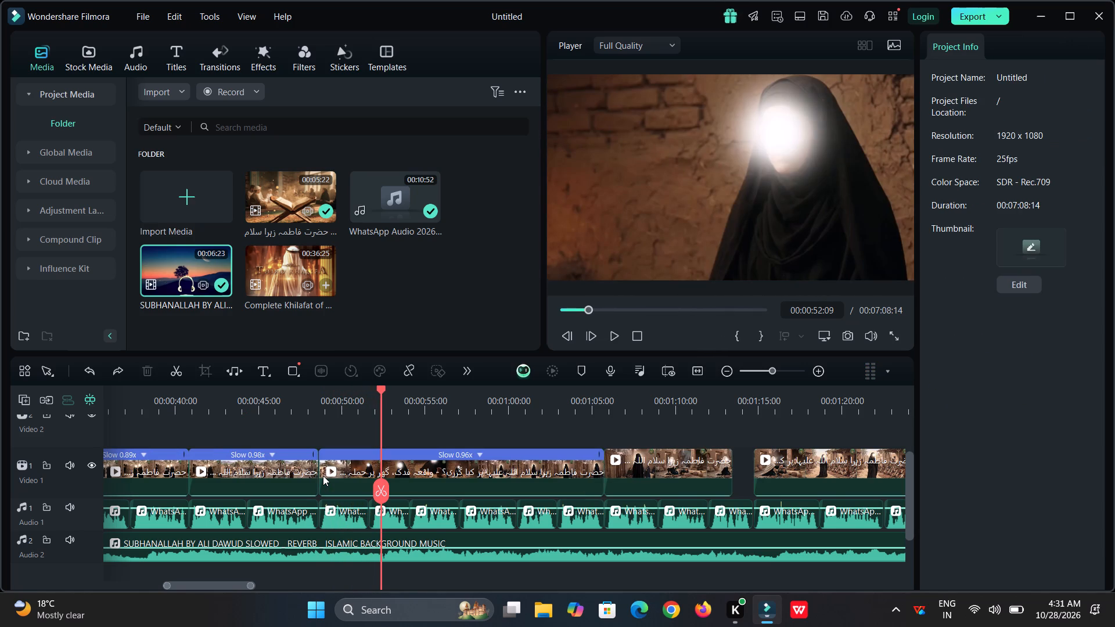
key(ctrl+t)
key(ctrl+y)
Park the 0.86x cooking clip on Video 2 at about 00:01:14:17 and move the crowd footage to the voice-over segment starting just before 00:01:06.
key(space)
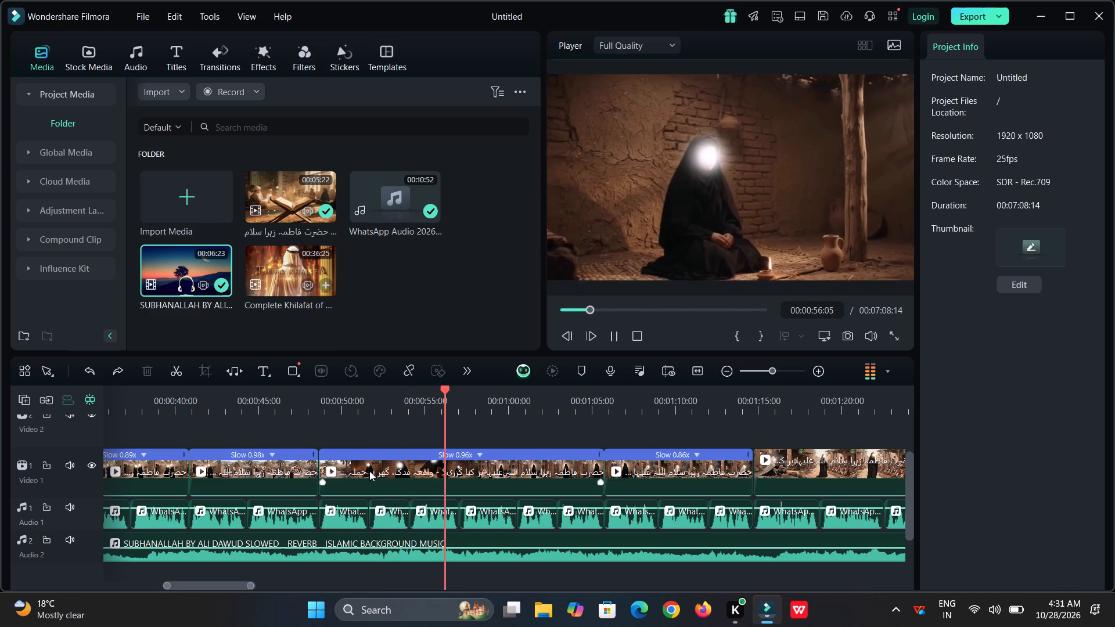
triple_click(631, 485)
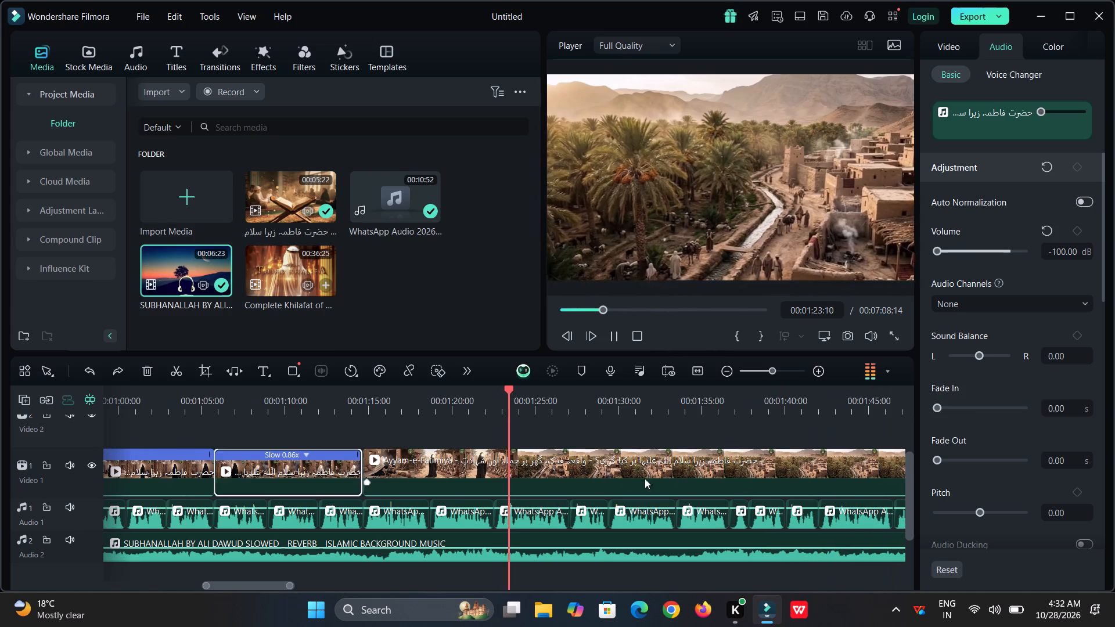
drag(298, 477, 463, 441)
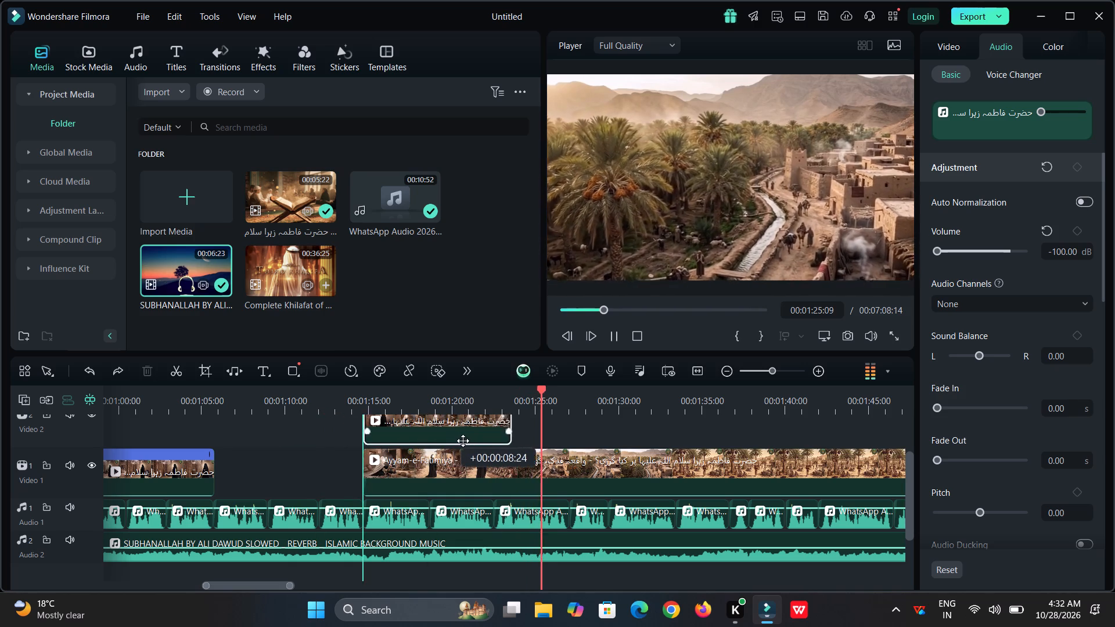
drag(463, 441, 451, 442)
drag(447, 484, 355, 484)
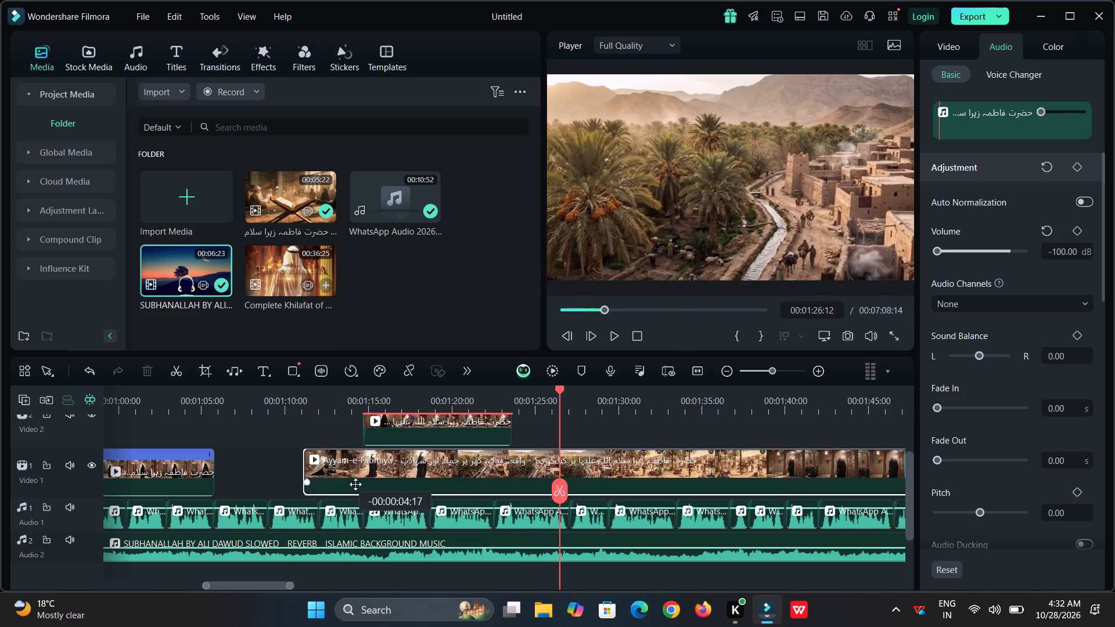
drag(355, 484, 311, 482)
Split the crowd footage at 00:01:06:09, delete the short leading piece and close the gap to the preceding clip.
click(203, 407)
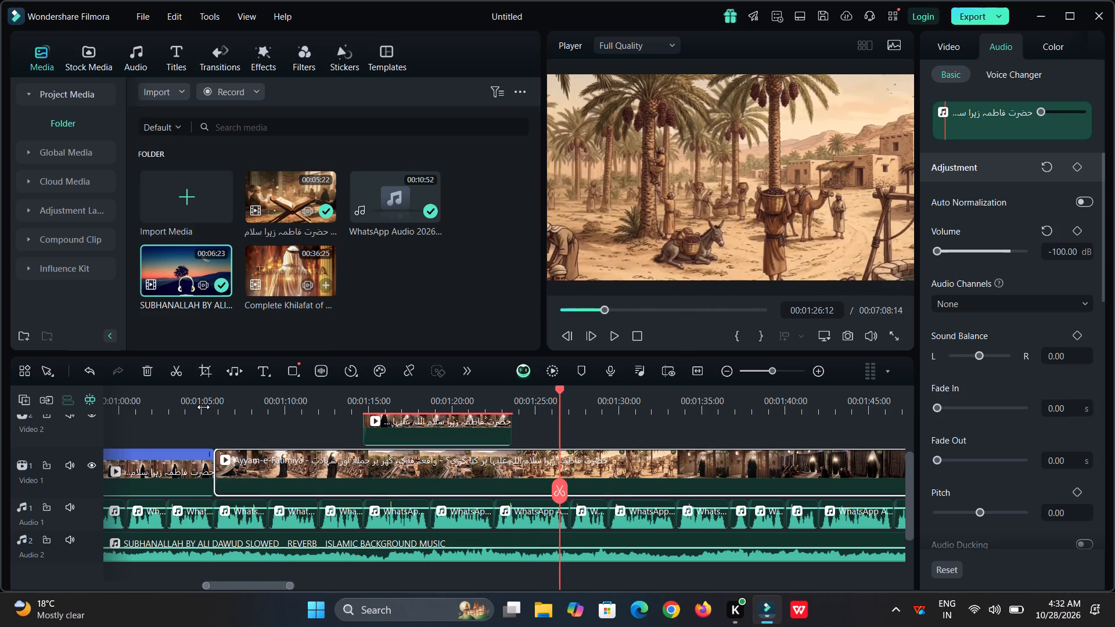
key(space)
key(space)
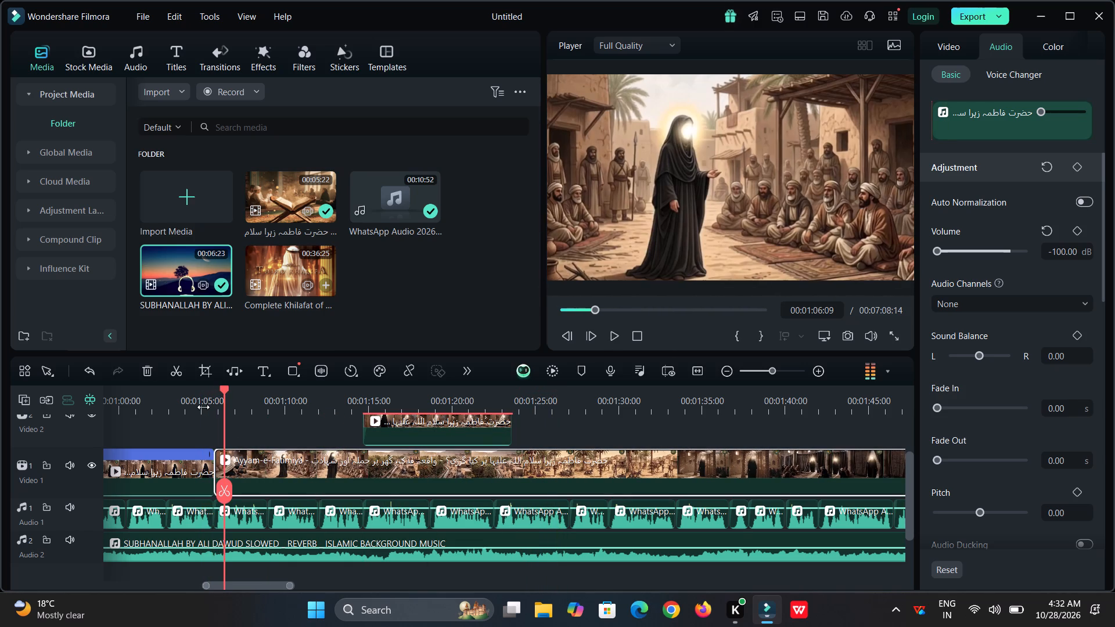
click(232, 487)
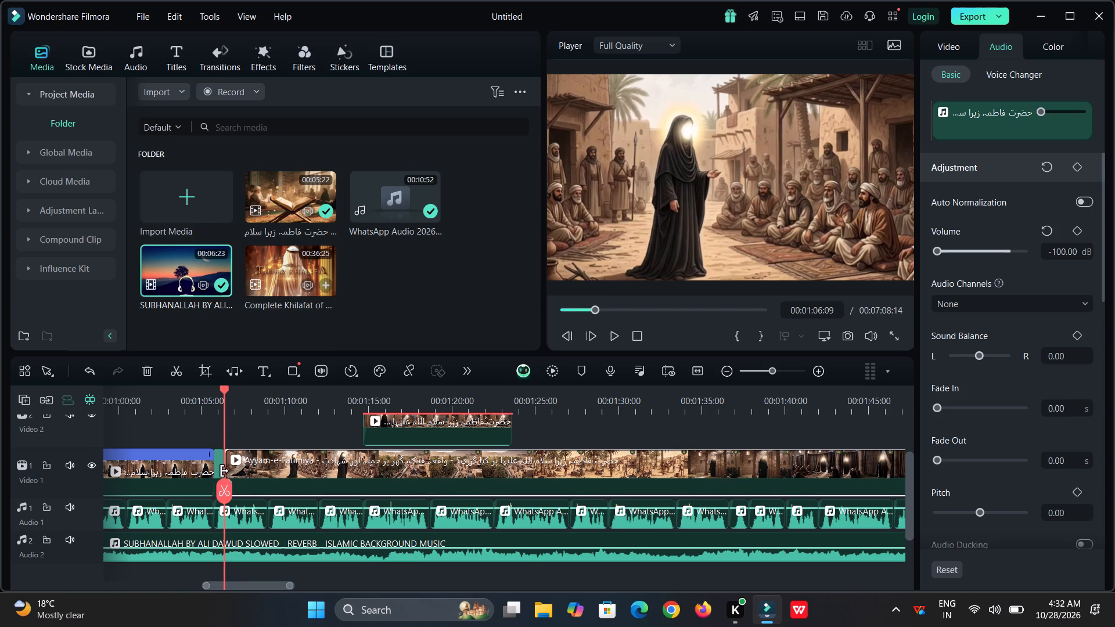
click(218, 457)
key(ctrl+x)
drag(300, 498, 282, 498)
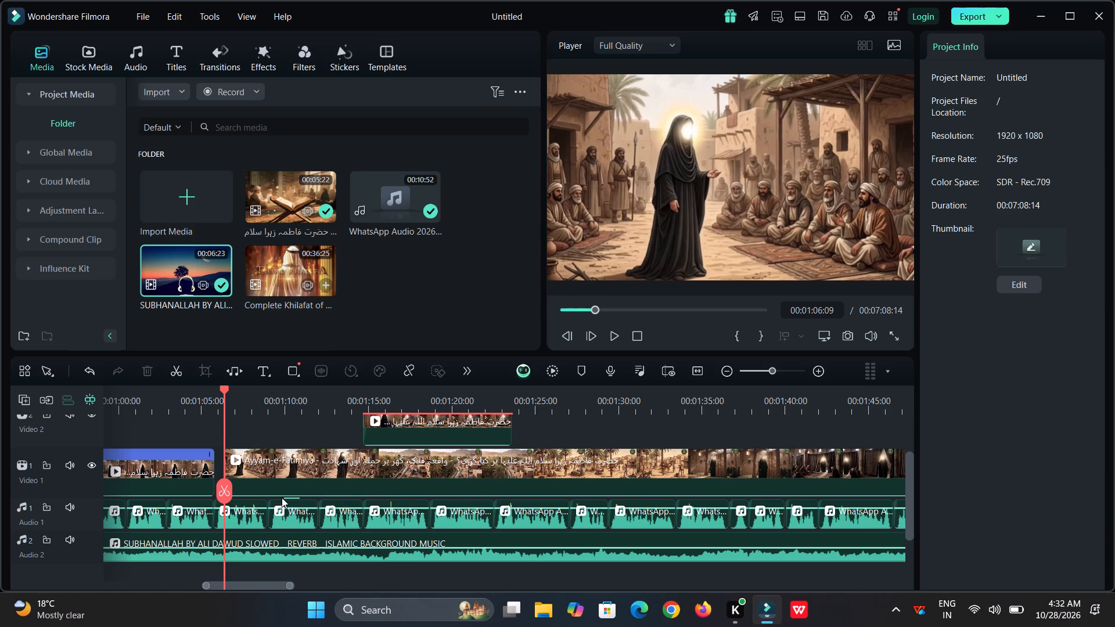
drag(282, 498, 282, 493)
drag(365, 478, 355, 479)
Play through the crowd scene and split the Video 1 clip at 00:01:13:00, before the palm-grove village scene.
key(space)
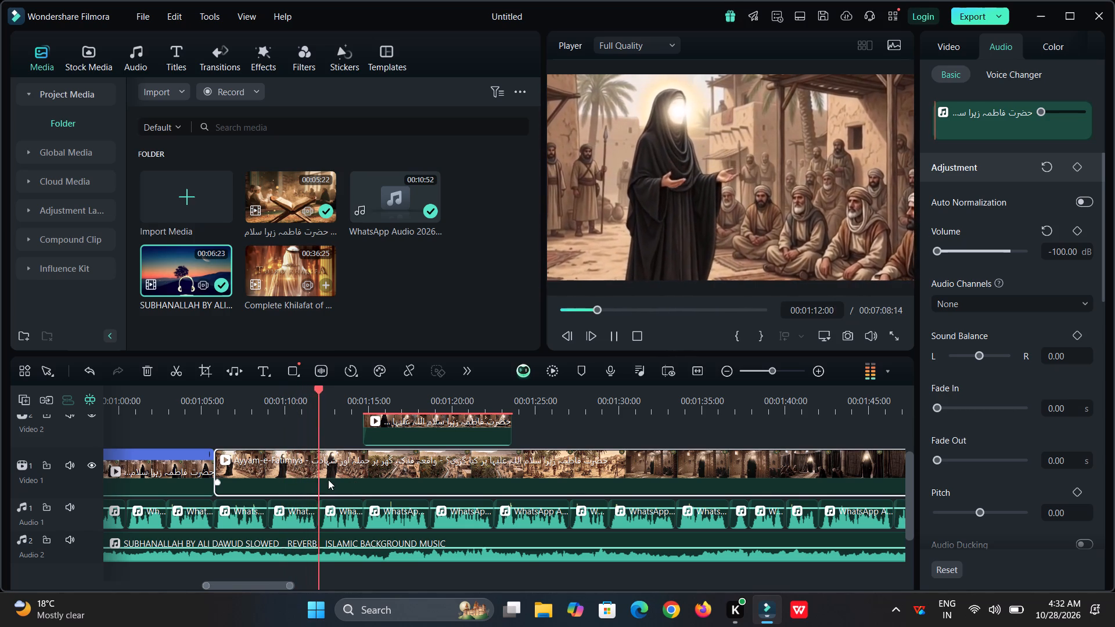
key(space)
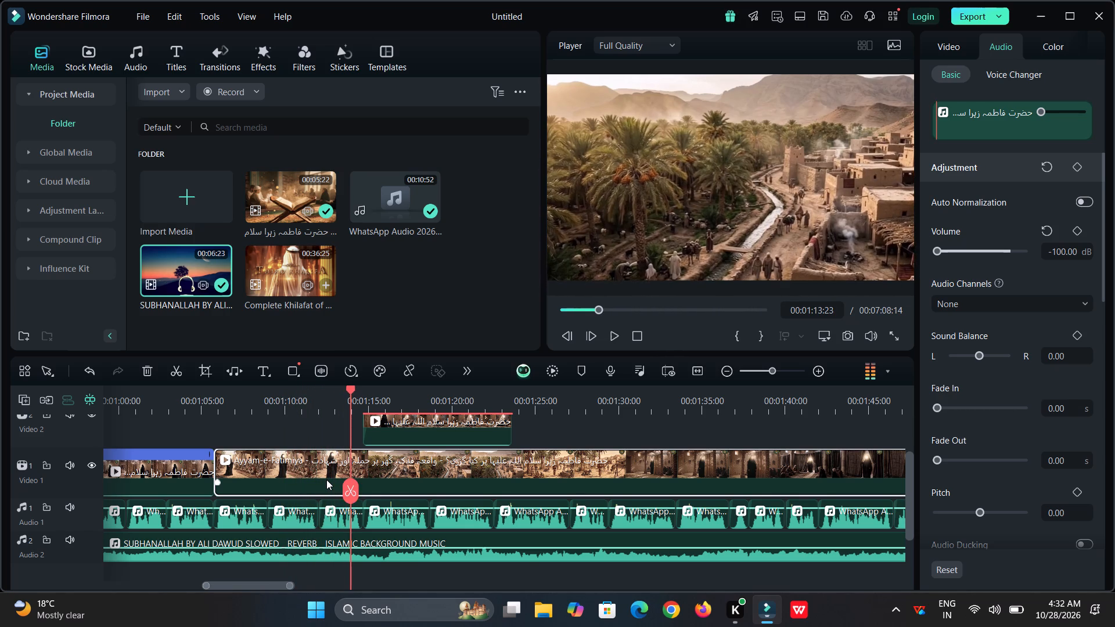
drag(350, 488, 335, 488)
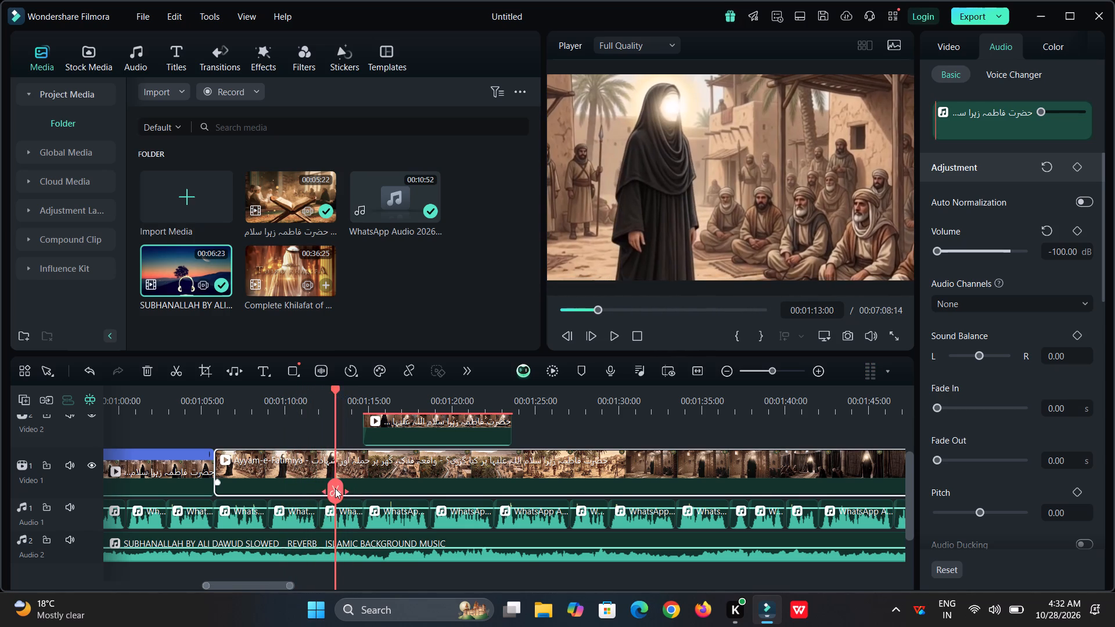
click(335, 488)
Move the remaining footage to the voice-over segment starting at about 00:01:14:17 and slow the crowd clip to 0.81x to fill the gap.
drag(376, 467, 395, 474)
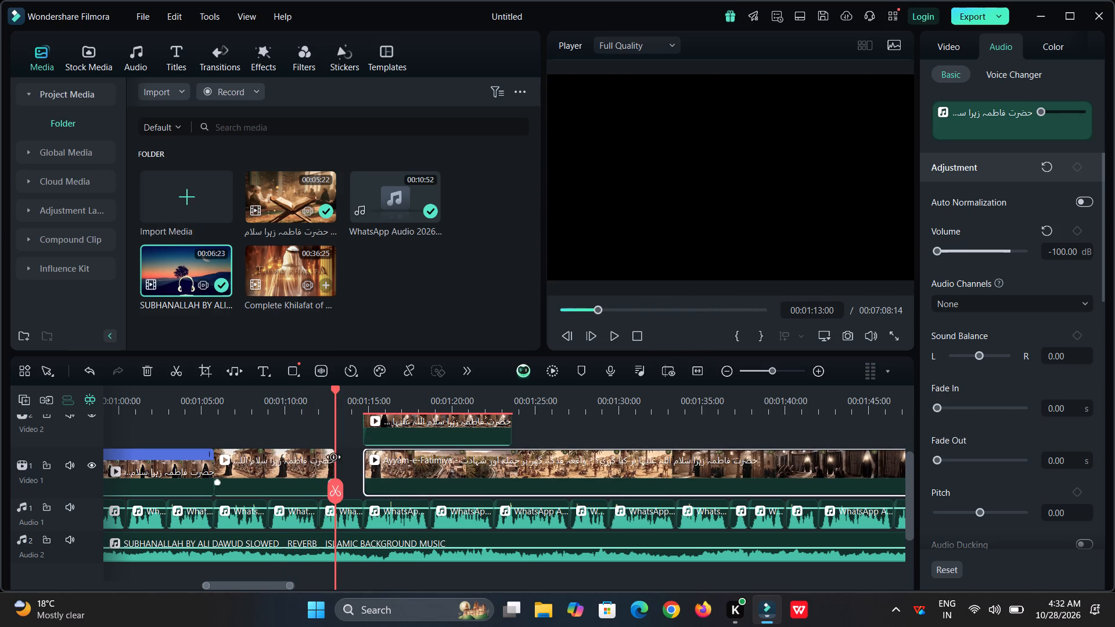
ctrl+drag(332, 458, 362, 466)
Shift the remaining footage to about 00:01:26 and bring the parked cooking clip down to Video 1 directly after the crowd clip.
drag(435, 477, 520, 475)
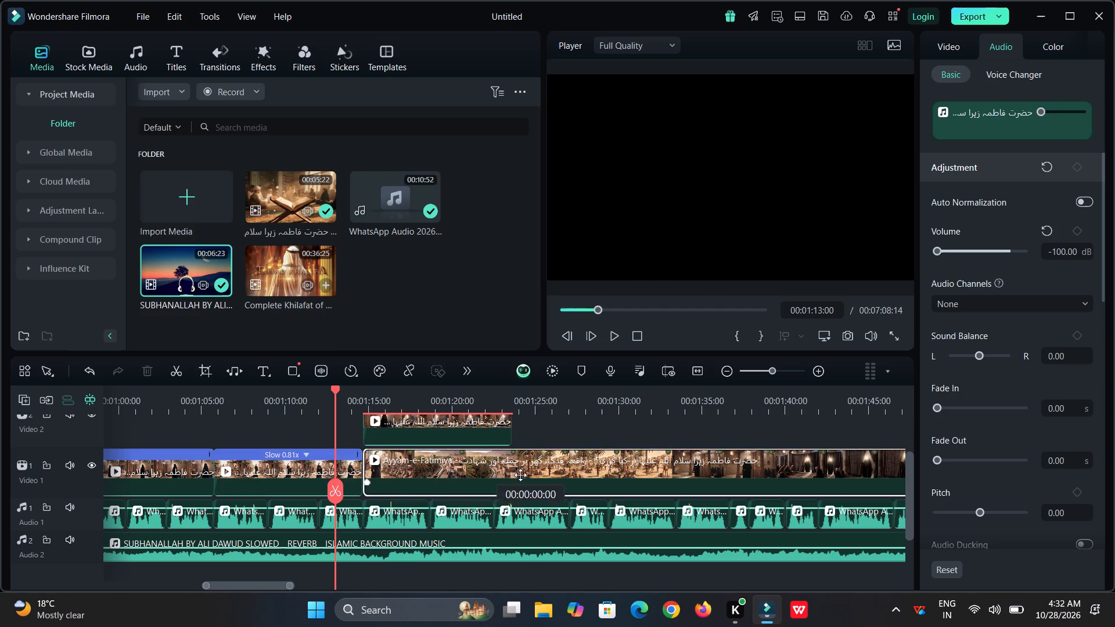
drag(520, 475, 612, 468)
drag(446, 423, 448, 460)
triple_click(448, 460)
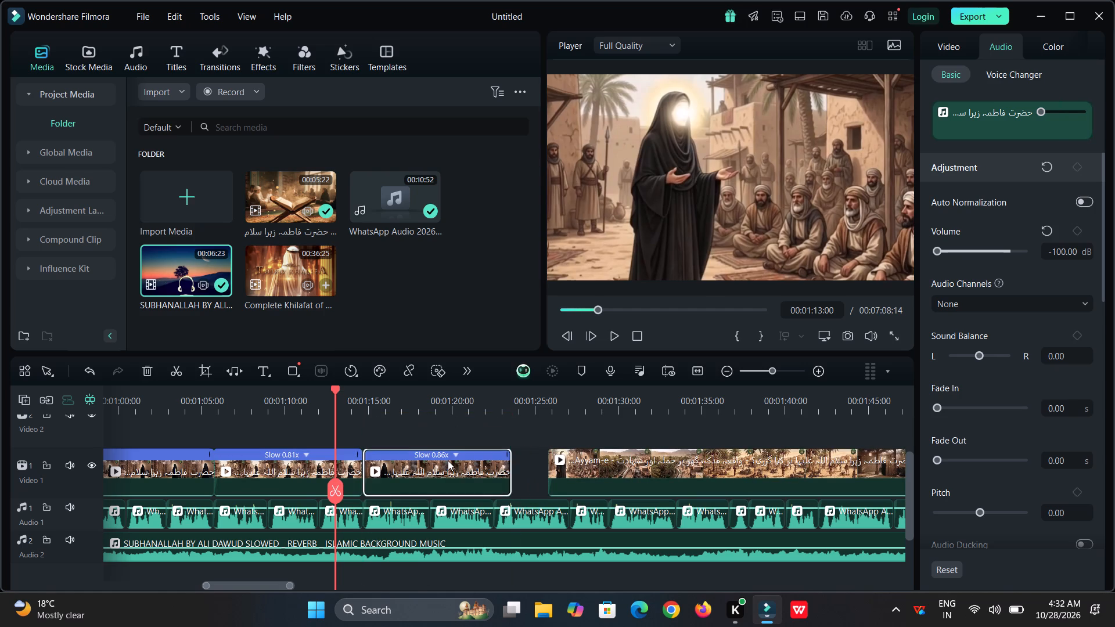
Split the cooking clip at 00:01:15:05, delete its short leading piece and close the gap to the crowd clip.
key(space)
key(space)
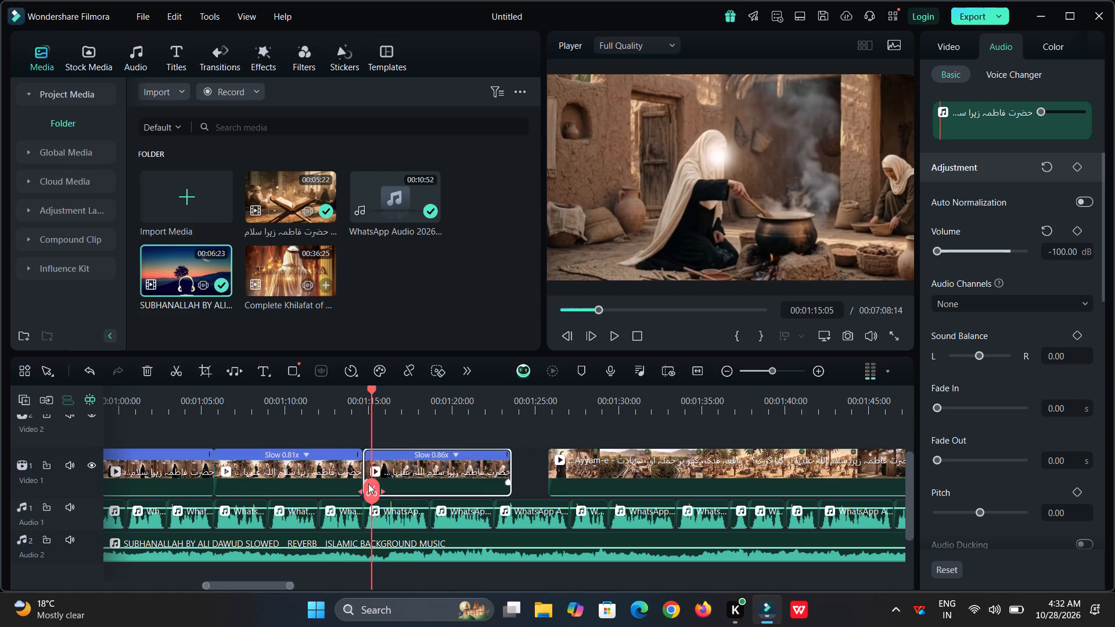
click(372, 486)
click(366, 462)
key(ctrl+x)
drag(411, 467, 401, 470)
Play the cooking scene against the narration and set its clip speed to 0.93x so it ends with the voice-over segment.
key(space)
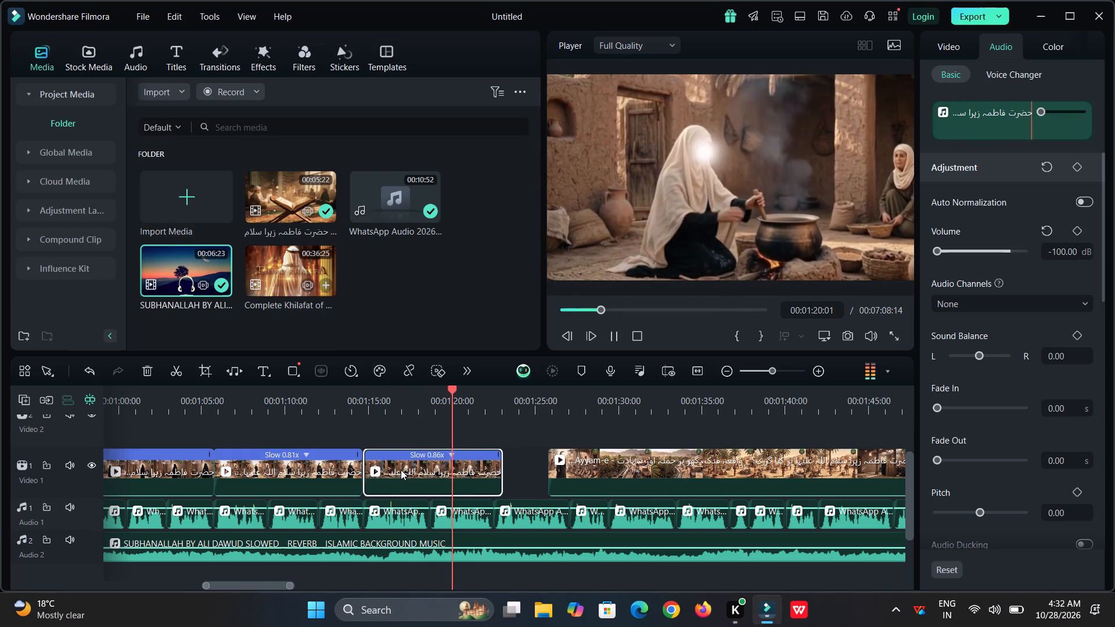
drag(498, 459, 493, 462)
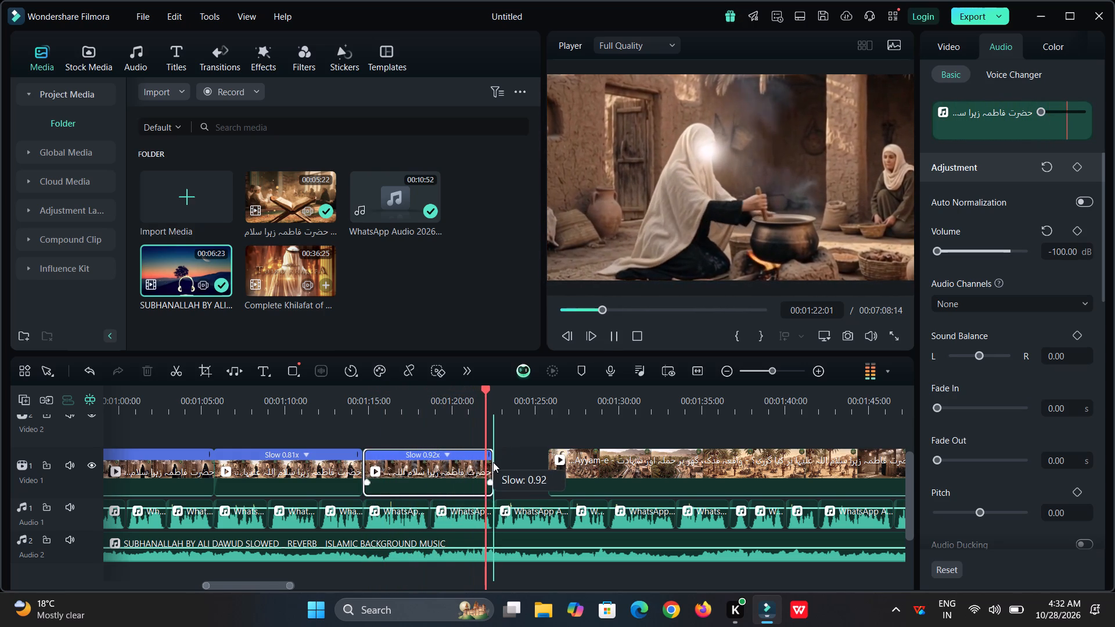
key(space)
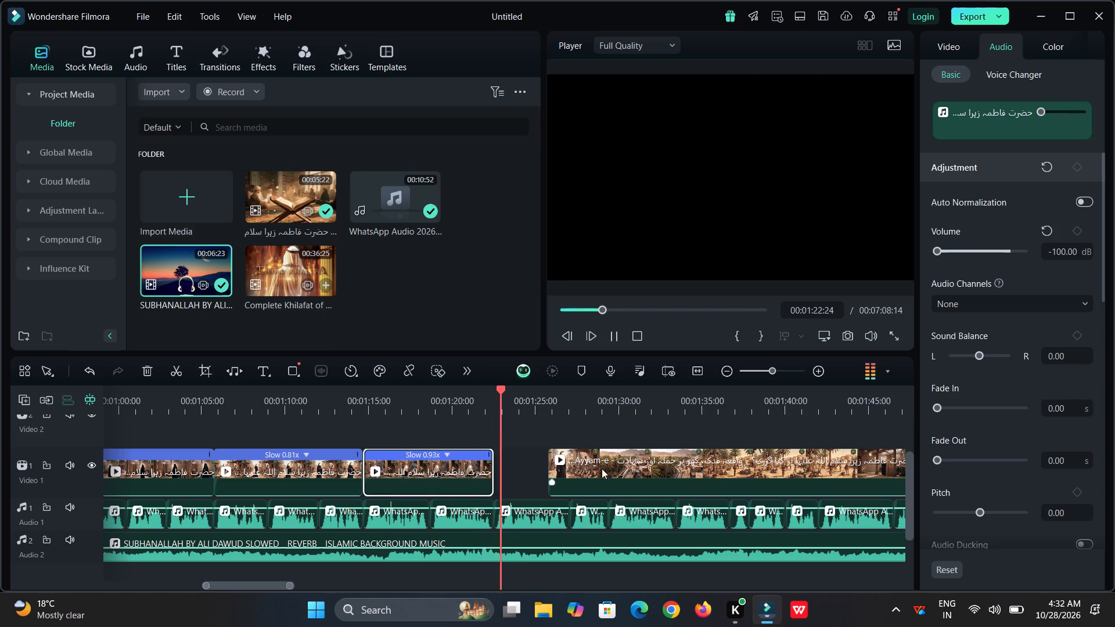
Move the village footage forward, cut away its leading crowd frames at 00:01:24:01 and place the rest directly after the cooking clip.
drag(594, 469, 552, 471)
drag(538, 486, 509, 497)
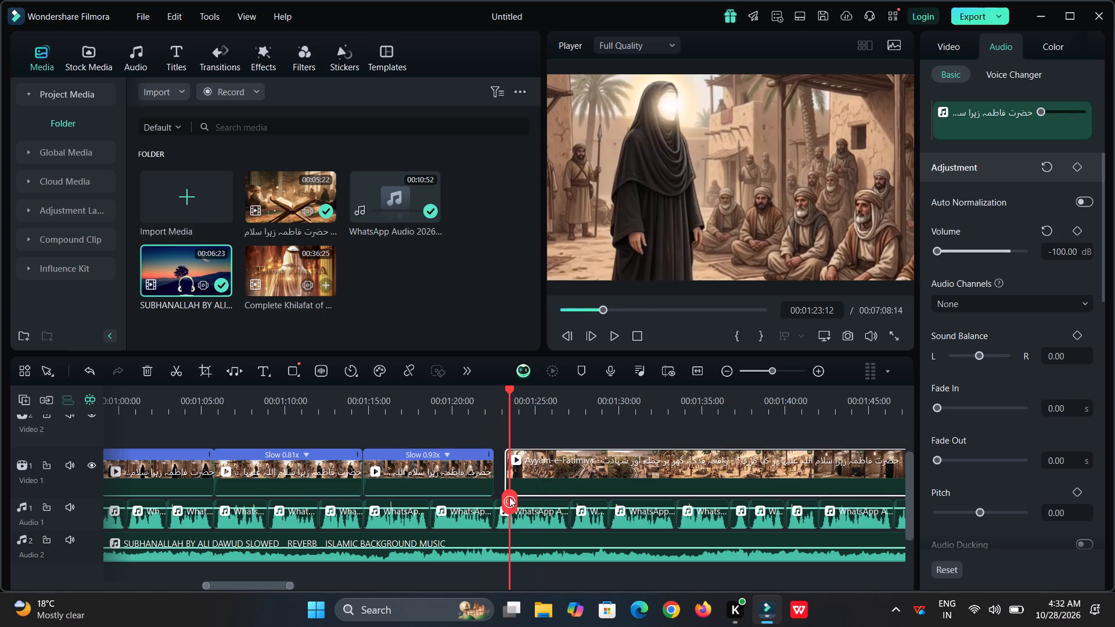
drag(509, 497, 519, 499)
click(519, 499)
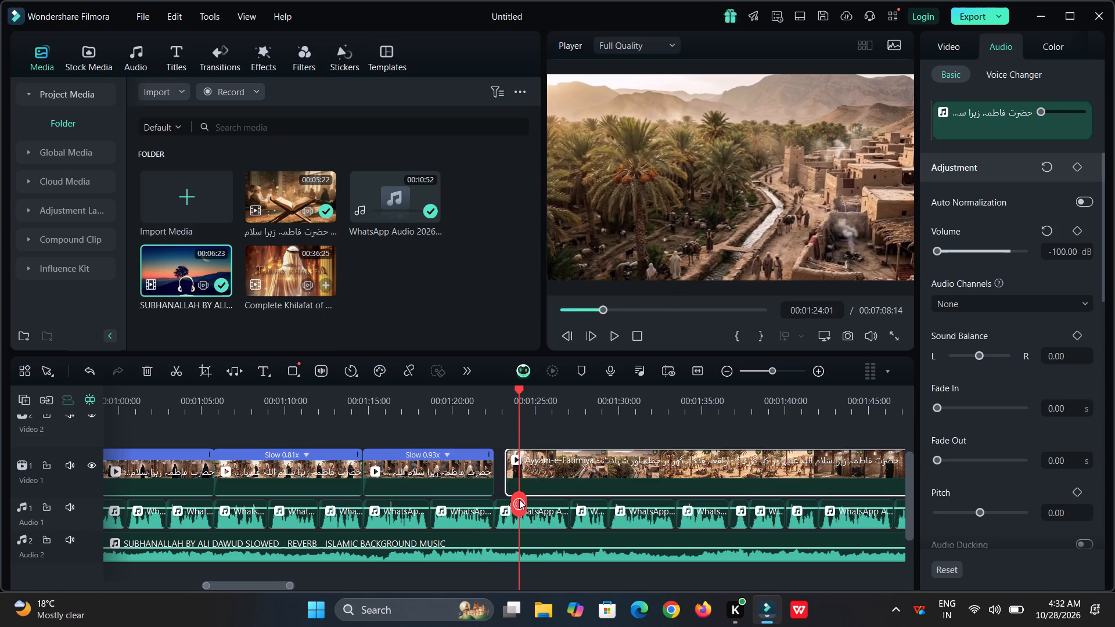
click(513, 475)
key(ctrl+x)
drag(557, 473, 538, 476)
Play the palm-grove footage with the narration, delete the short voice-over segment at about 00:01:27 and replay the section.
key(space)
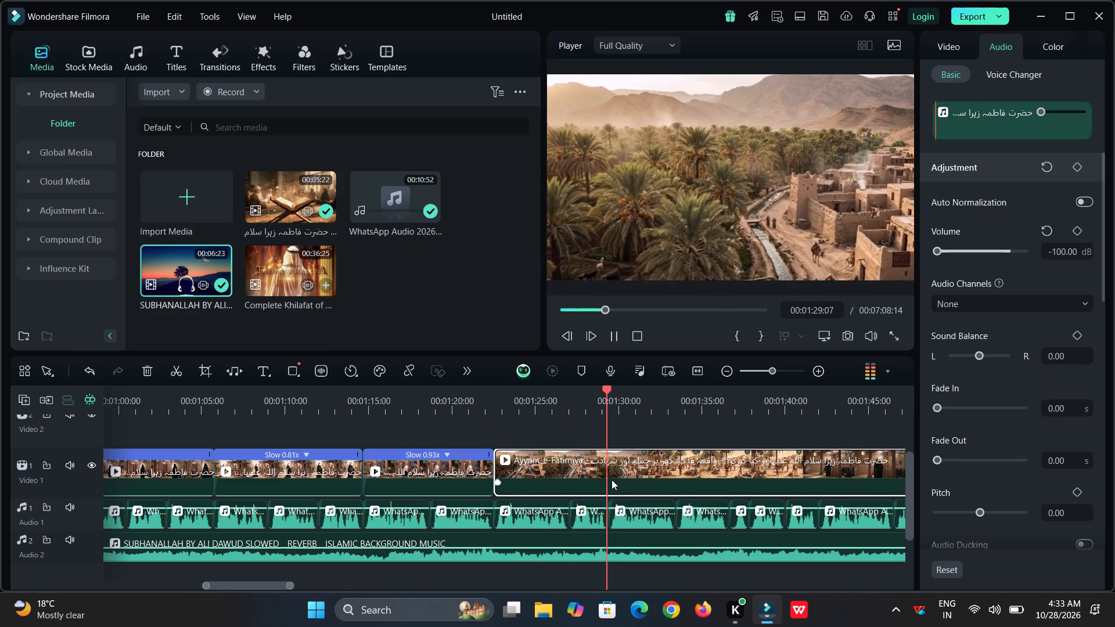
click(599, 517)
key(ctrl+x)
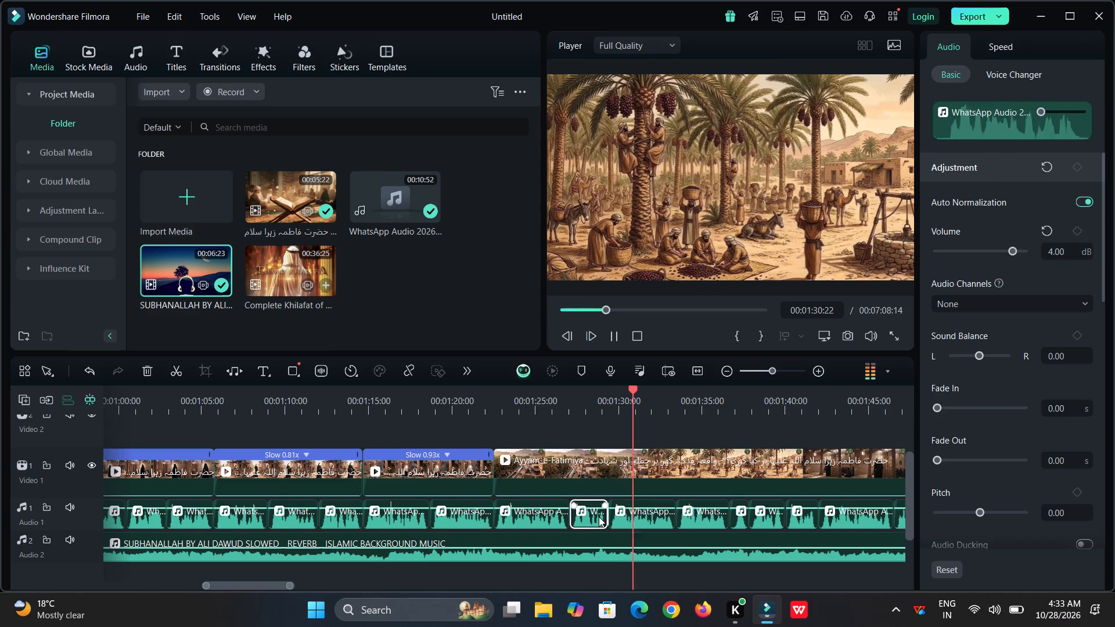
drag(599, 517, 599, 504)
double_click(599, 504)
key(space)
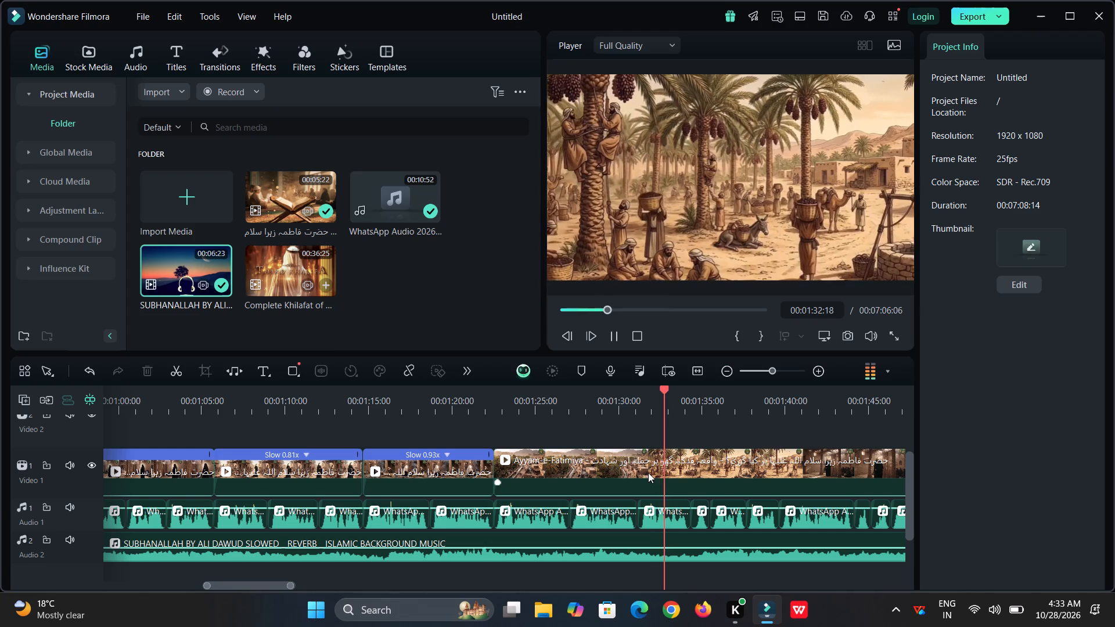
click(608, 409)
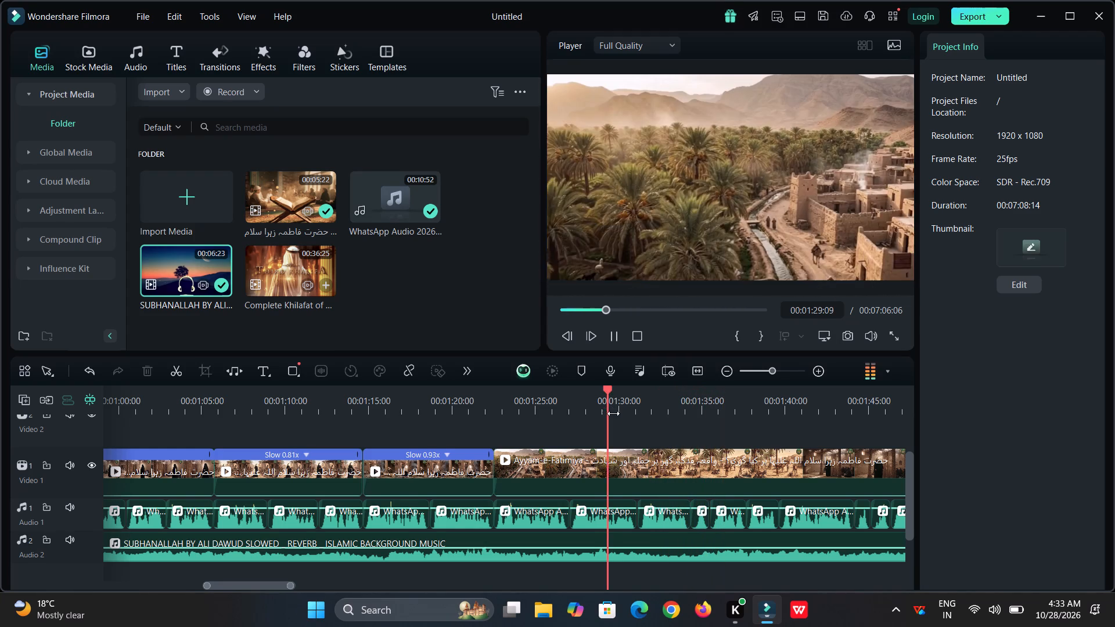
click(643, 467)
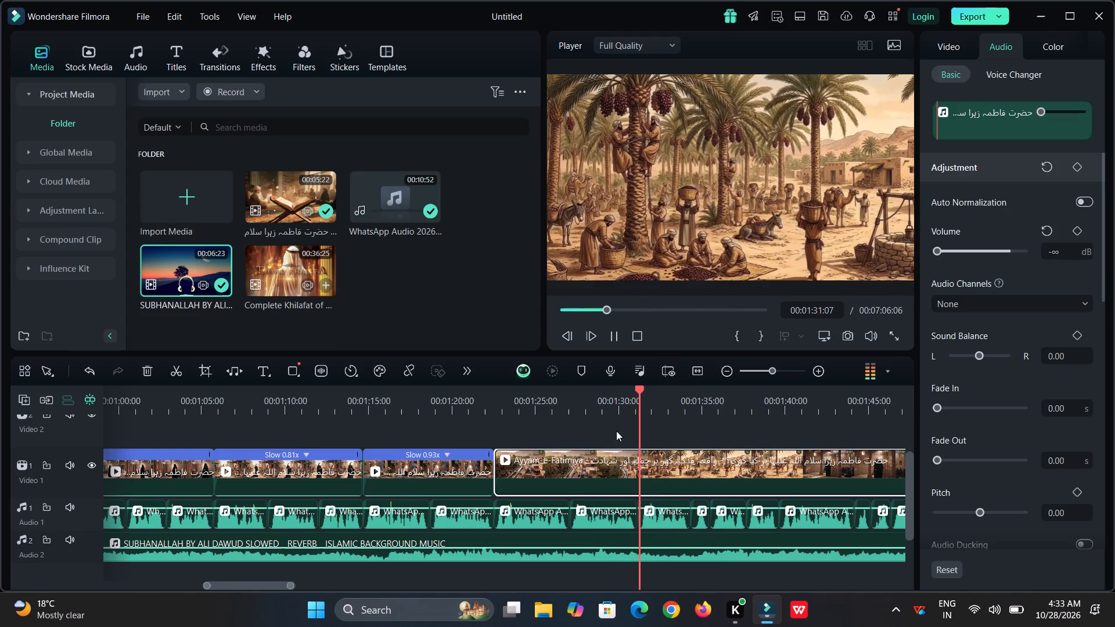
Split the village footage at 00:01:30:13, move the palm-grove part forward and slow the village piece to 0.93x to meet it.
click(606, 405)
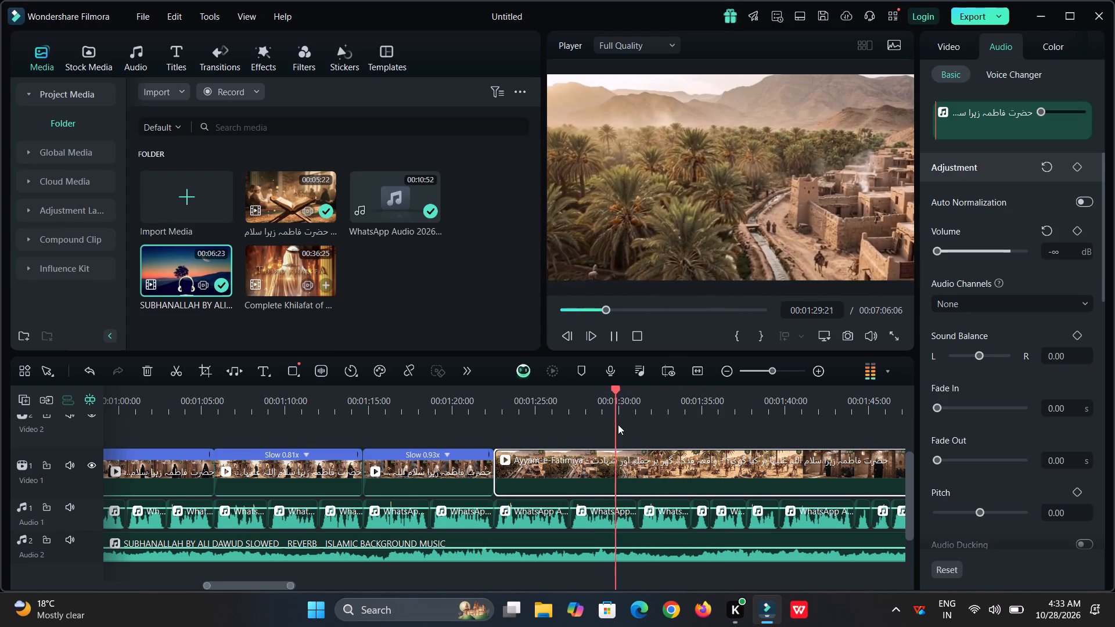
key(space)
click(627, 505)
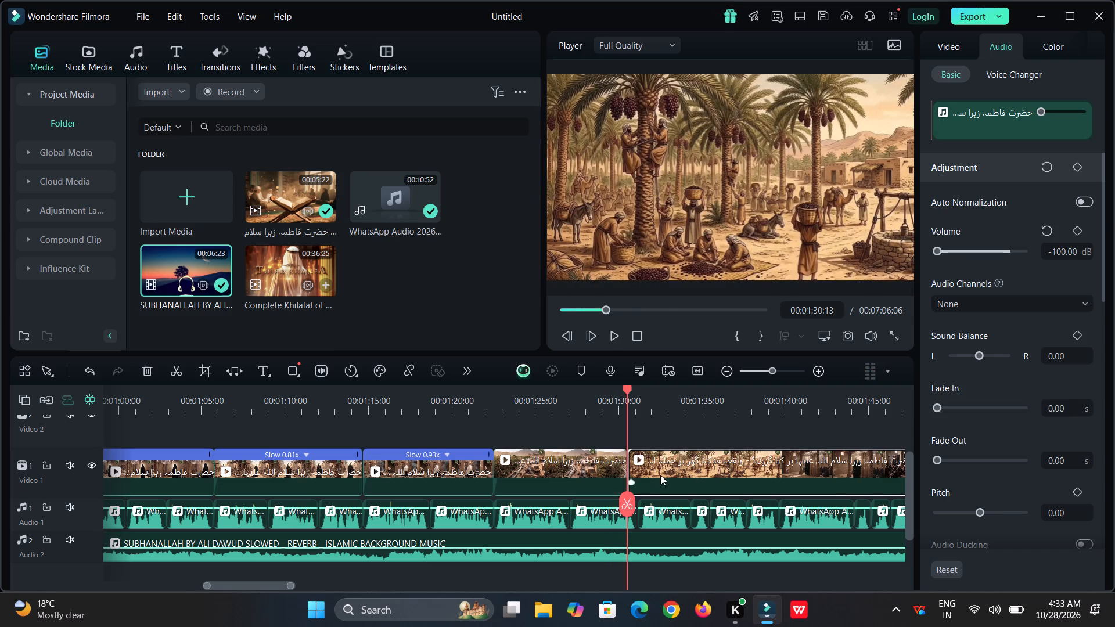
drag(660, 475, 673, 478)
ctrl+drag(623, 463, 635, 470)
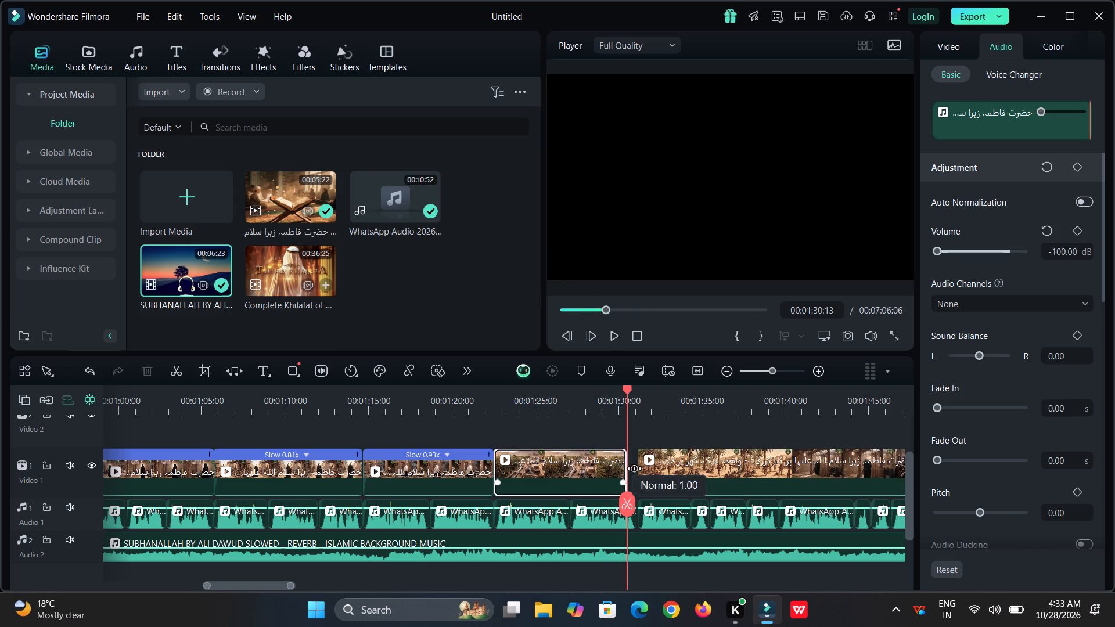
ctrl+drag(635, 470, 638, 471)
triple_click(674, 474)
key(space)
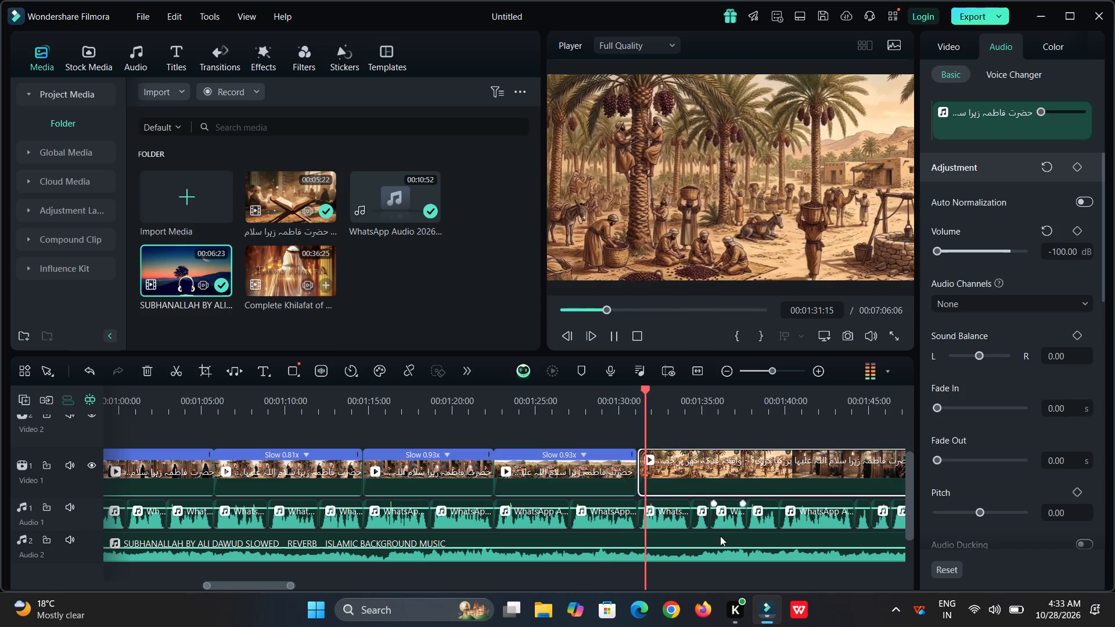
Cut the short voice-over segment at about 00:01:34 from the narration and close the gap it leaves.
click(704, 522)
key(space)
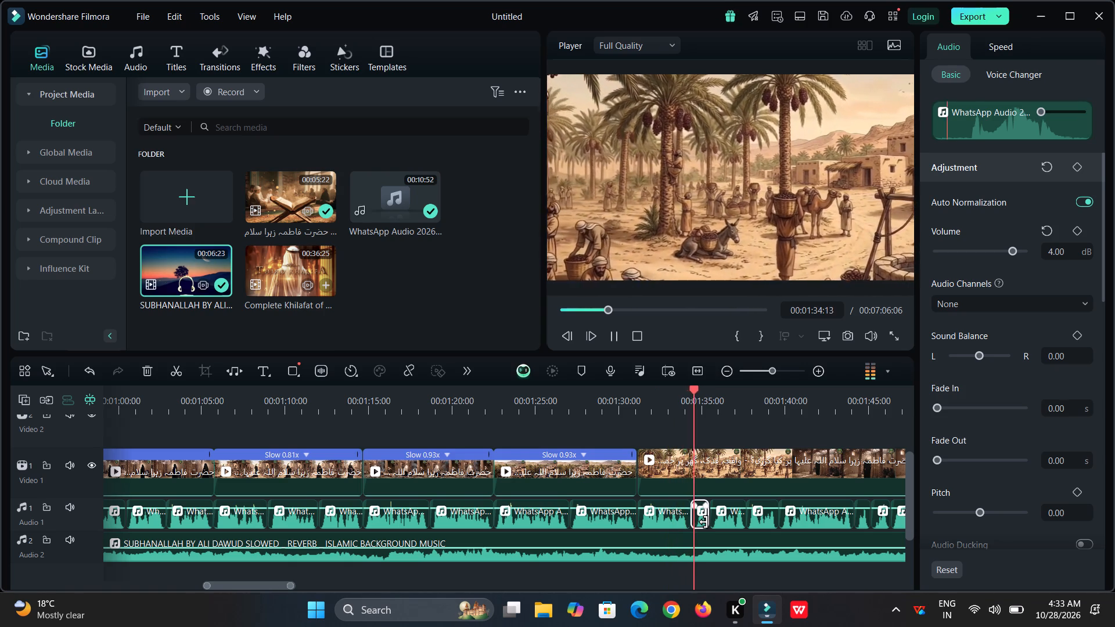
key(ctrl+x)
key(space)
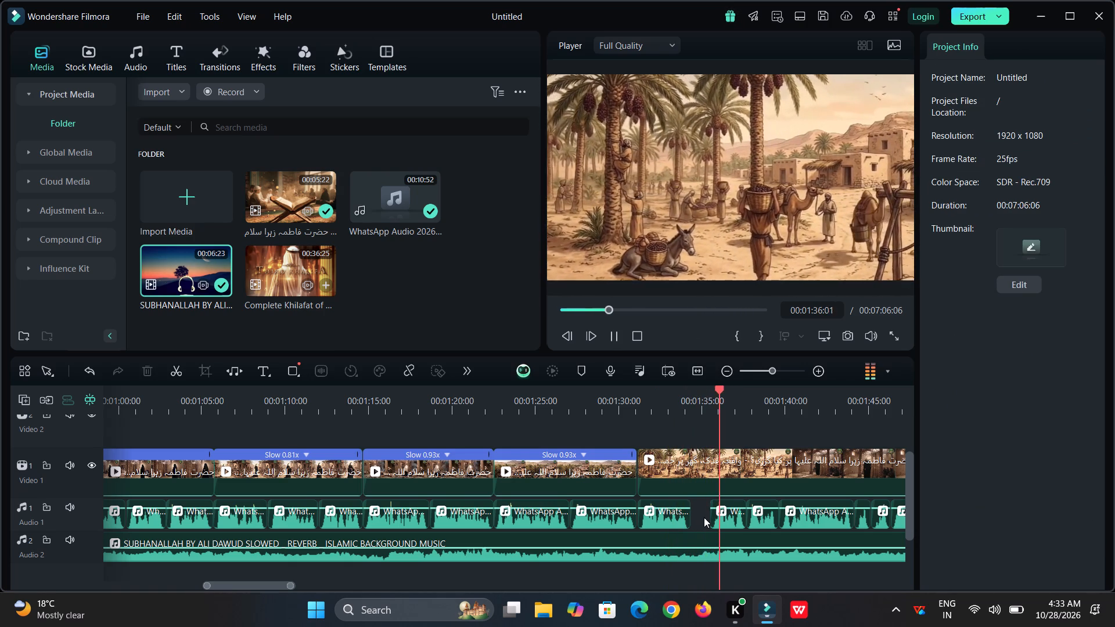
drag(760, 399, 886, 427)
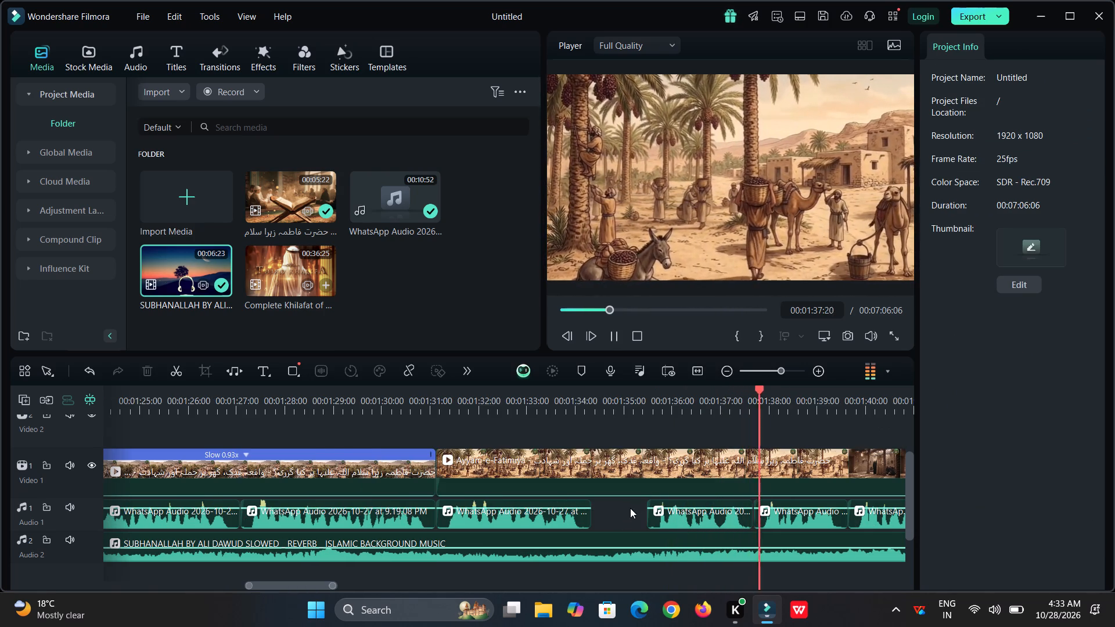
drag(633, 506, 644, 508)
click(644, 508)
click(639, 508)
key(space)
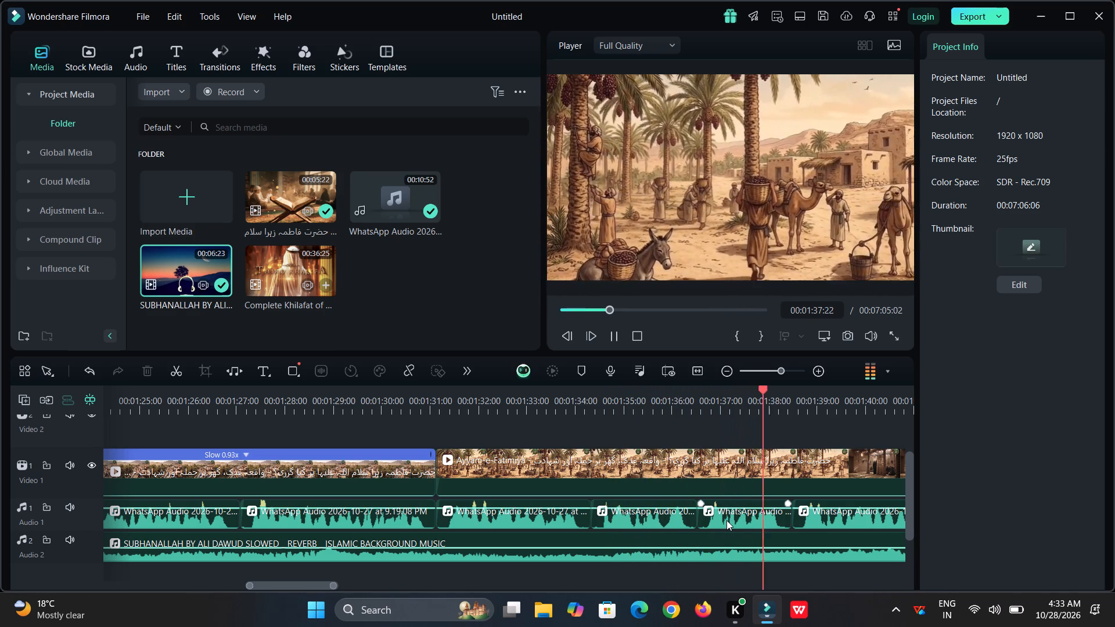
Cut the voice-over segment at about 00:01:37 and close the gap before the following narration.
click(726, 520)
key(ctrl+x)
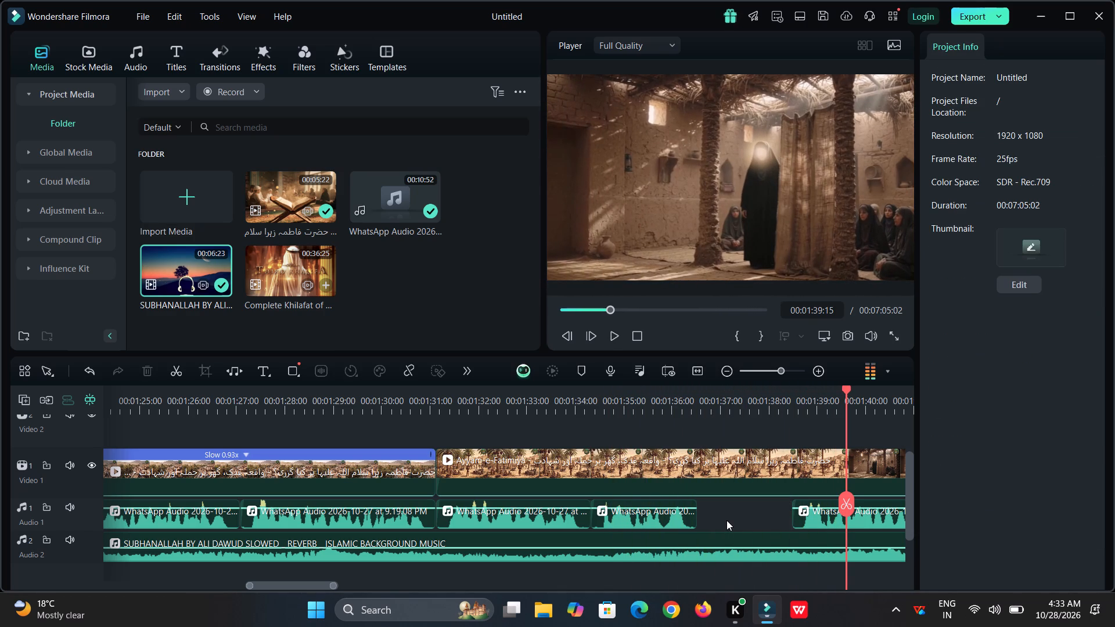
drag(726, 520, 782, 505)
double_click(782, 505)
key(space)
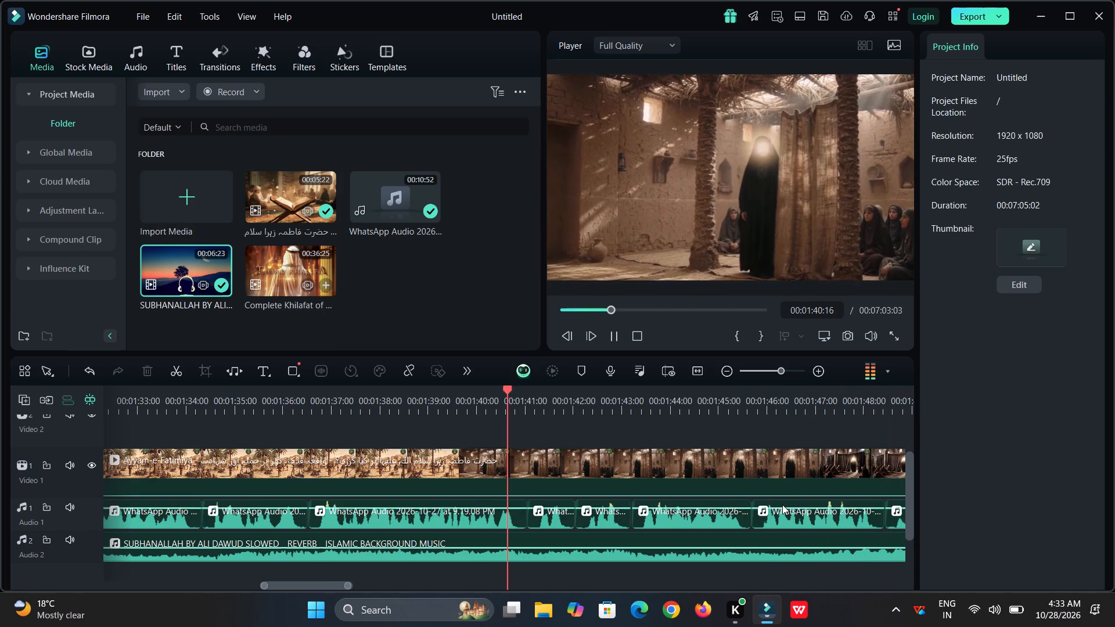
Move the palm-grove footage later on the video track so it starts at about 00:01:36, checking it against the narration.
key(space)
drag(664, 400, 637, 409)
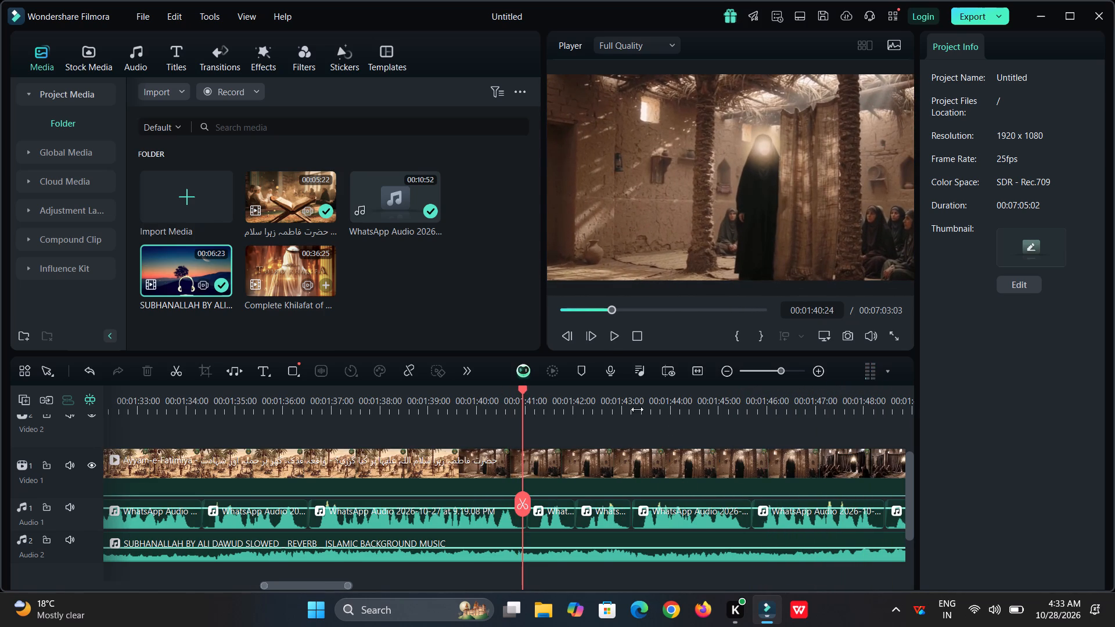
drag(637, 409, 576, 423)
drag(446, 469, 509, 477)
click(374, 411)
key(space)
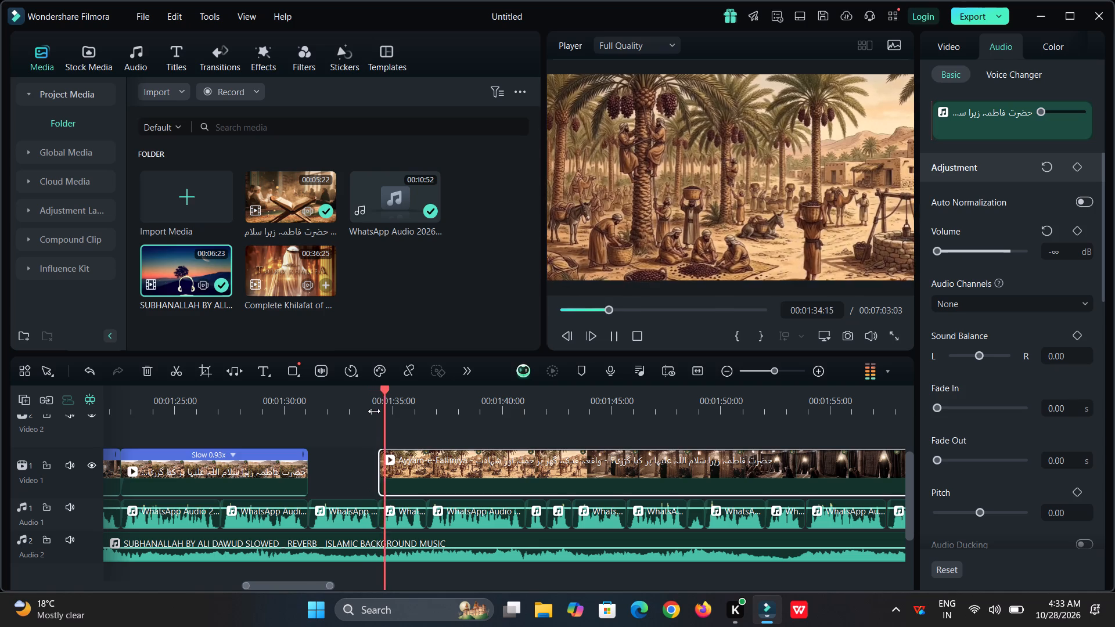
drag(435, 481, 471, 487)
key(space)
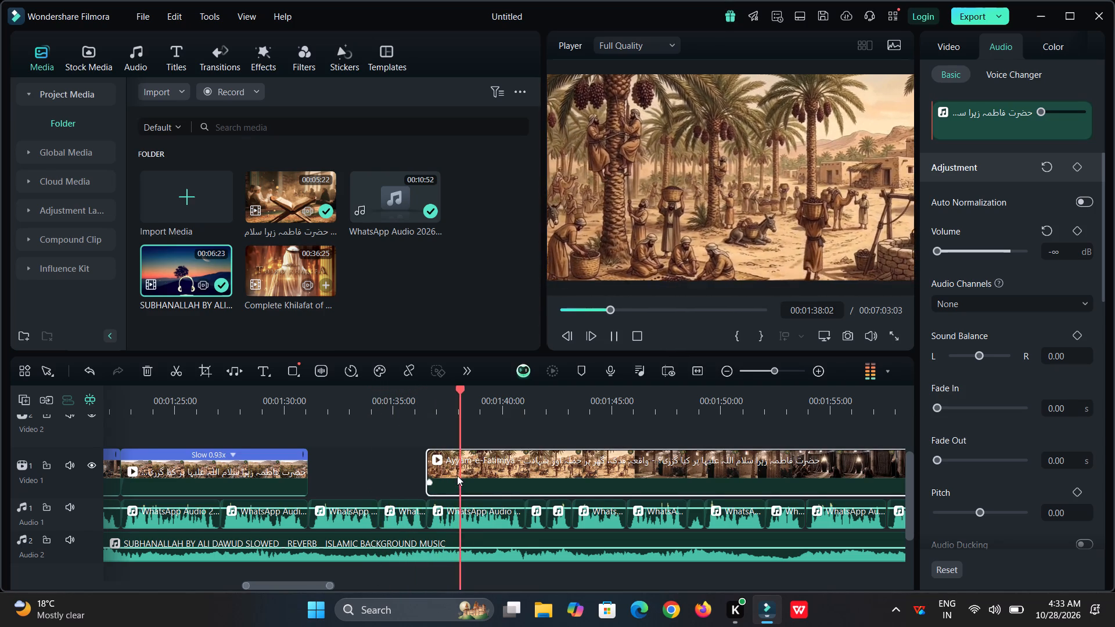
Trim the end of the village clip slightly, slow it to 0.90x to fill its former length and replay its ending.
click(289, 394)
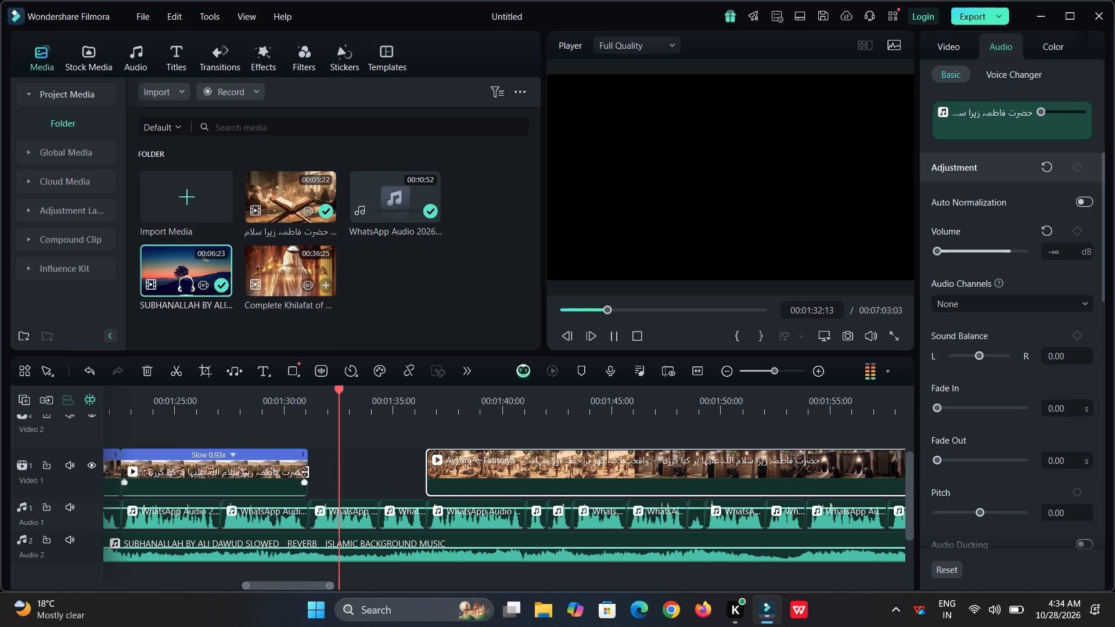
drag(305, 472, 298, 474)
drag(298, 457, 310, 464)
click(295, 398)
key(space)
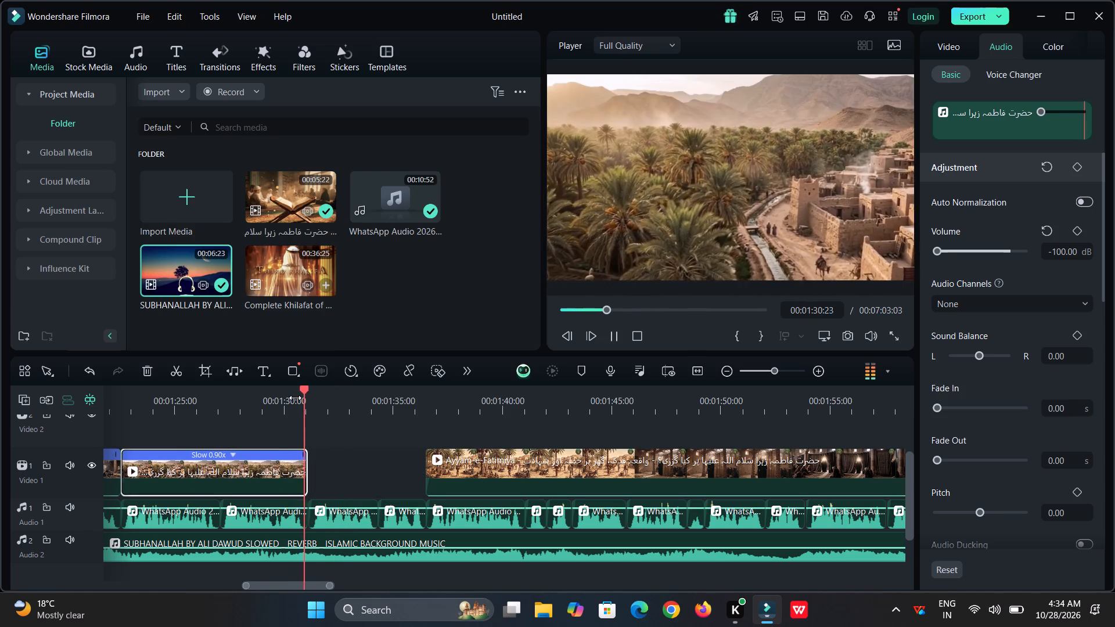
Cut the two adjacent short voice-over segments between about 00:01:41 and 00:01:43 and close the gap.
click(515, 388)
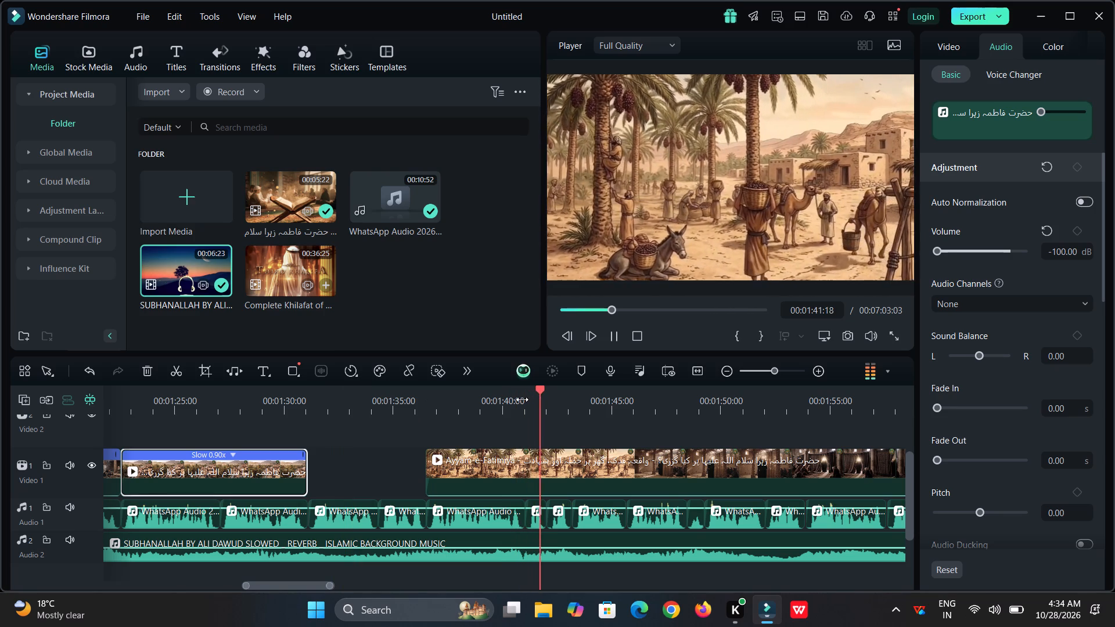
click(533, 517)
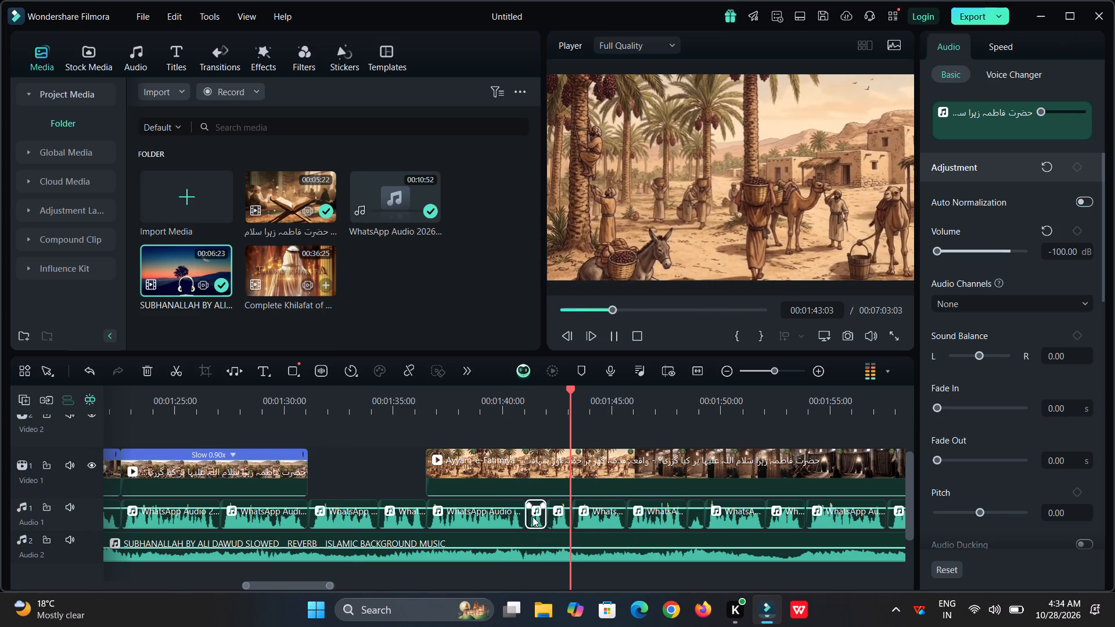
ctrl+click(557, 517)
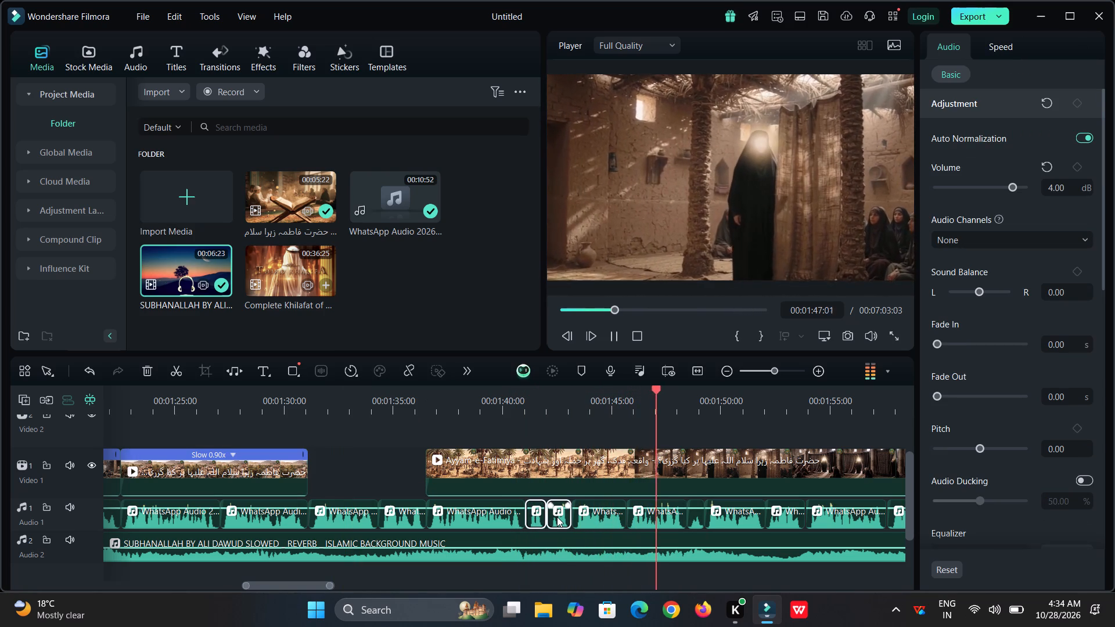
click(550, 406)
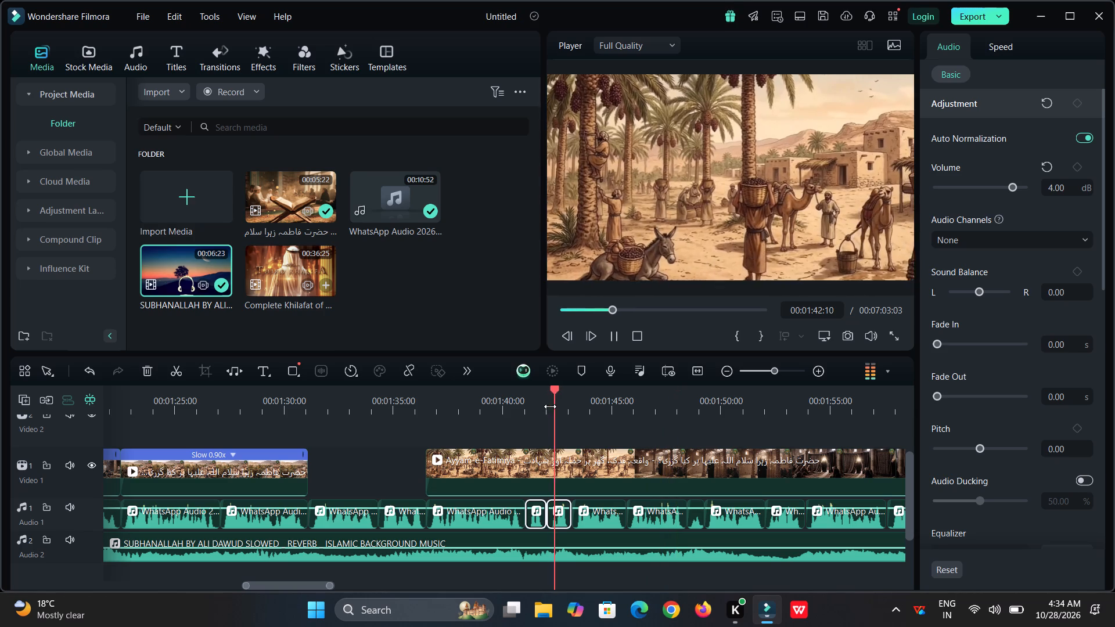
key(ctrl+x)
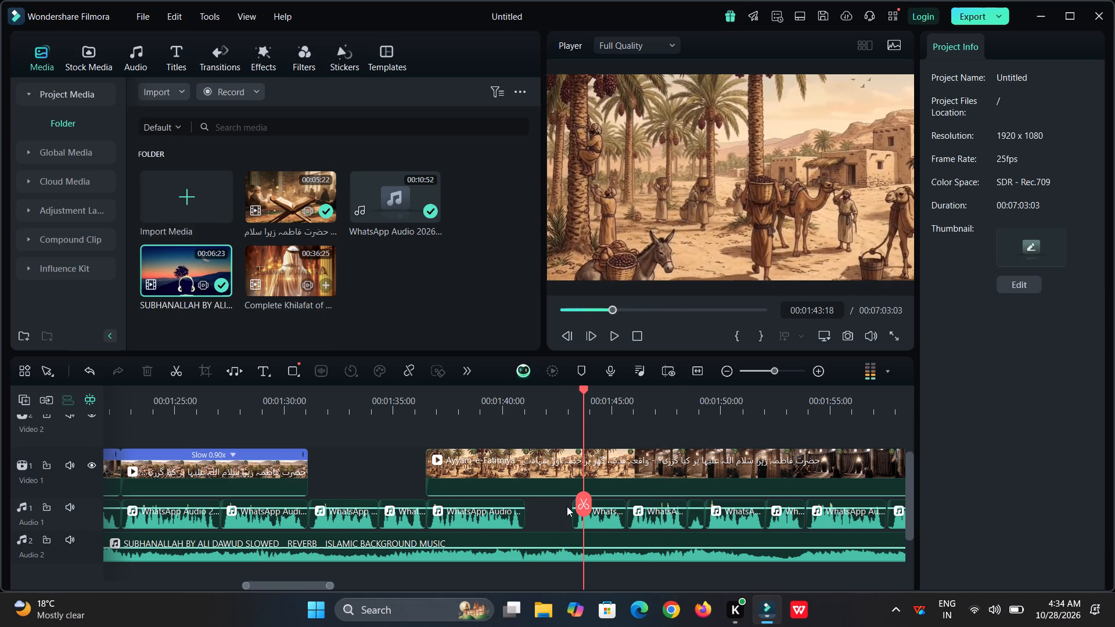
double_click(566, 505)
click(585, 393)
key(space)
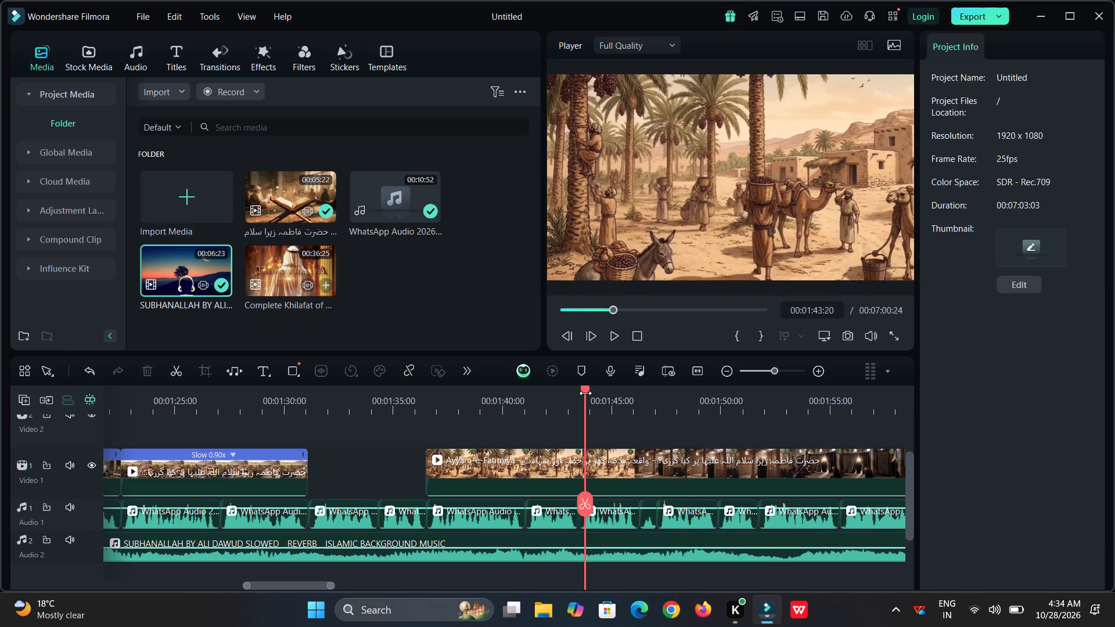
Toggle the timeline's clip linking and cut the short voice-over segment at about 00:01:46, closing its gap.
click(408, 370)
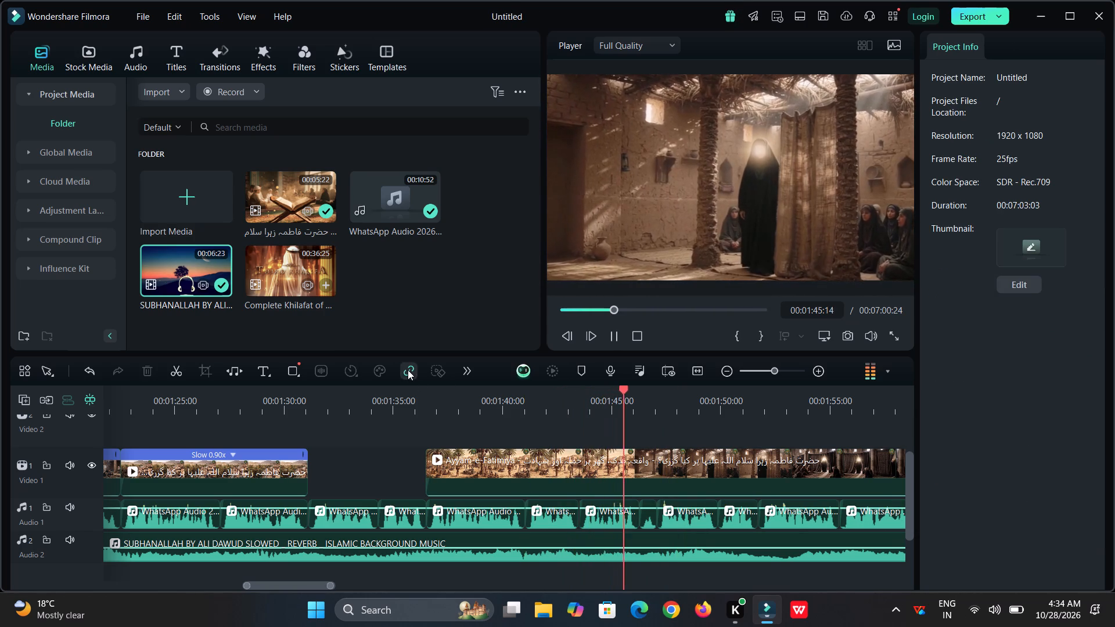
click(642, 517)
key(ctrl+x)
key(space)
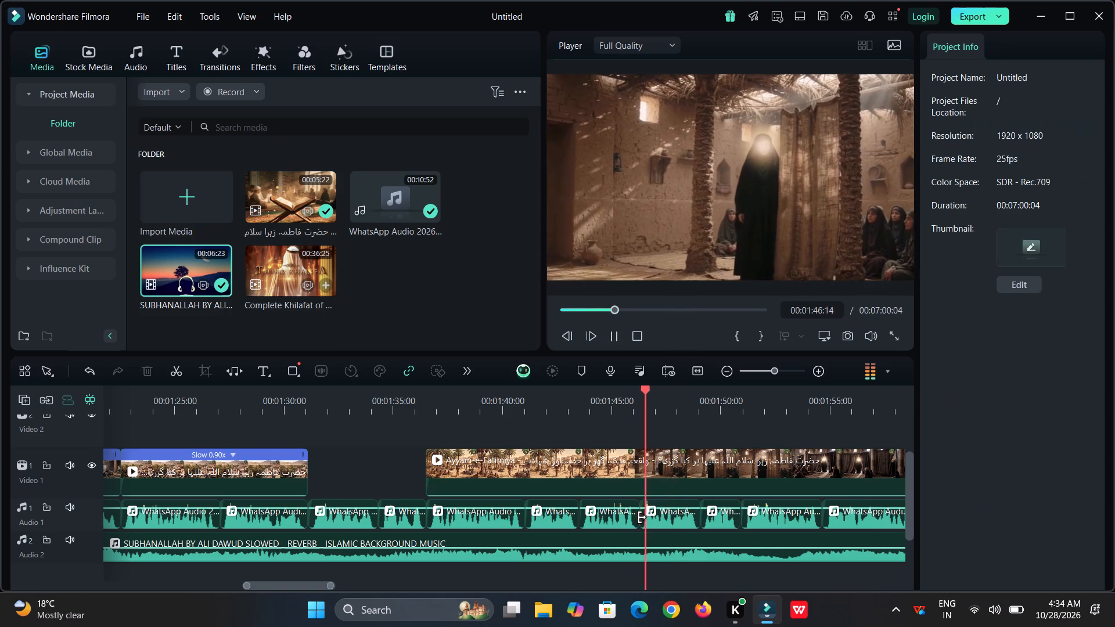
Select the palm-grove footage and place the playhead at 00:01:44:09, near its change to the veiled-figure courtyard scene.
click(613, 387)
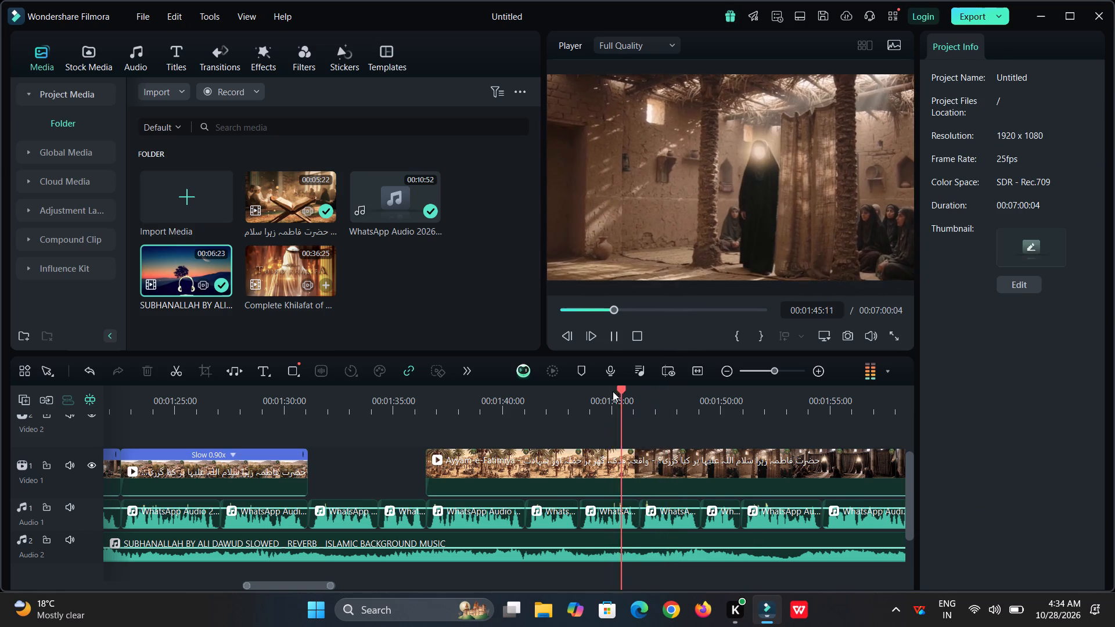
click(588, 400)
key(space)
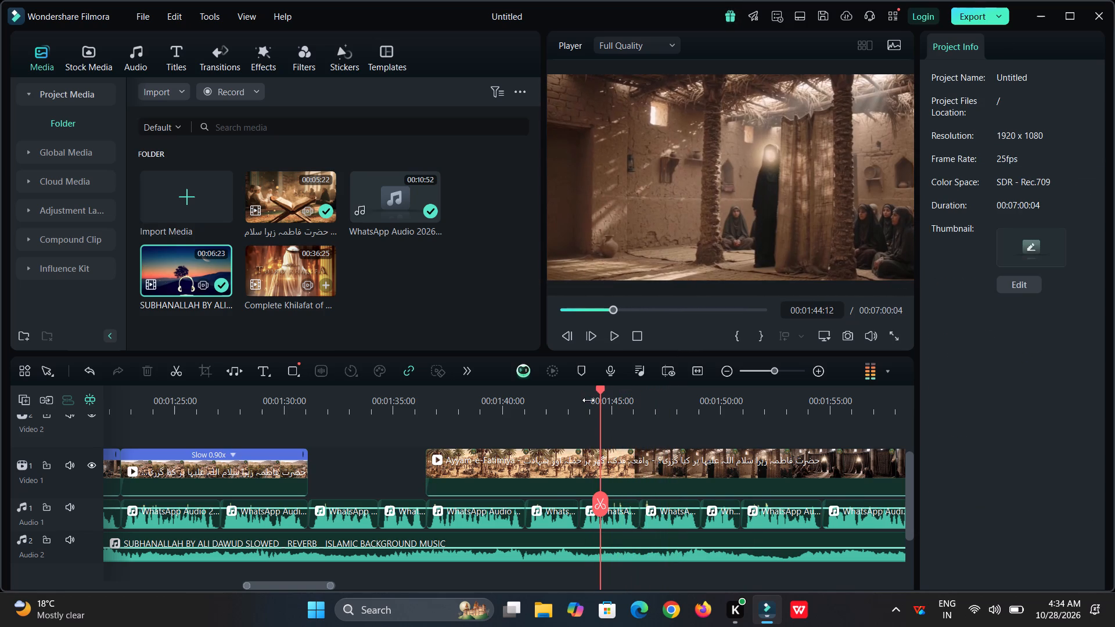
click(607, 471)
drag(603, 503, 594, 506)
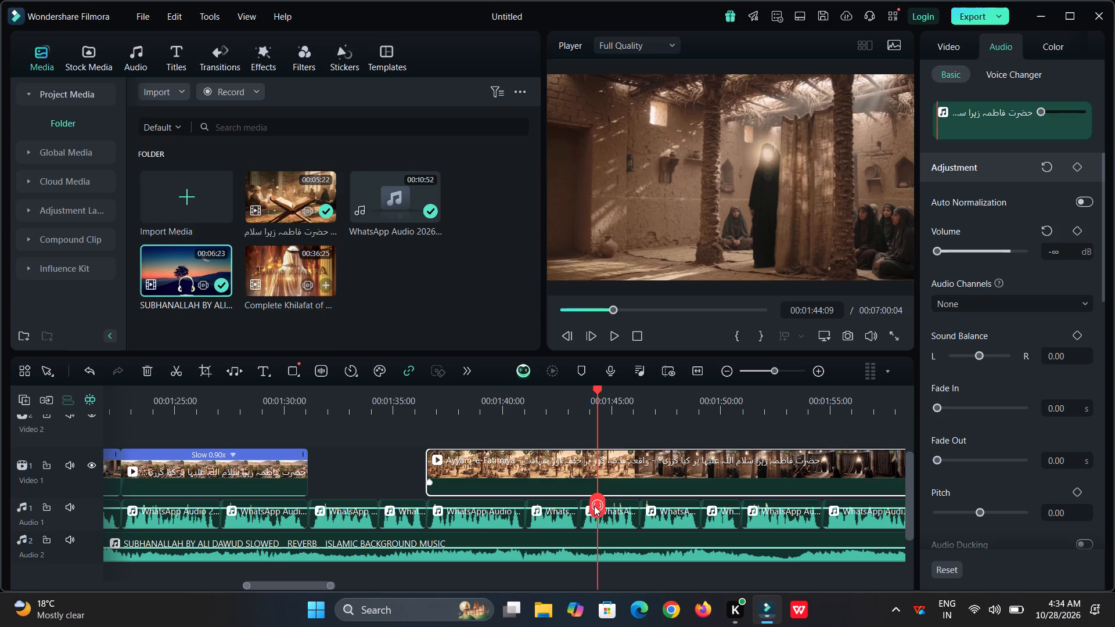
Split the footage at 00:01:44:00 before the curtain scene, move the remainder to about 00:01:46, slow the leading clip to 0.77x and play on.
drag(594, 506, 589, 506)
click(589, 506)
drag(625, 473, 669, 477)
ctrl+drag(588, 460, 632, 471)
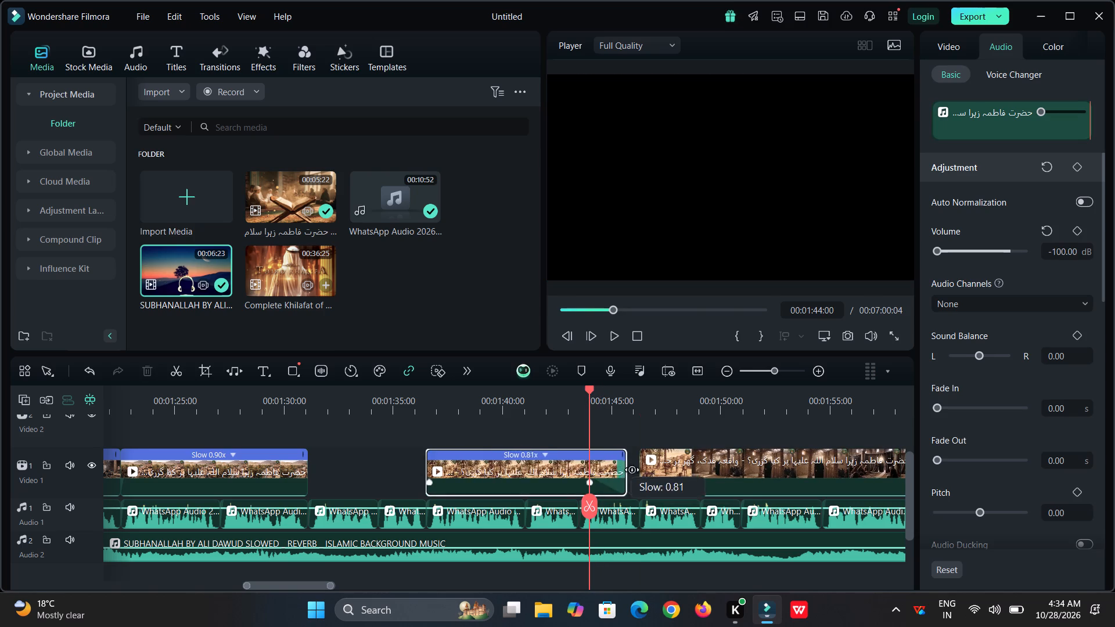
ctrl+drag(632, 471, 636, 471)
triple_click(689, 464)
click(689, 464)
key(space)
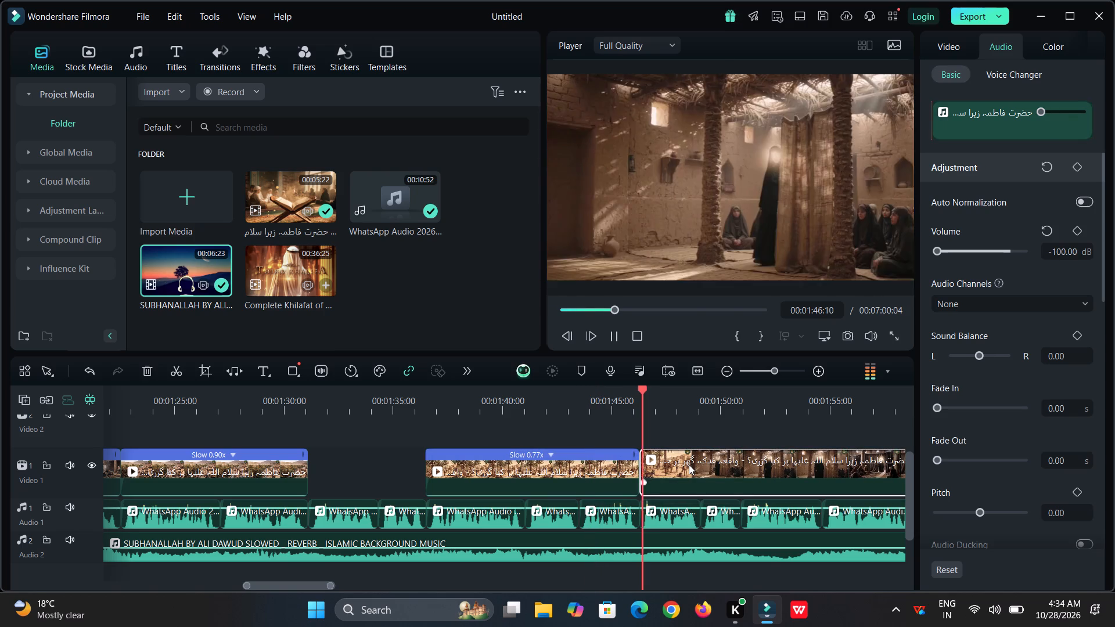
Play the curtain scene with the narration, delete the short voice-over segment at about 00:01:50 and continue playback.
drag(817, 384, 818, 398)
drag(818, 398, 668, 421)
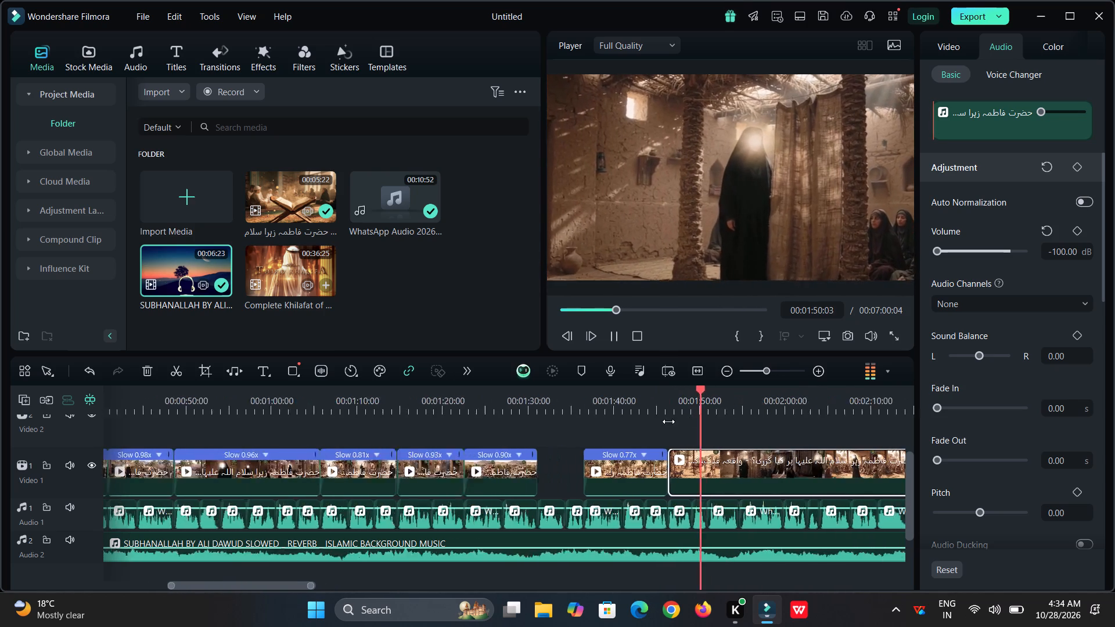
drag(668, 421, 538, 437)
drag(394, 401, 467, 401)
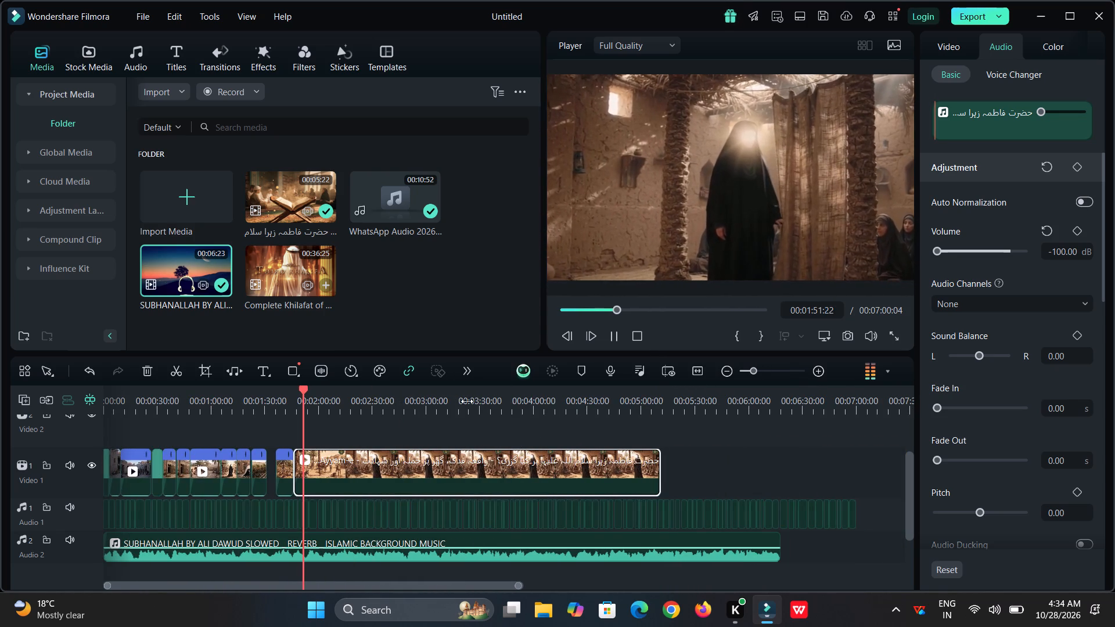
drag(467, 401, 677, 424)
click(267, 514)
key(ctrl+x)
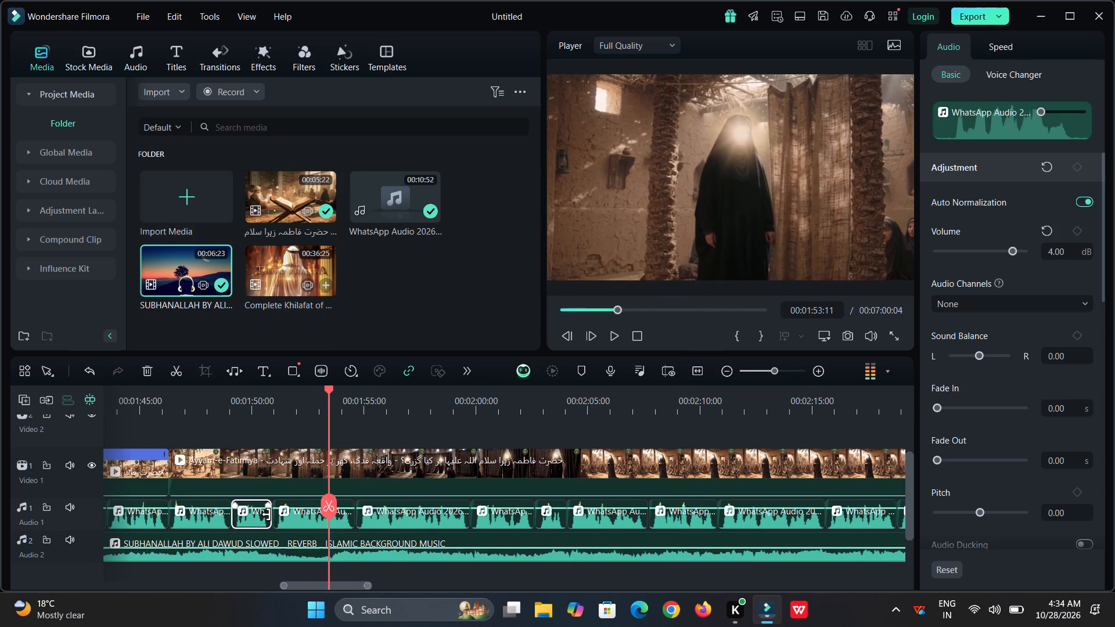
key(space)
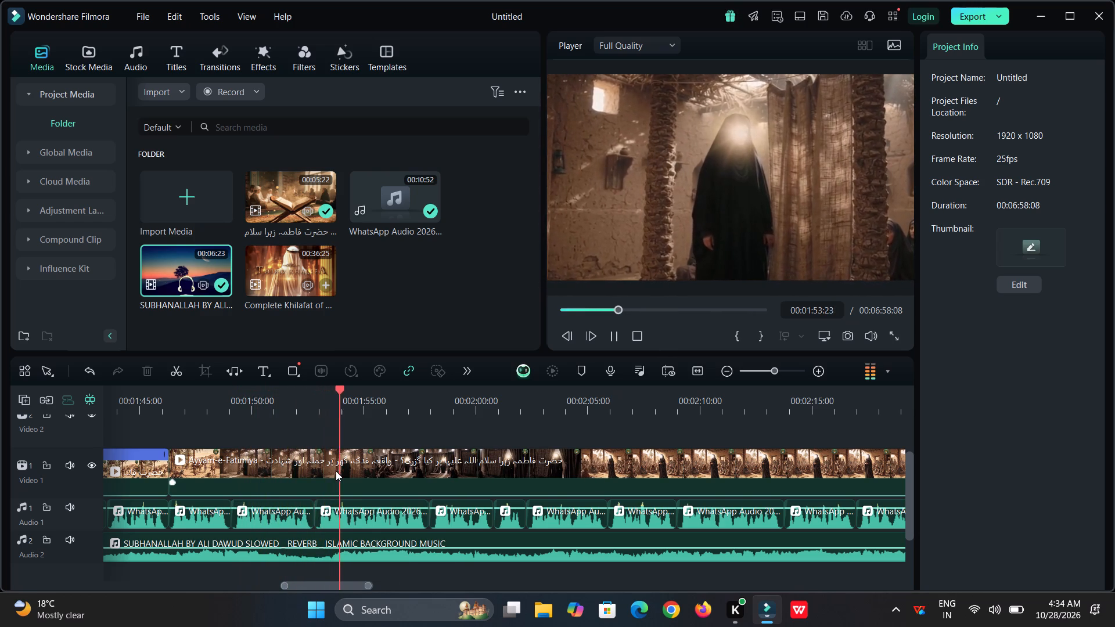
click(394, 464)
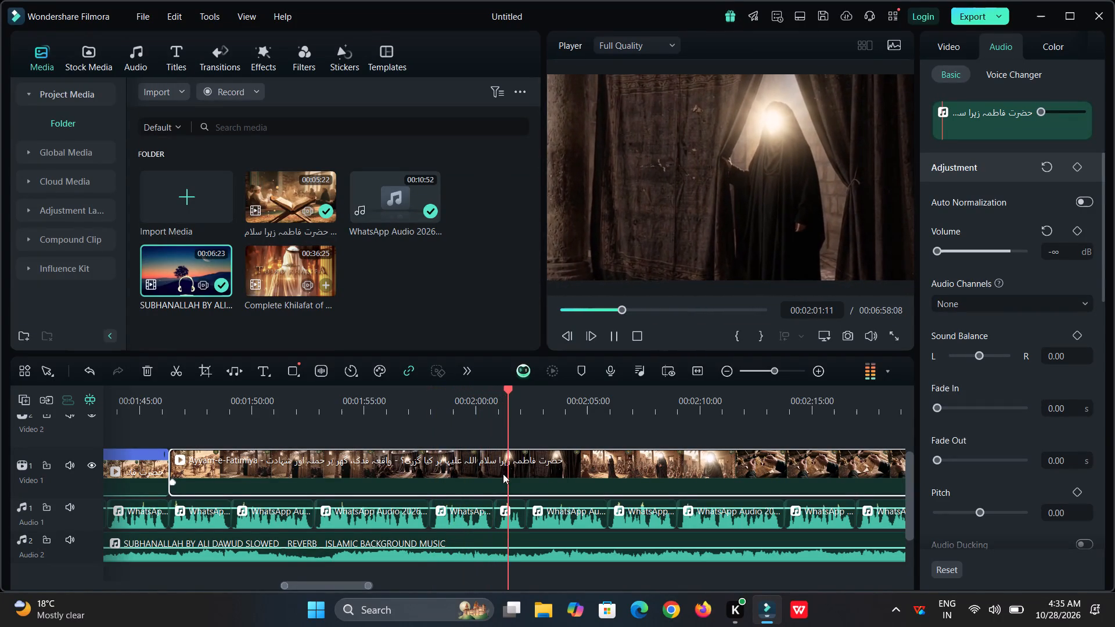
Delete the short voice-over segment at about 00:02:01 and replay the following narration.
click(513, 521)
key(ctrl+x)
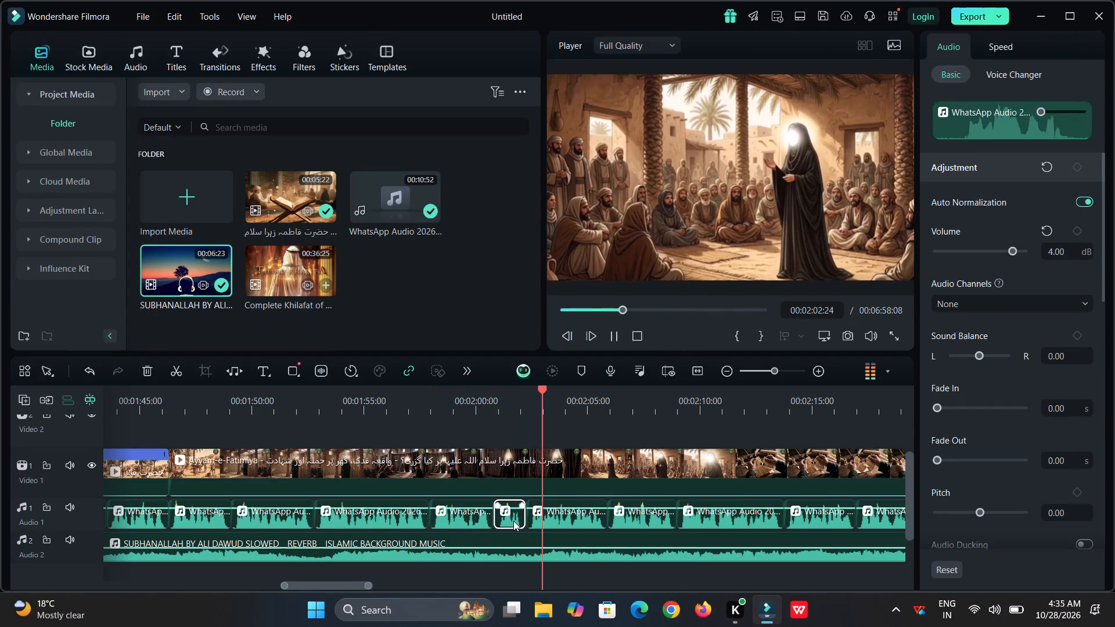
key(space)
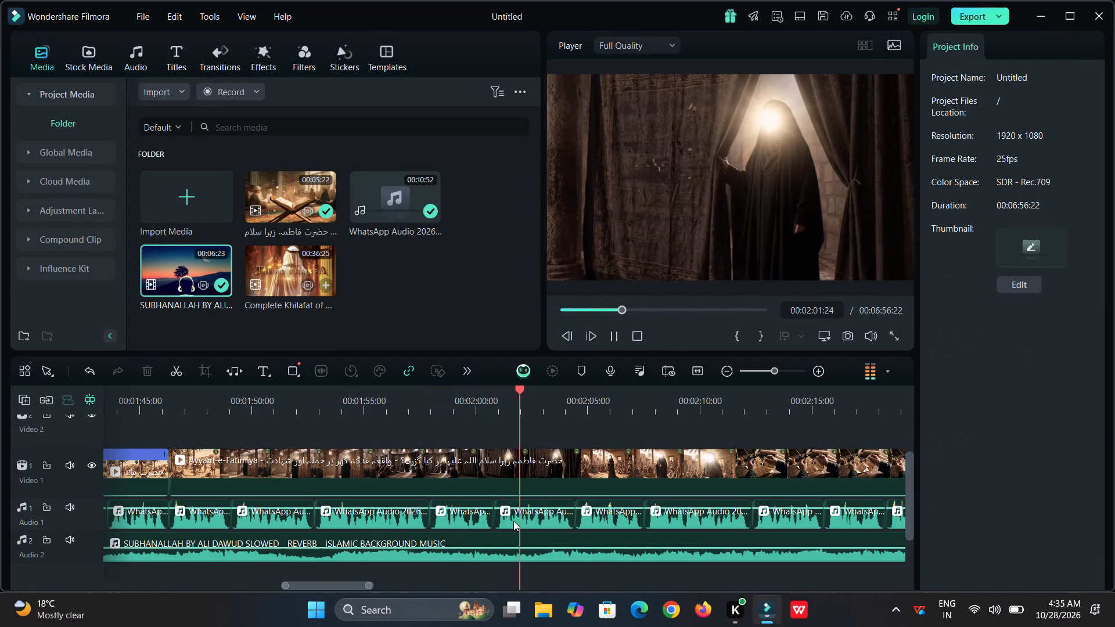
key(space)
Split off the seated-crowd footage at about 00:02:02, move it to about 00:02:04 and slow the curtain clip to 0.87x to meet it.
click(547, 470)
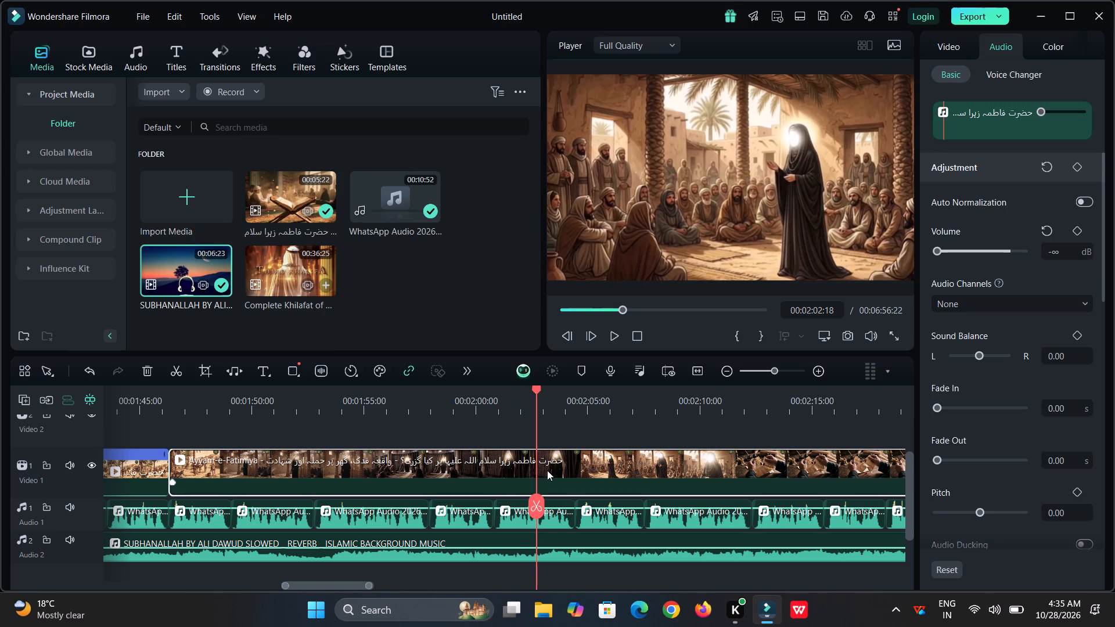
drag(532, 509, 524, 510)
click(524, 510)
key(space)
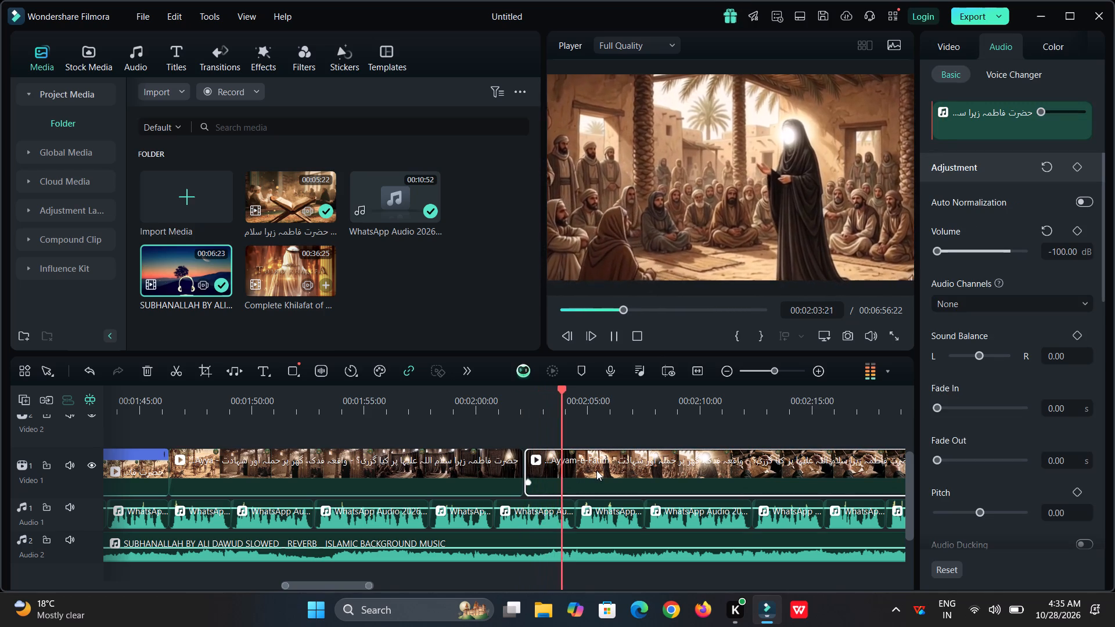
drag(562, 479, 601, 481)
drag(601, 481, 612, 482)
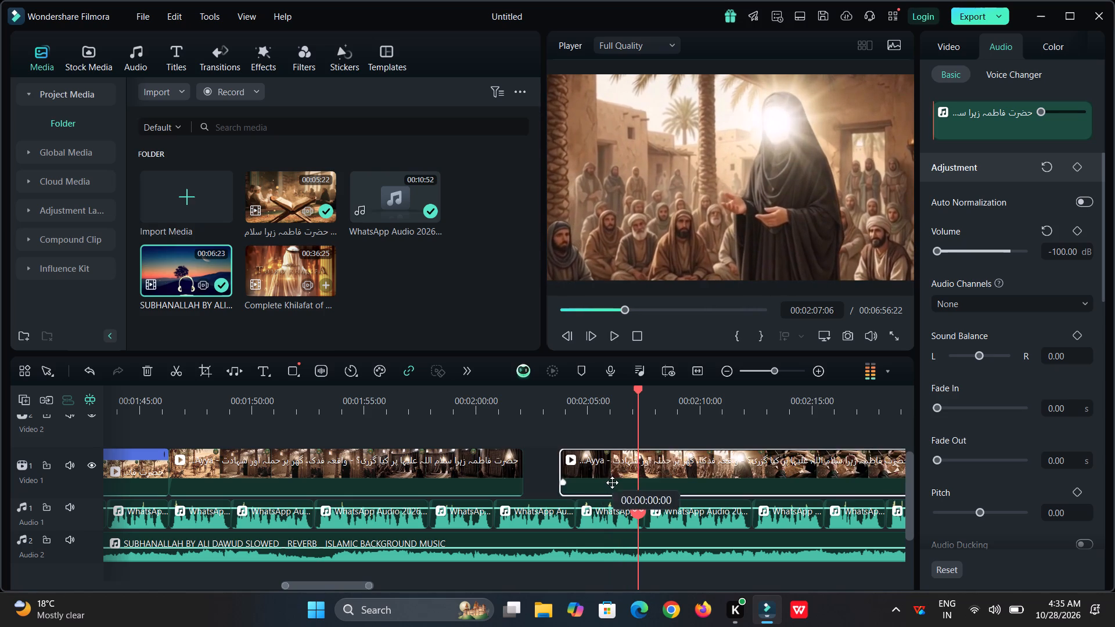
drag(612, 482, 614, 483)
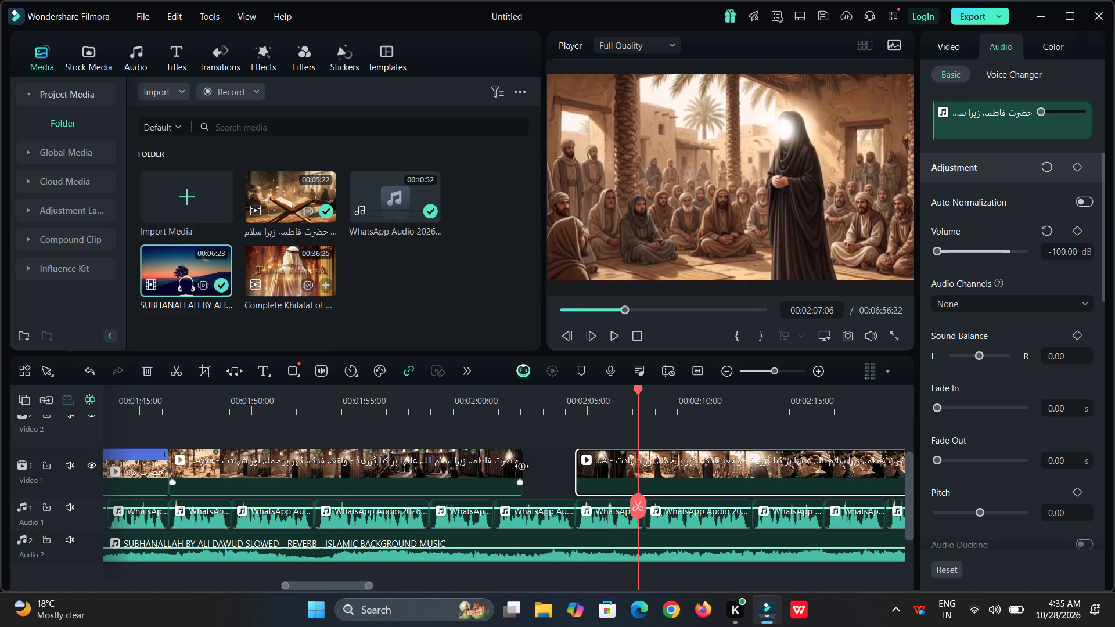
ctrl+drag(522, 467, 577, 481)
key(space)
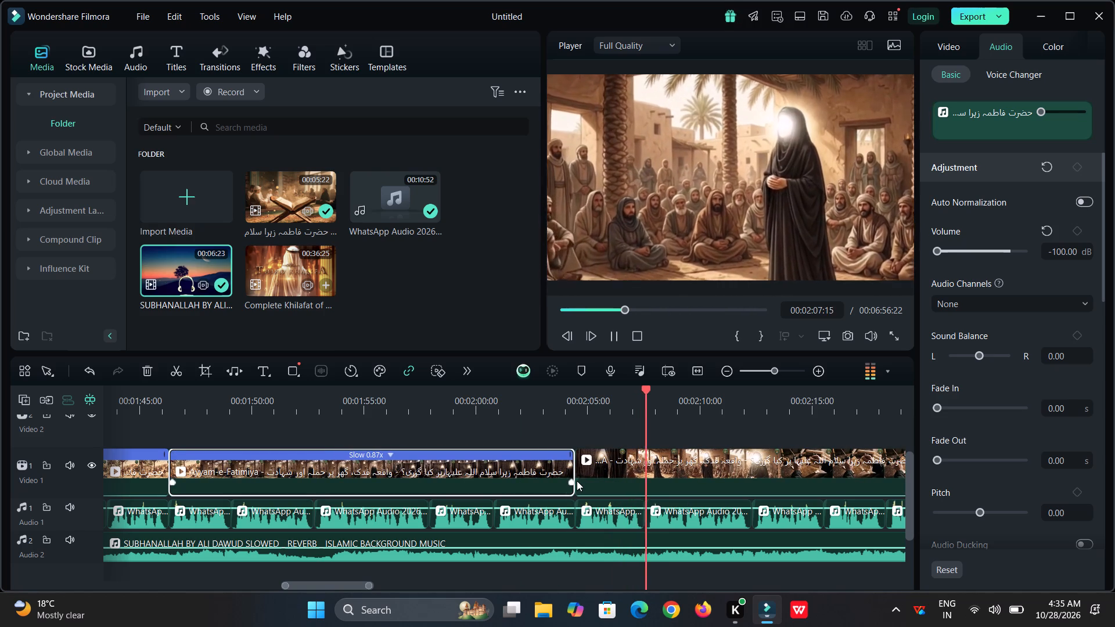
Delete the voice-over segment starting at about 00:02:04 under the seated-crowd scene and play the next segment.
click(623, 519)
key(ctrl+x)
click(623, 519)
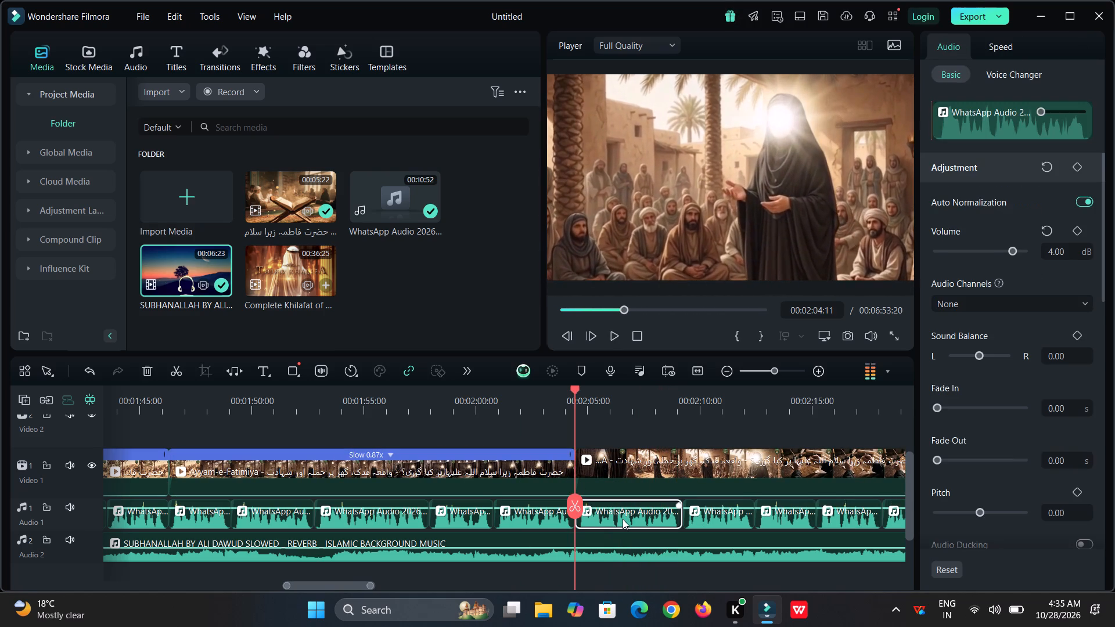
key(space)
click(692, 437)
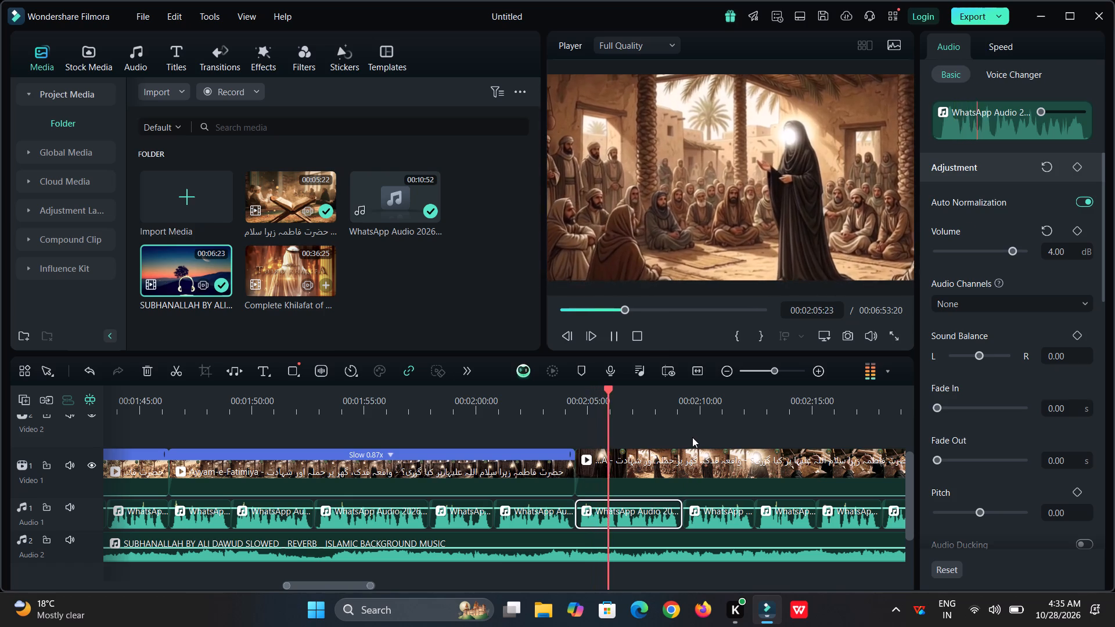
Play the seated-crowd and torn-letter footage with the narration, delete the voice-over segment at about 00:02:18 and replay from there.
drag(760, 401, 529, 442)
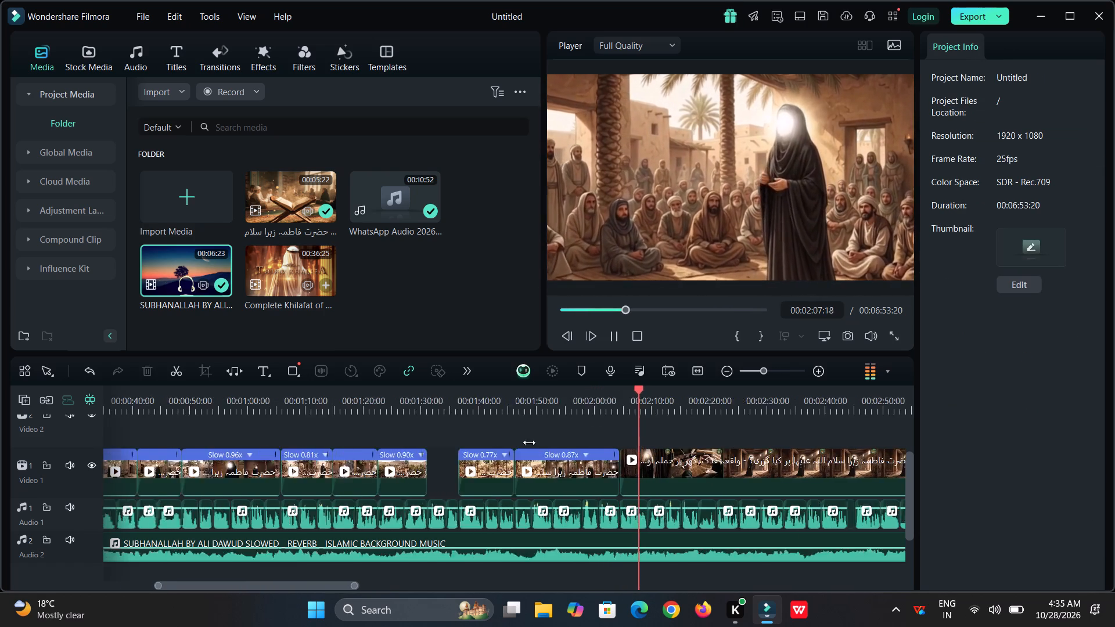
drag(529, 442, 483, 444)
drag(453, 401, 695, 401)
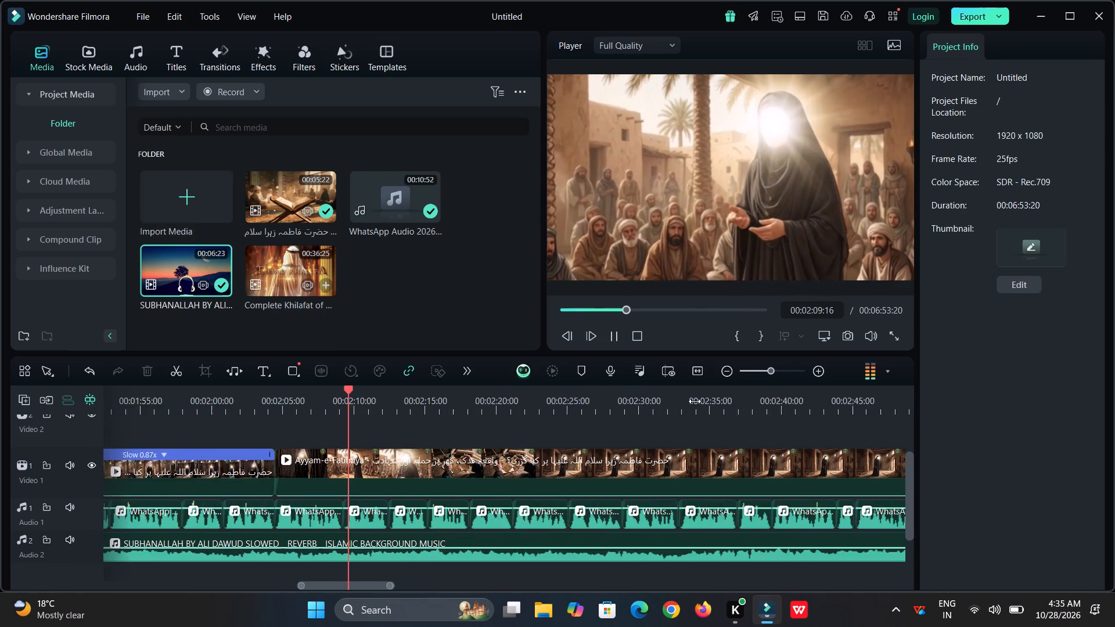
drag(455, 405, 503, 406)
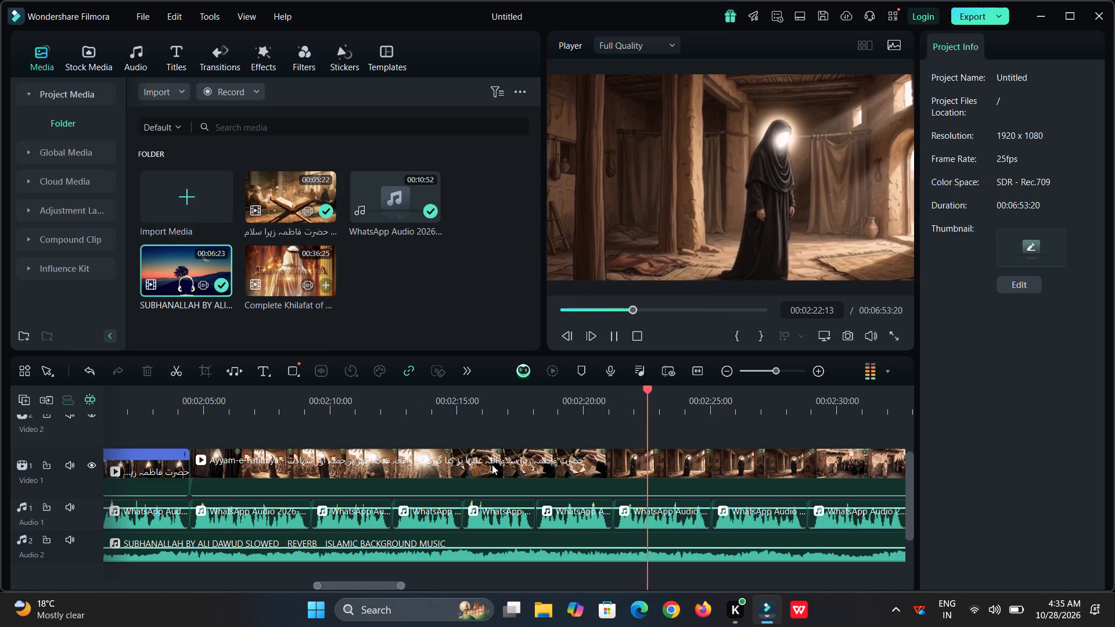
click(559, 517)
key(ctrl+x)
key(space)
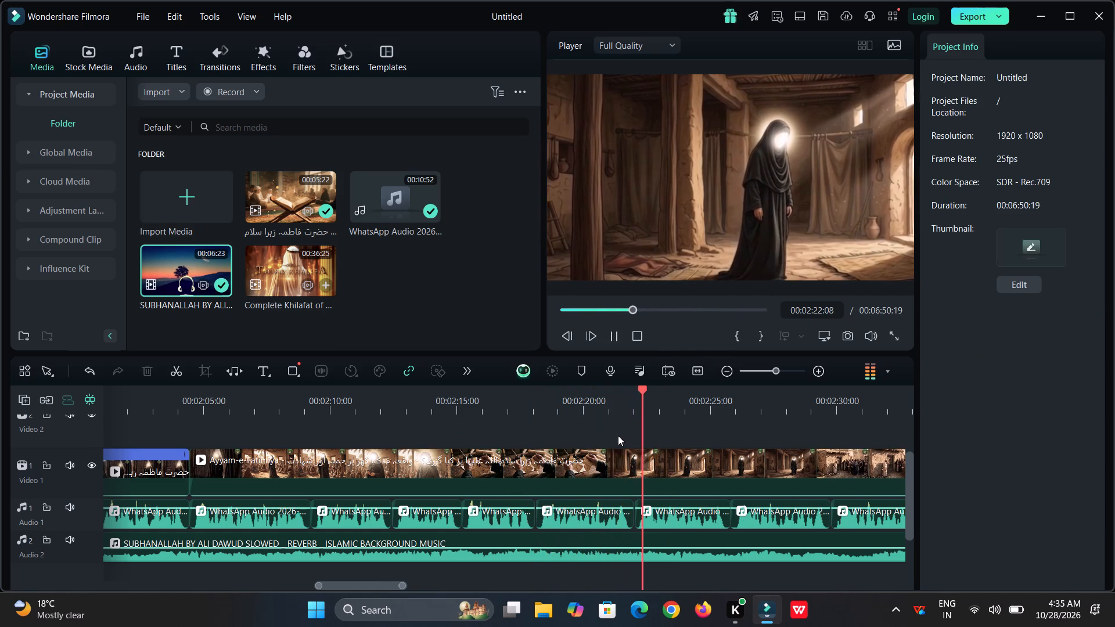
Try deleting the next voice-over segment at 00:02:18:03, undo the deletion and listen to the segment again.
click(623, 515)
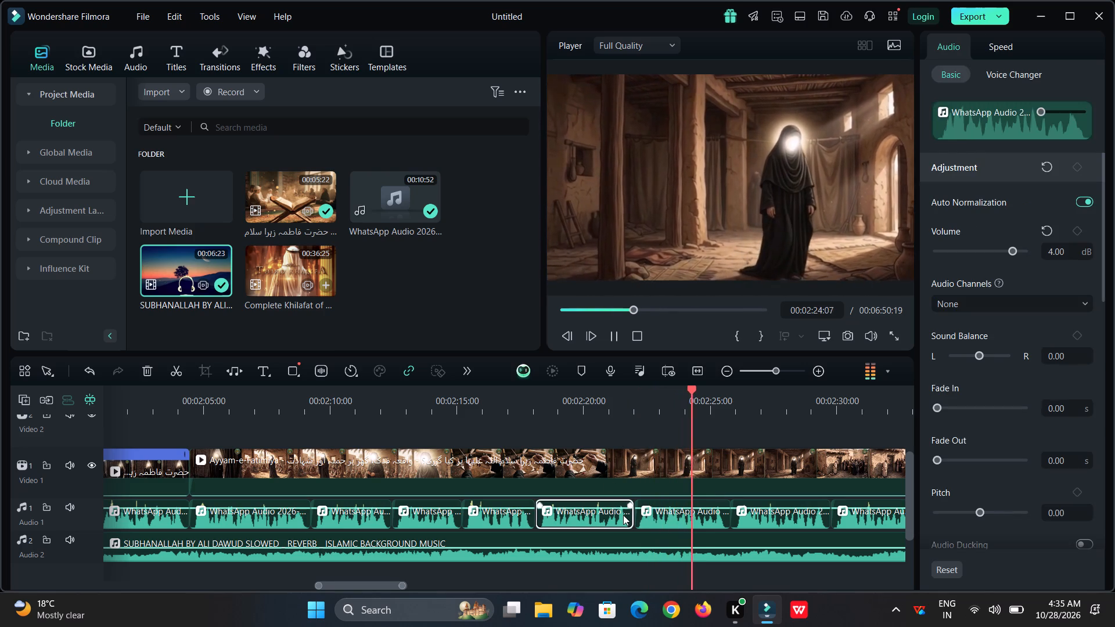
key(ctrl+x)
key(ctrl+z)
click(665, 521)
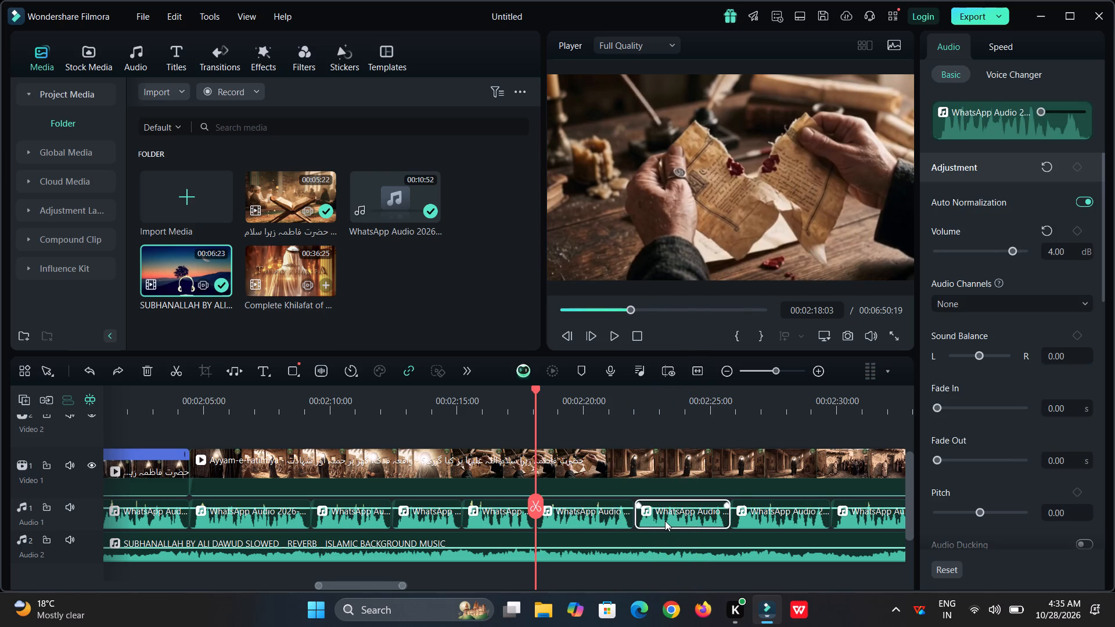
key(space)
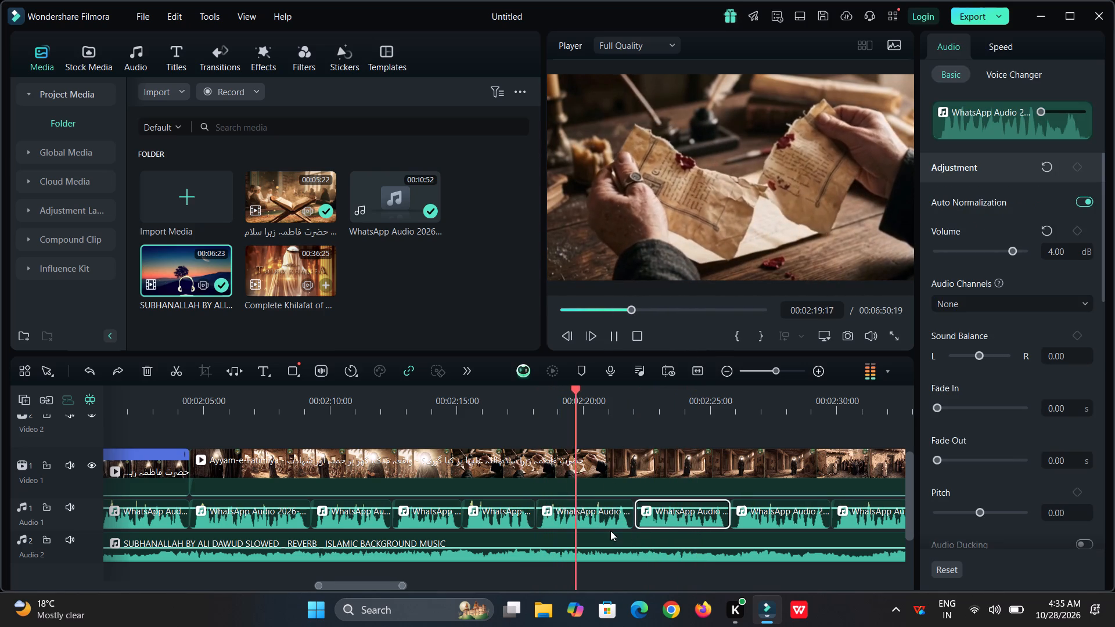
Delete the voice-over segment starting at 00:02:18:03 and play the footage against the narration up to the crowd at the door.
click(582, 522)
key(ctrl+x)
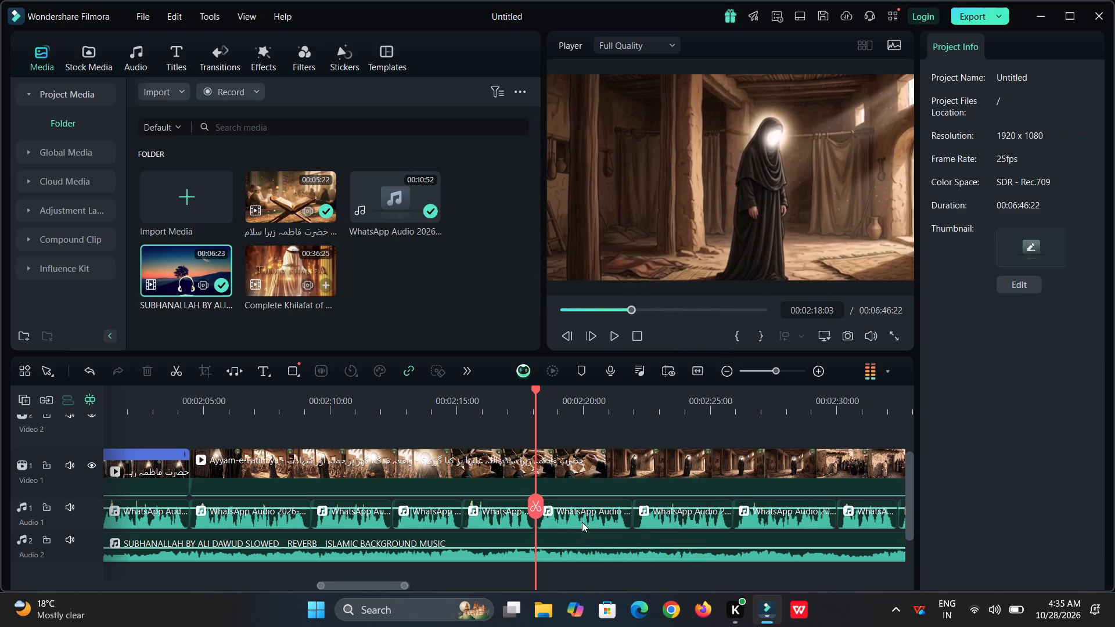
key(space)
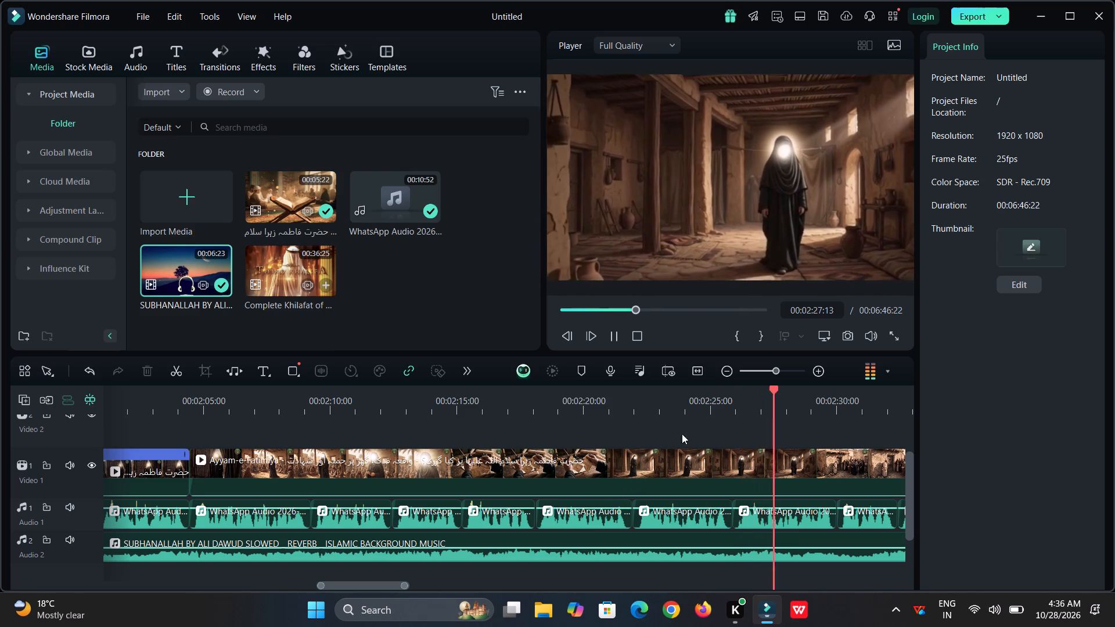
drag(735, 401, 714, 408)
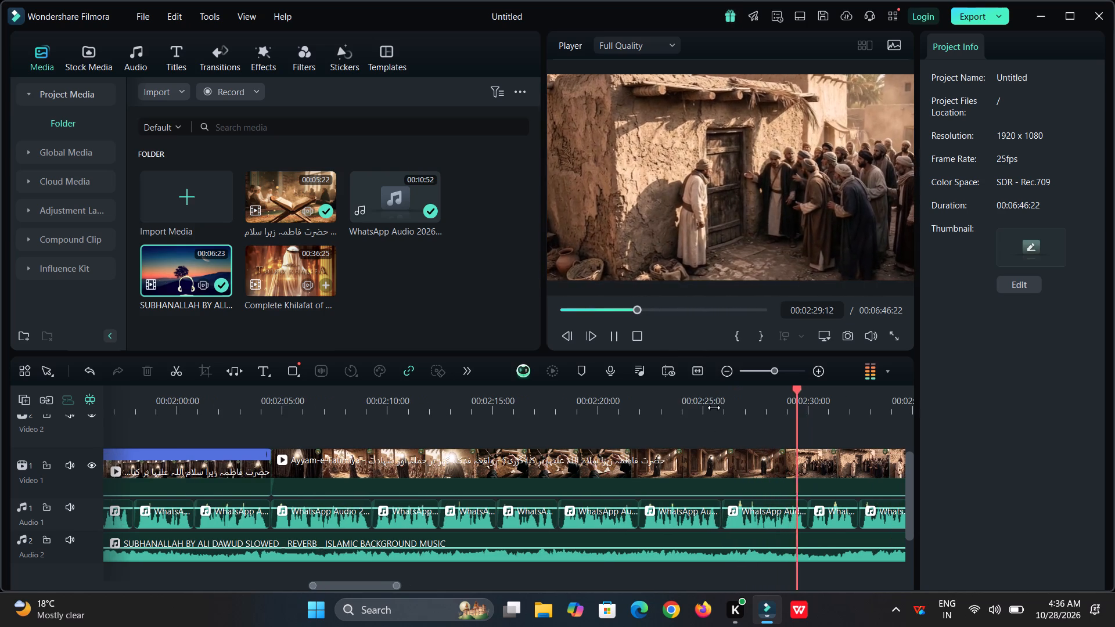
key(space)
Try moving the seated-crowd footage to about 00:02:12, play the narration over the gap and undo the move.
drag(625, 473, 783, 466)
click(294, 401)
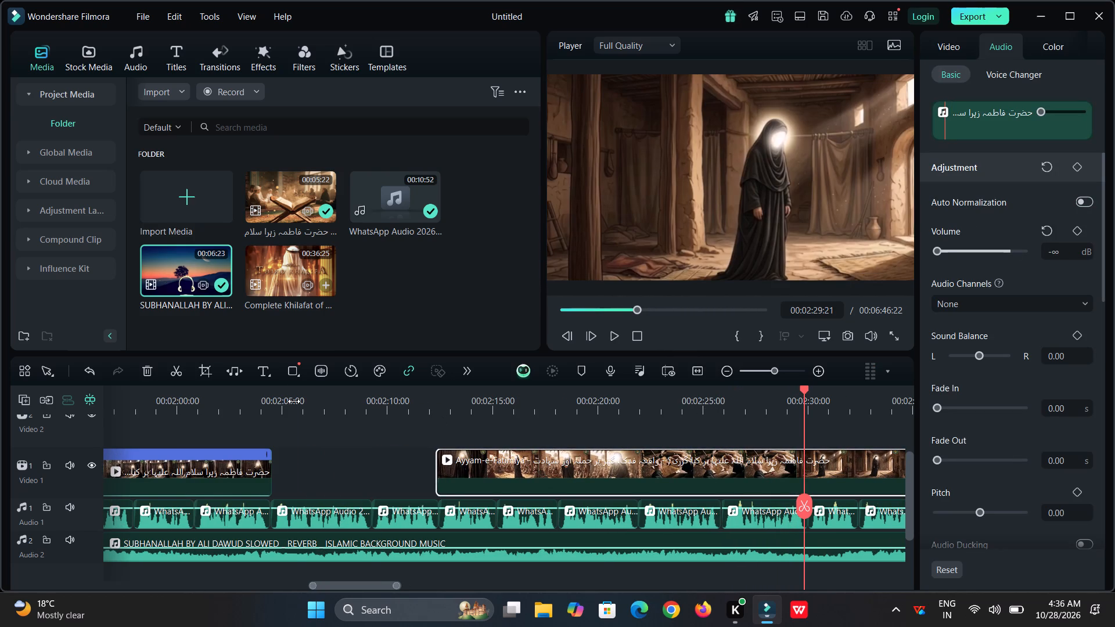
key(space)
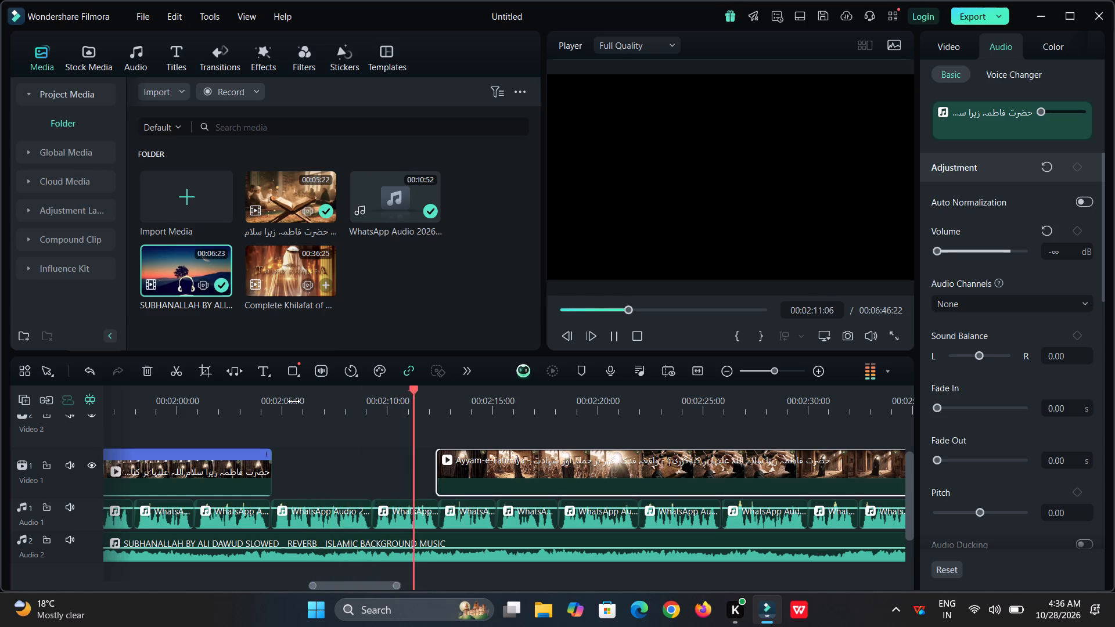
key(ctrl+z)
Split the seated-crowd footage from the torn-letter scene at 00:02:12:22 and trim the leading clip's end to the voice-over segment's end.
key(space)
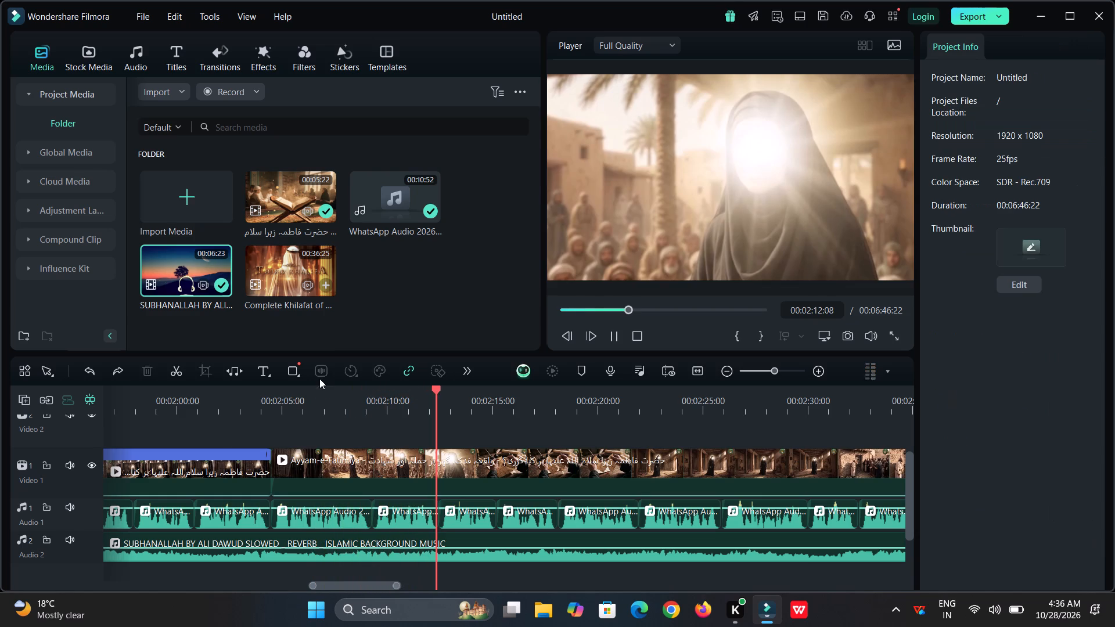
key(space)
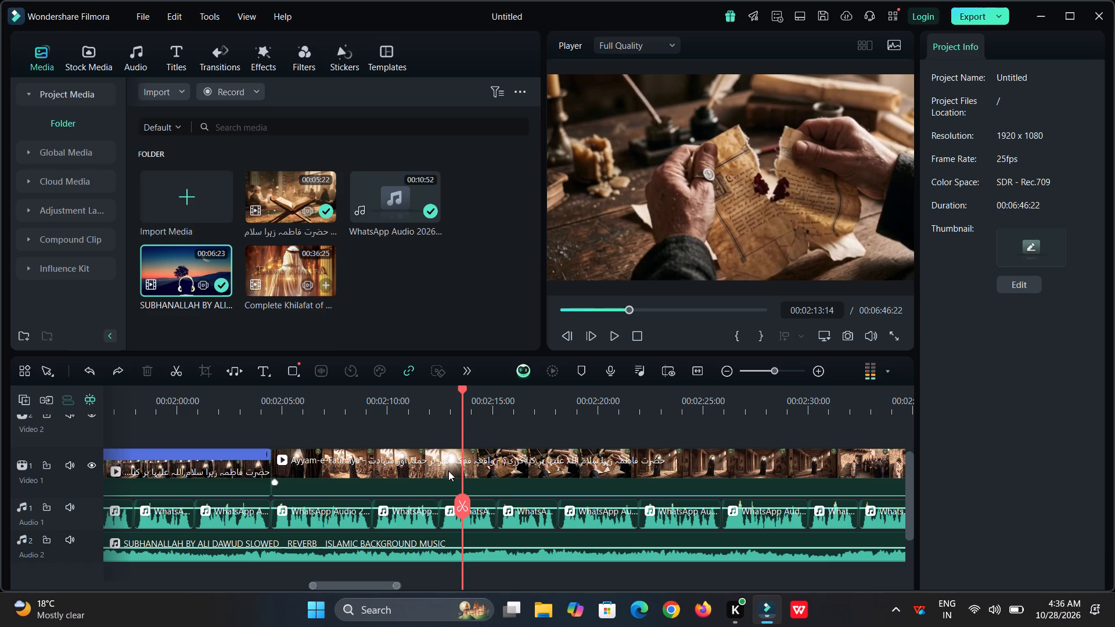
click(448, 471)
drag(463, 498, 433, 511)
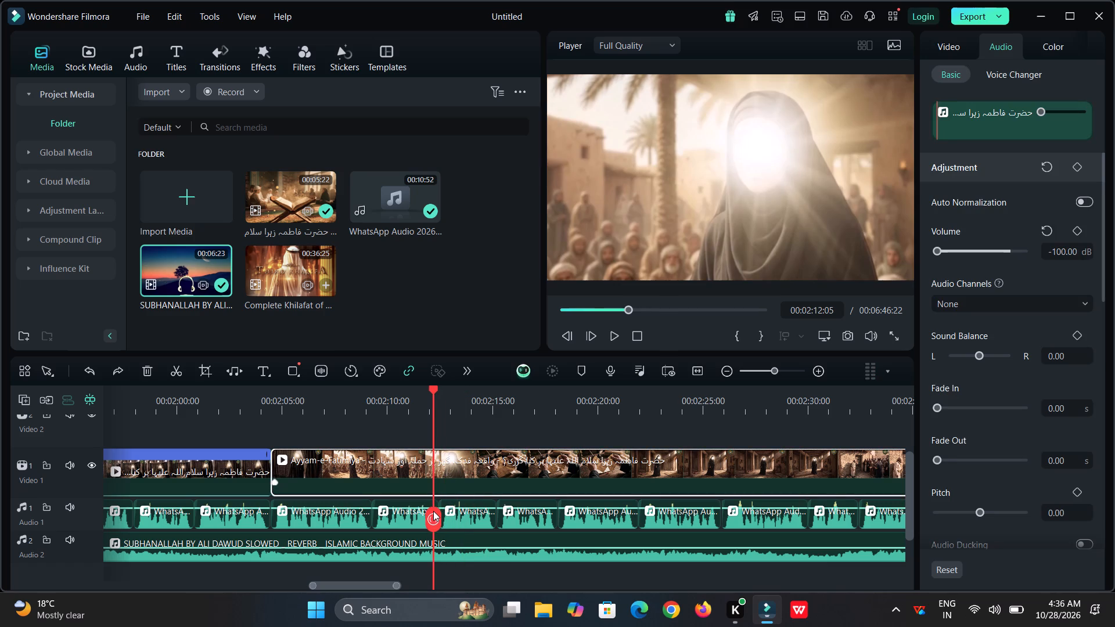
drag(433, 511, 448, 514)
click(448, 514)
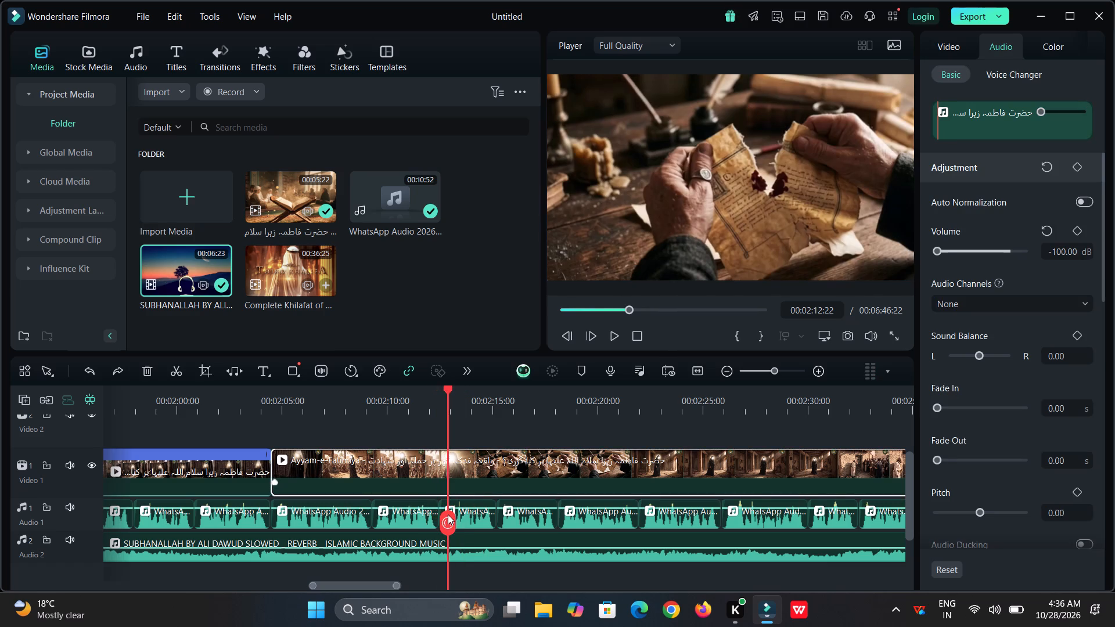
drag(442, 470, 434, 471)
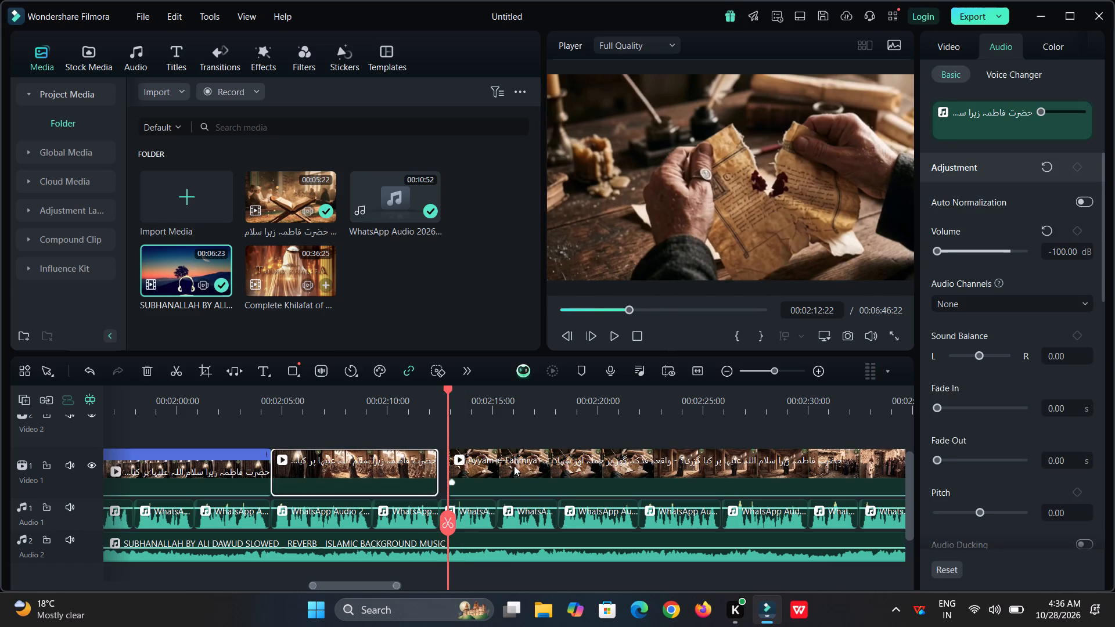
Move the torn-letter footage to about 00:02:18 and play the narration over the gap before it.
drag(514, 466, 624, 462)
triple_click(624, 462)
key(space)
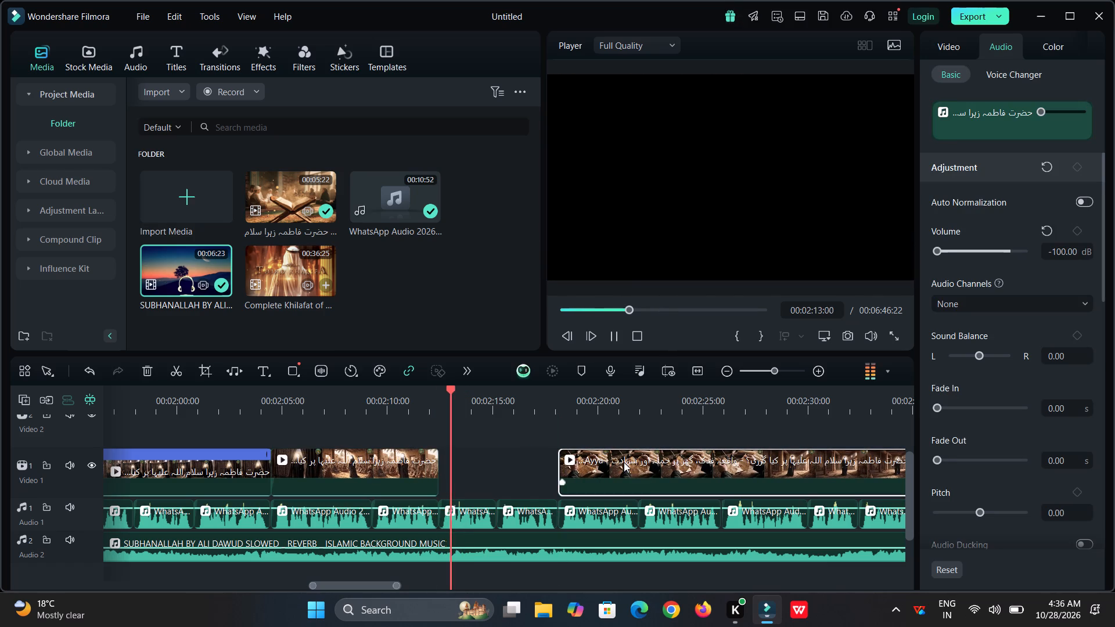
double_click(624, 462)
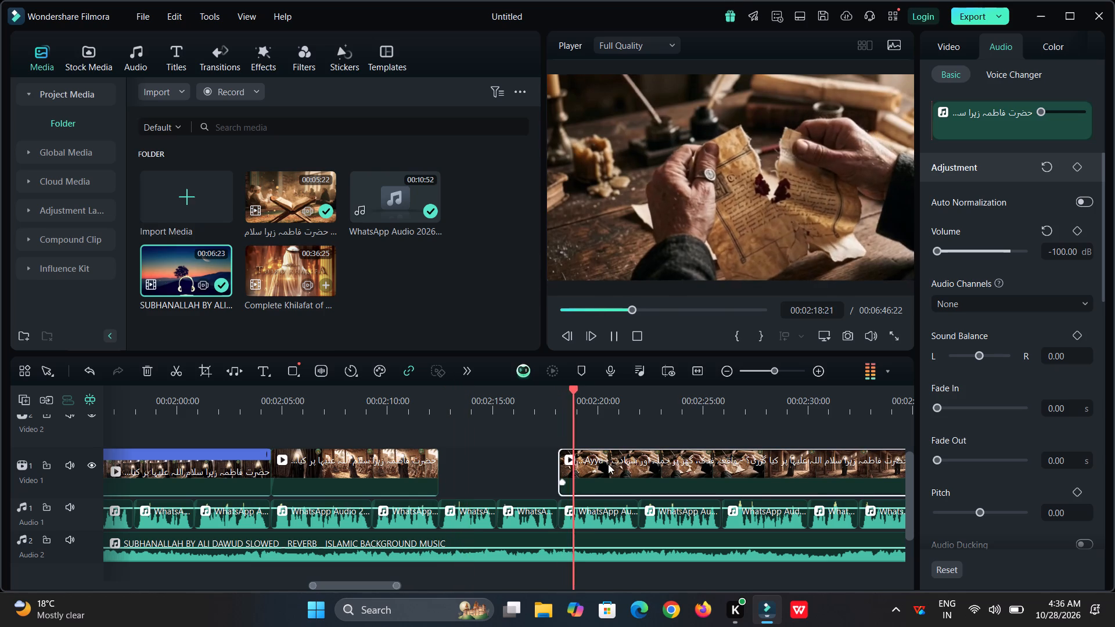
Move the torn-letter footage to about 00:02:26 and play the narration through to the scene of the veiled woman.
drag(613, 464, 690, 475)
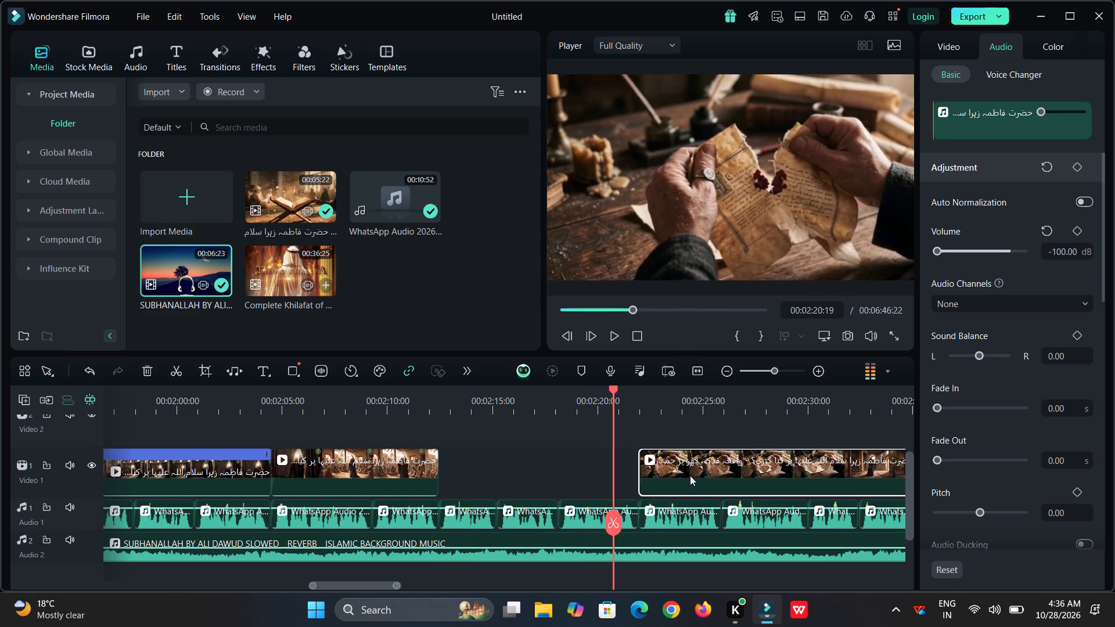
triple_click(690, 475)
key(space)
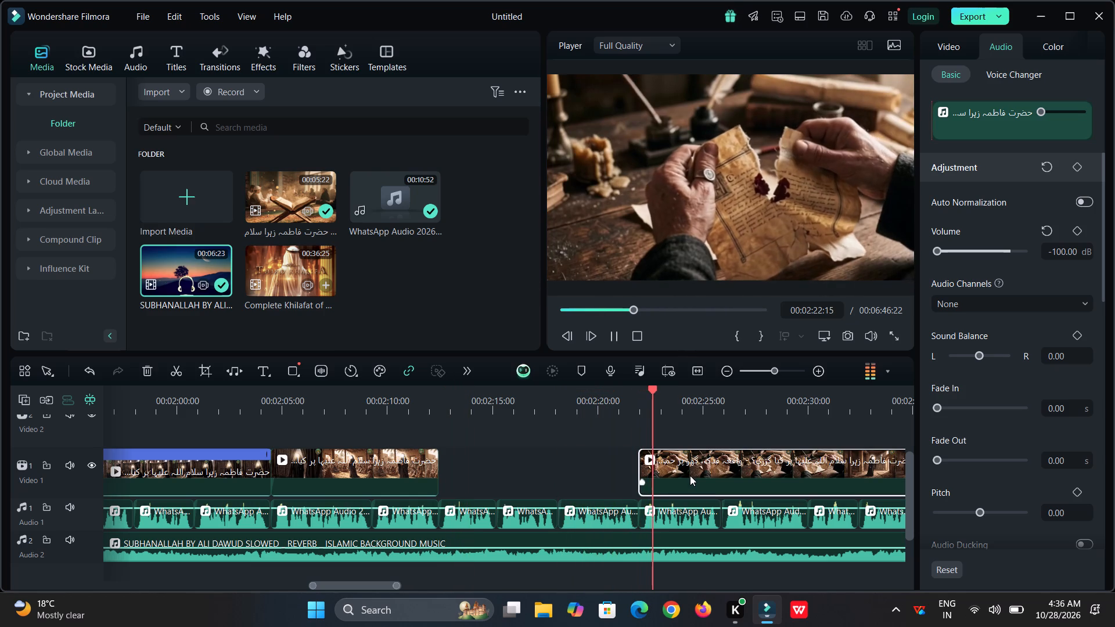
drag(666, 475, 751, 483)
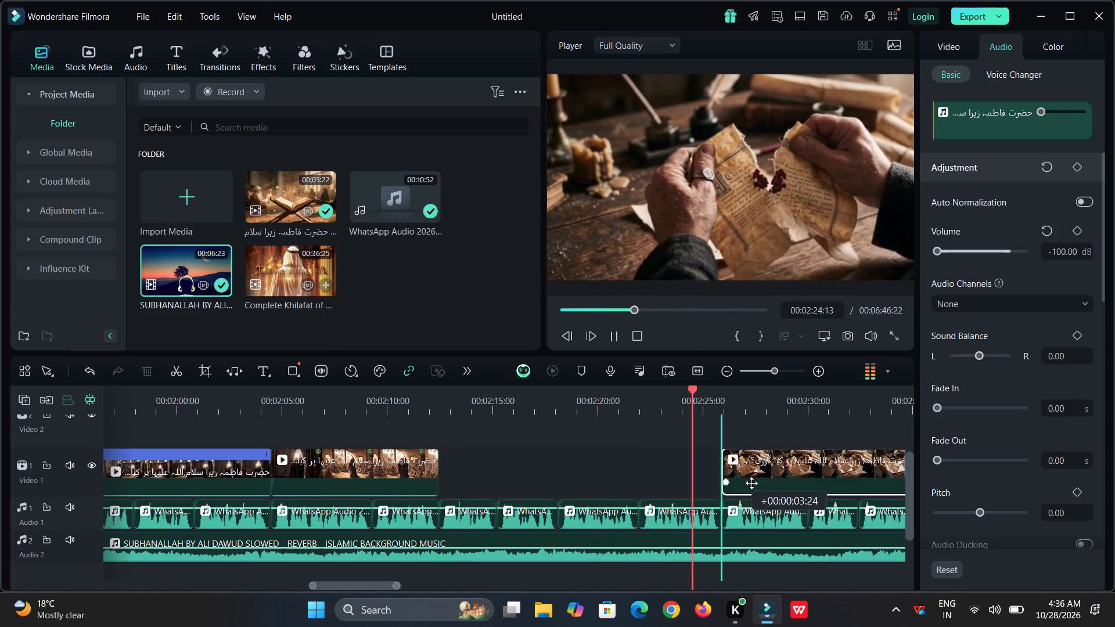
drag(751, 483, 751, 484)
triple_click(751, 484)
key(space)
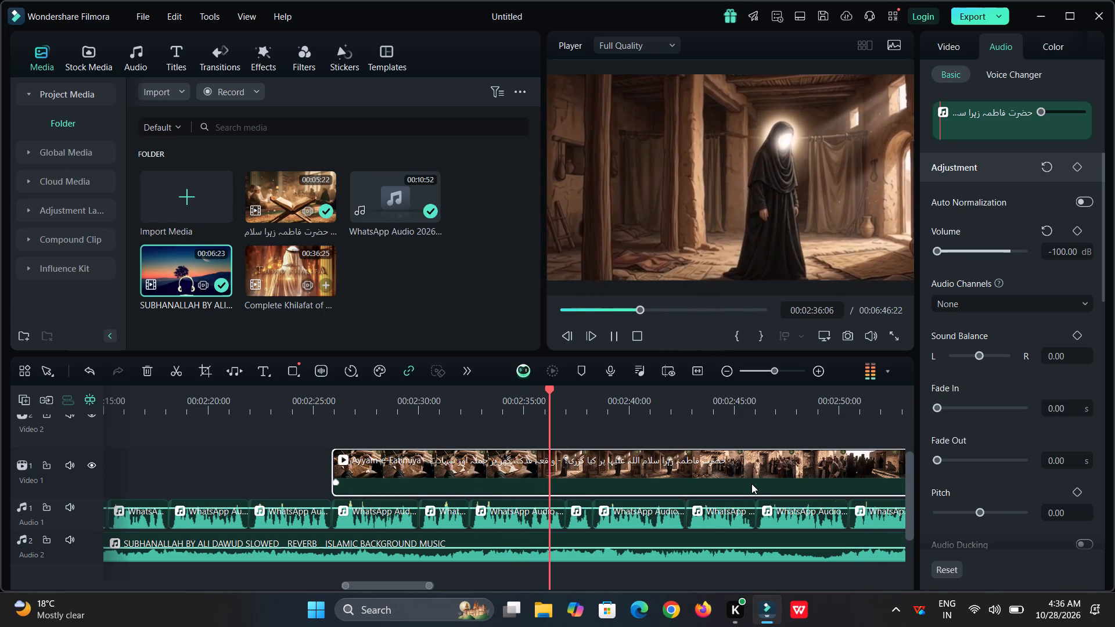
Delete the two adjacent voice-over segments between about 00:02:32 and 00:02:38.
click(584, 514)
ctrl+click(533, 527)
key(ctrl+x)
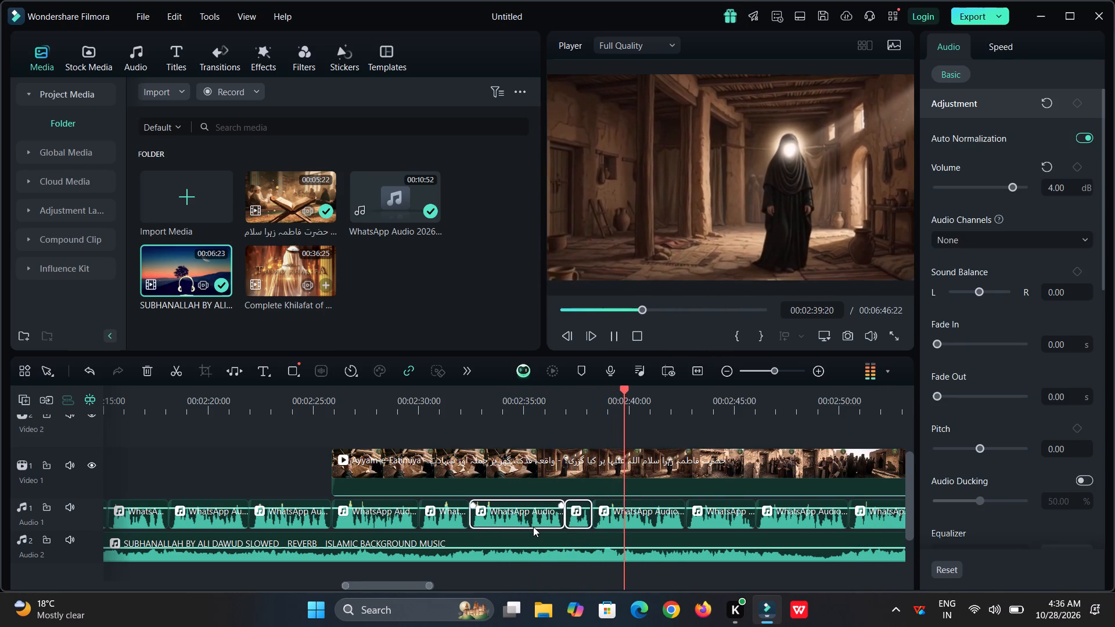
Split the footage at 00:02:33:23, where the torn-letter scene changes to the veiled woman.
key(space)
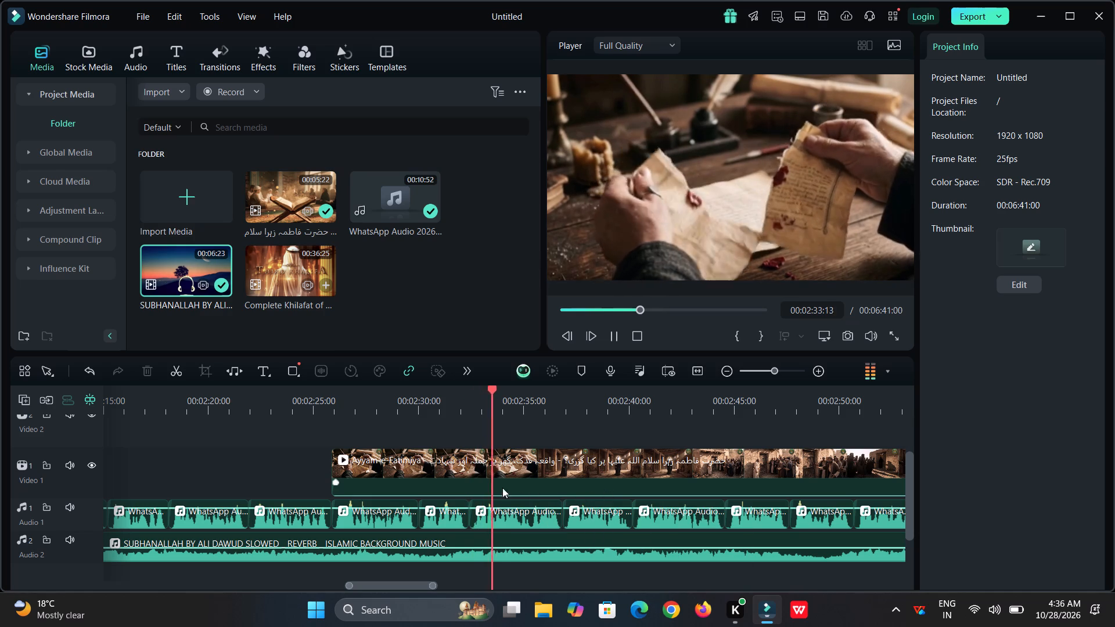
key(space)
click(527, 476)
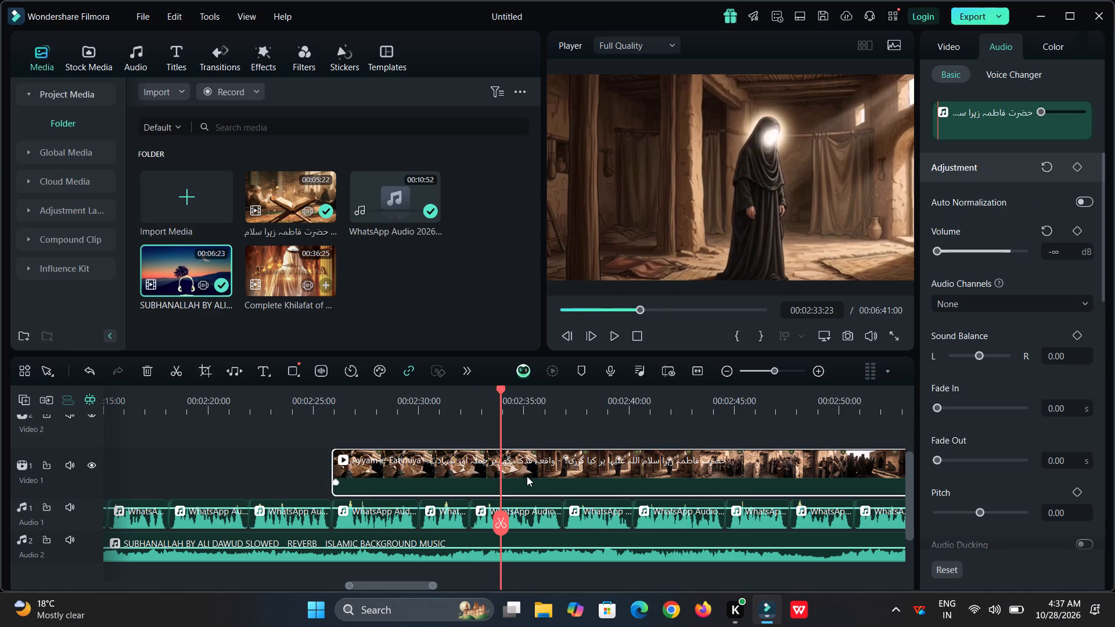
click(503, 528)
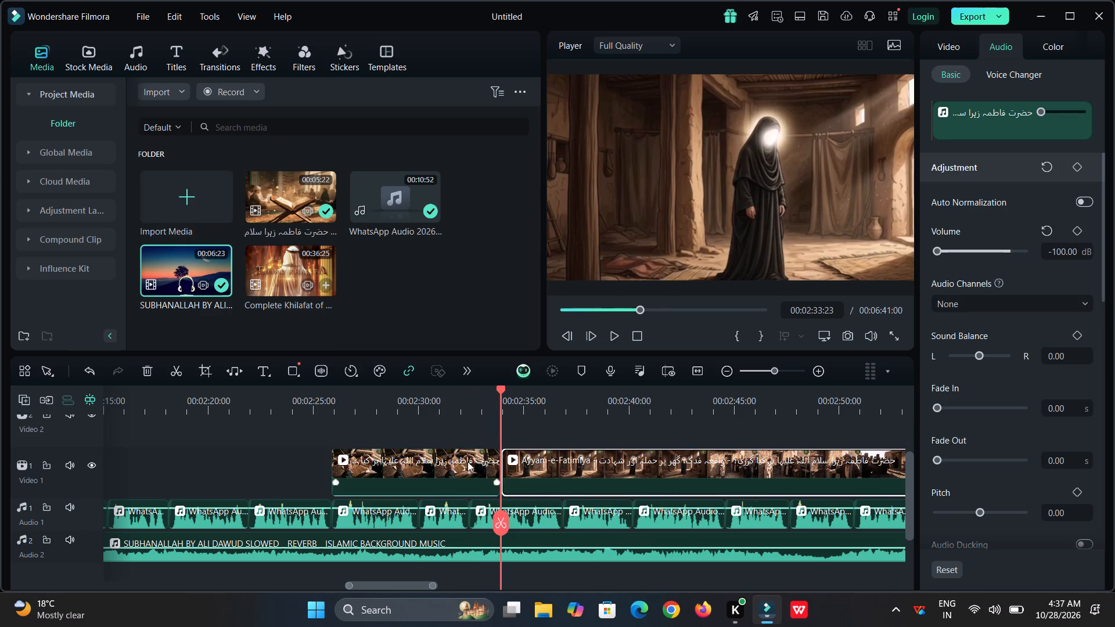
Speed up the torn-letter clip to 1.23x so it ends with its voice-over segment, and move the veiled-woman footage against its end.
click(441, 408)
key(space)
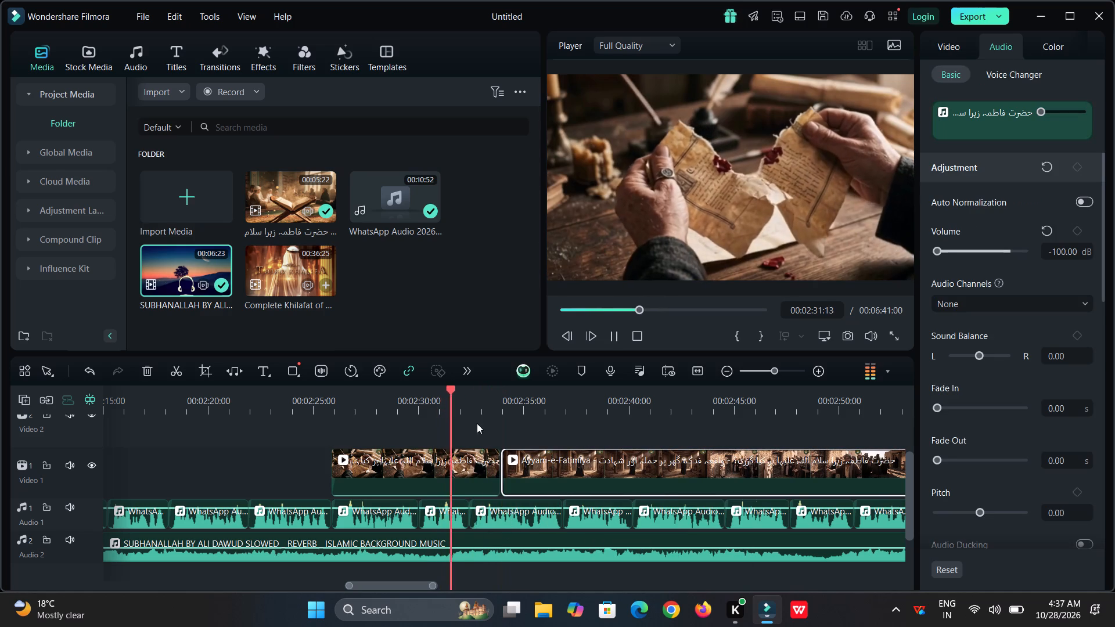
ctrl+drag(500, 468, 475, 471)
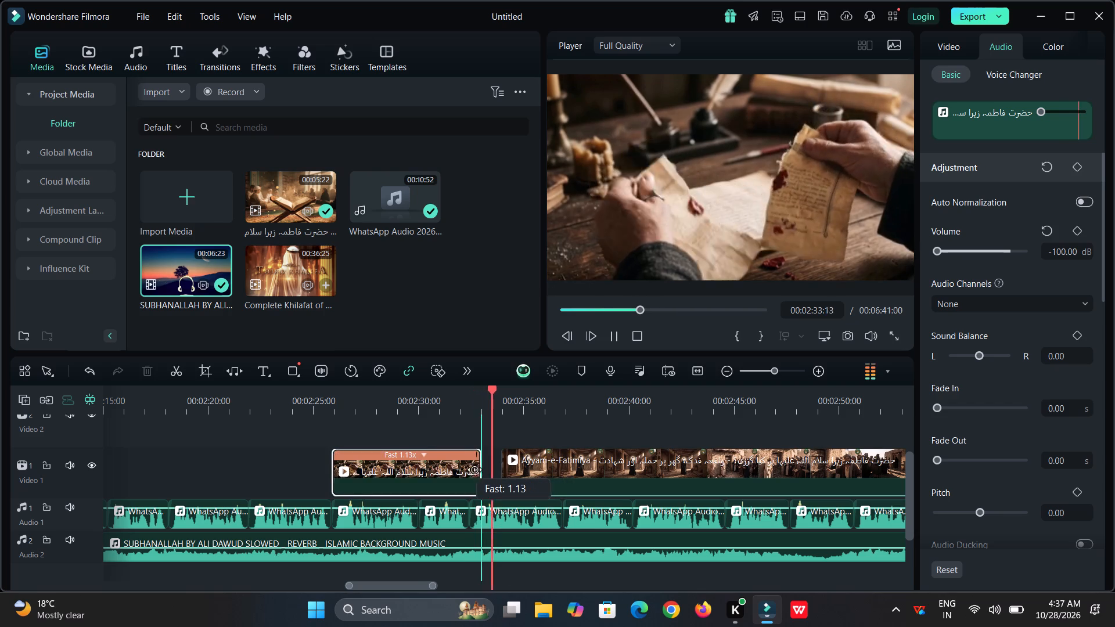
ctrl+drag(475, 471, 472, 471)
drag(535, 467, 508, 473)
Play the footage against the narration up to the crowd at the door and select the voice-over segment starting at about 00:02:37.
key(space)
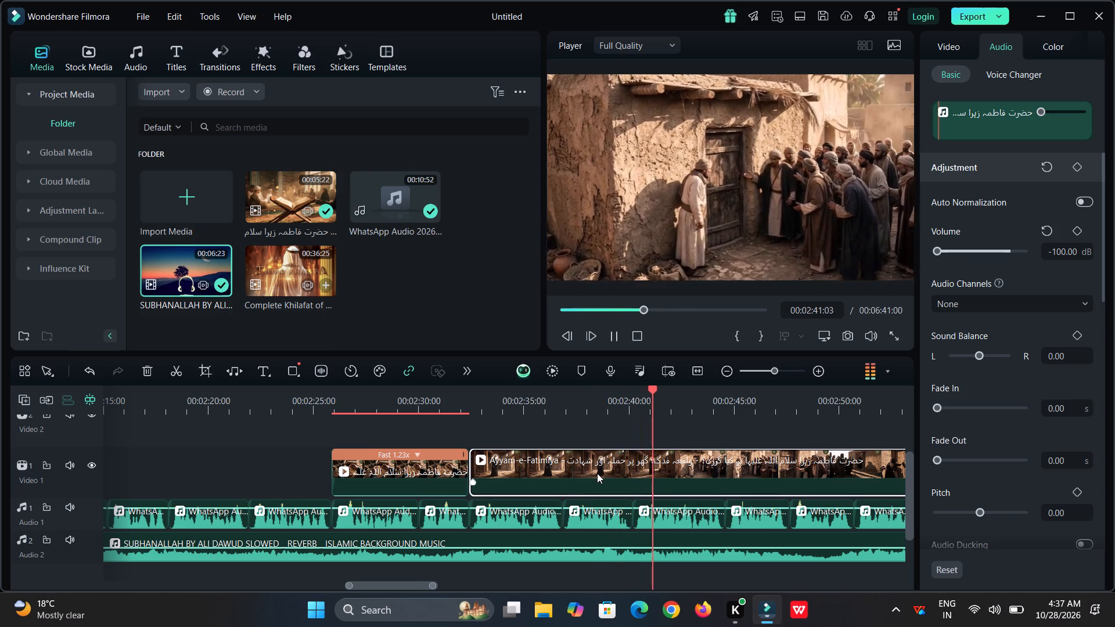
click(613, 516)
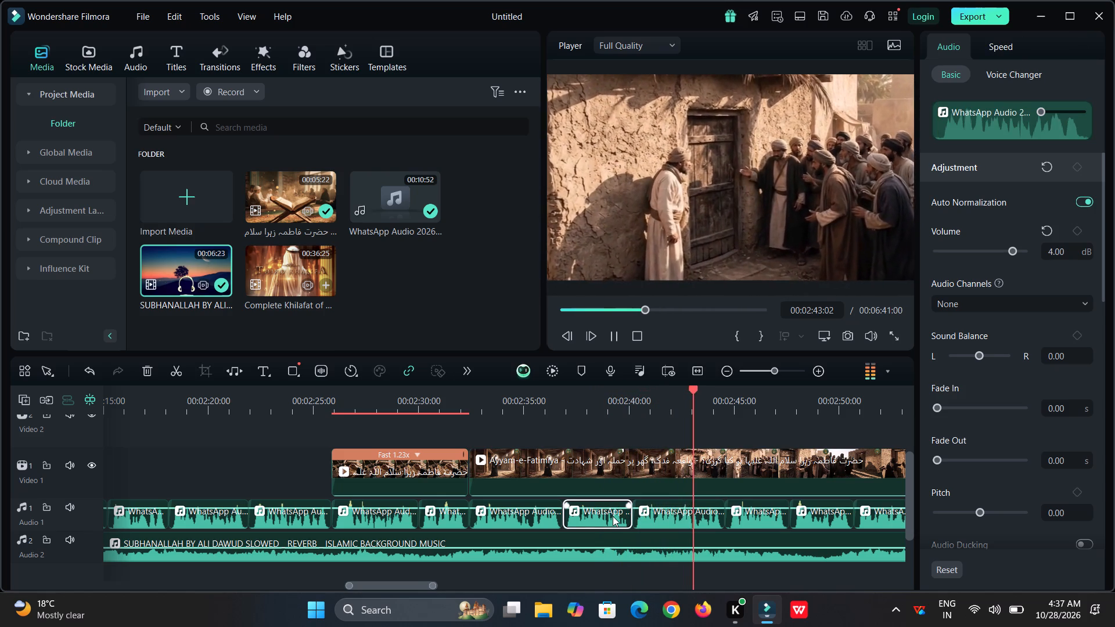
Delete the voice-over segment starting at 00:02:36:21, closing the gap, and resume playback.
key(ctrl+x)
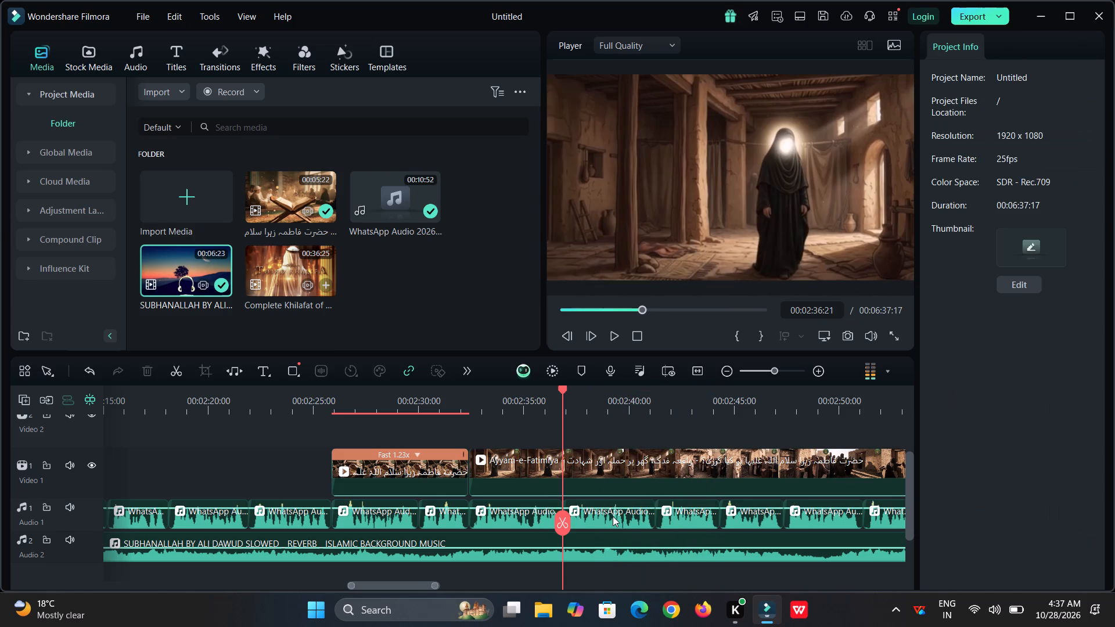
key(space)
Move the robed-woman footage to the voice-over segment start at 00:02:36:21 and slow the clip before it to 0.73x to fill the gap.
drag(539, 479, 632, 488)
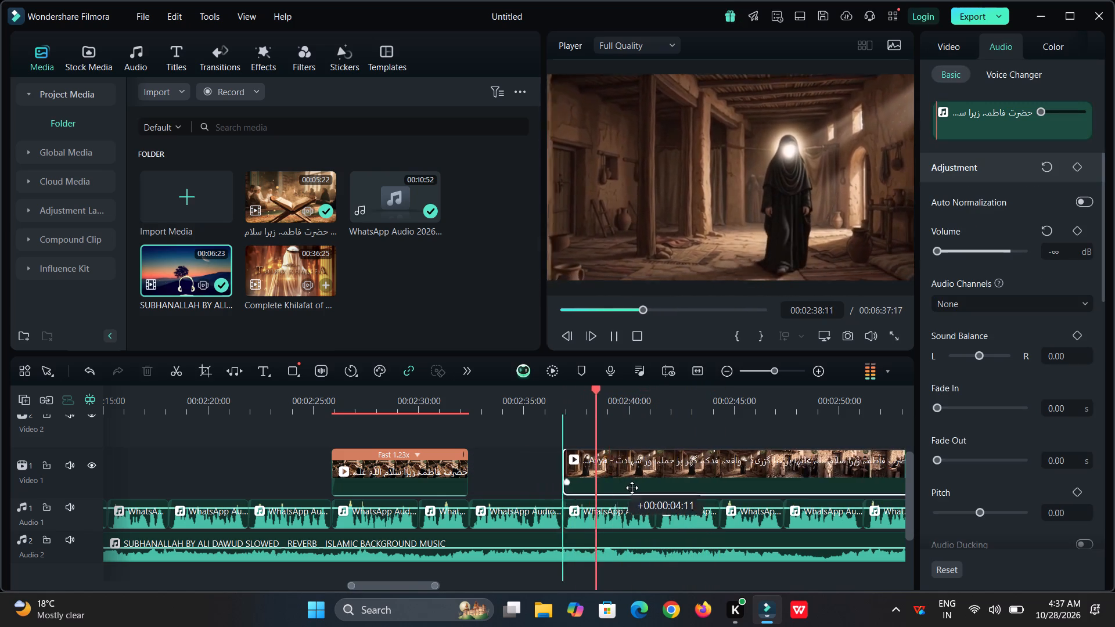
drag(632, 488, 636, 488)
ctrl+drag(467, 467, 569, 480)
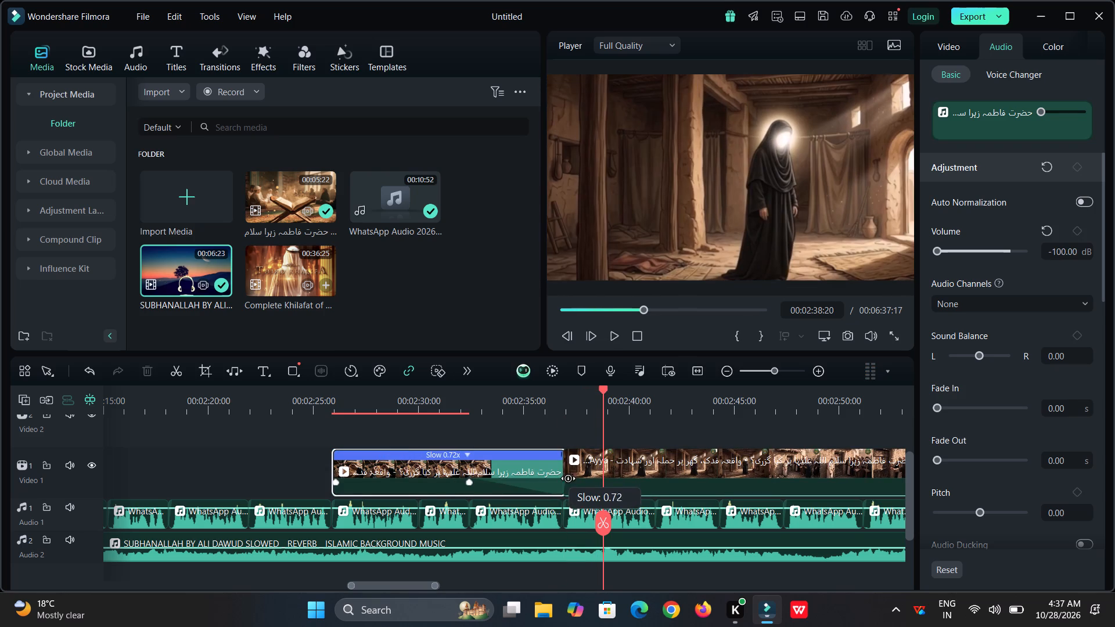
ctrl+drag(569, 480, 559, 481)
Play the footage against the narration and delete the voice-over segment starting at 00:02:47:09.
key(space)
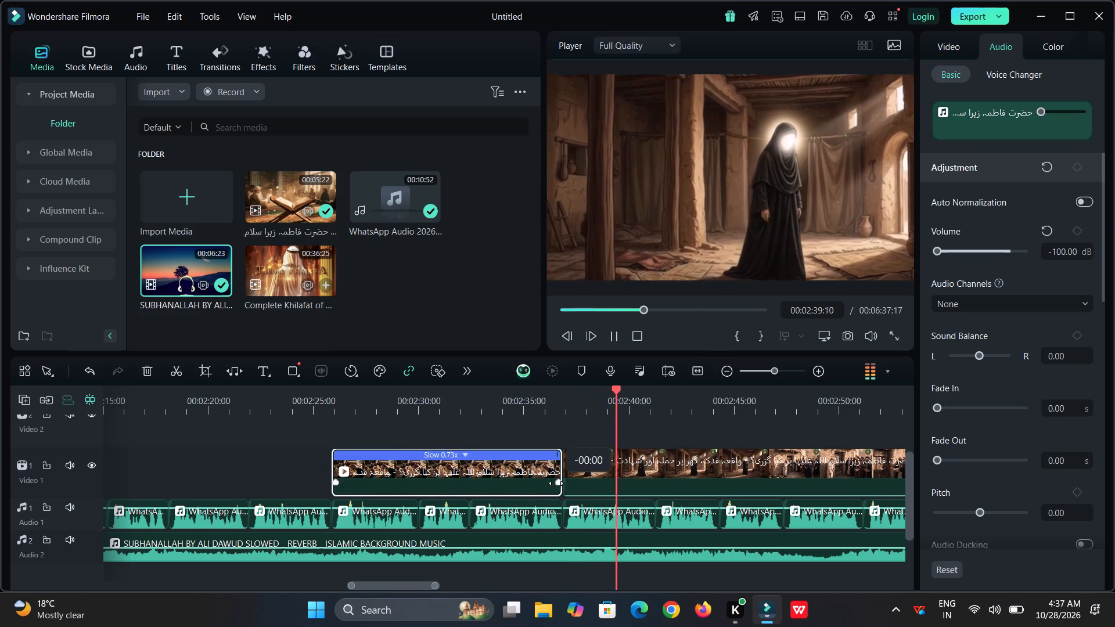
click(717, 473)
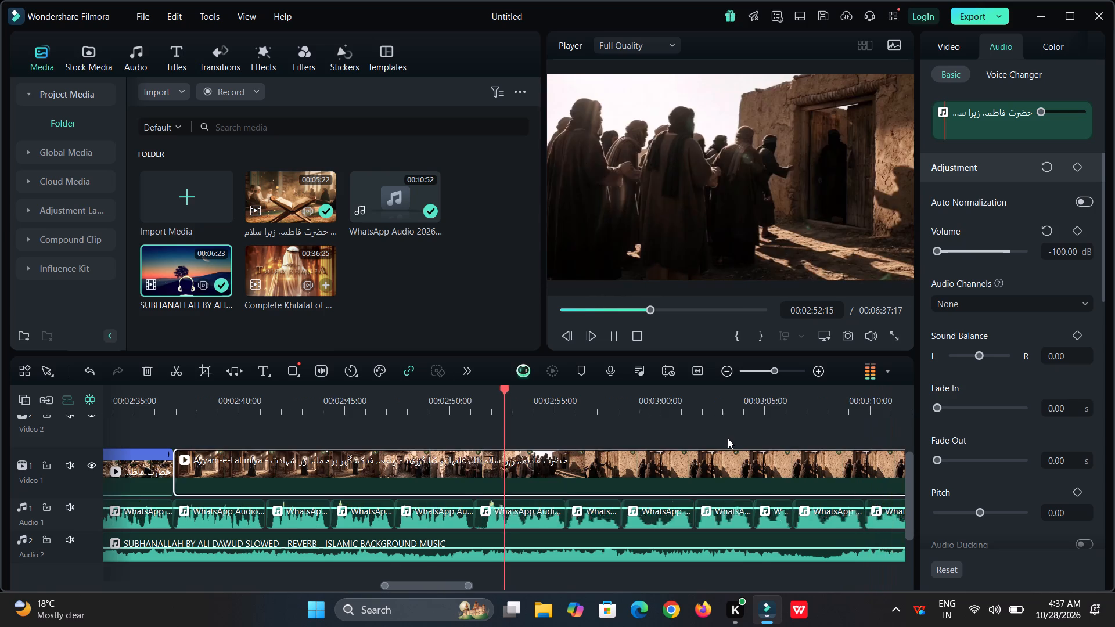
key(space)
click(437, 521)
key(ctrl+x)
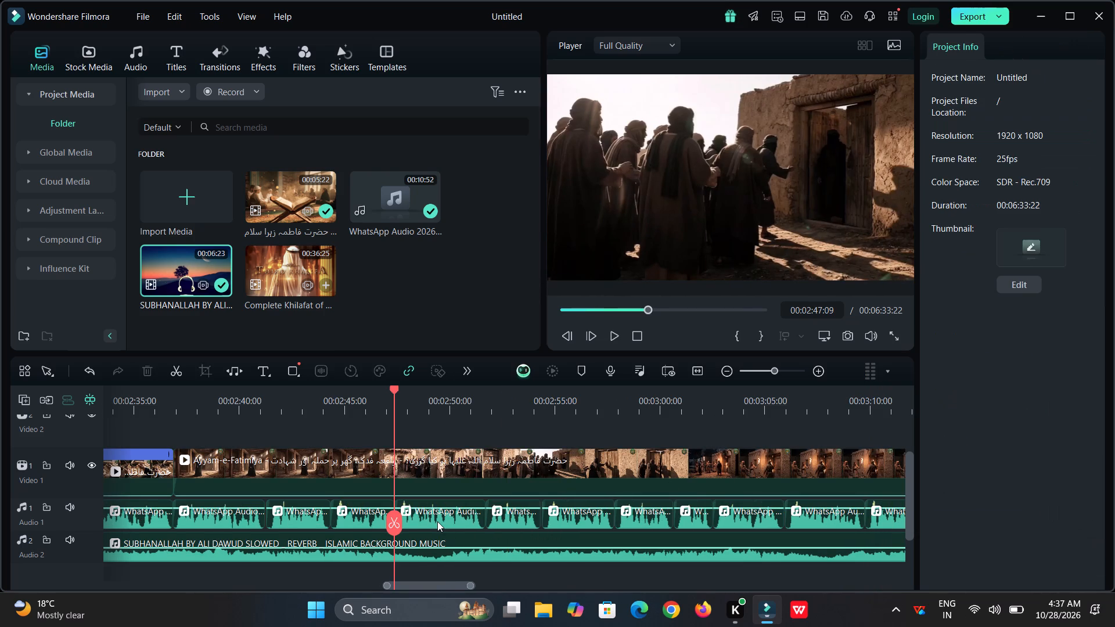
Review the crowd-at-the-door scene with the narration and split the robed-woman footage from it at 00:02:44:07.
key(space)
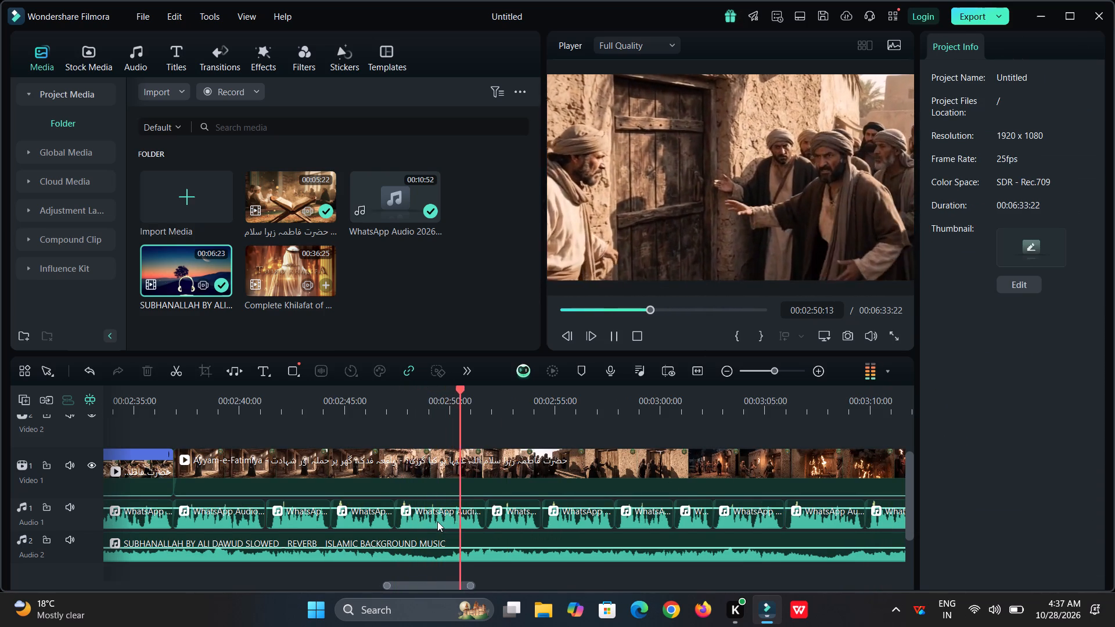
click(484, 478)
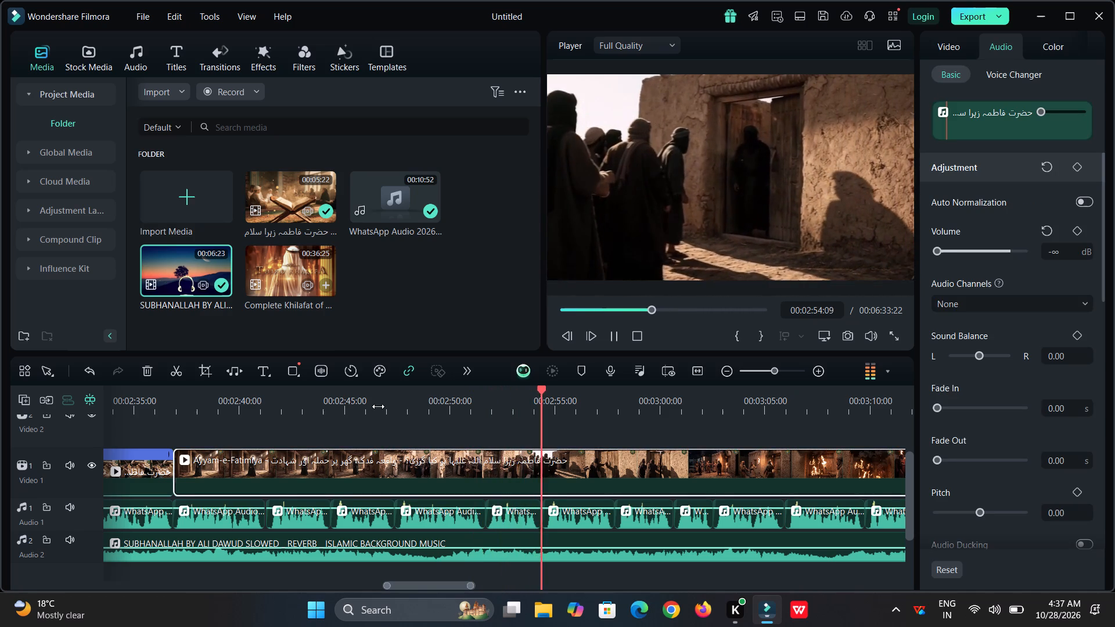
click(376, 406)
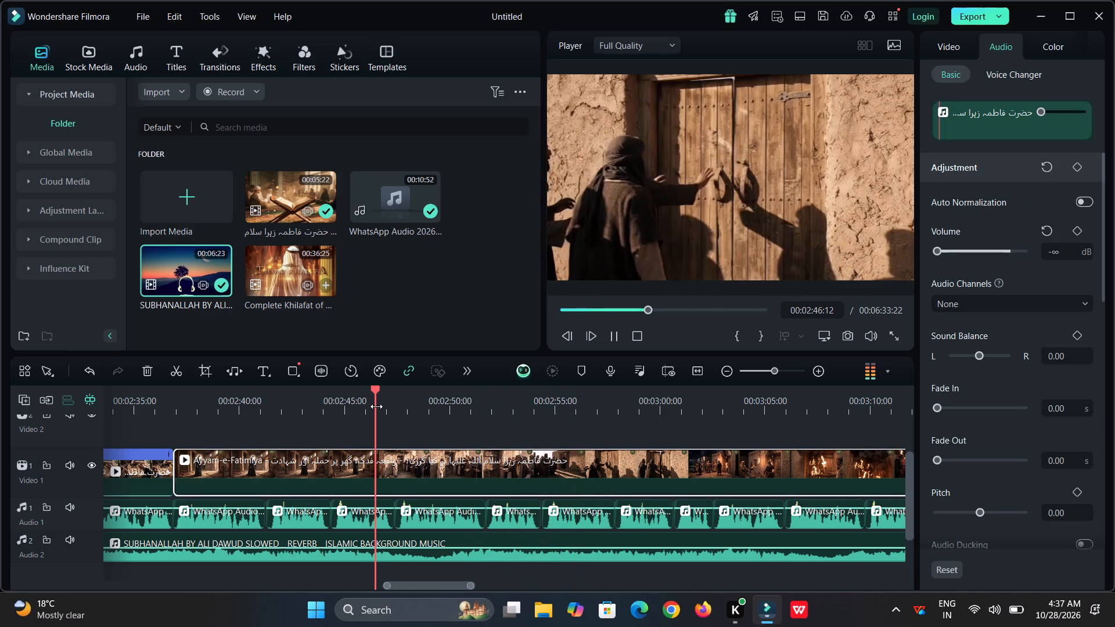
key(space)
drag(381, 394, 375, 395)
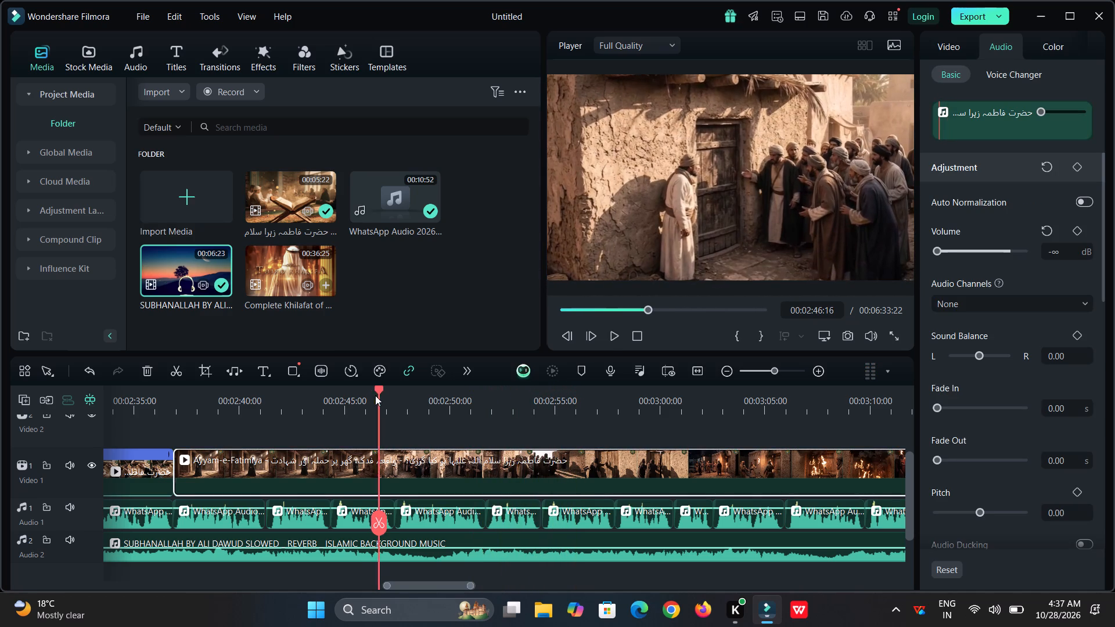
drag(375, 395, 346, 412)
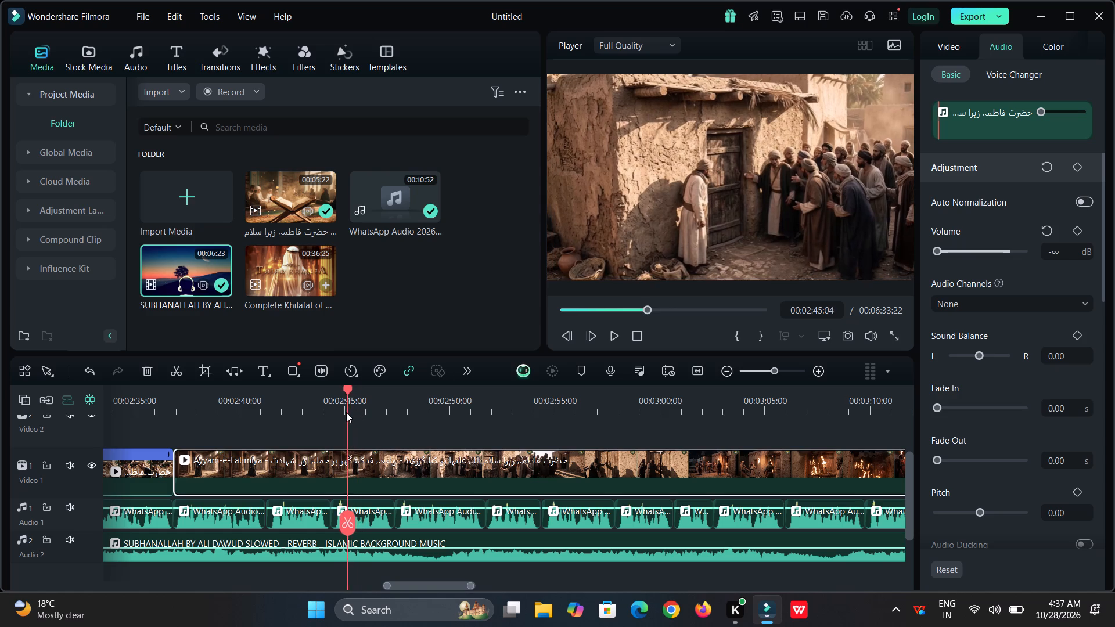
drag(346, 412, 329, 419)
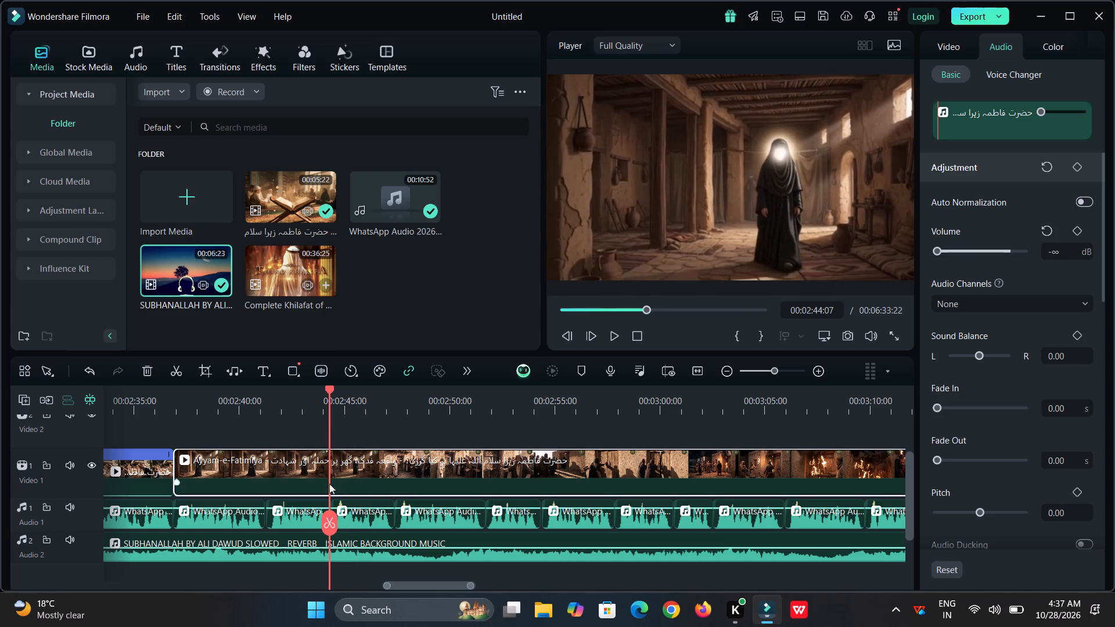
click(327, 518)
Move the crowd-at-the-door footage to about 00:02:47:10 and slow the robed-woman clip to 0.71x to fill the gap.
drag(373, 473, 433, 472)
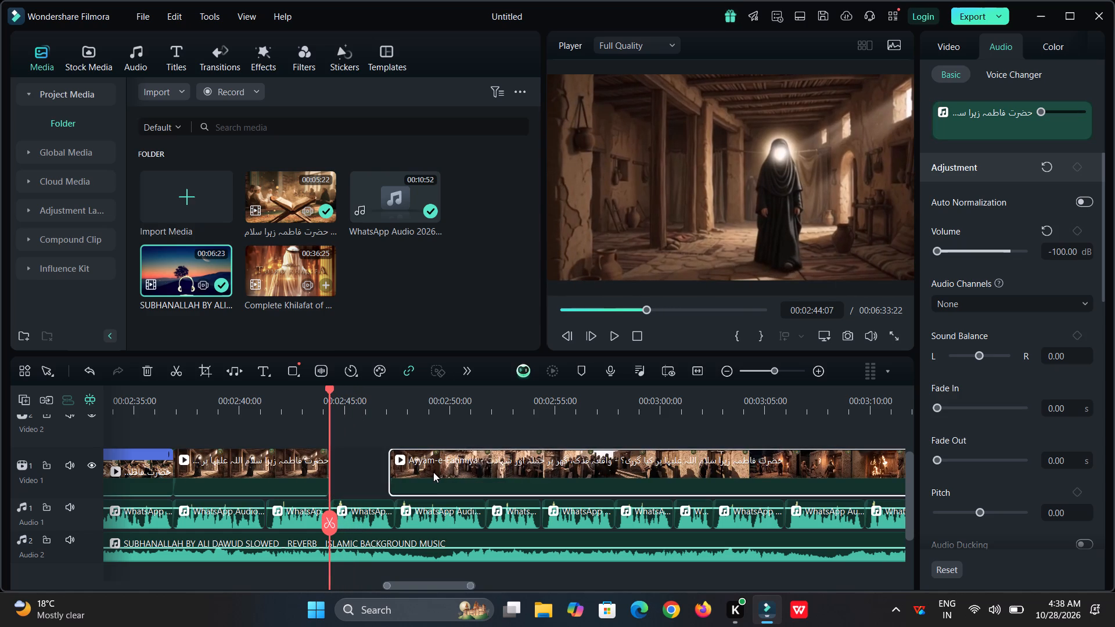
ctrl+click(433, 472)
drag(433, 472, 443, 478)
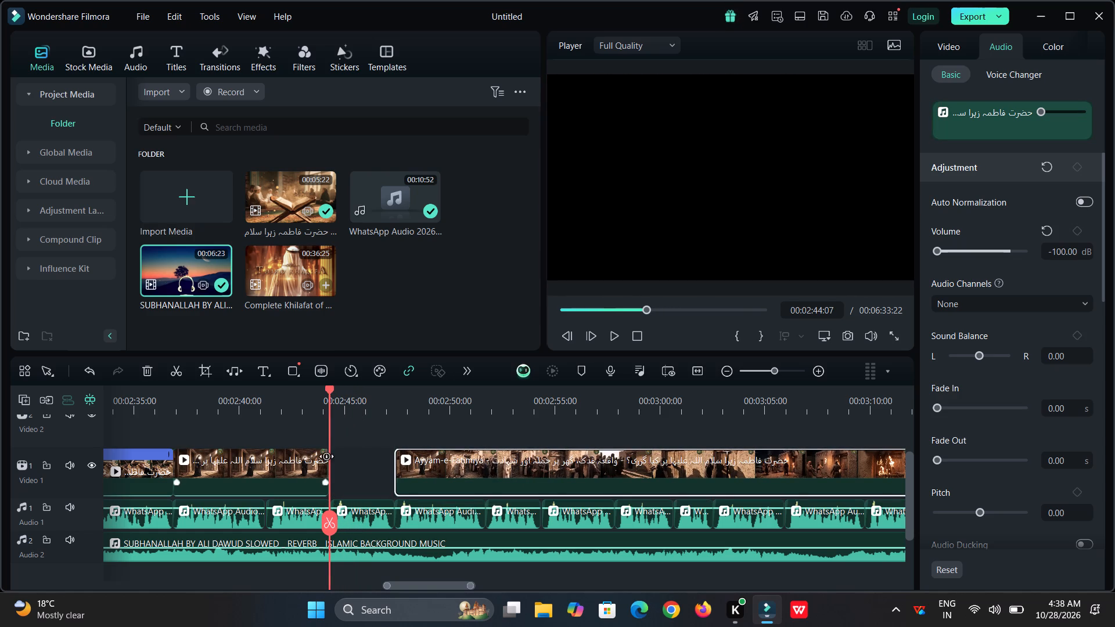
ctrl+drag(327, 457, 391, 479)
click(391, 479)
Play the crowd-at-the-door footage with the narration and split it at 00:02:55:24, where the crowd is seen from behind.
key(space)
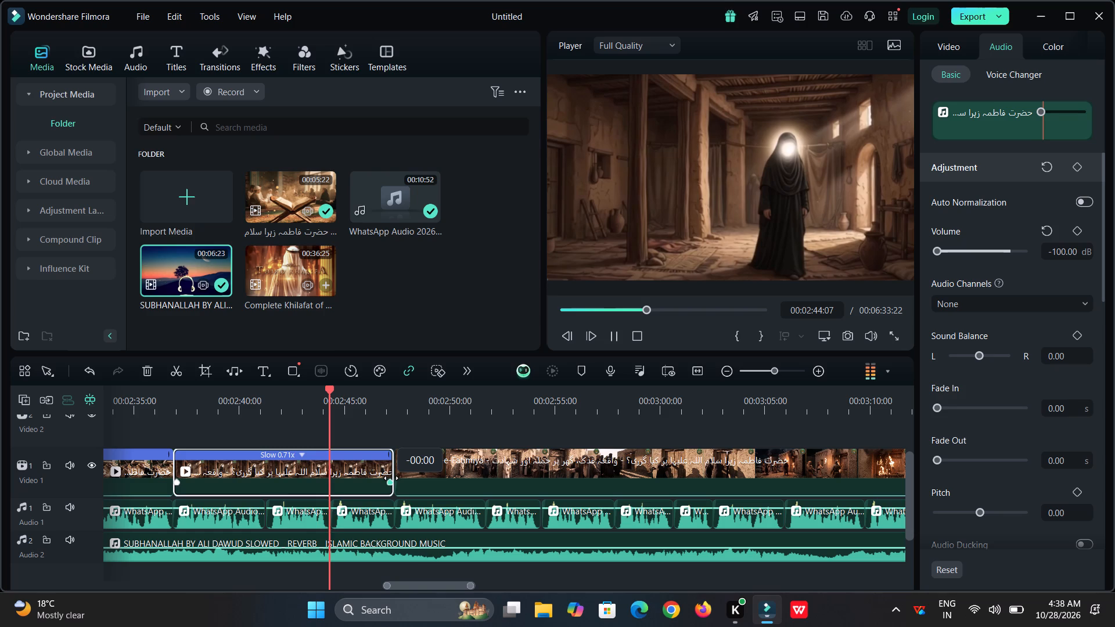
triple_click(491, 475)
click(491, 475)
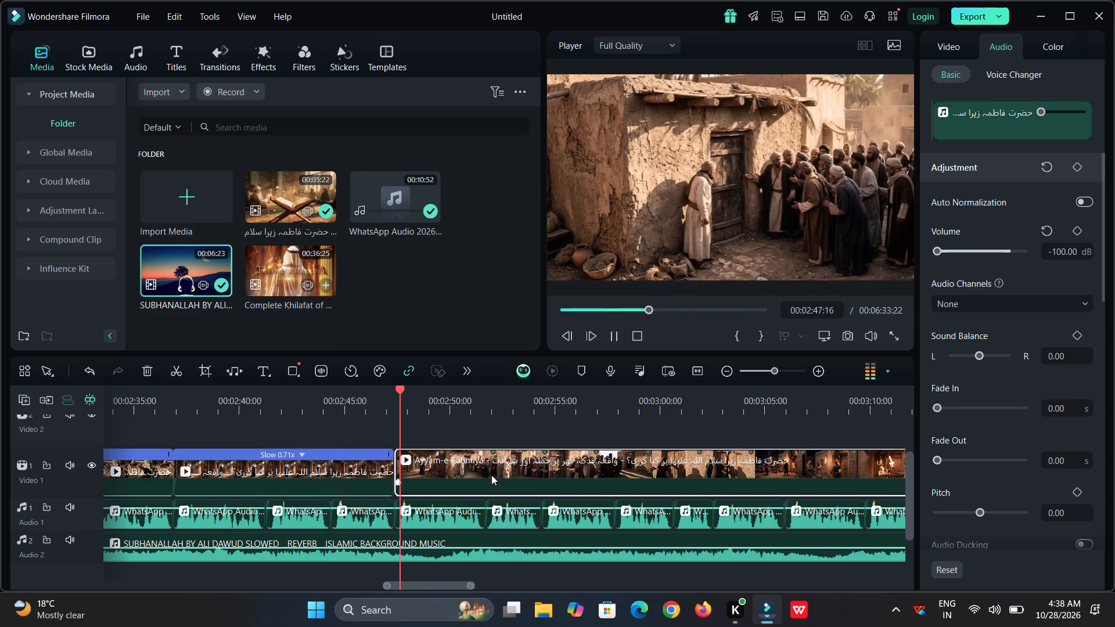
drag(704, 397, 677, 415)
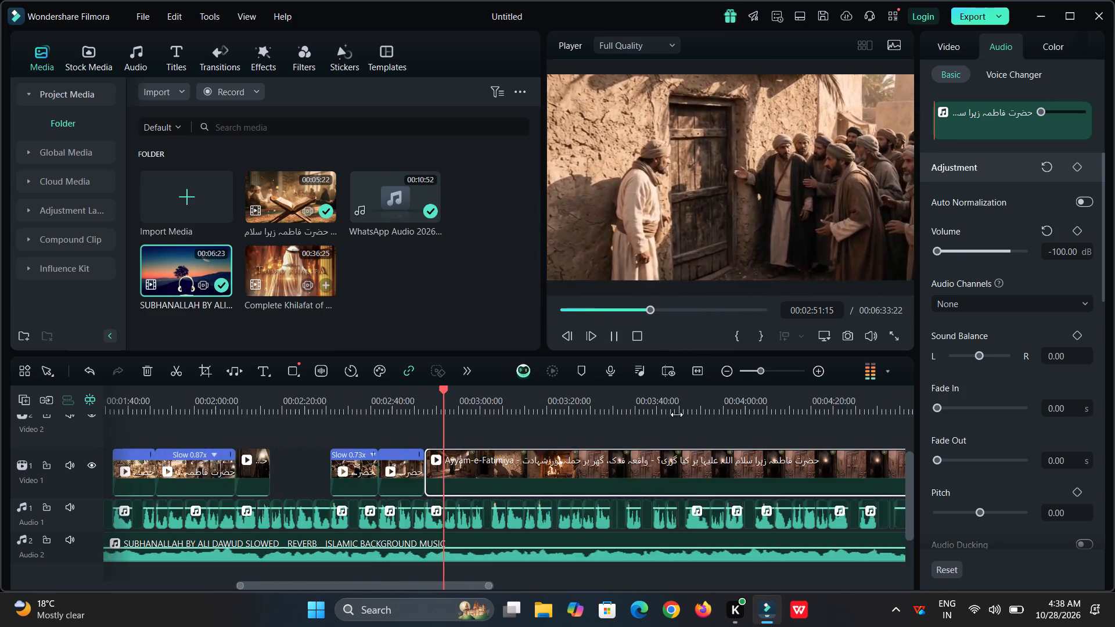
drag(677, 415, 760, 432)
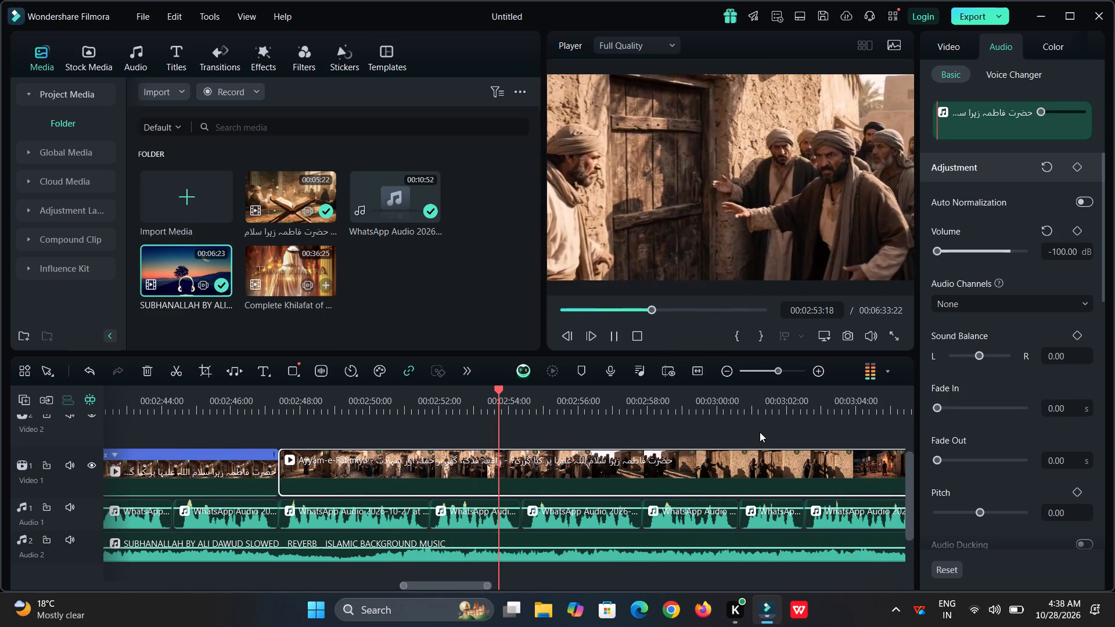
key(space)
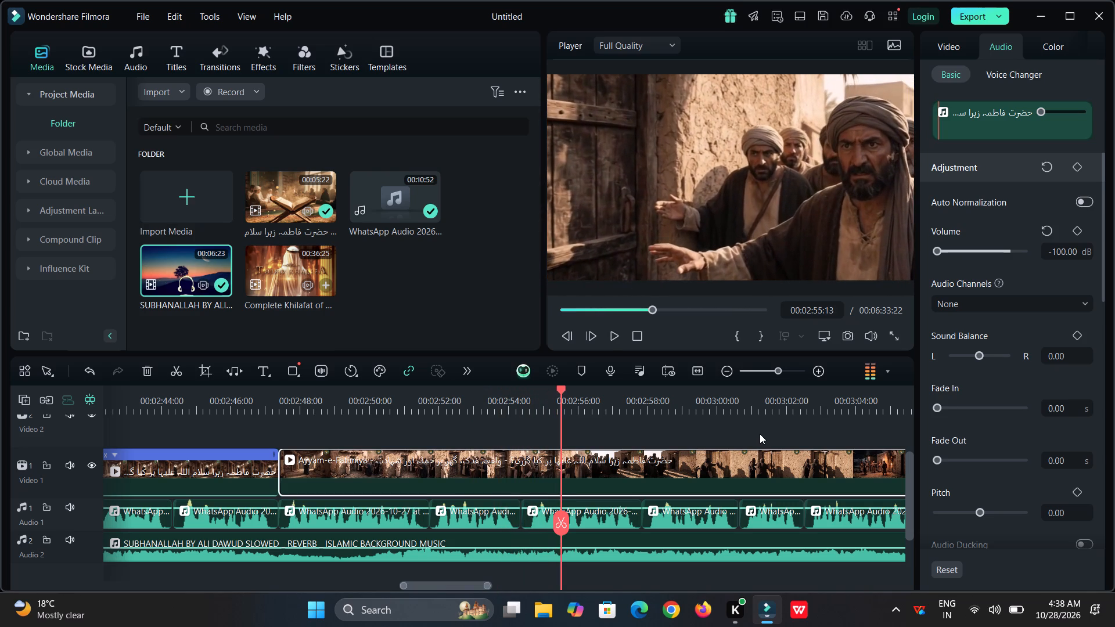
key(space)
key(space)
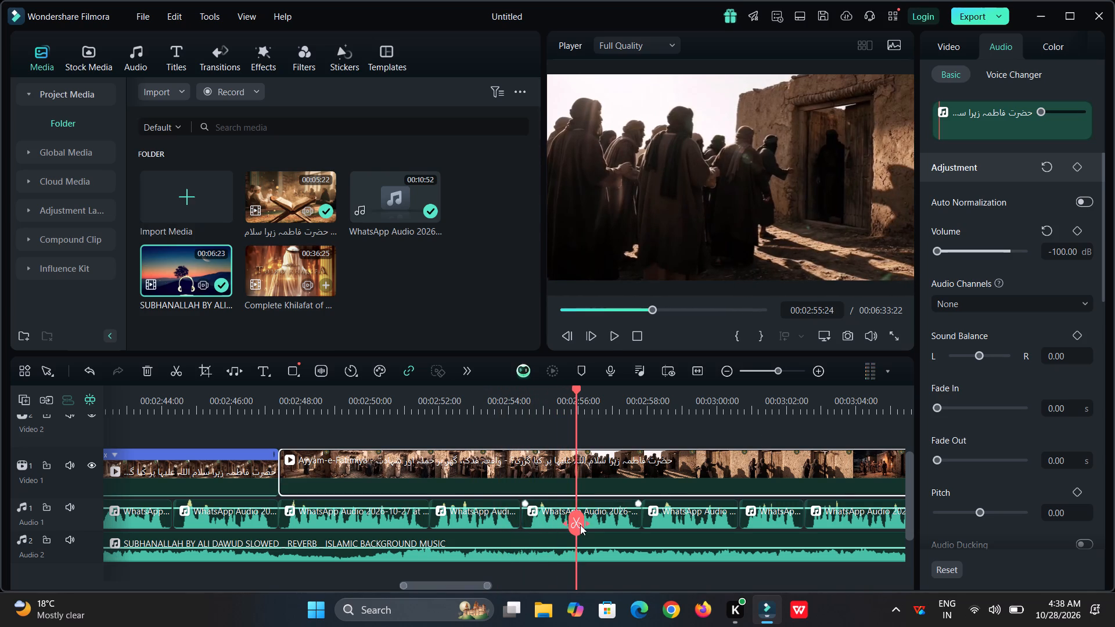
click(580, 525)
Move the crowd-from-behind footage to the voice-over segment start at about 00:02:58 and slow the clip before it to 0.82x.
drag(638, 471, 692, 480)
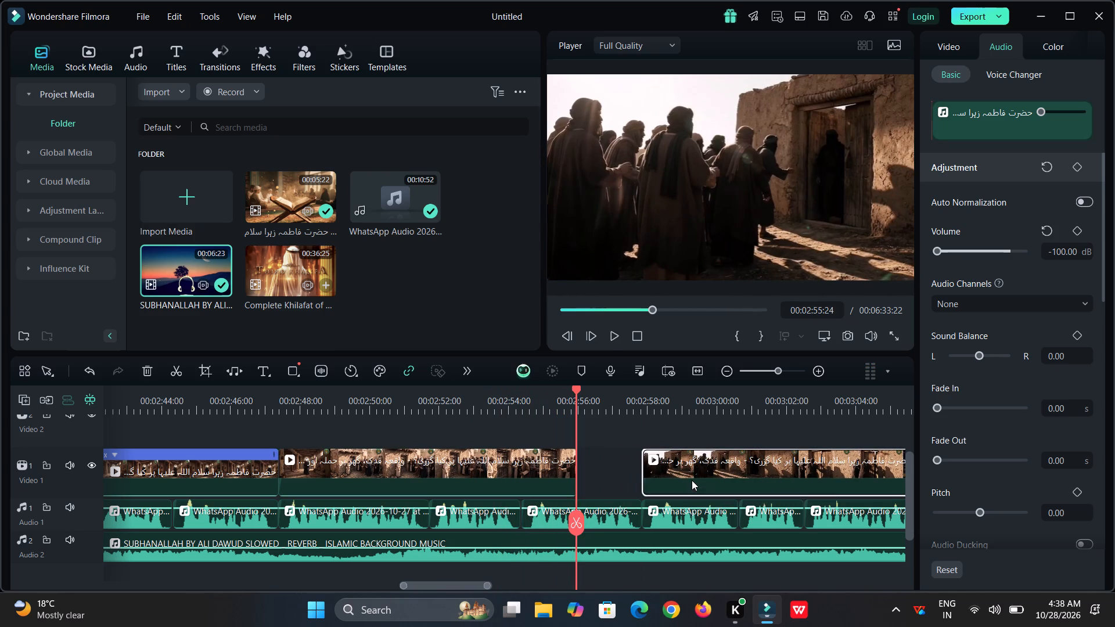
ctrl+drag(575, 462, 628, 473)
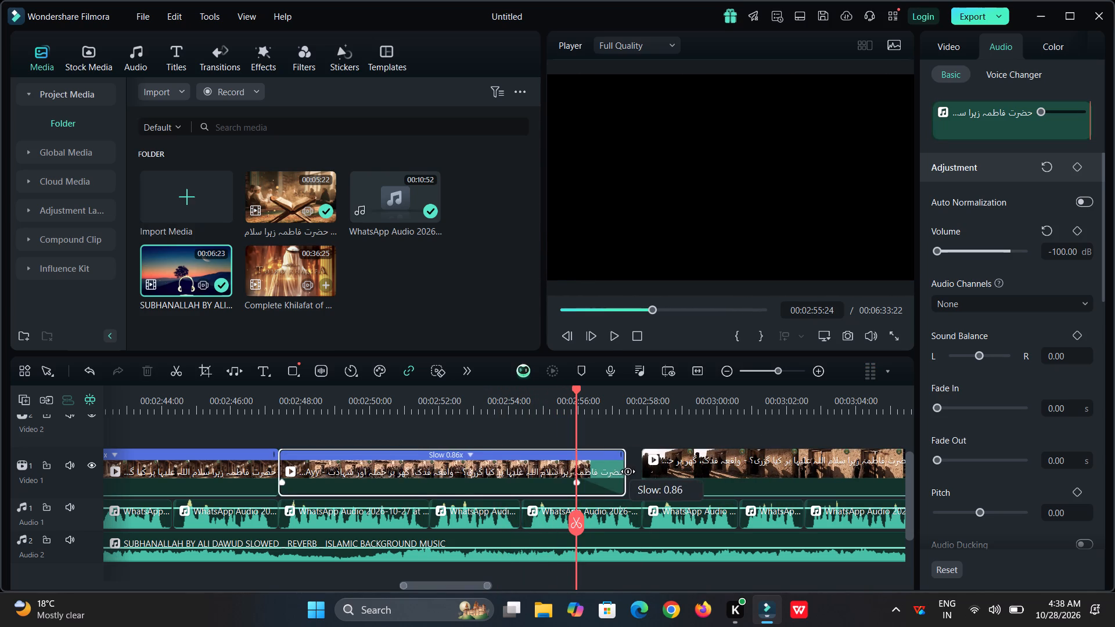
ctrl+drag(628, 473, 638, 477)
Play the footage against the narration and delete the short voice-over segment starting at about 00:03:00:17.
key(space)
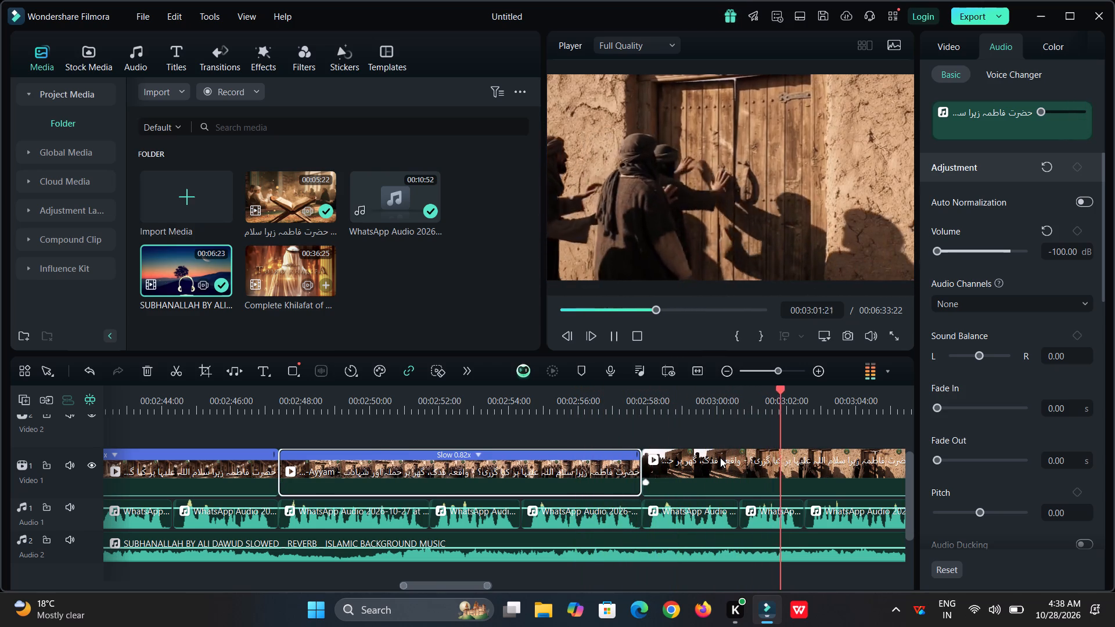
click(757, 512)
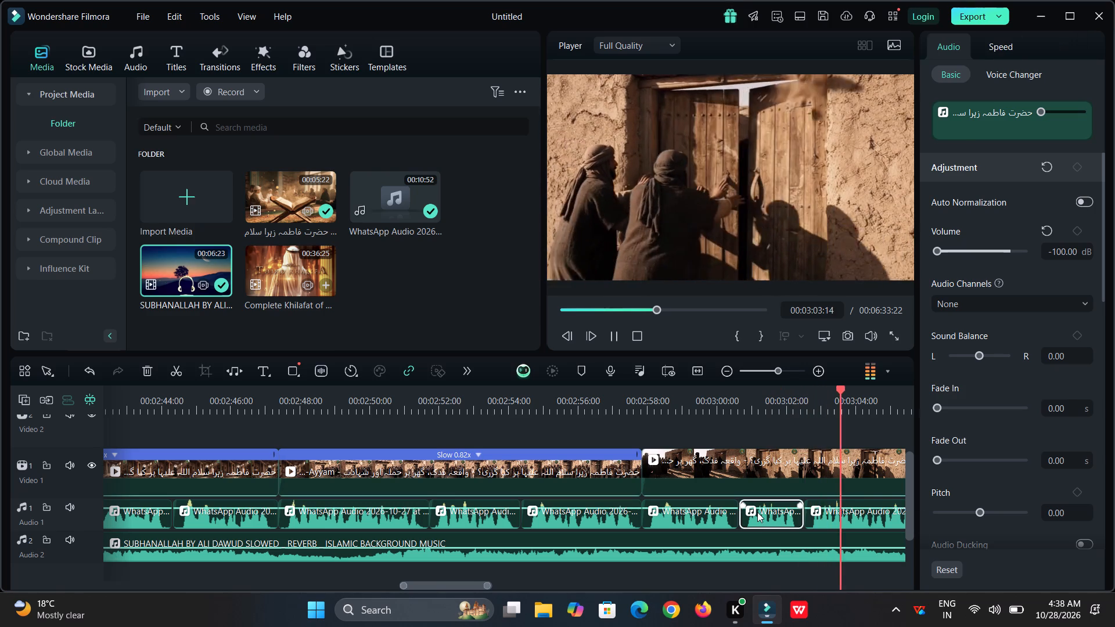
key(ctrl+x)
Play on to the torch scene and split the men-pushing-the-door footage from it at 00:03:05:11.
key(space)
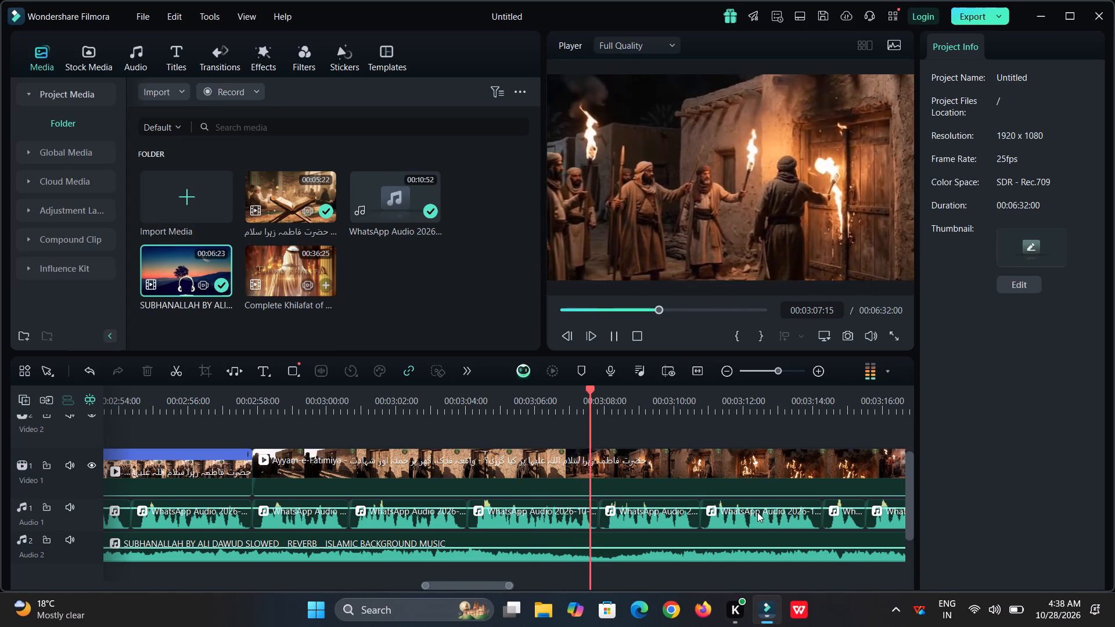
key(space)
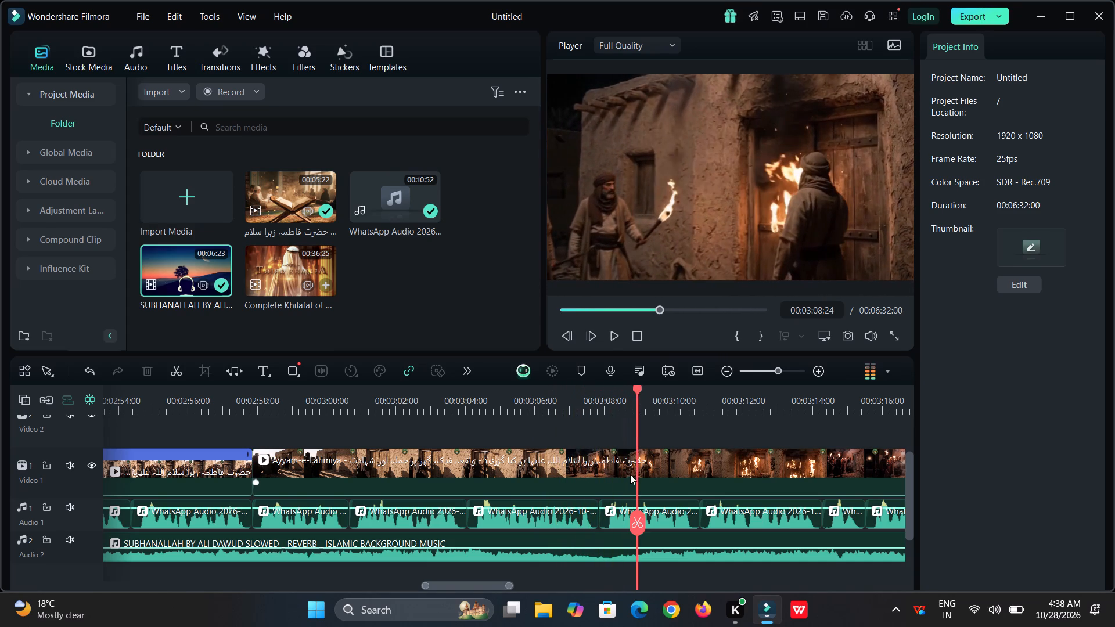
click(556, 410)
drag(556, 410, 531, 427)
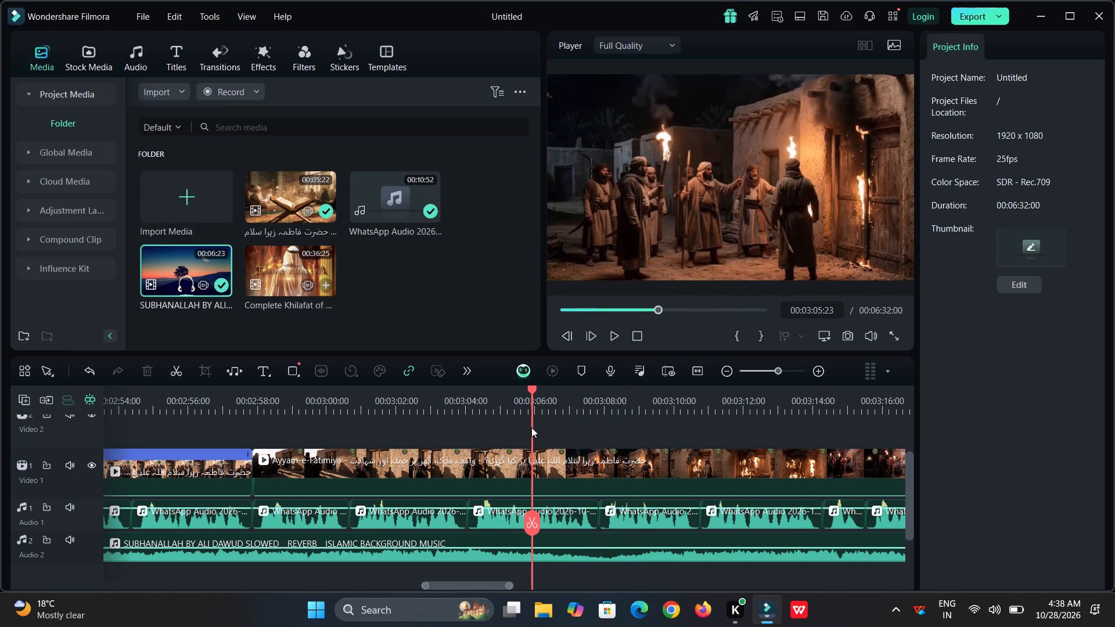
drag(531, 427, 515, 440)
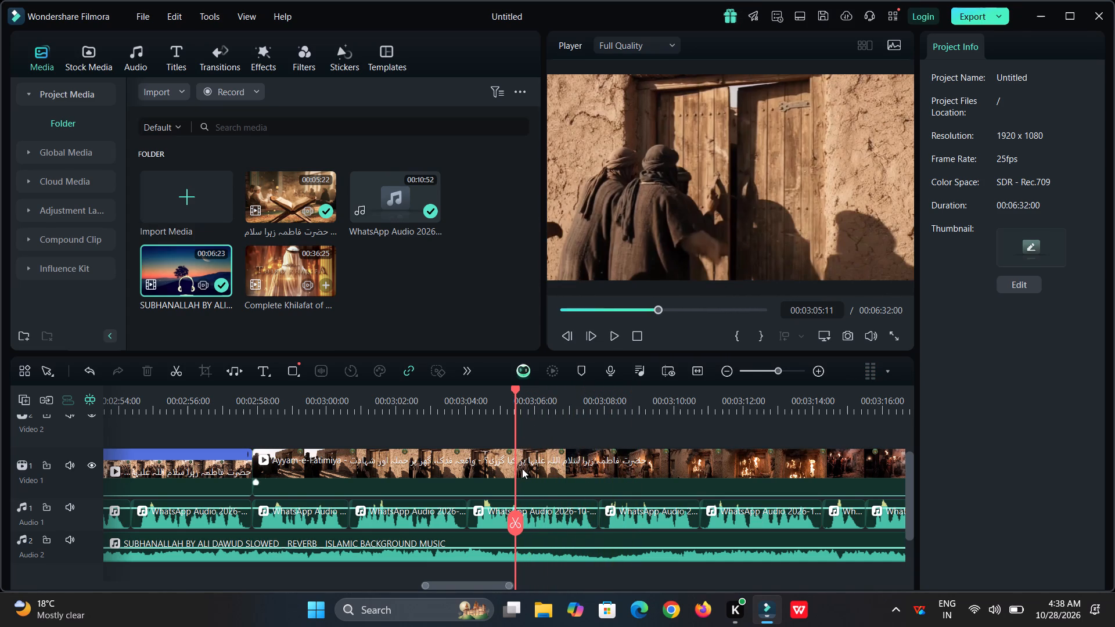
click(522, 470)
click(516, 526)
Move the torch-scene footage to the voice-over segment start at about 00:03:07:20 and slow the clip before it to 0.76x.
key(space)
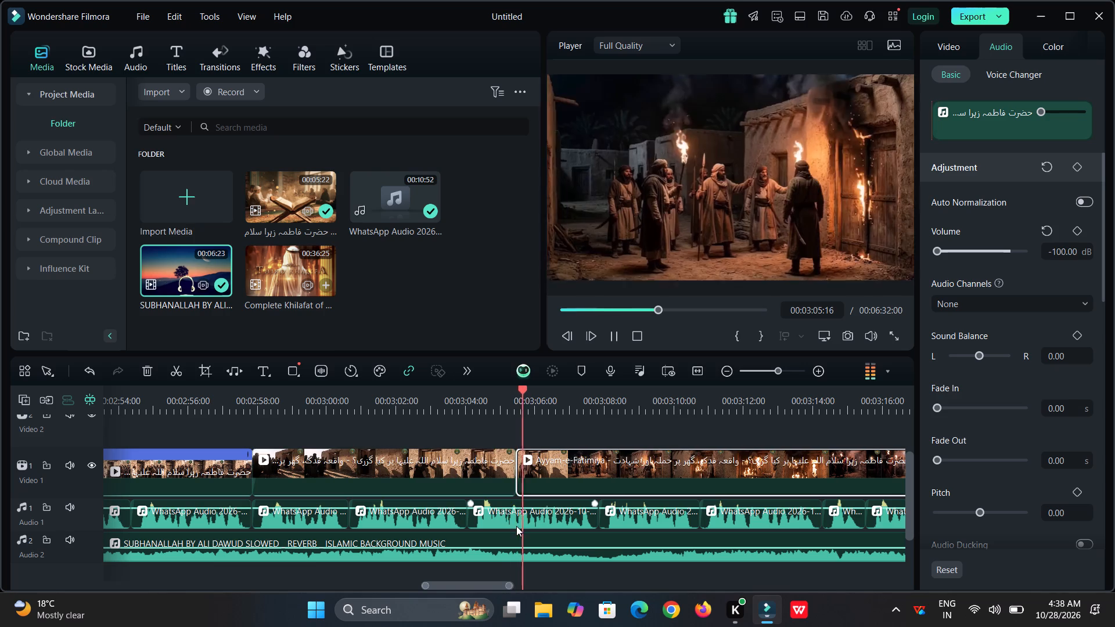
drag(569, 462, 650, 482)
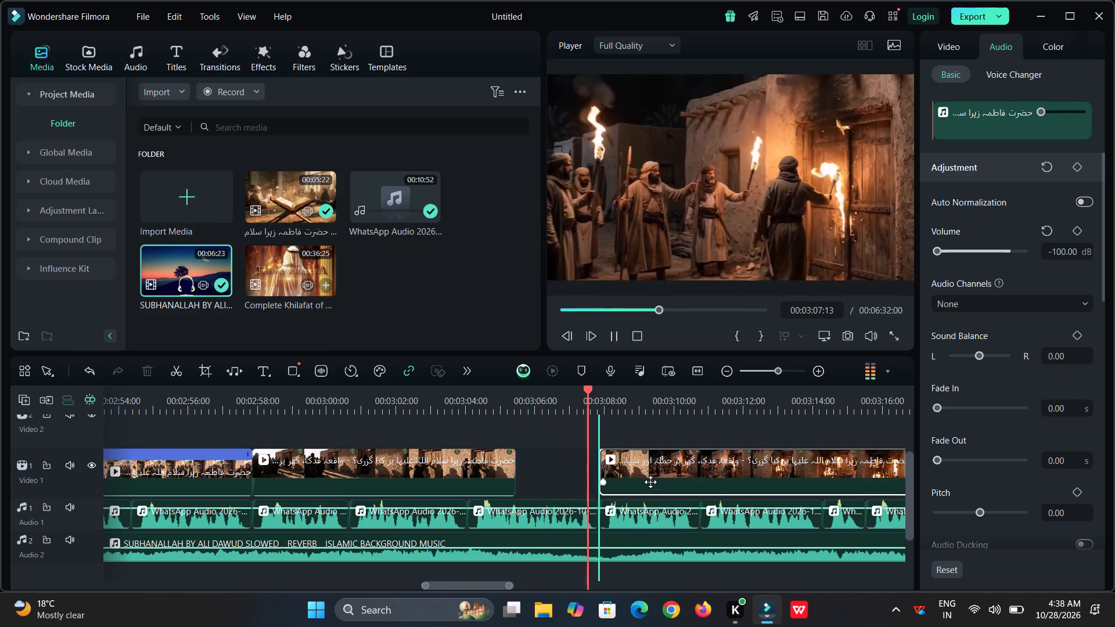
ctrl+drag(513, 467, 594, 487)
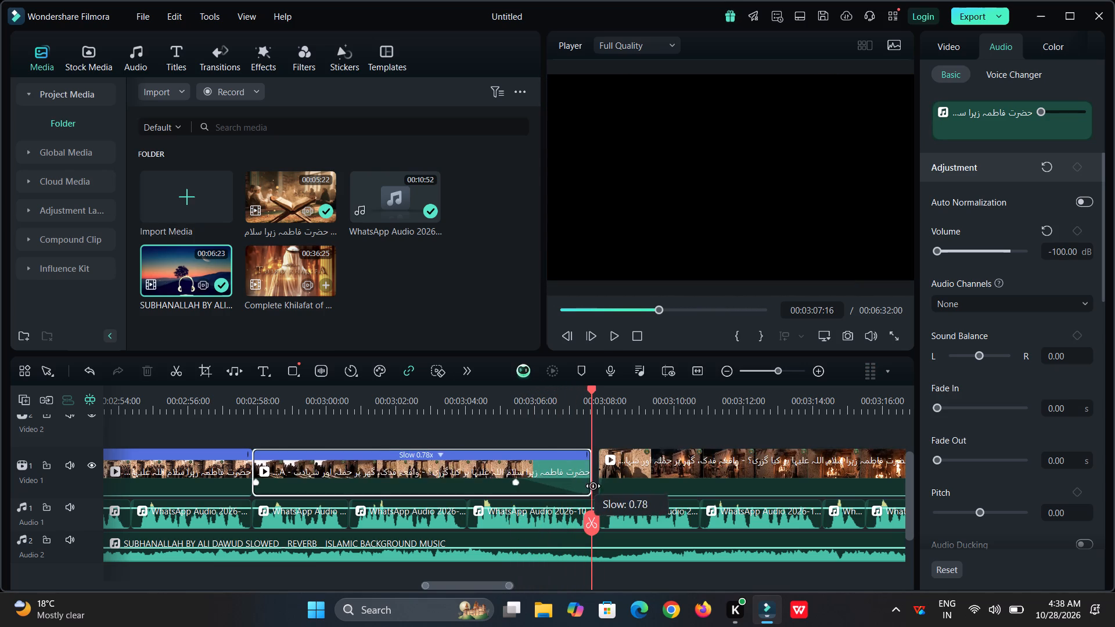
ctrl+drag(594, 487, 598, 491)
Play the burning-door footage with the narration, delete the short voice-over segment starting at about 00:03:14:06, and resume playback.
key(space)
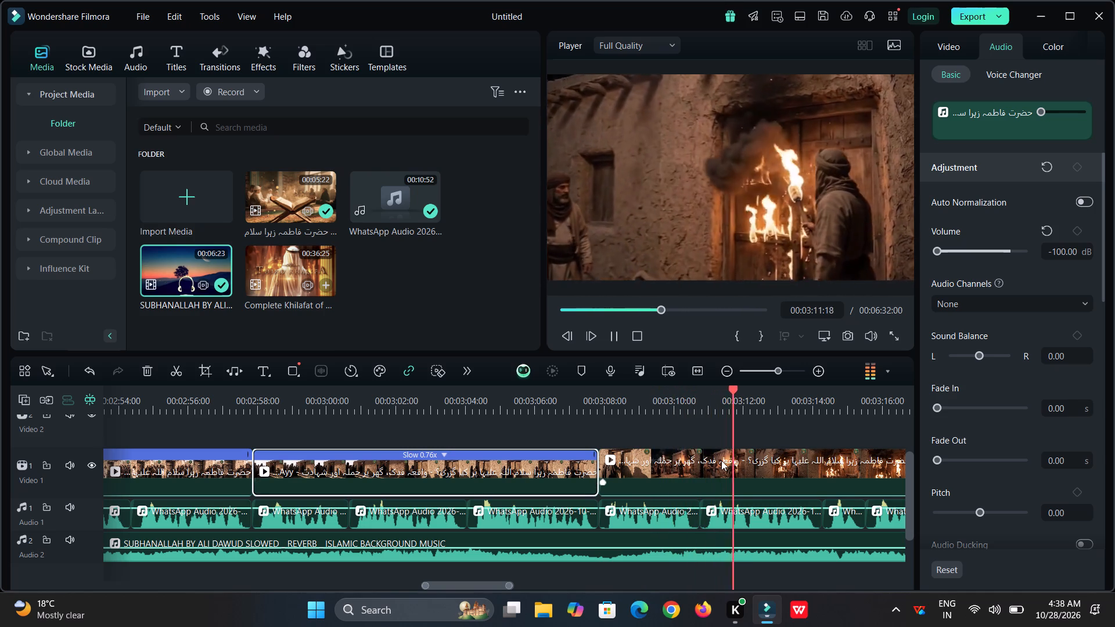
click(758, 477)
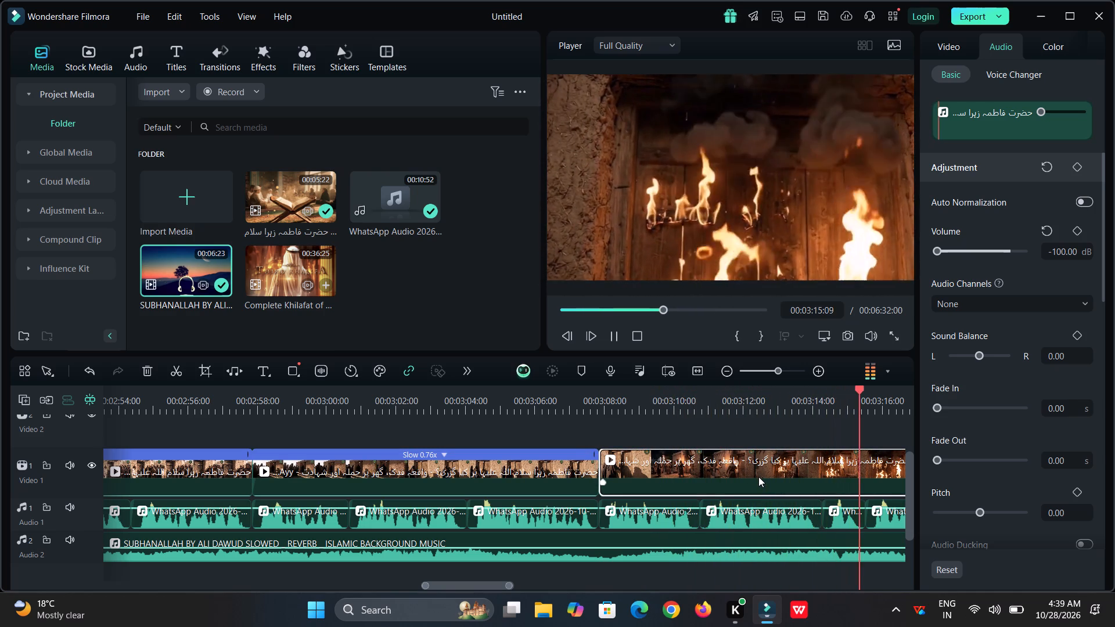
click(758, 477)
key(space)
click(844, 521)
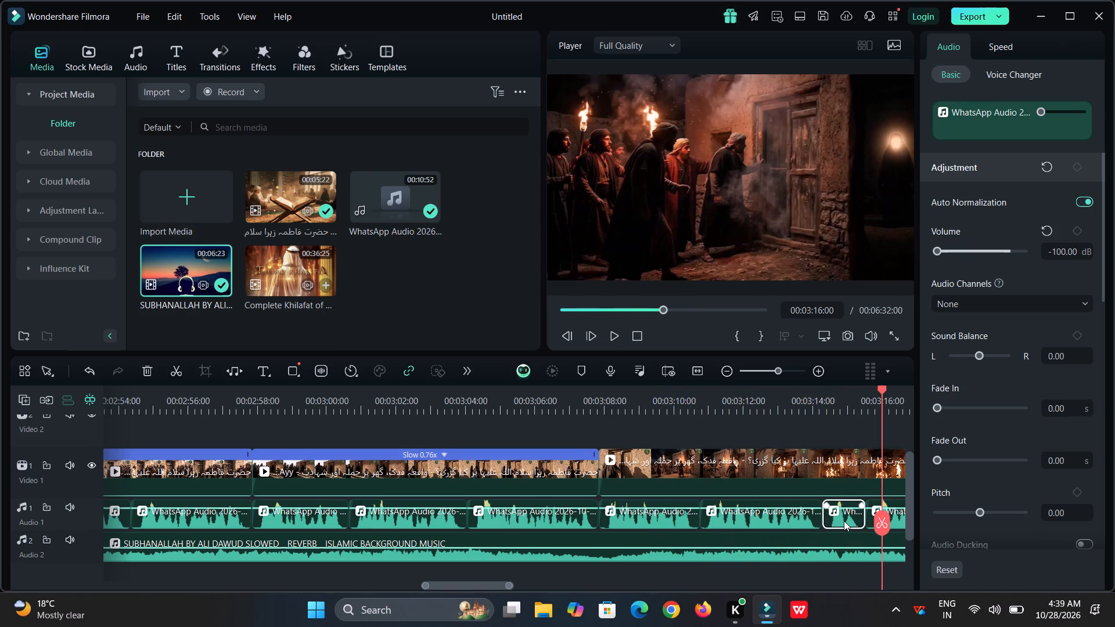
key(ctrl+x)
key(space)
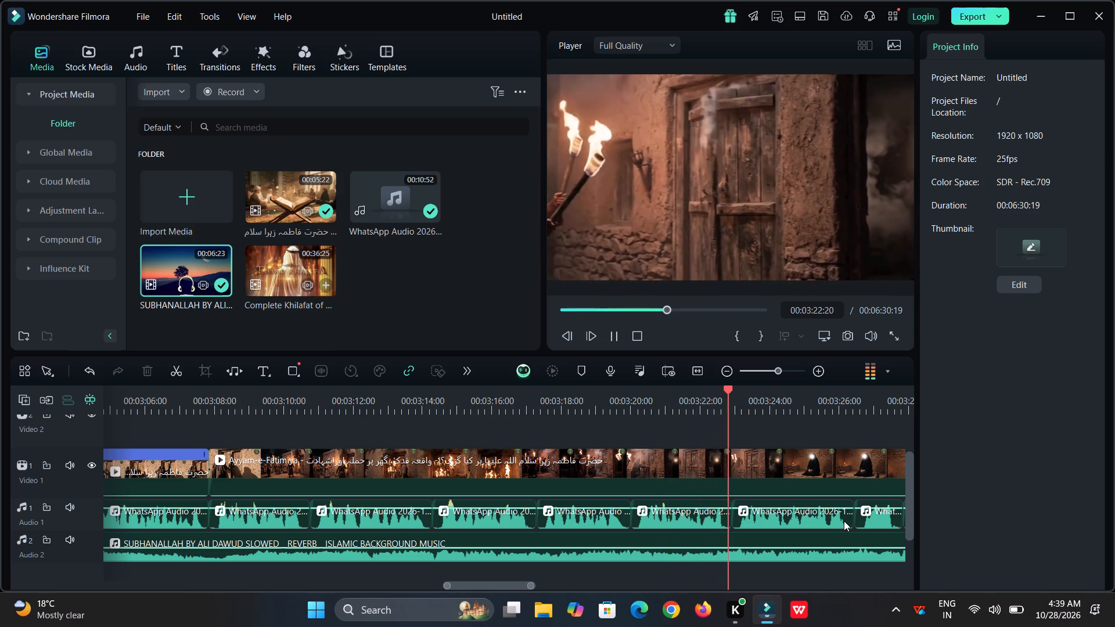
Split off the seated-woman footage, move it to the voice-over segment start at about 00:03:26:12, and slow the clip before it to 0.86x.
key(space)
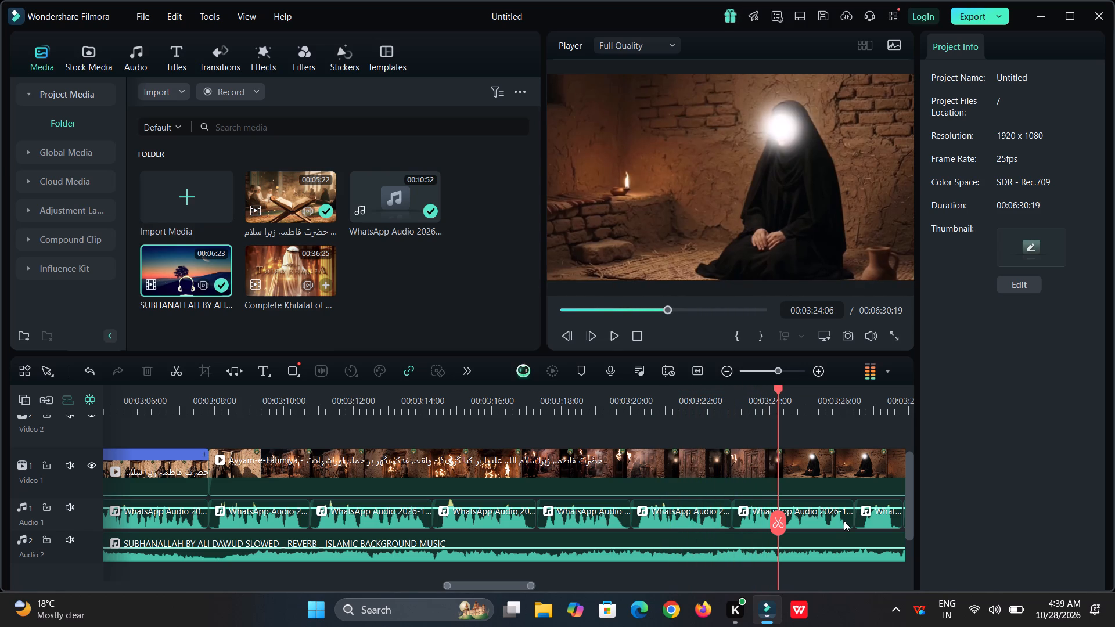
click(870, 464)
drag(780, 525, 767, 527)
click(767, 527)
drag(786, 478, 860, 487)
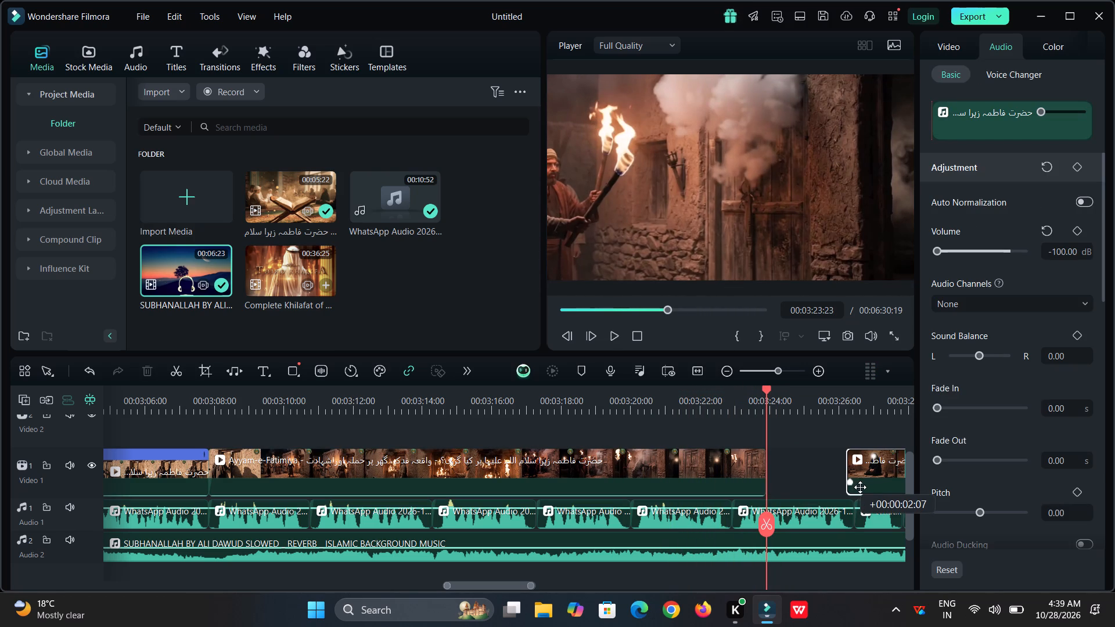
Place the seated-woman footage at the voice-over segment start at about 00:03:26:12 and slow the clip before it to 0.86x.
drag(860, 487, 870, 490)
ctrl+drag(763, 457, 853, 484)
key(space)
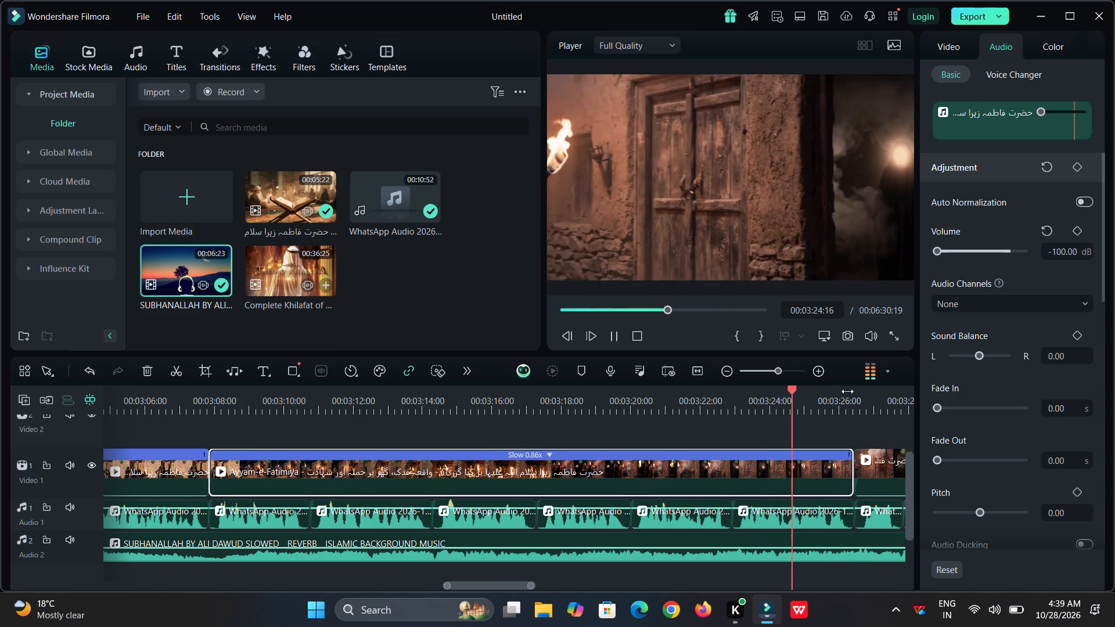
Replay the narration around the cut to the seated woman and delete the short voice-over segment starting at about 00:03:26:12.
drag(857, 388, 409, 442)
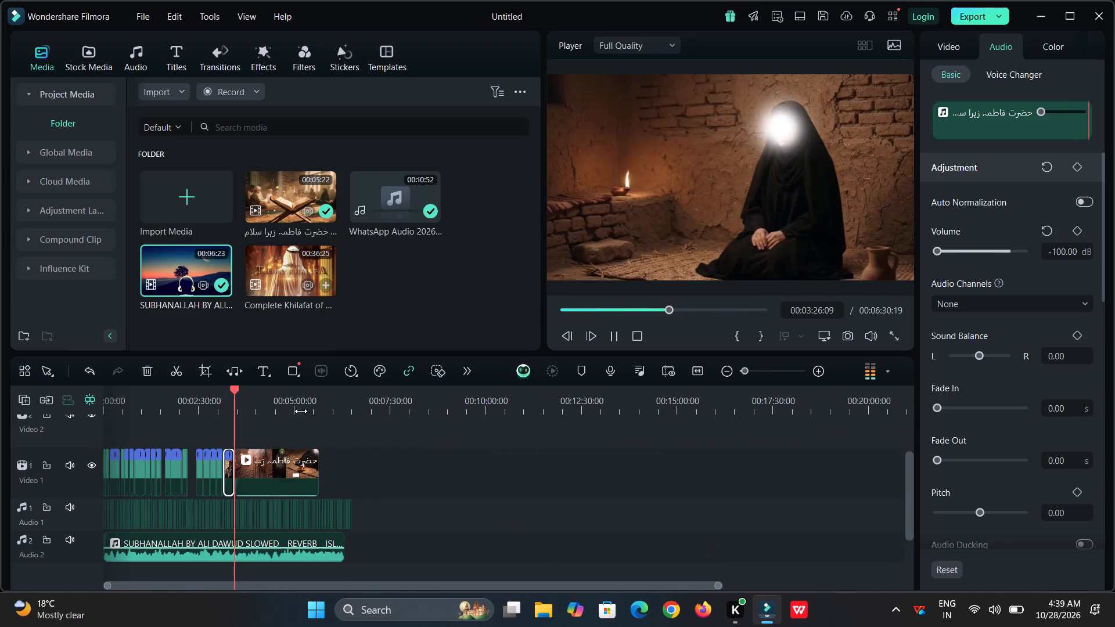
drag(275, 402, 566, 433)
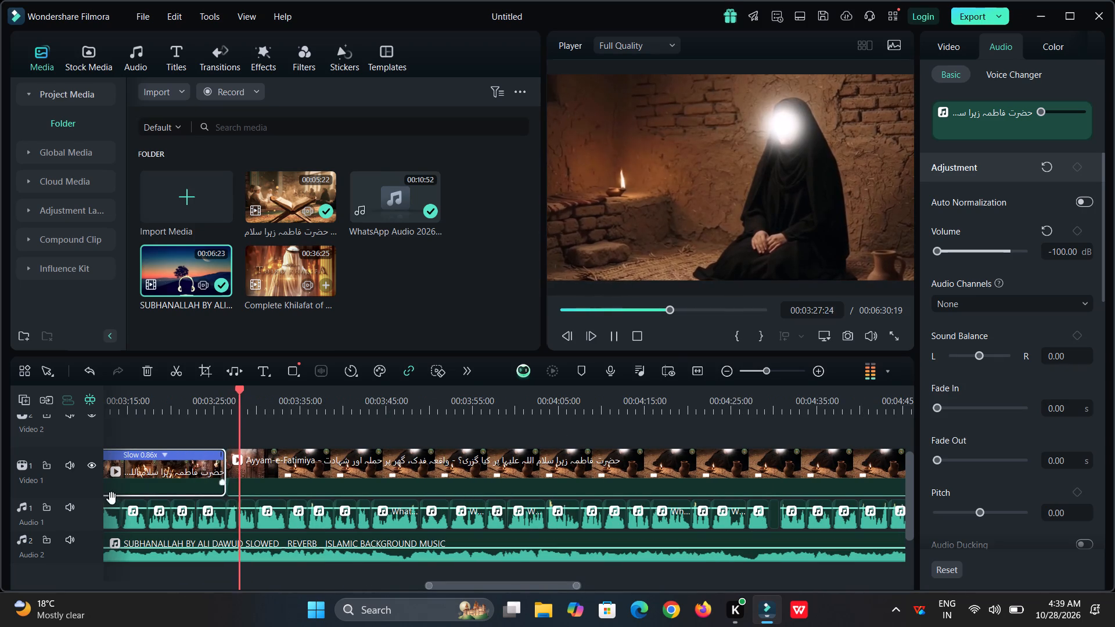
click(219, 521)
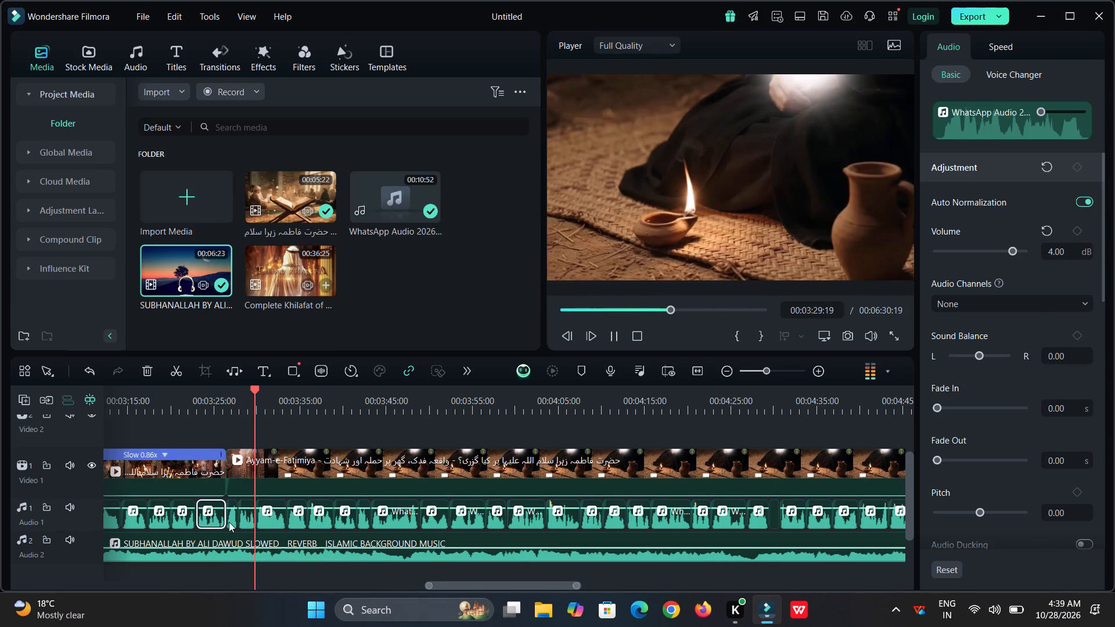
ctrl+click(229, 522)
click(206, 402)
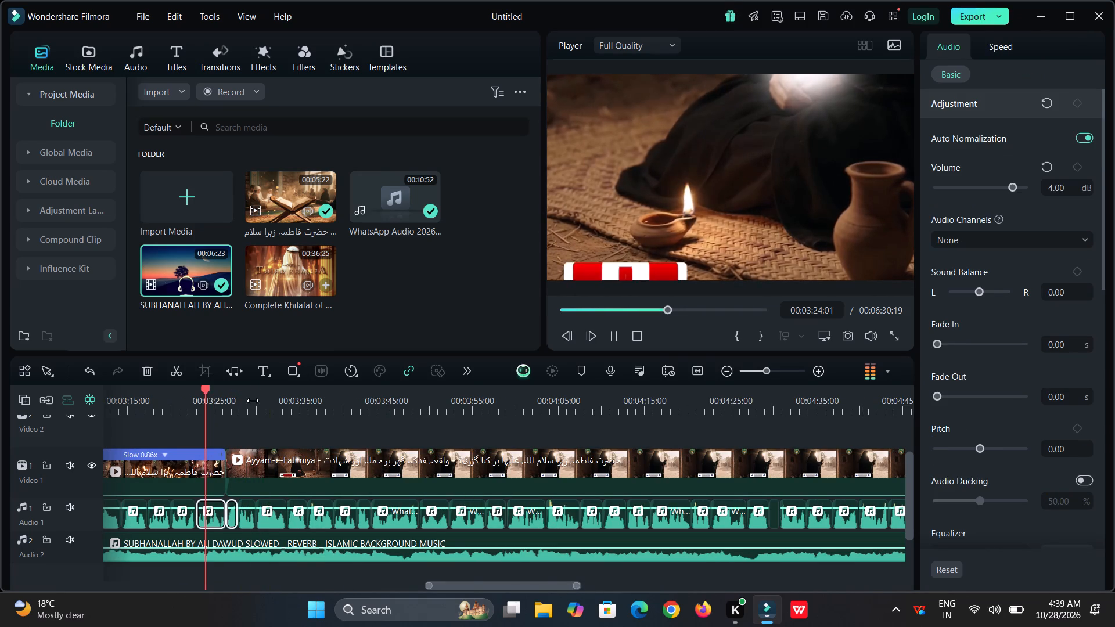
drag(253, 401, 413, 420)
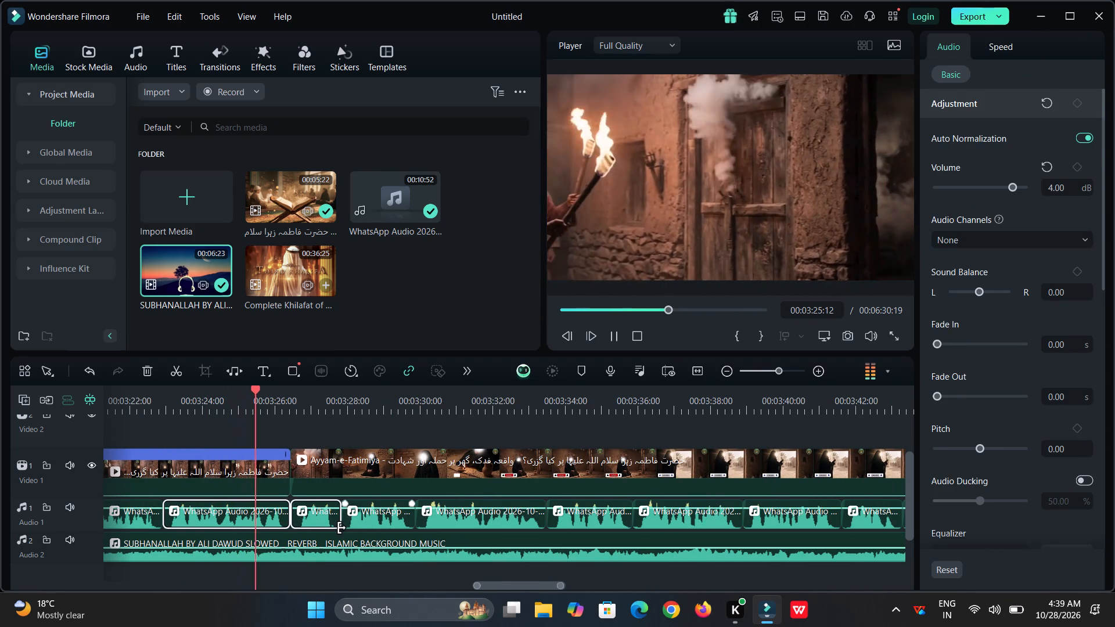
click(330, 528)
key(ctrl+x)
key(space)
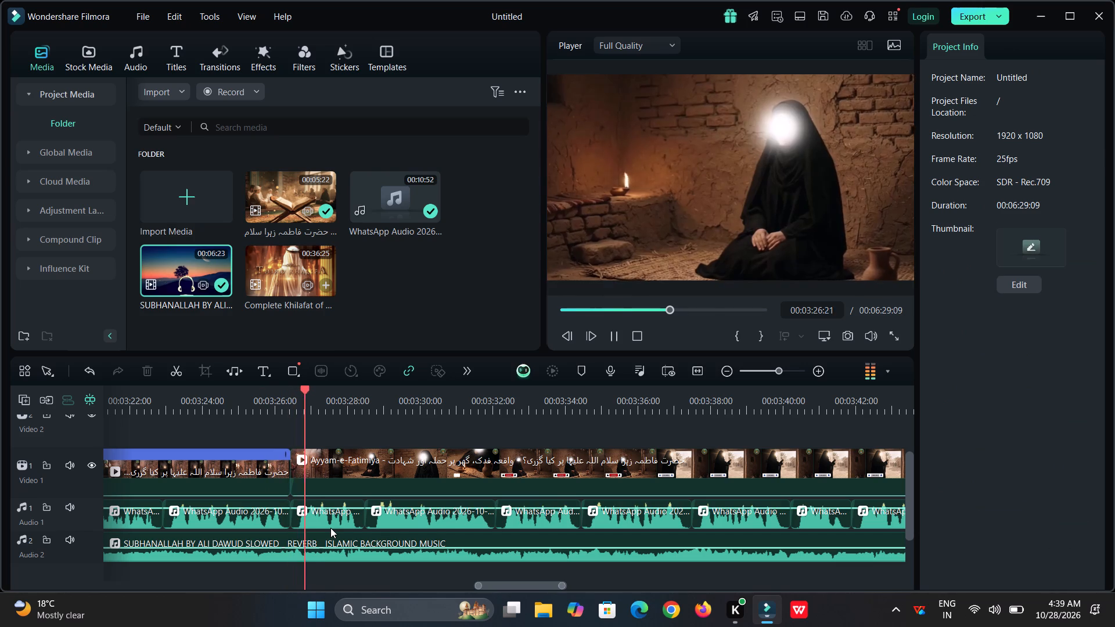
Play the seated-woman and doorway footage with the narration and delete the short voice-over segment starting at about 00:03:40:09.
drag(597, 398, 516, 438)
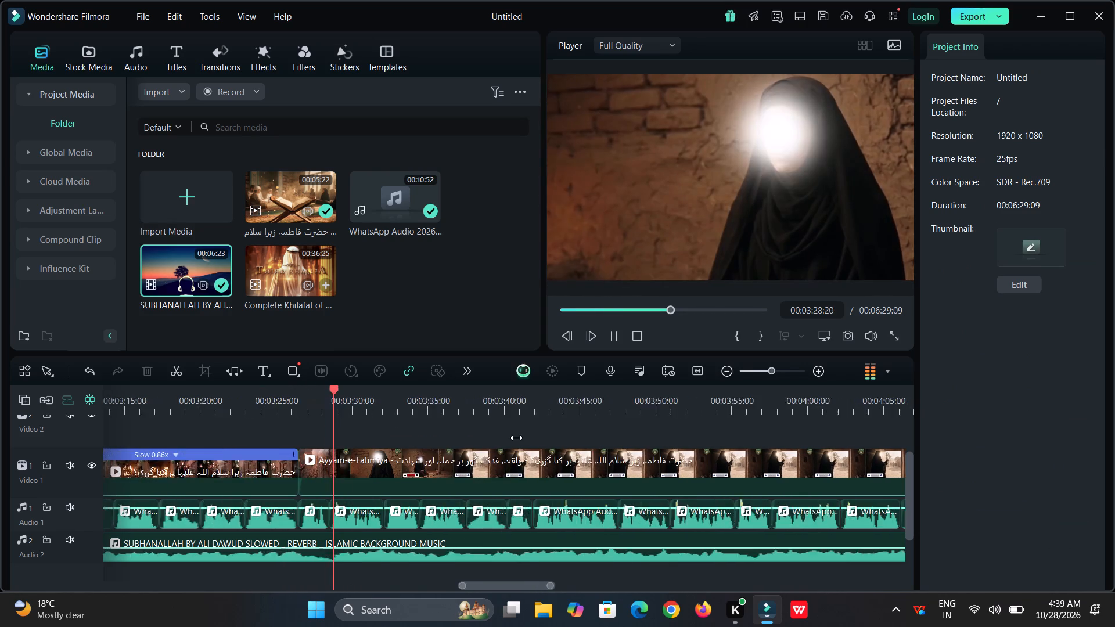
drag(516, 438, 600, 437)
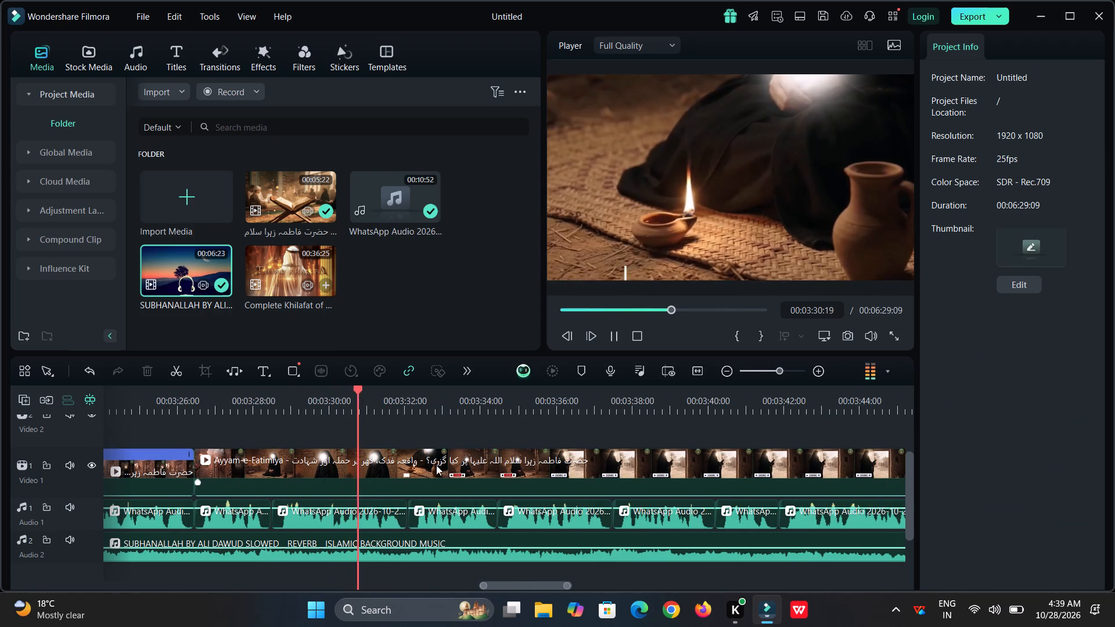
click(421, 473)
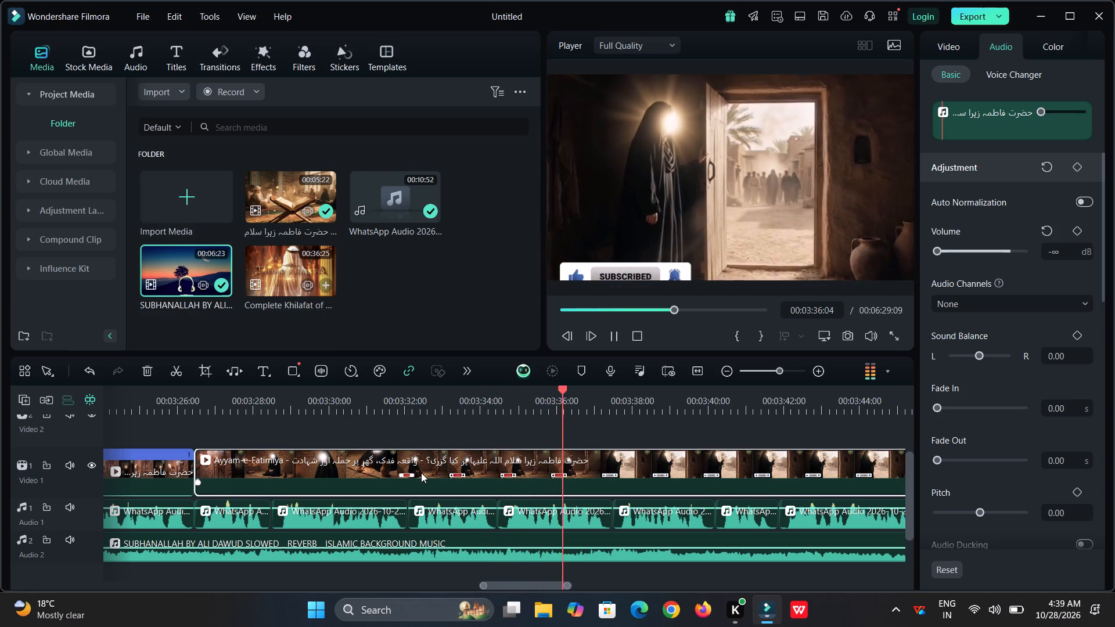
drag(551, 399, 516, 406)
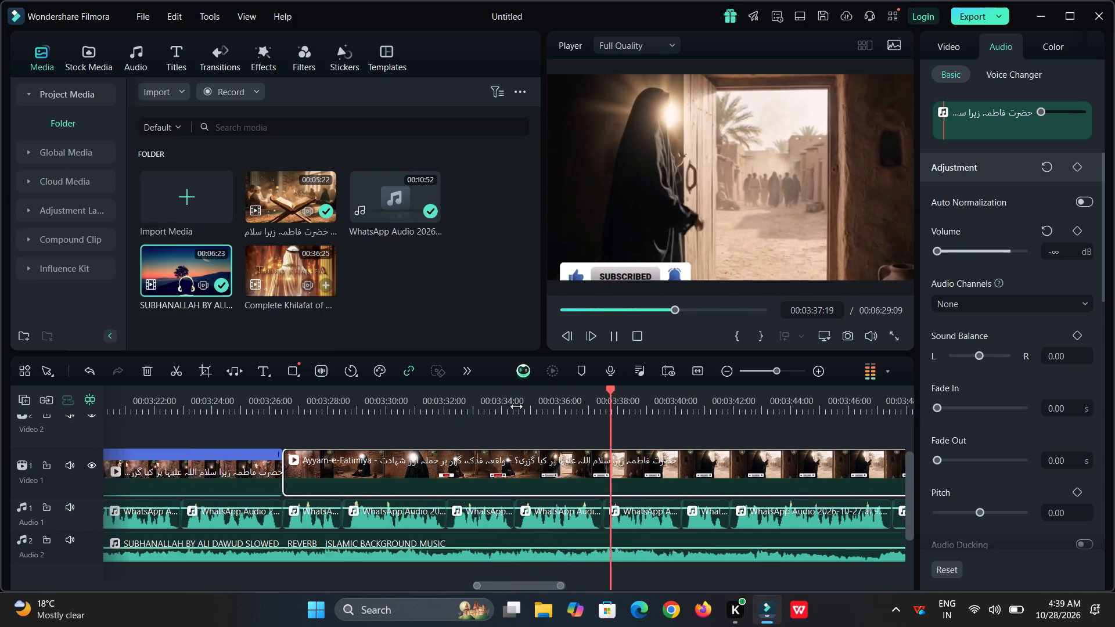
drag(516, 406, 514, 407)
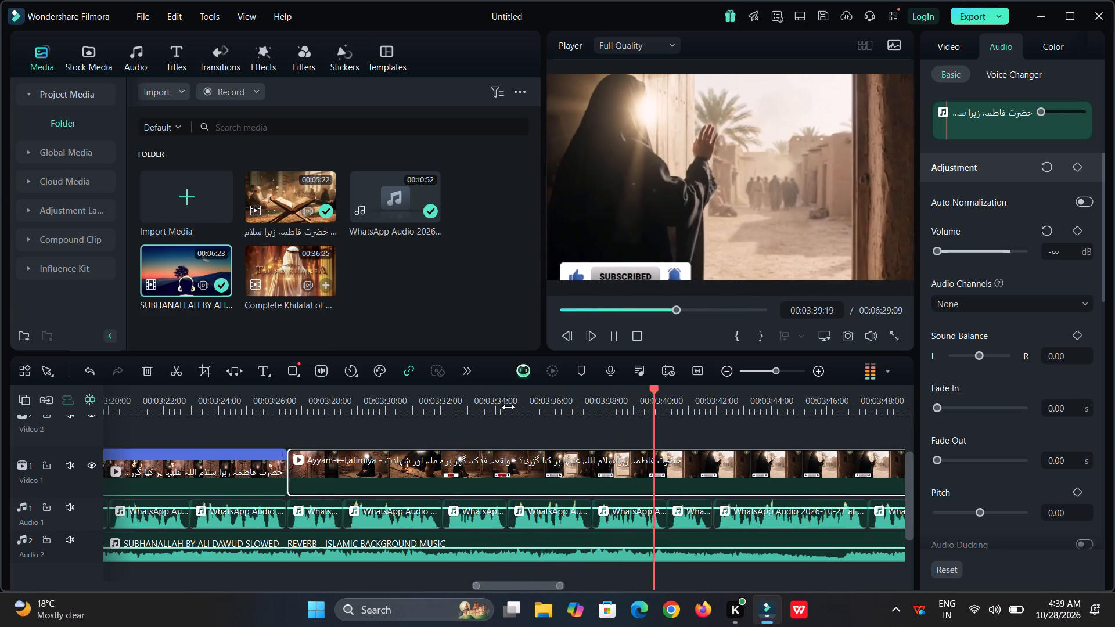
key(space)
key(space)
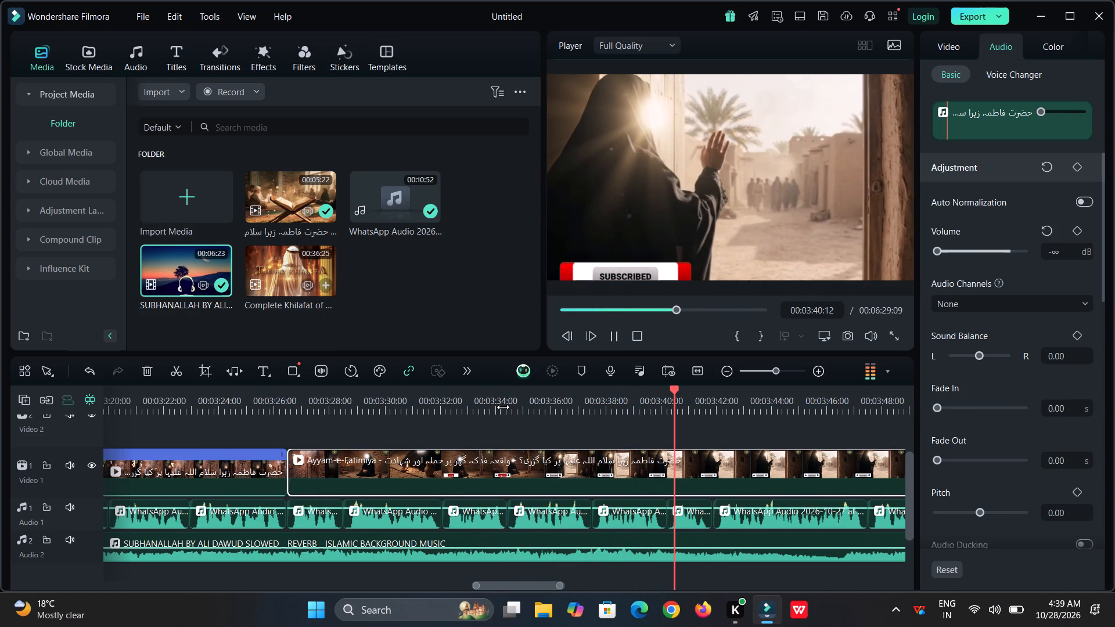
click(503, 407)
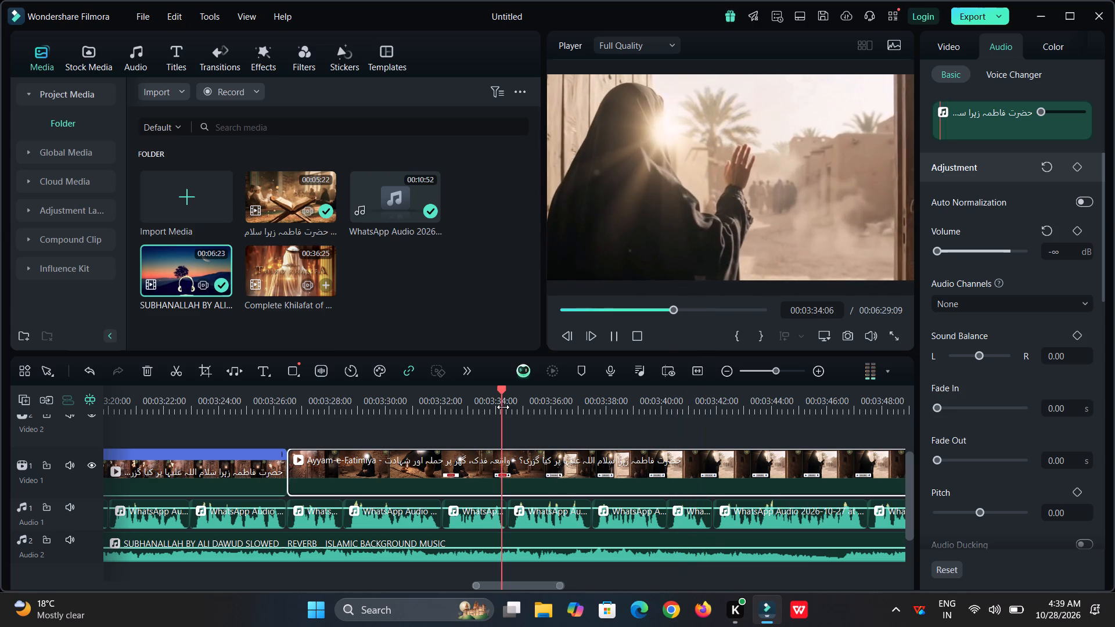
click(695, 385)
click(703, 398)
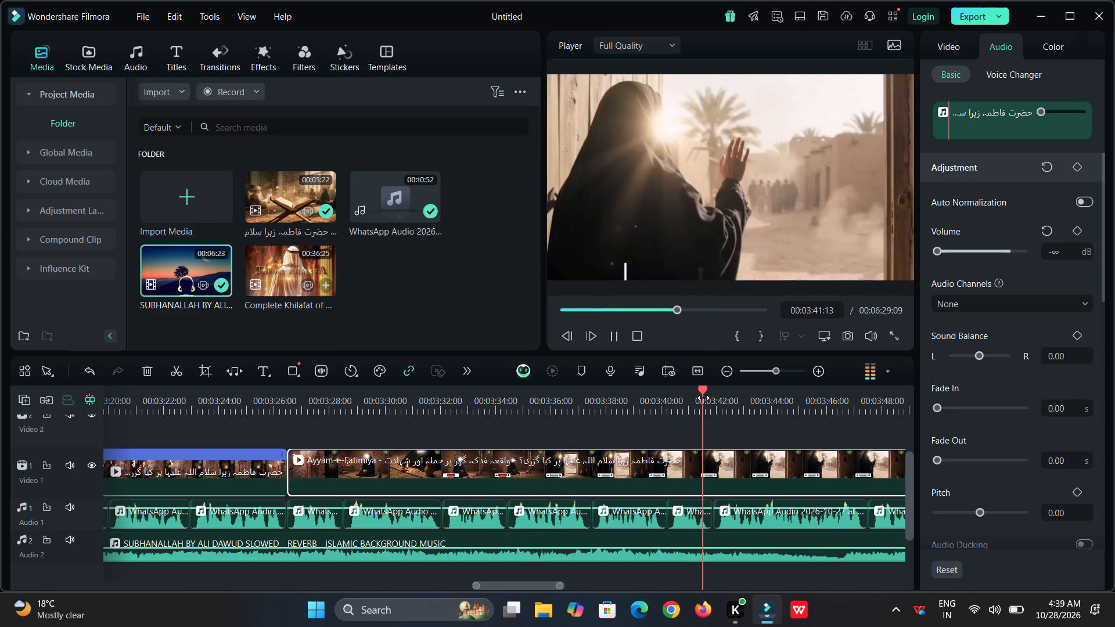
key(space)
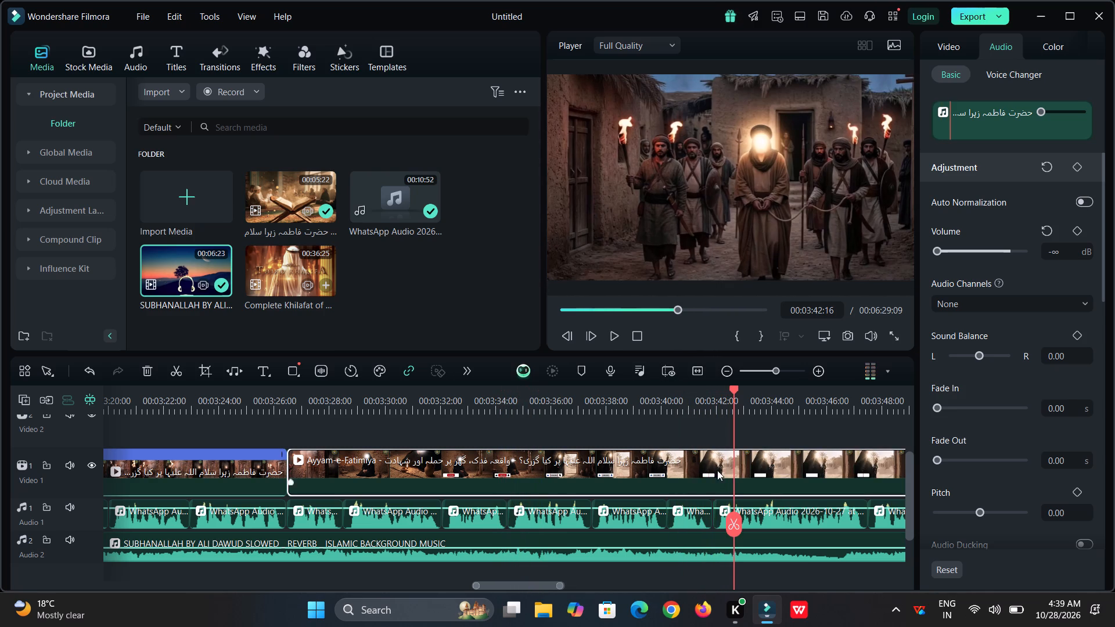
click(699, 518)
key(ctrl+x)
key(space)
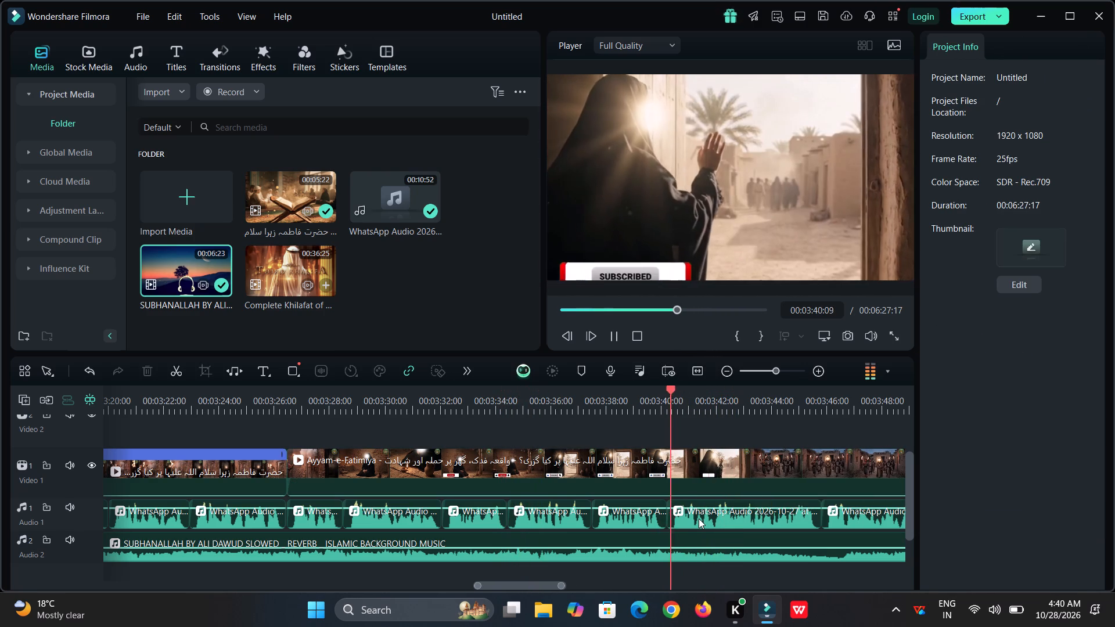
Play on to the bound-man torch procession and split the footage there at 00:03:42:22.
key(space)
key(space)
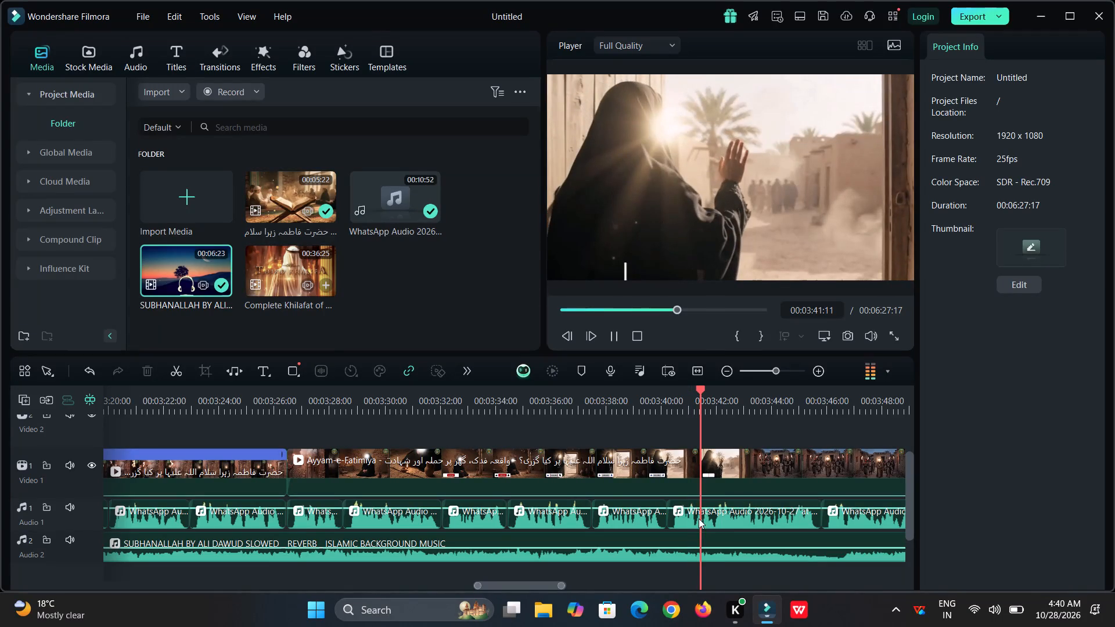
key(space)
key(space)
key(space)
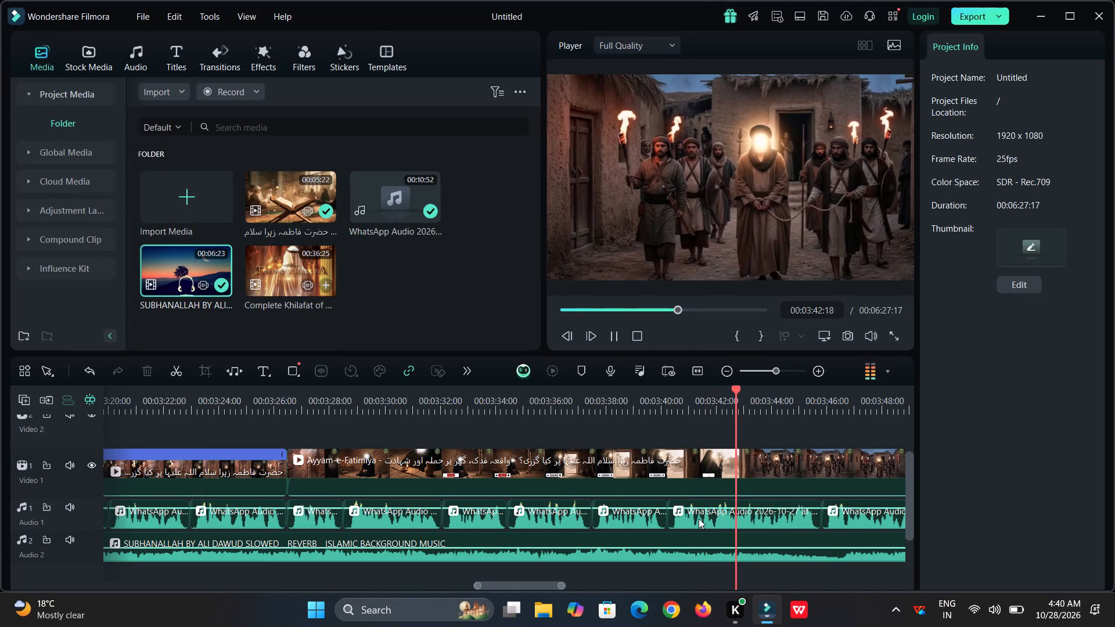
click(699, 478)
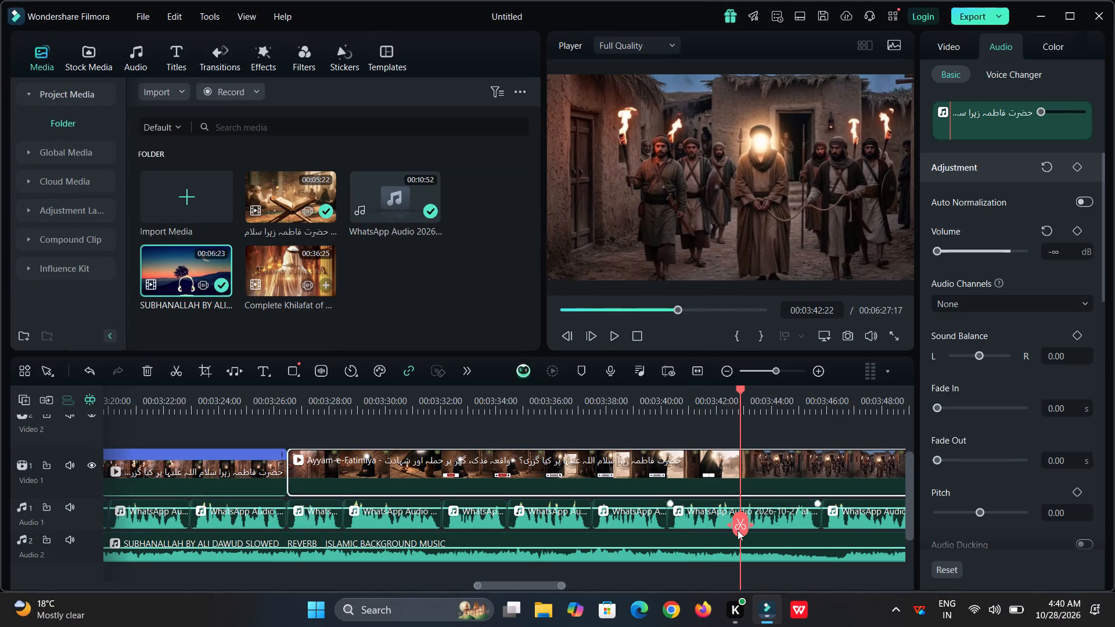
click(738, 530)
Replay from the seated-woman footage at about 00:03:29 into the bound-man torch procession, checking the scenes against the voice-over segments.
click(353, 394)
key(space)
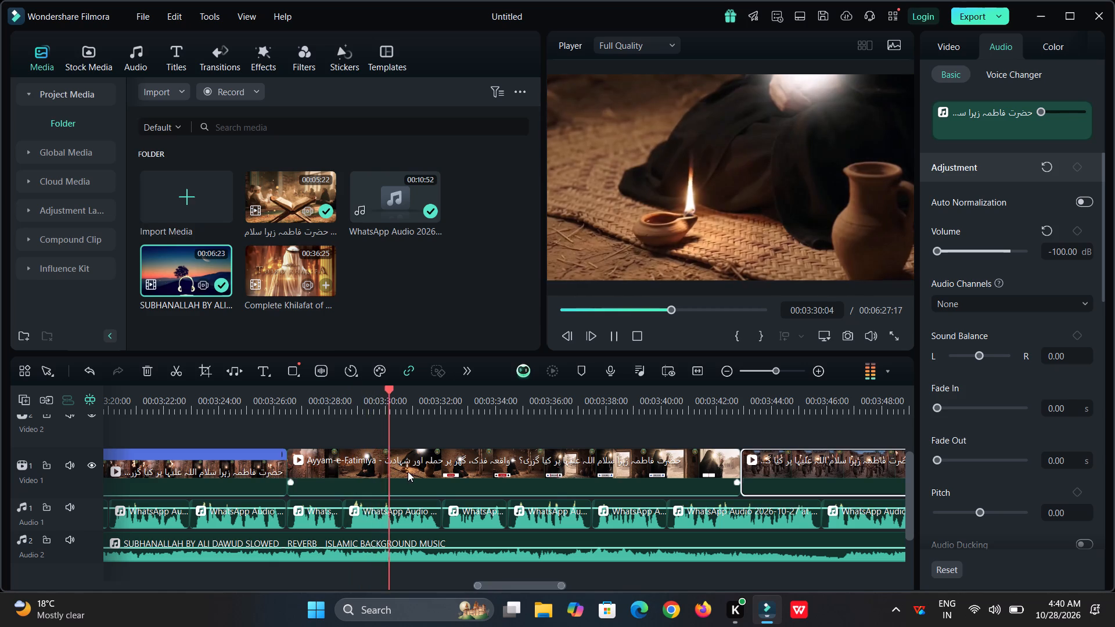
click(447, 474)
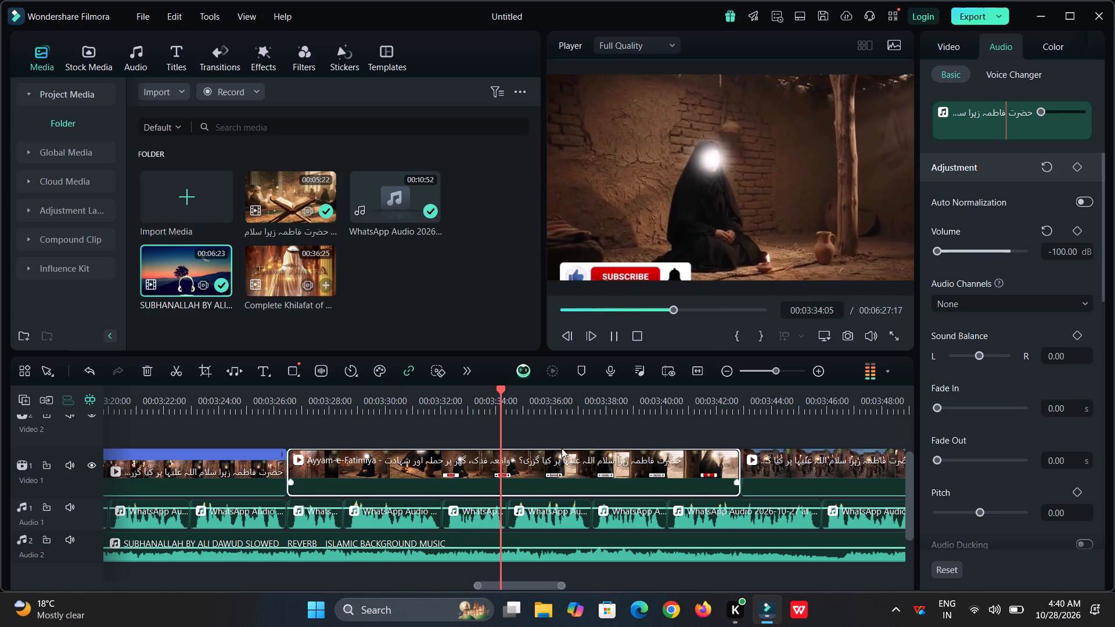
click(672, 413)
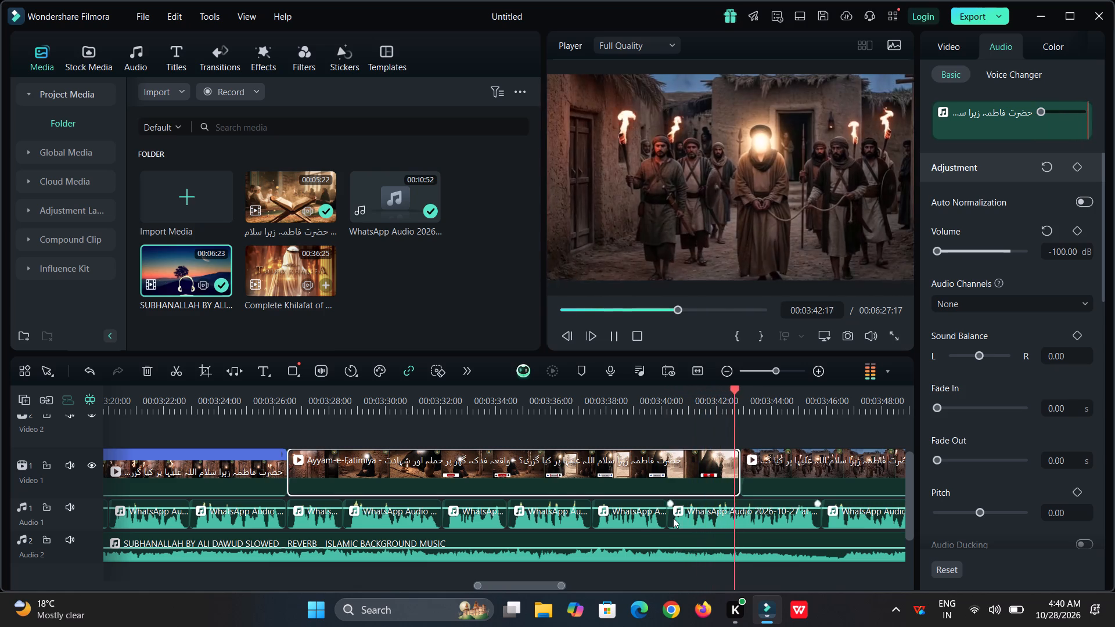
ctrl+click(636, 520)
ctrl+click(562, 520)
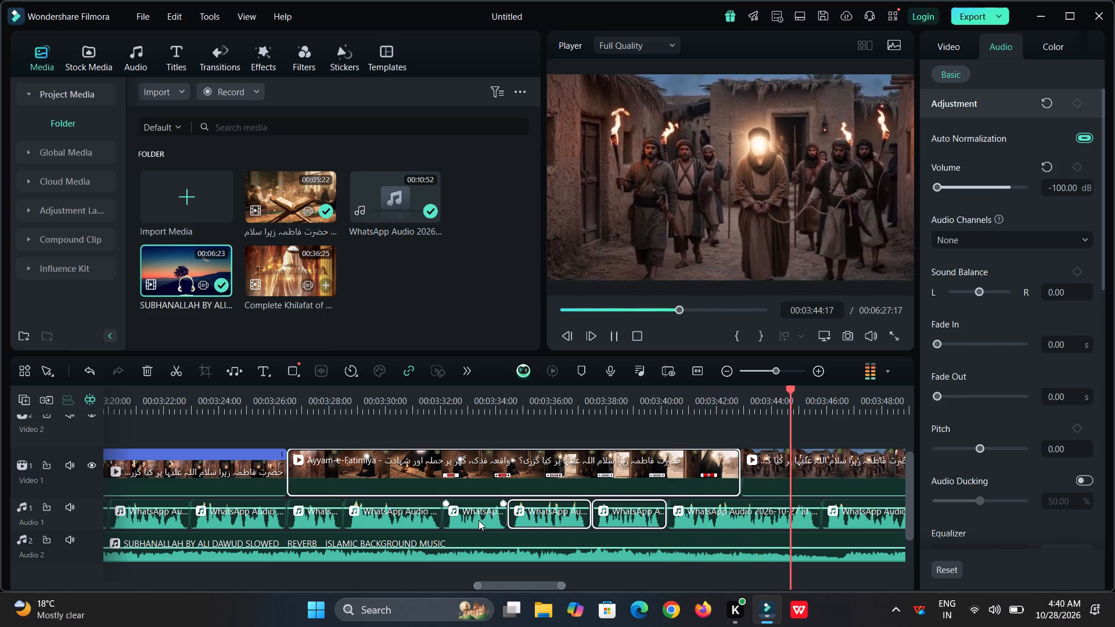
ctrl+click(479, 520)
ctrl+click(429, 521)
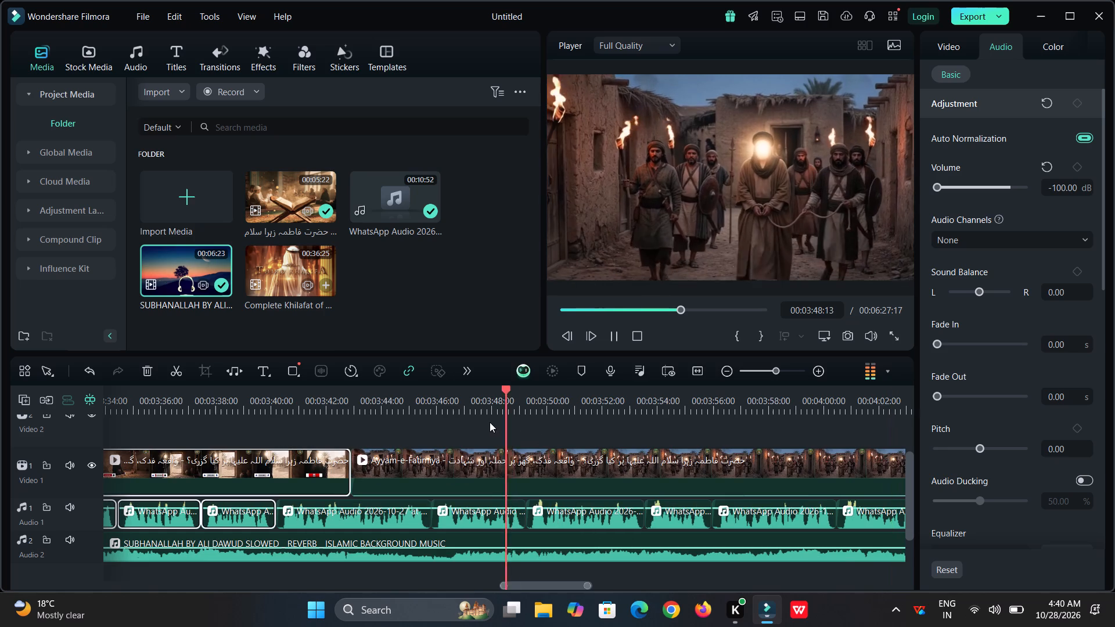
Go back to the door footage before the seated-woman scene and replay it to check its timing against the narration.
drag(409, 413, 323, 420)
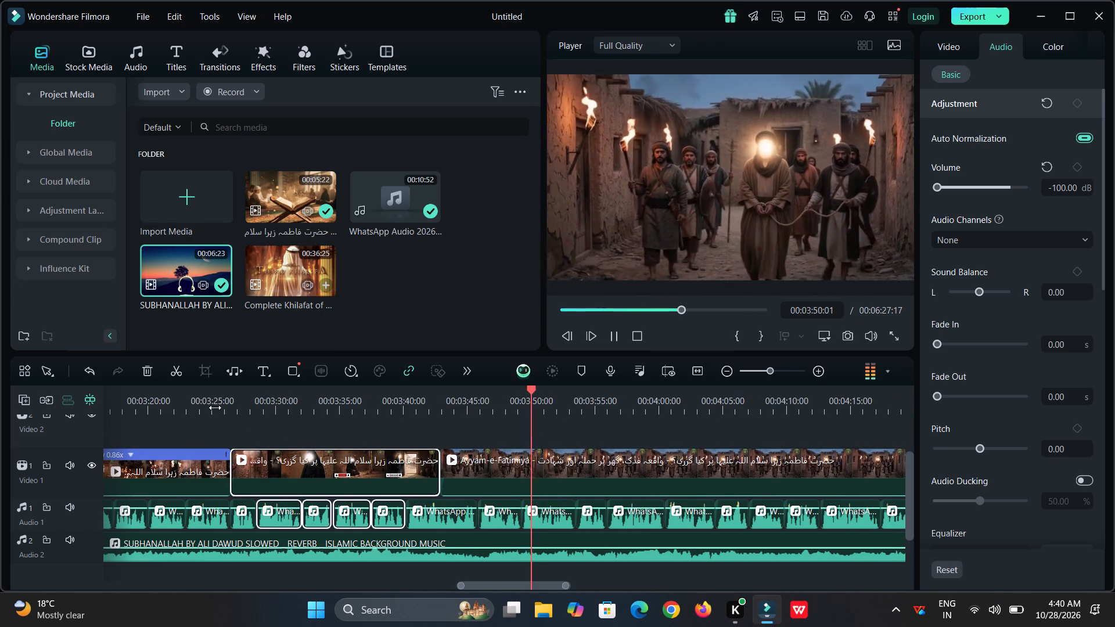
click(210, 407)
drag(263, 407, 346, 417)
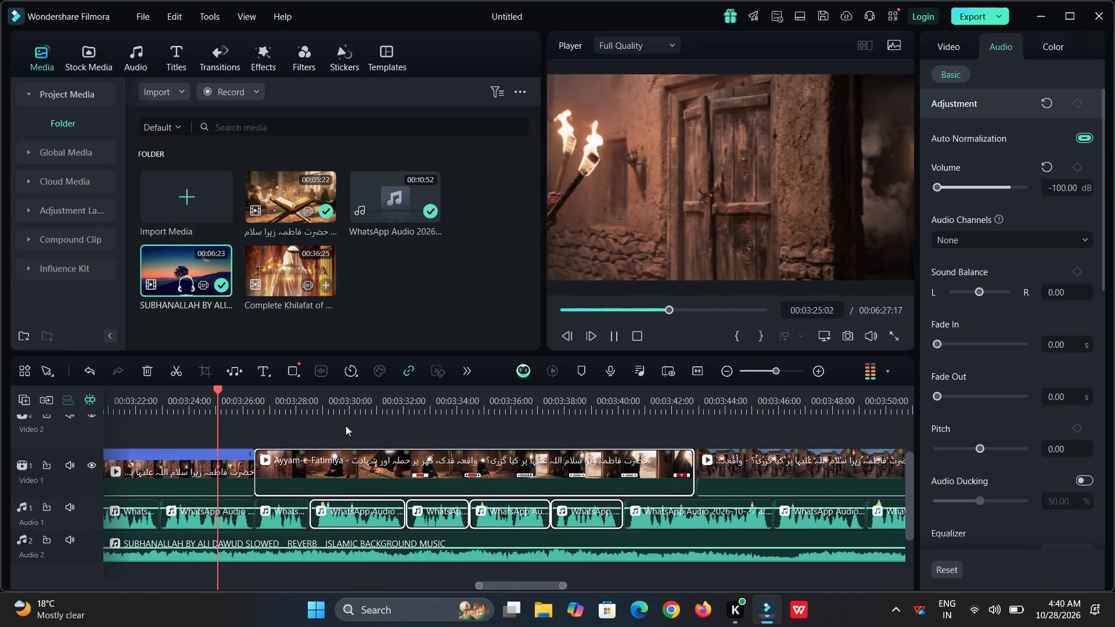
click(120, 396)
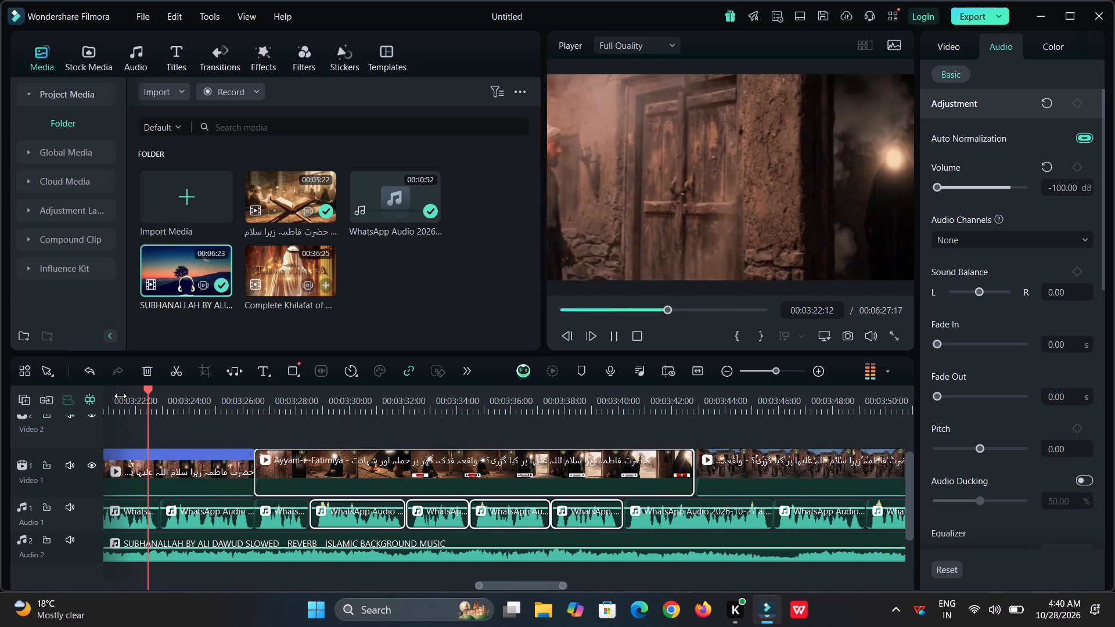
click(139, 387)
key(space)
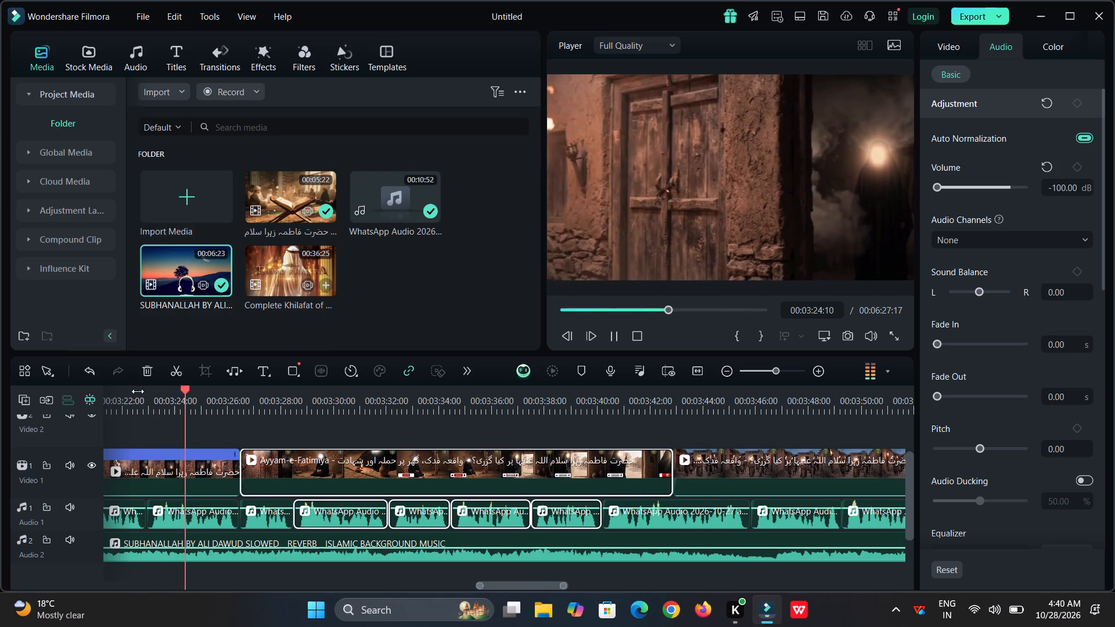
double_click(138, 391)
drag(138, 391, 67, 403)
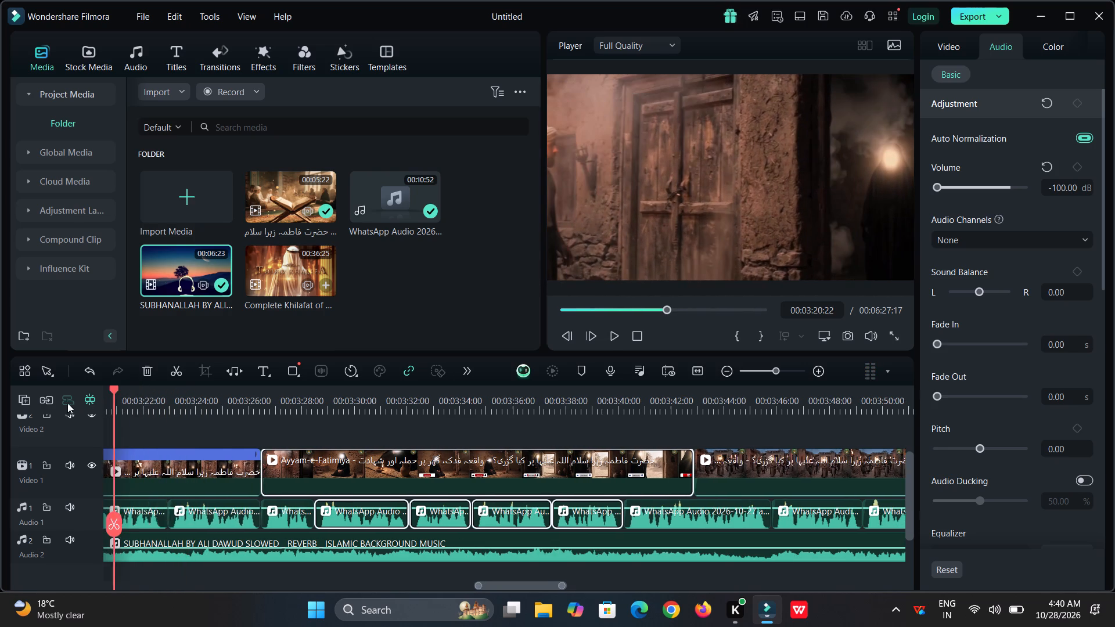
drag(67, 403, 35, 397)
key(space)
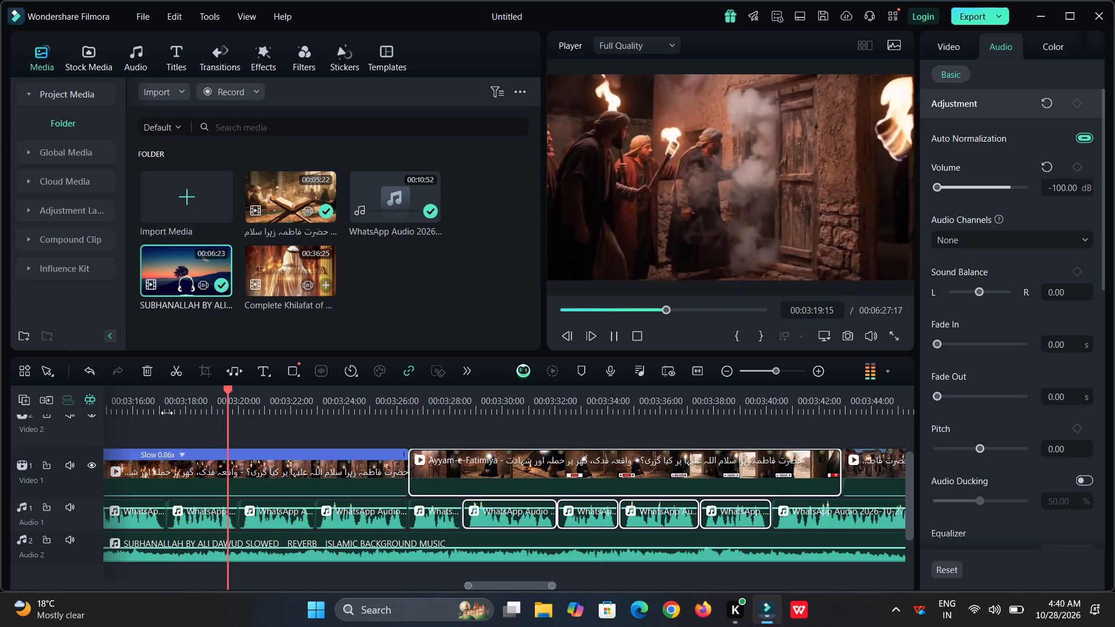
Shorten the 0.86x door clip by pulling its end back to the voice-over segment start at about 00:03:20:00.
click(275, 480)
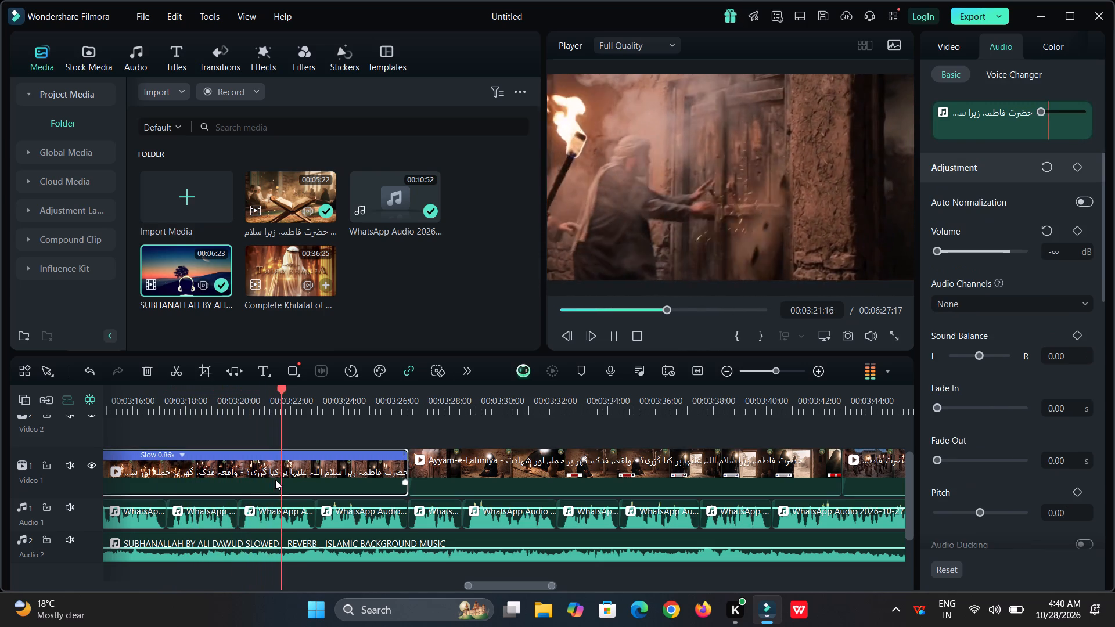
drag(403, 473, 243, 484)
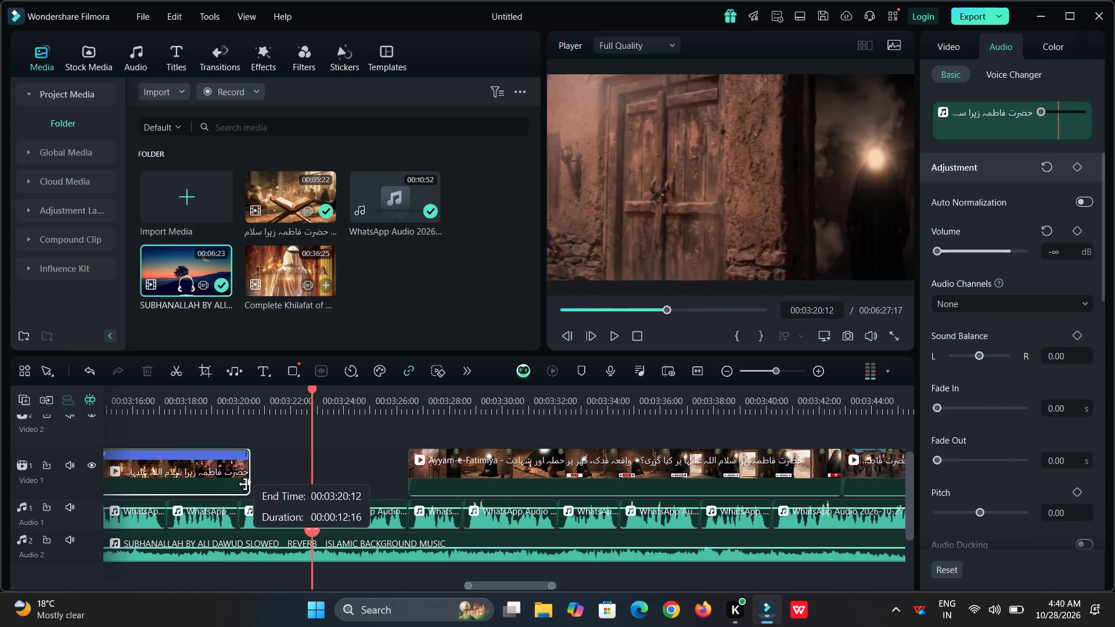
drag(243, 484, 233, 484)
Move the seated-woman clip to 00:03:20:00, delete its part before 00:03:26:03, and move the remainder back to 00:03:20:00.
drag(451, 466, 275, 477)
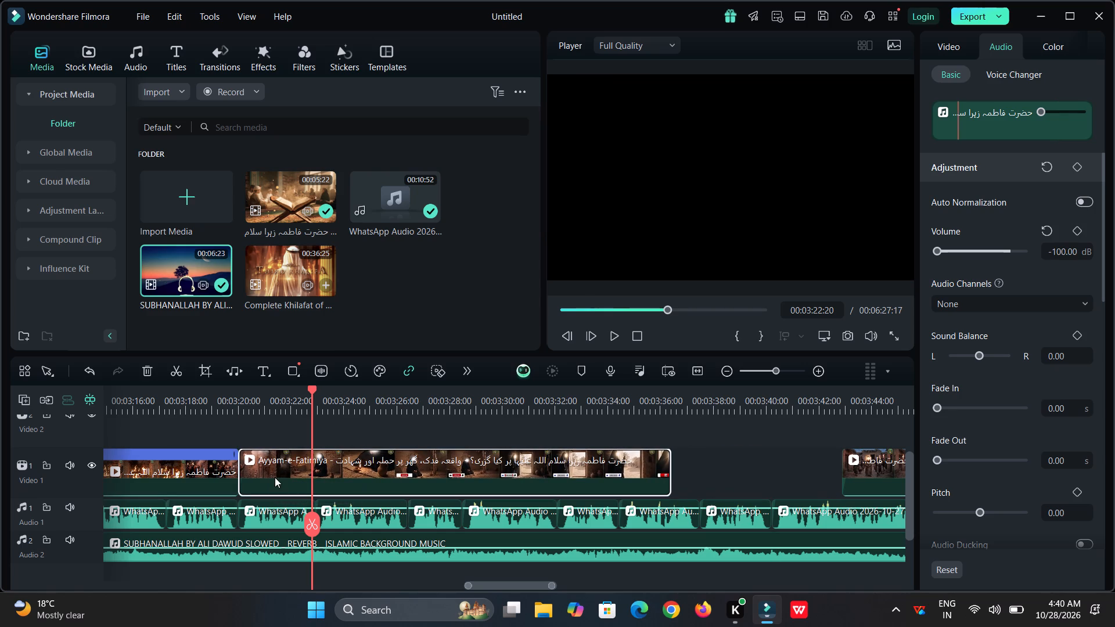
click(239, 414)
key(space)
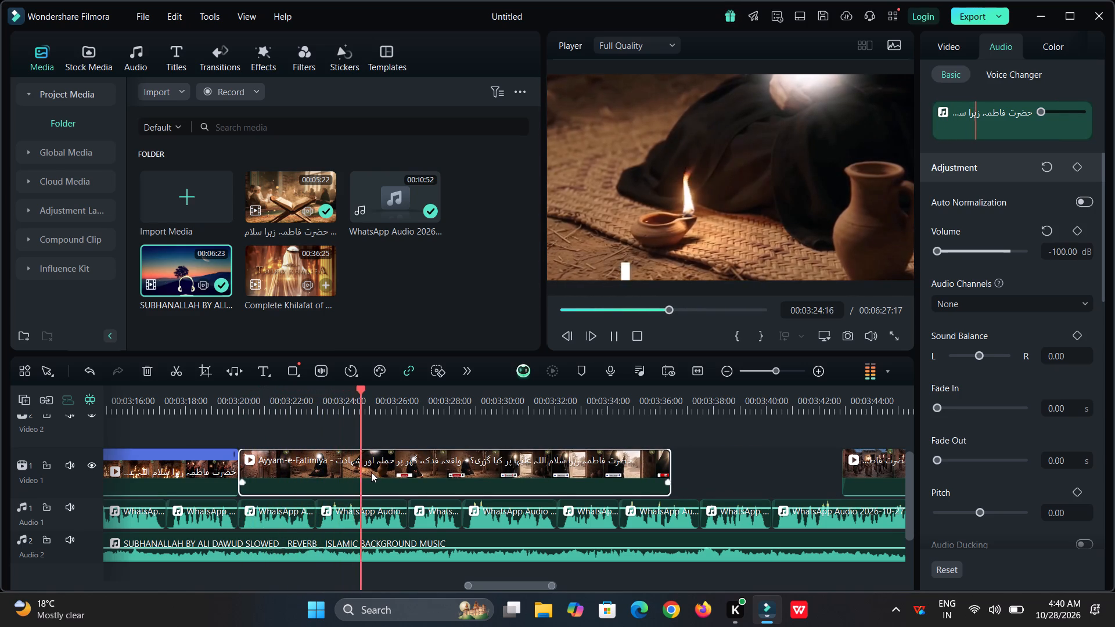
key(space)
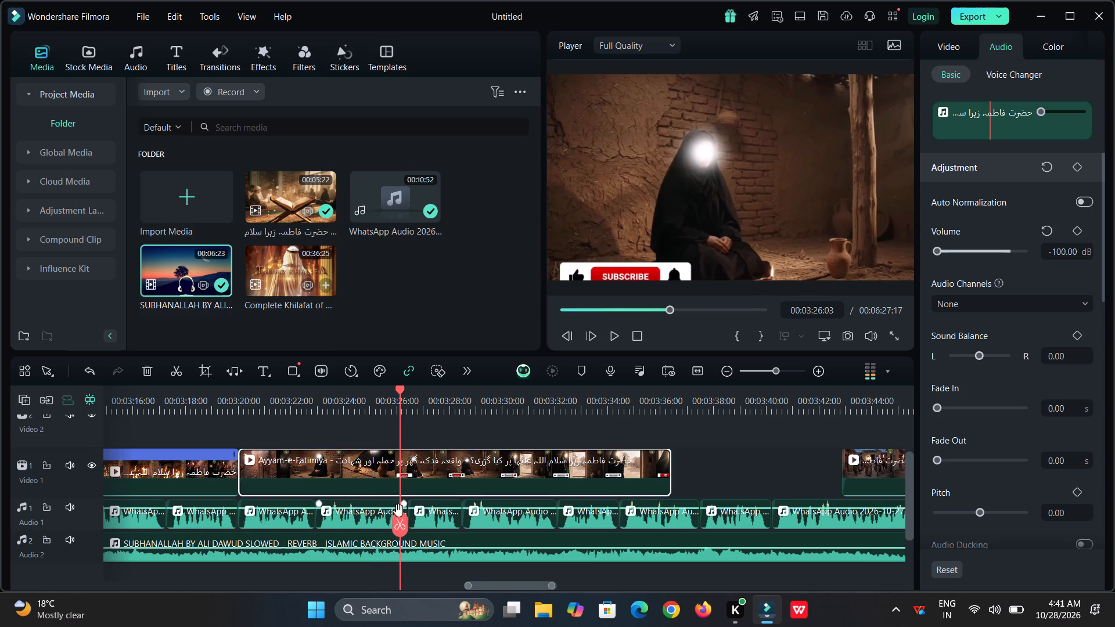
click(398, 520)
click(363, 469)
key(ctrl+x)
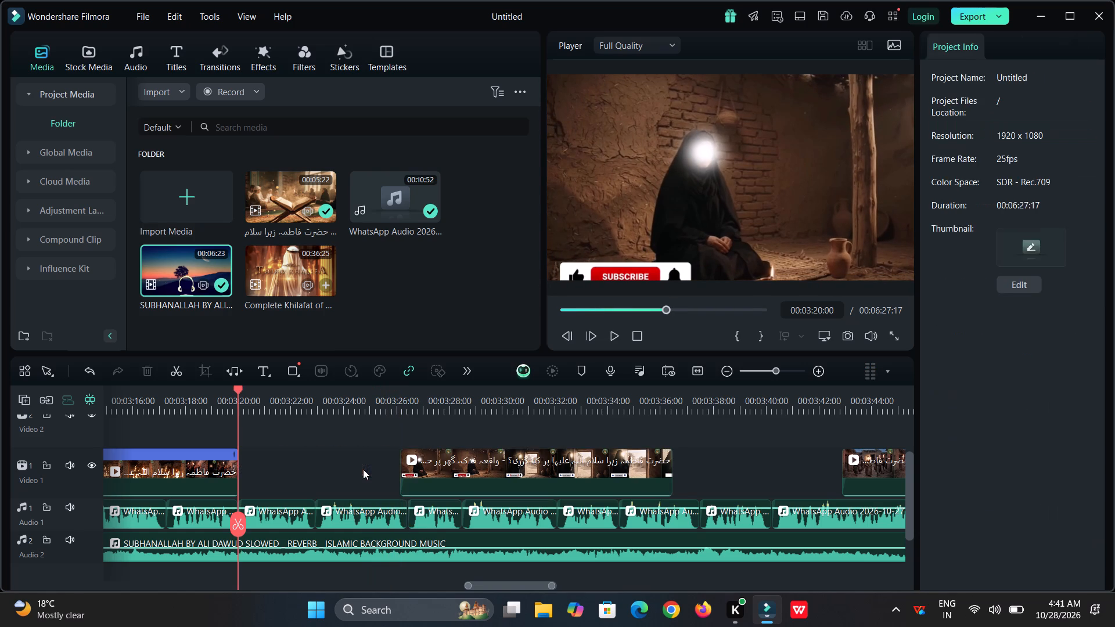
drag(450, 464, 282, 477)
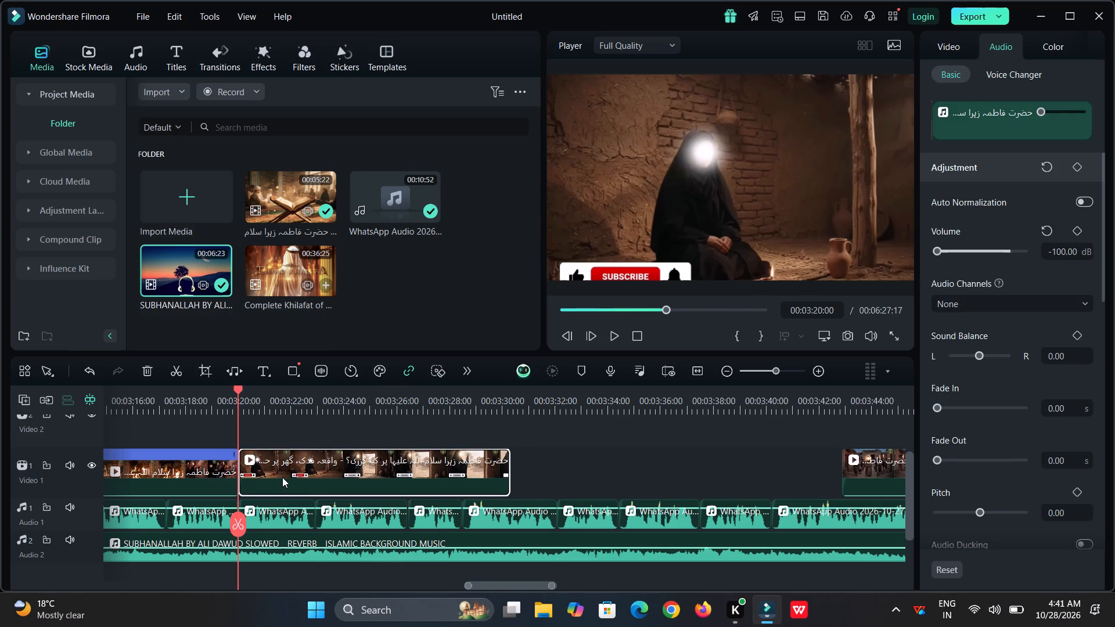
Play the moved clip and trim its end to the voice-over segment start at about 00:03:26:11.
key(space)
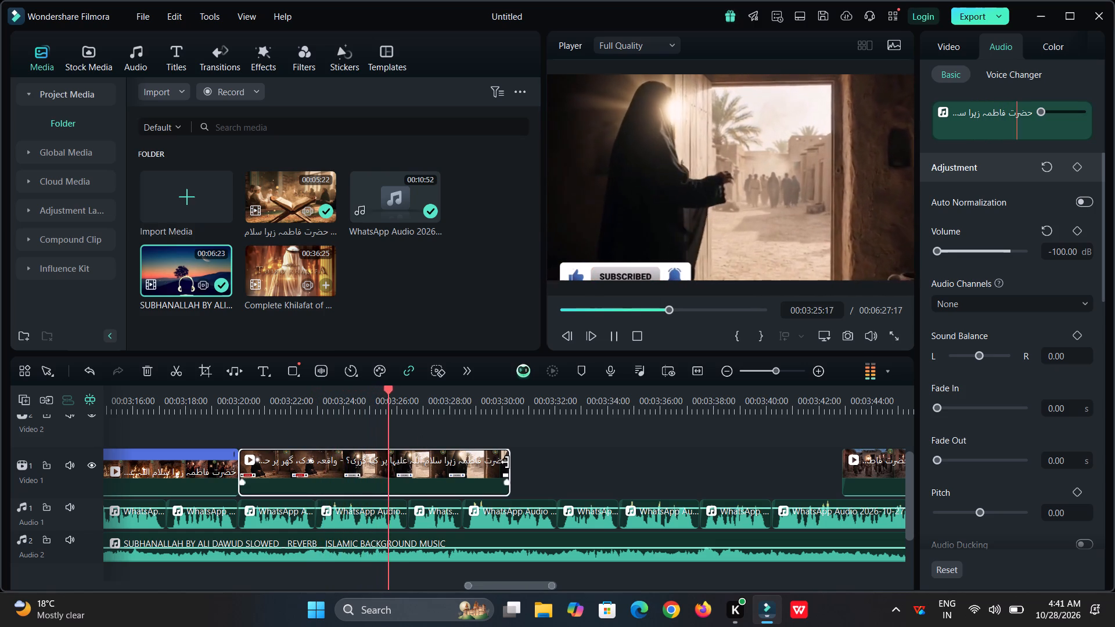
drag(506, 463, 403, 500)
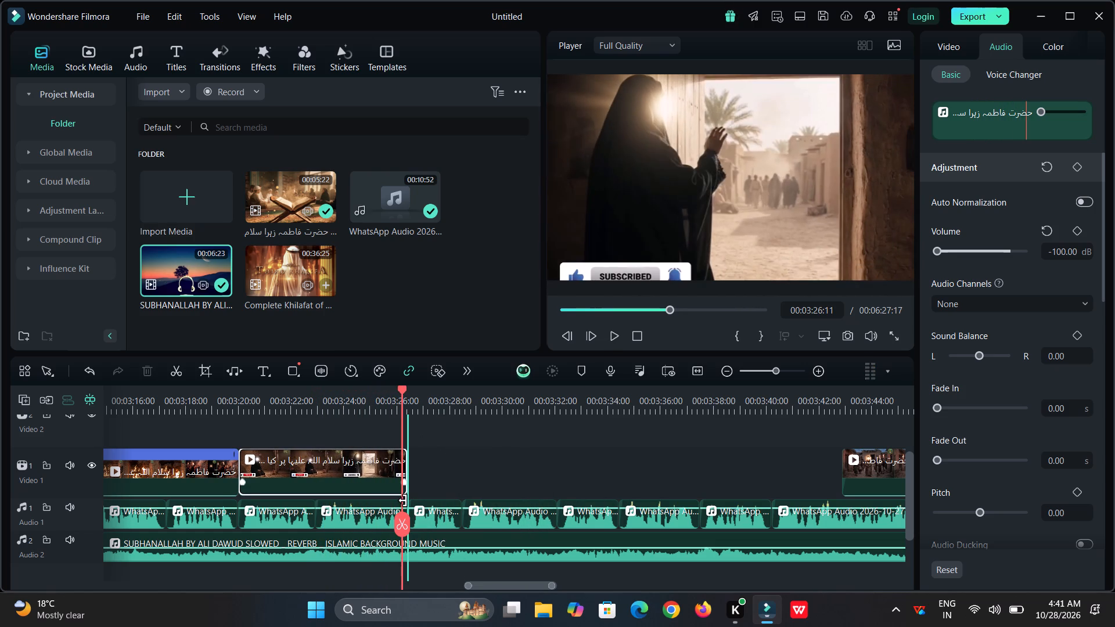
Crop the woman-at-the-doorway clip to 1480 x 832 at 16:9, leaving out the subscribe banner and the channel logo.
click(204, 373)
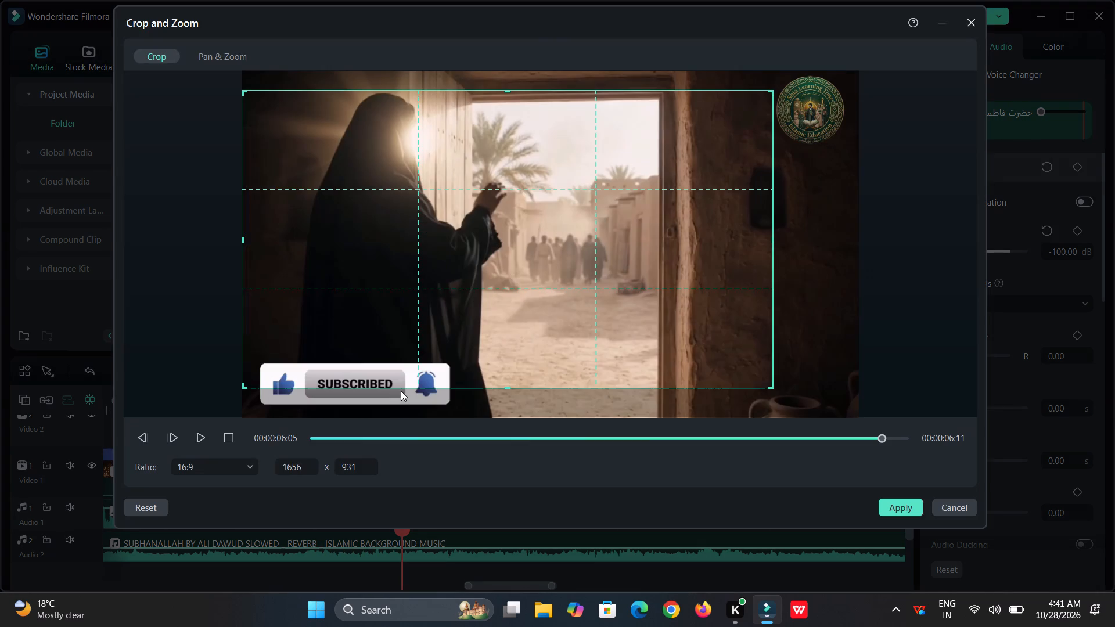
click(401, 391)
drag(401, 391, 390, 349)
drag(535, 291, 528, 242)
drag(767, 365, 716, 361)
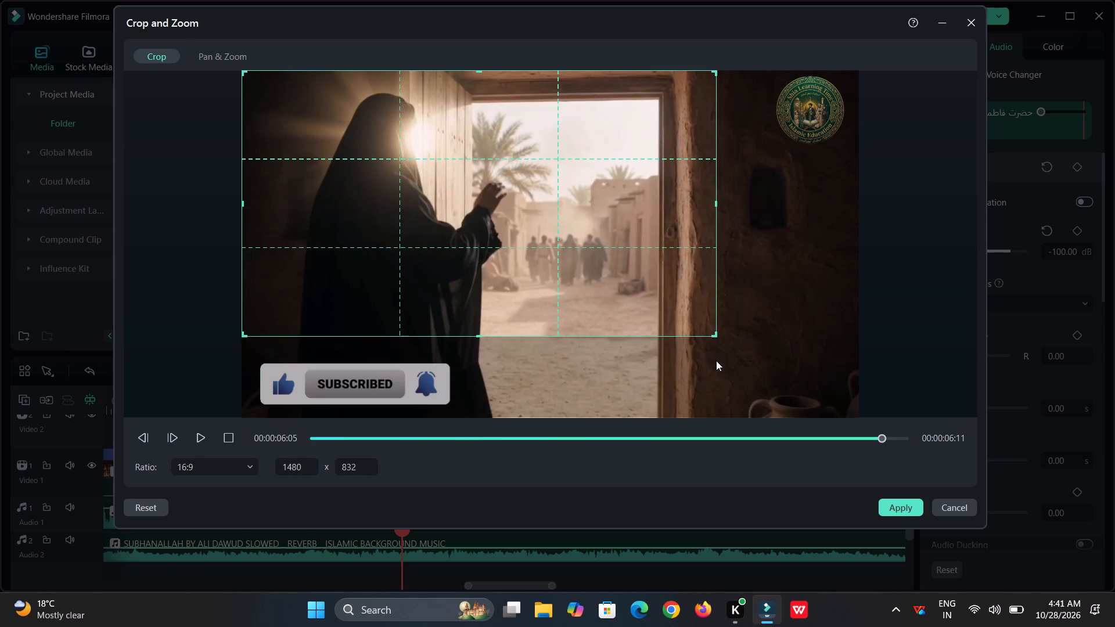
drag(606, 285, 626, 296)
click(890, 502)
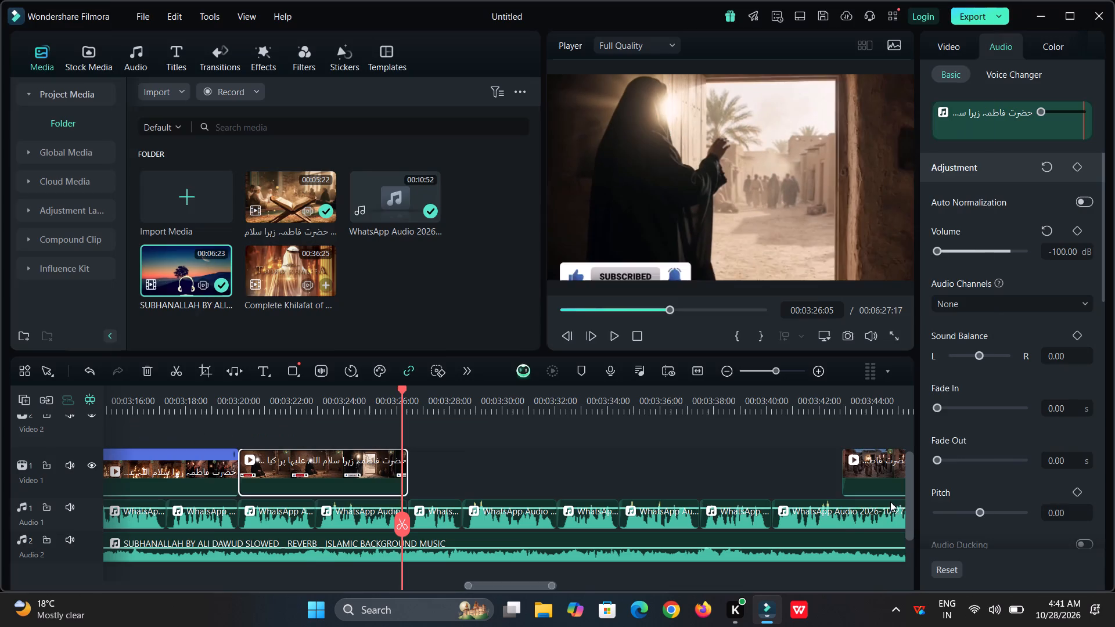
Close the empty gap between the woman-at-the-doorway clip and the torch-procession clip on Video 1.
drag(807, 471, 835, 459)
double_click(835, 459)
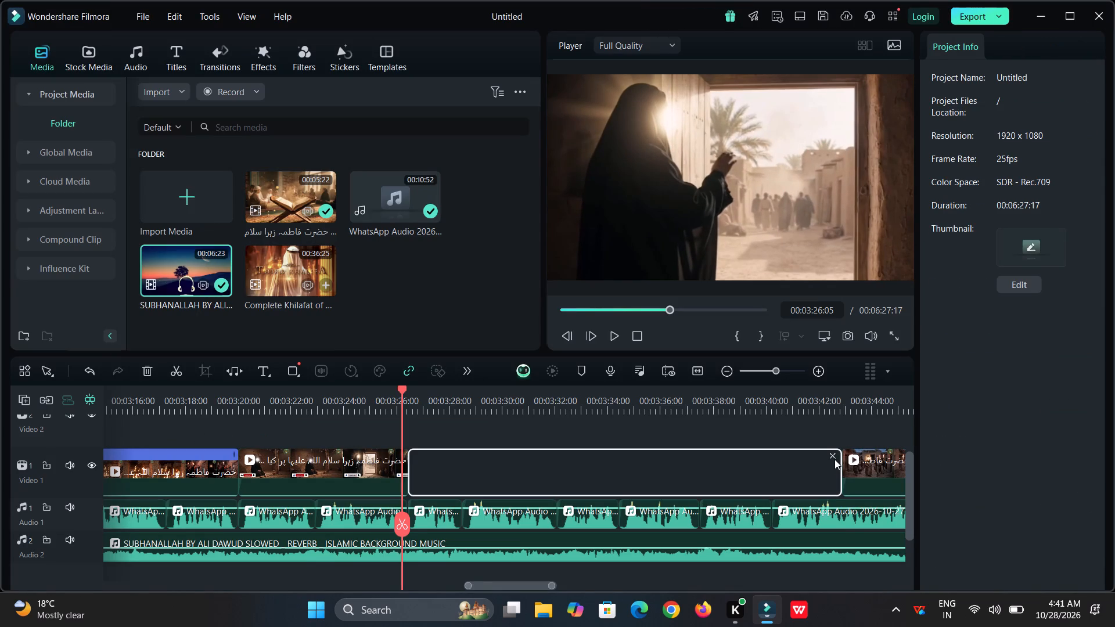
Play the torch procession with the narration and split its footage at the voice-over segment start at 00:03:40:05.
key(space)
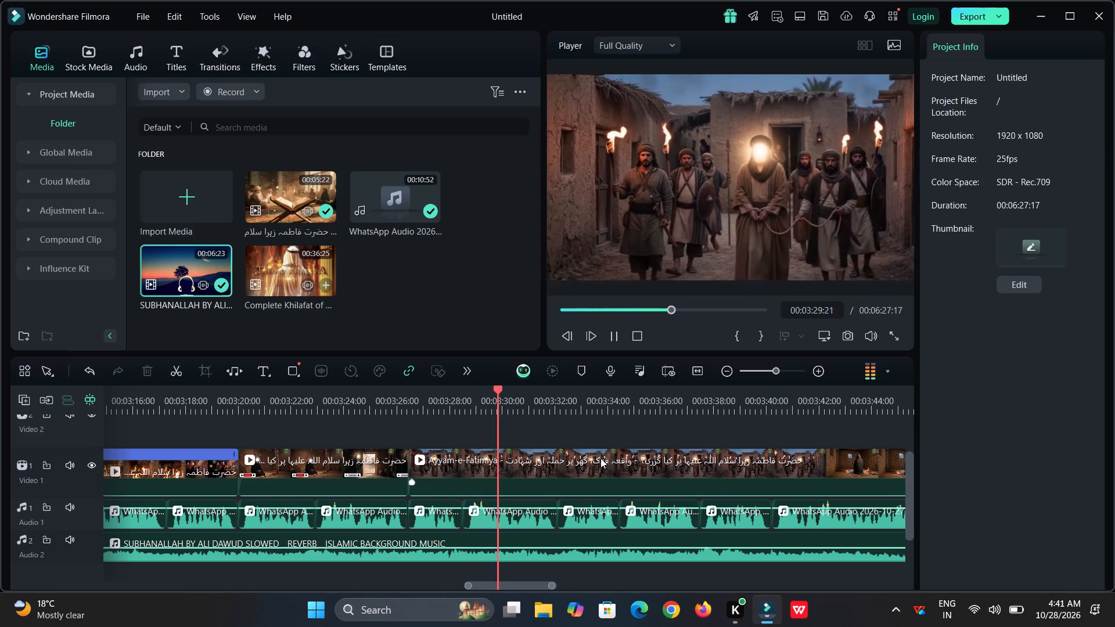
drag(731, 413, 407, 430)
drag(429, 399, 734, 431)
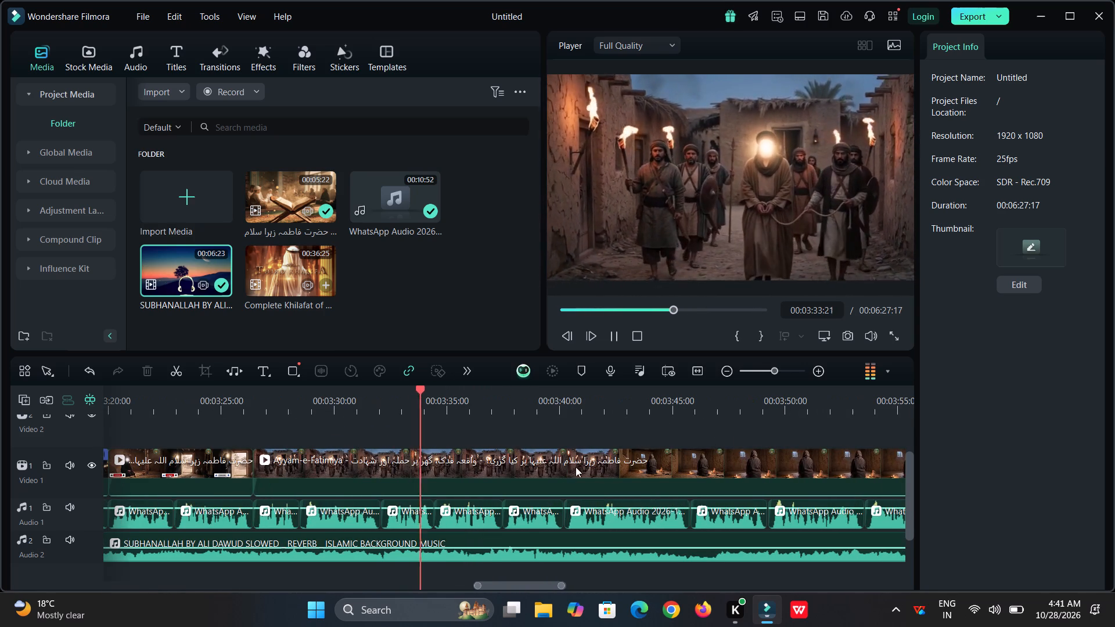
click(544, 480)
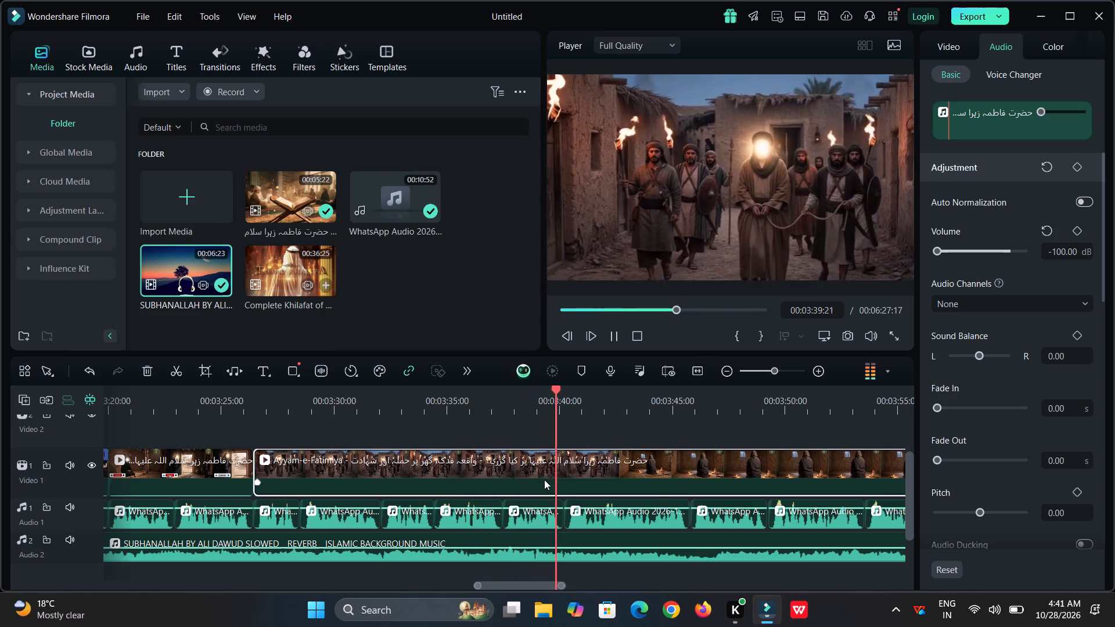
key(space)
click(563, 527)
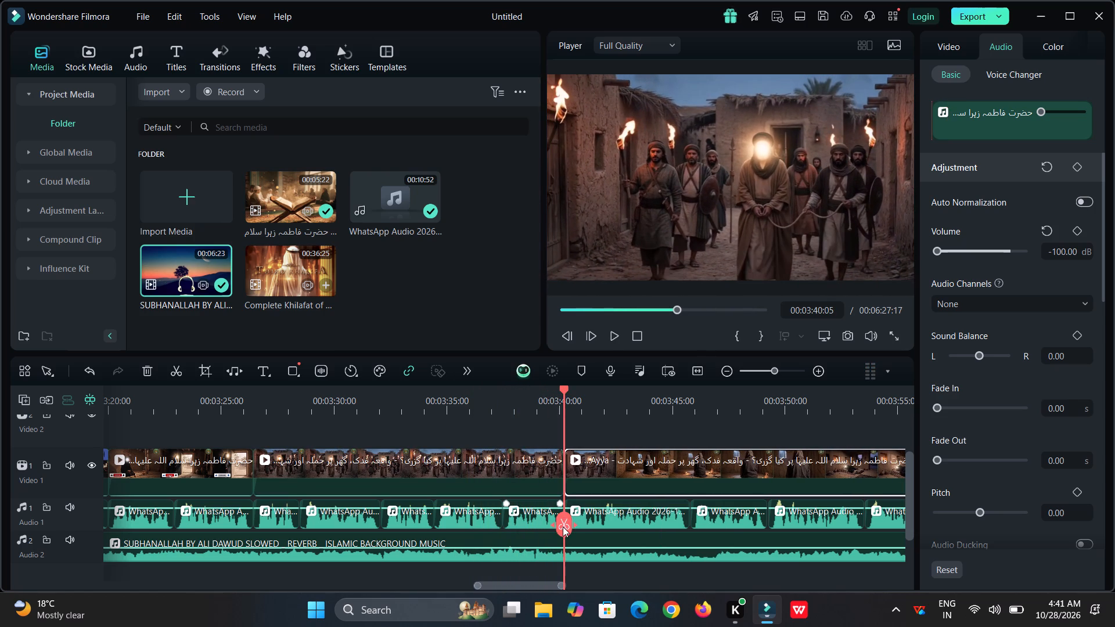
Trim the leftover procession off the start of the following footage and move it to the voice-over segment start at about 00:03:49:06.
key(space)
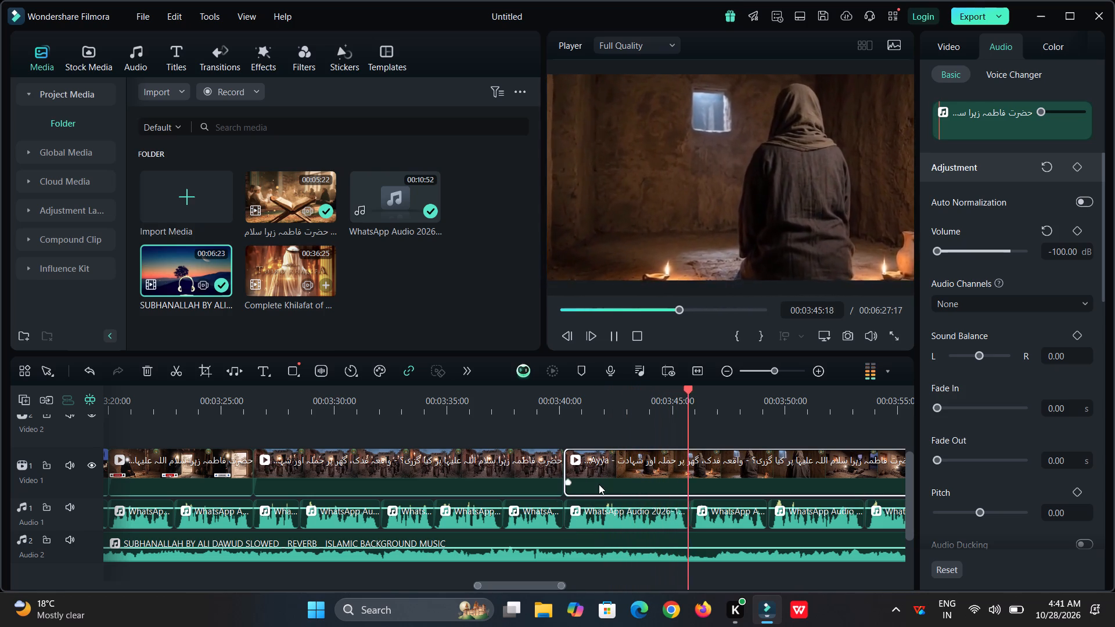
drag(569, 474, 588, 478)
key(space)
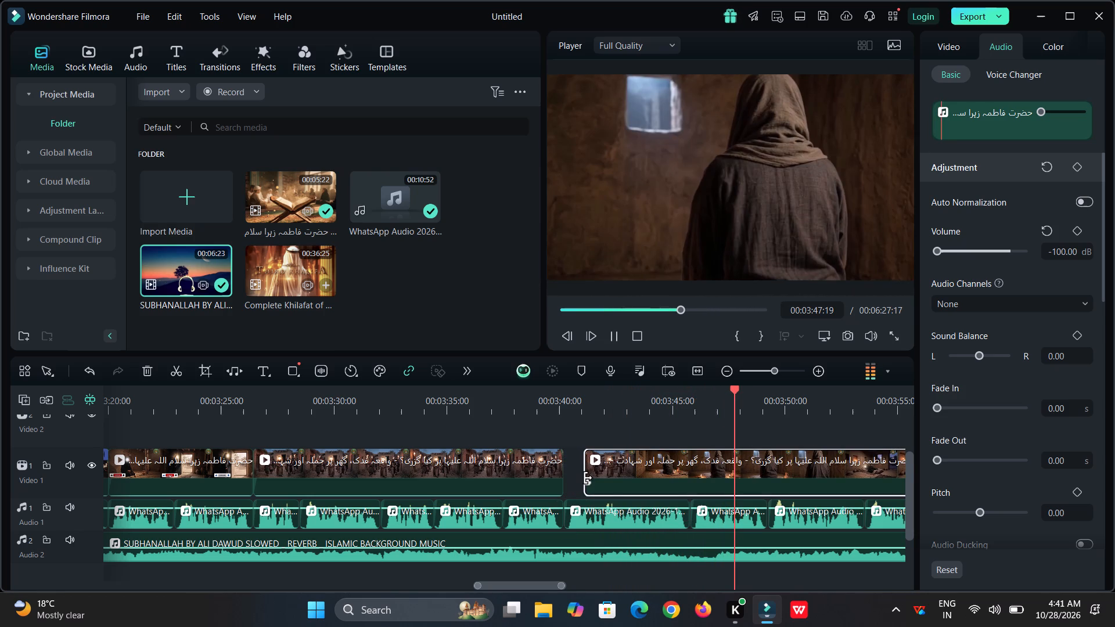
drag(588, 471, 612, 477)
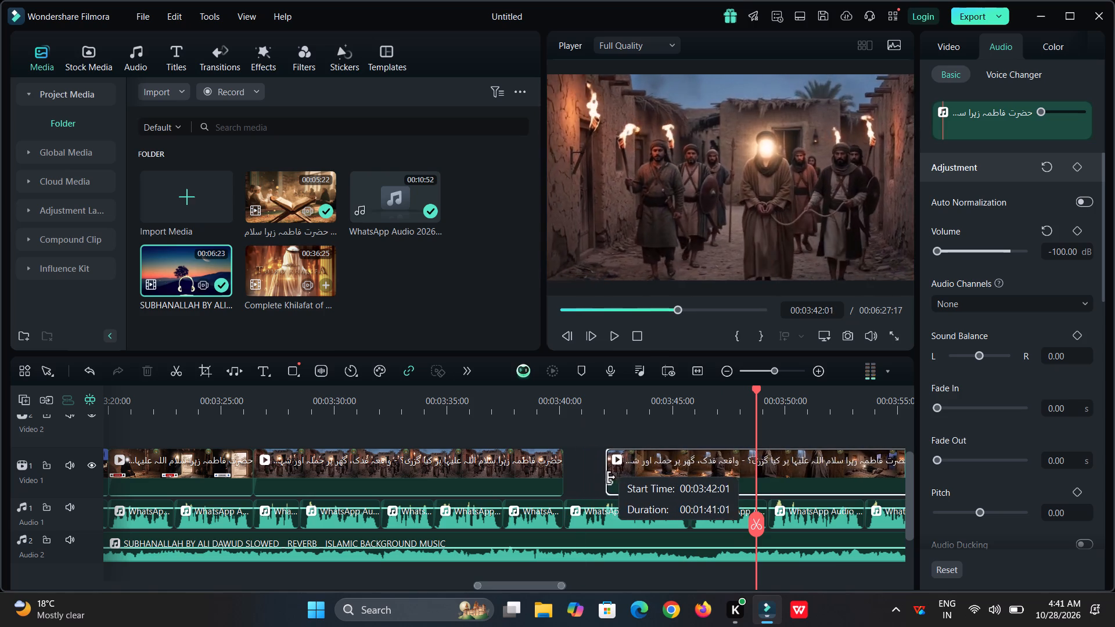
drag(612, 477, 620, 478)
key(space)
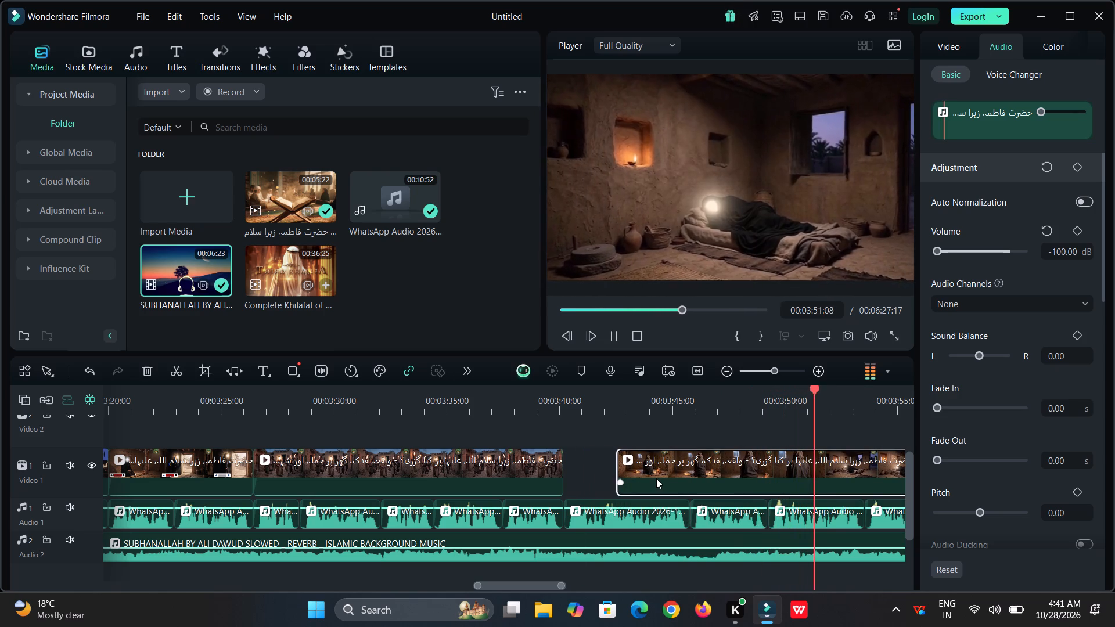
drag(650, 478, 798, 480)
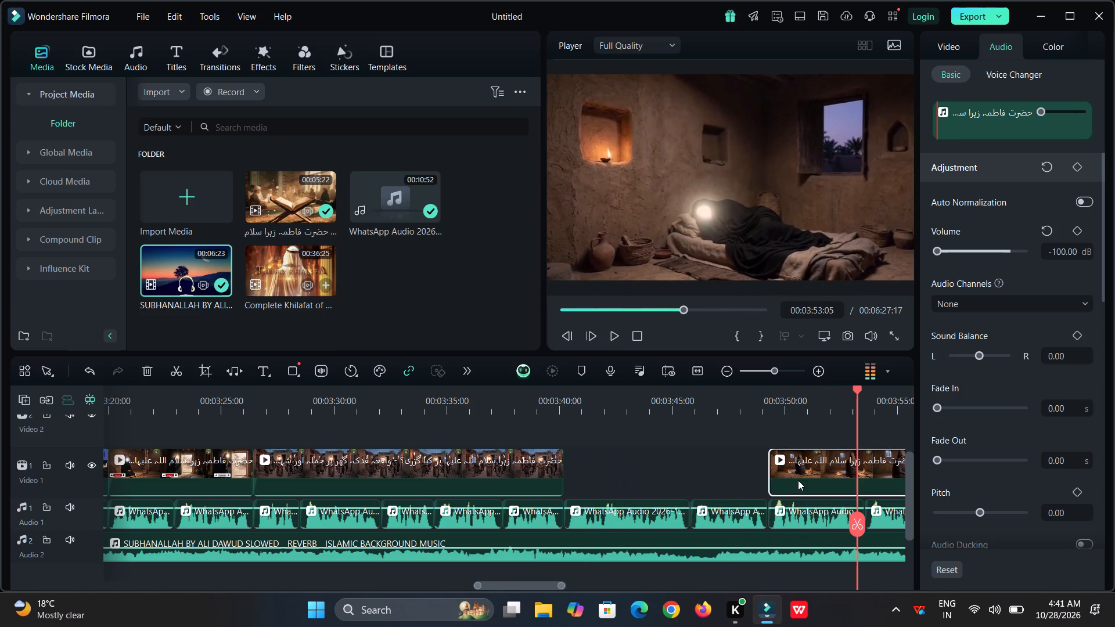
Play the footage with the narration and cut out the short voice-over segment starting at about 00:04:26:17 on Audio 1.
key(space)
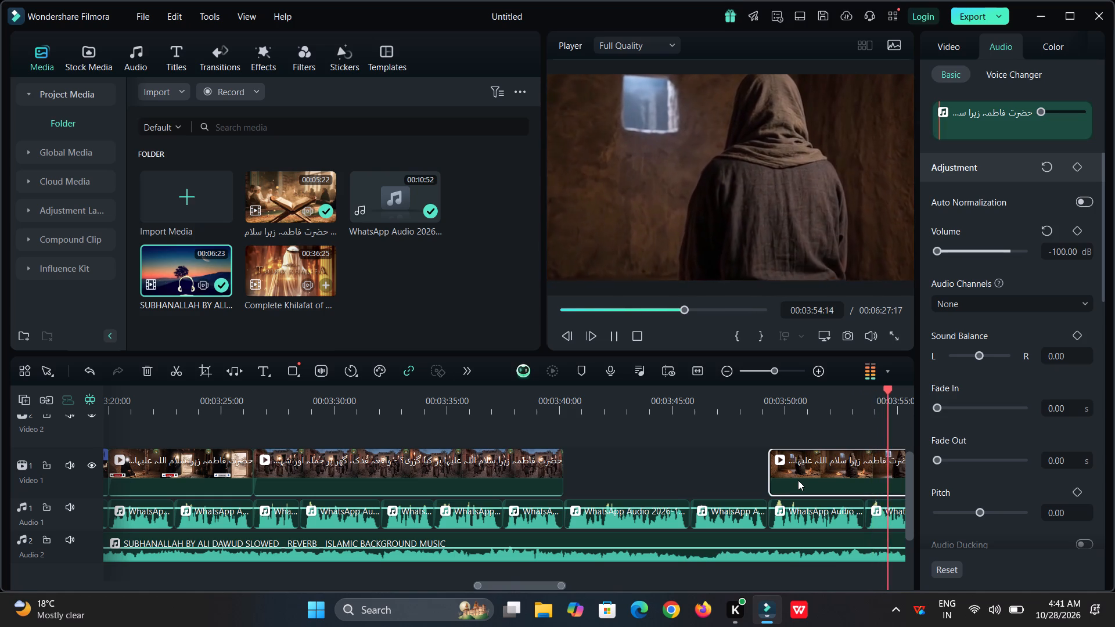
key(space)
key(space)
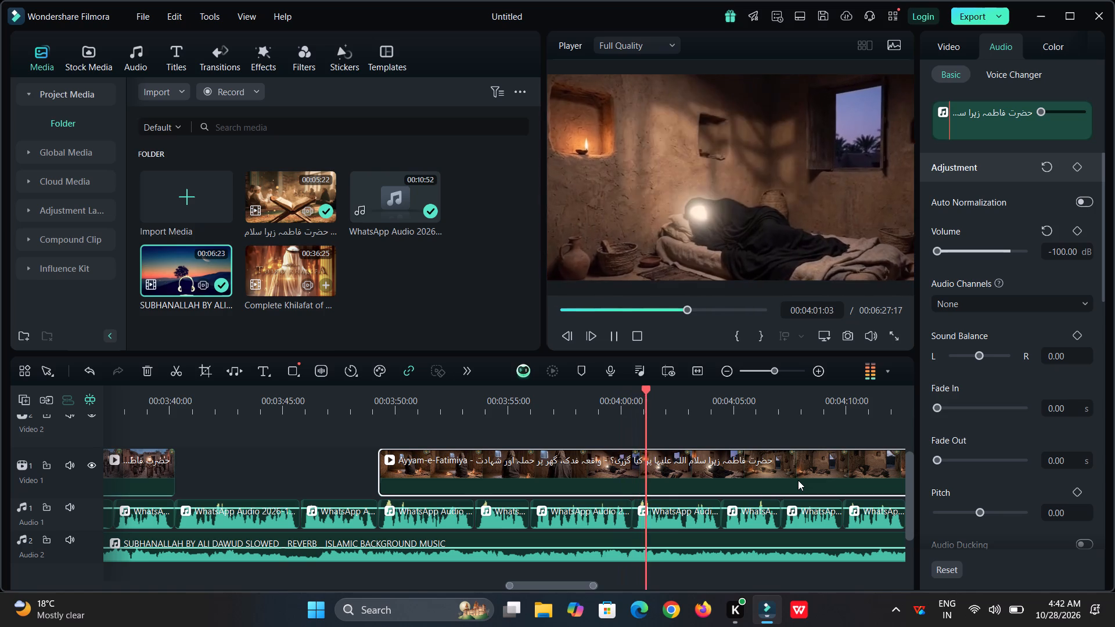
drag(796, 400, 739, 411)
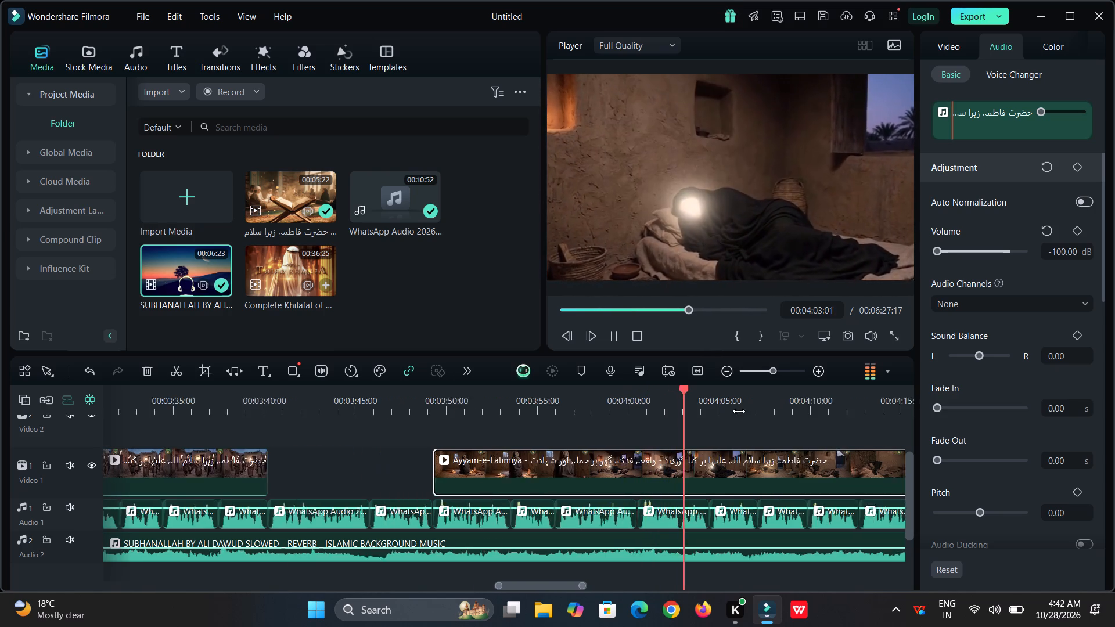
drag(739, 411, 807, 413)
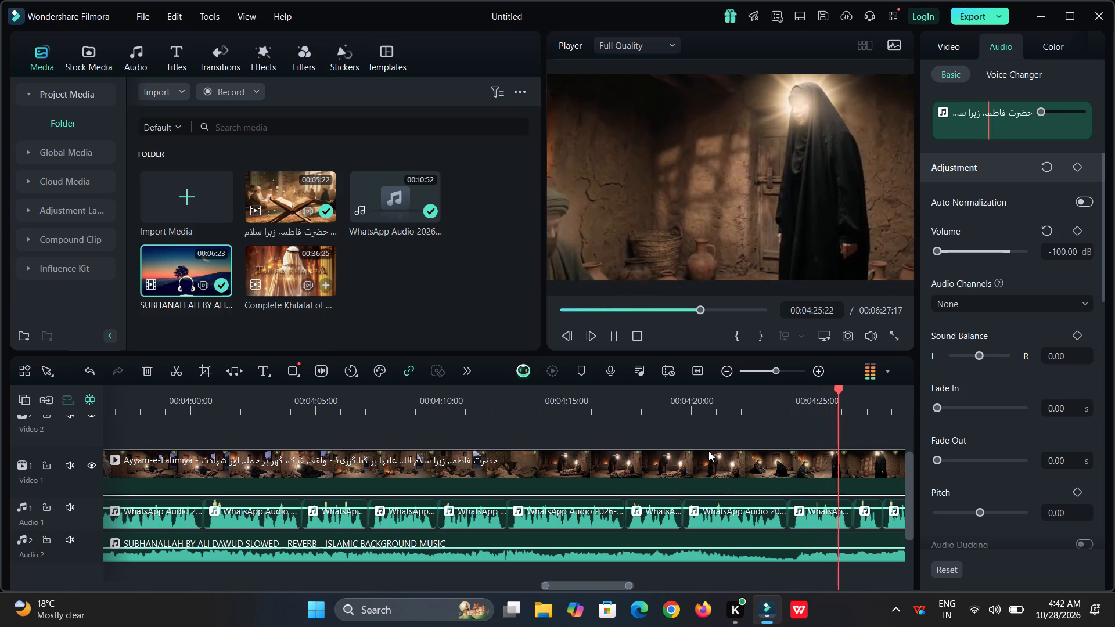
drag(747, 421, 776, 396)
drag(776, 396, 659, 435)
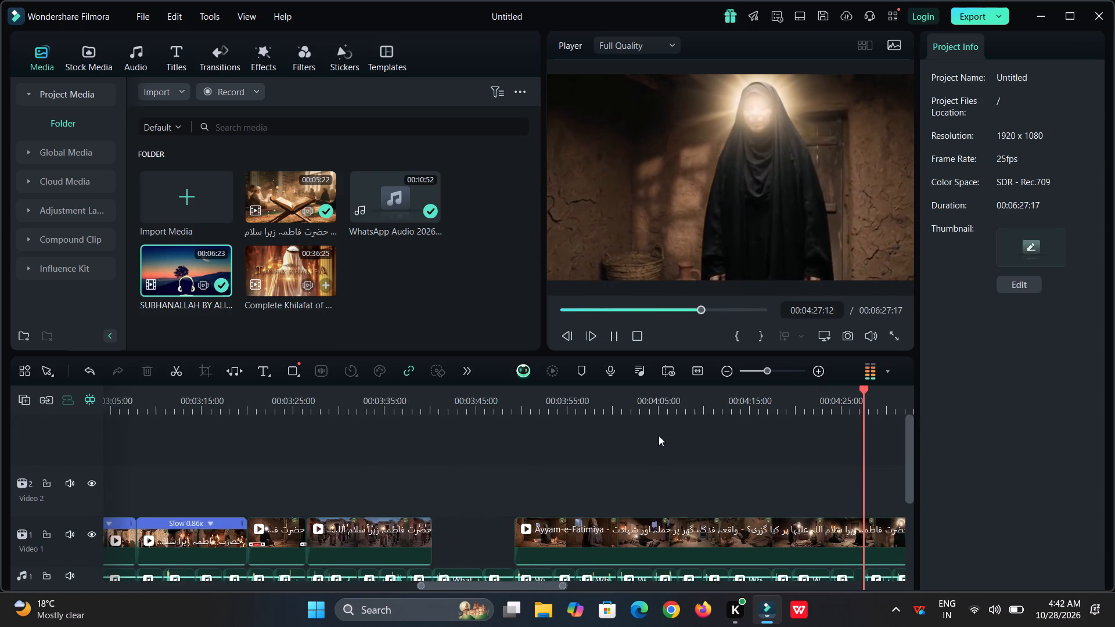
scroll(677, 464, down, 1)
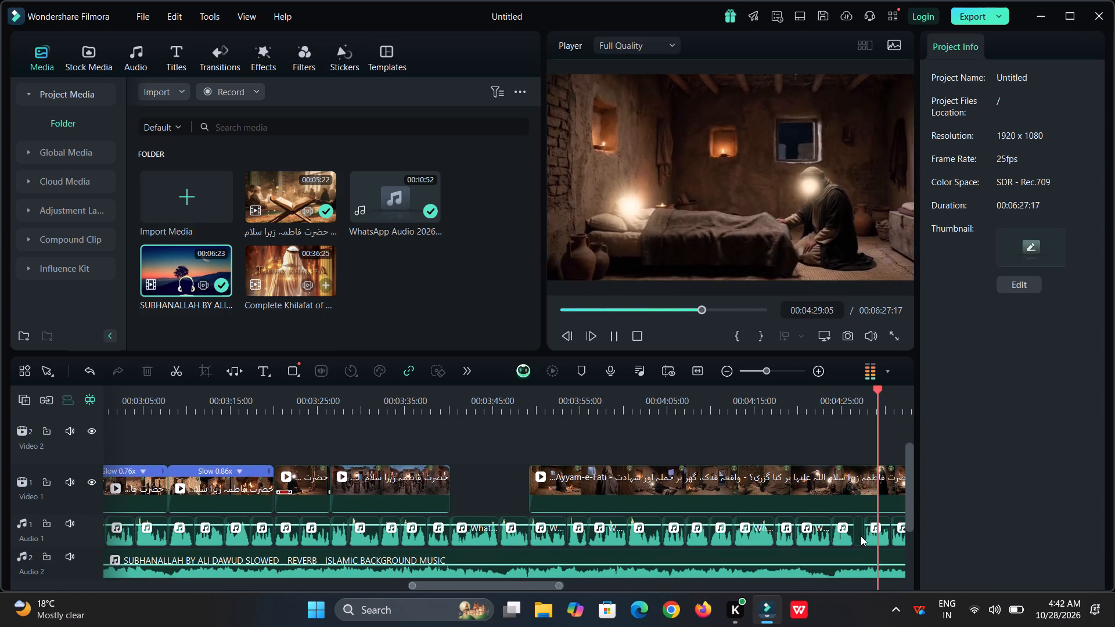
click(861, 536)
key(ctrl+x)
key(space)
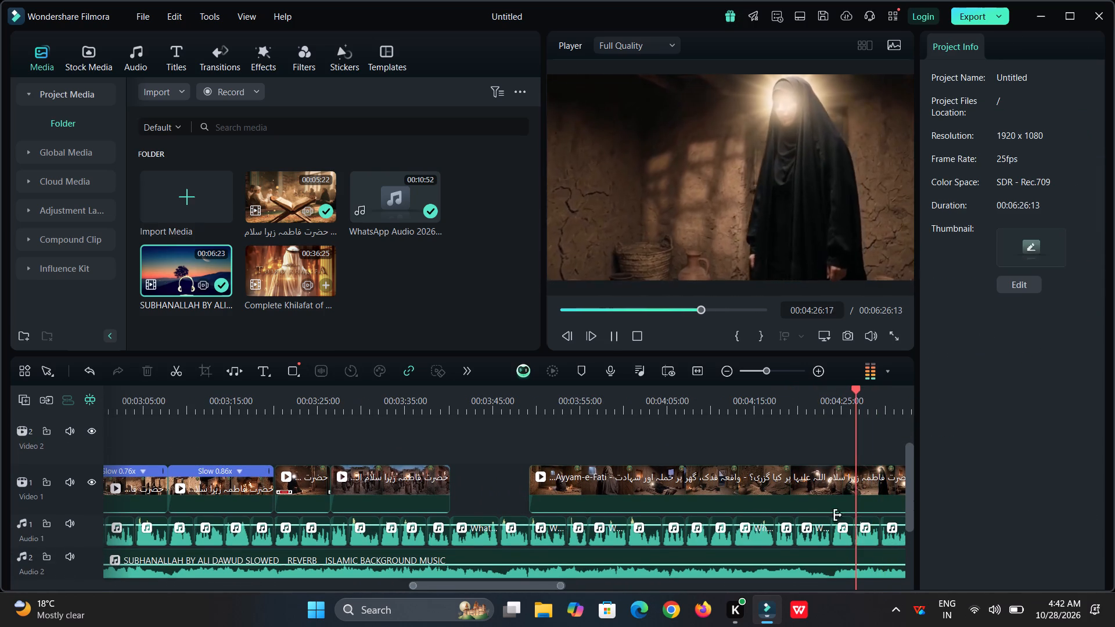
Split the long footage on Video 1 at 00:04:13:02 and trim the first part's end back to about 00:04:12:15.
drag(780, 406, 571, 430)
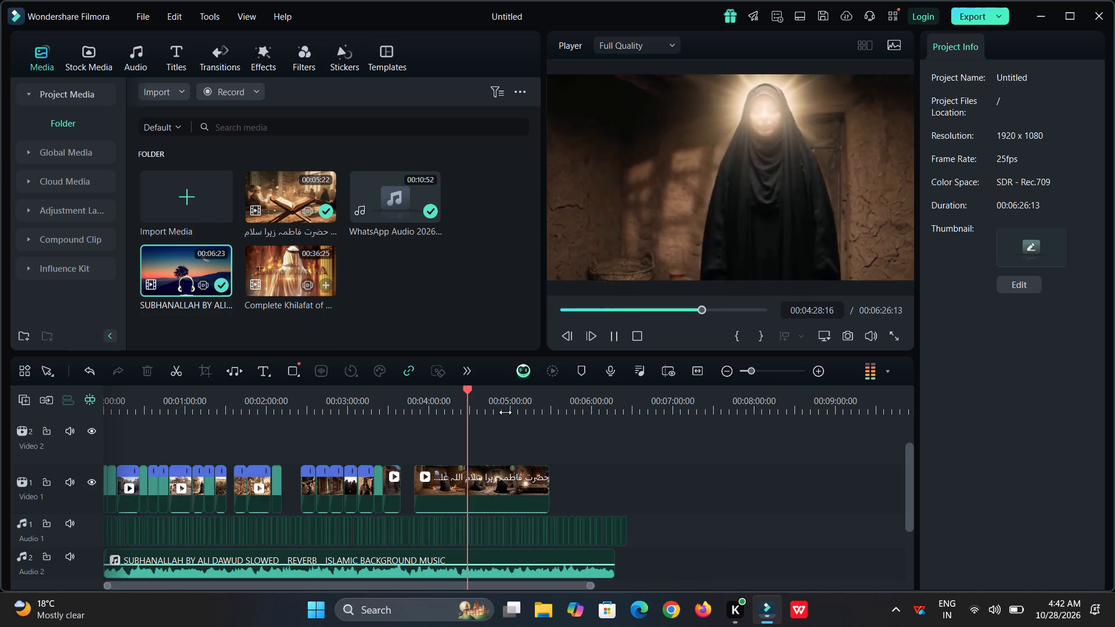
drag(486, 406, 740, 432)
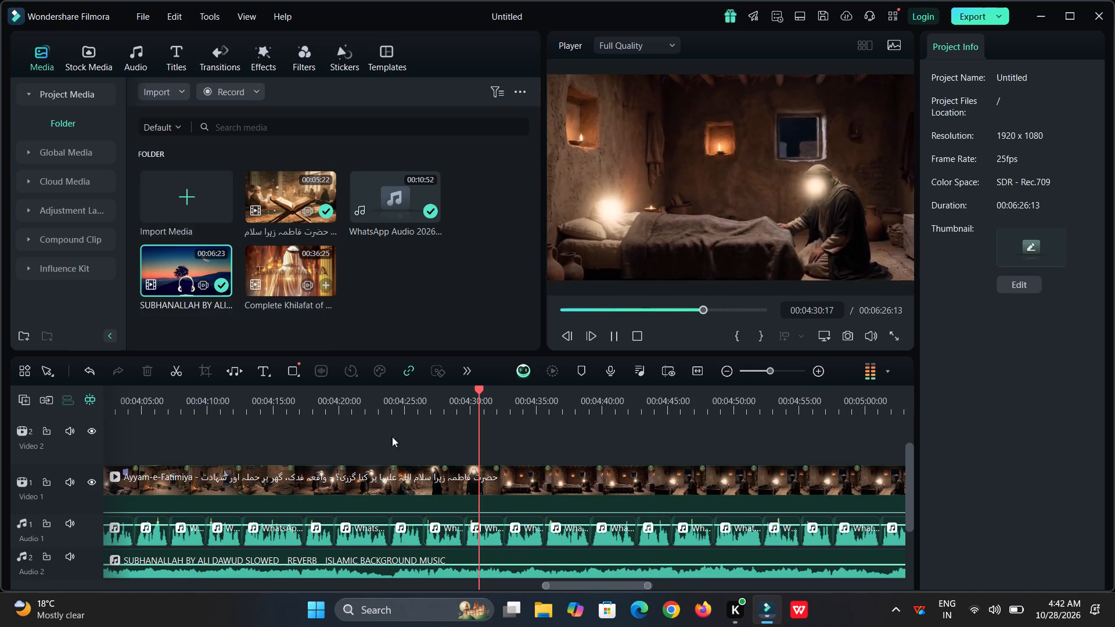
click(130, 406)
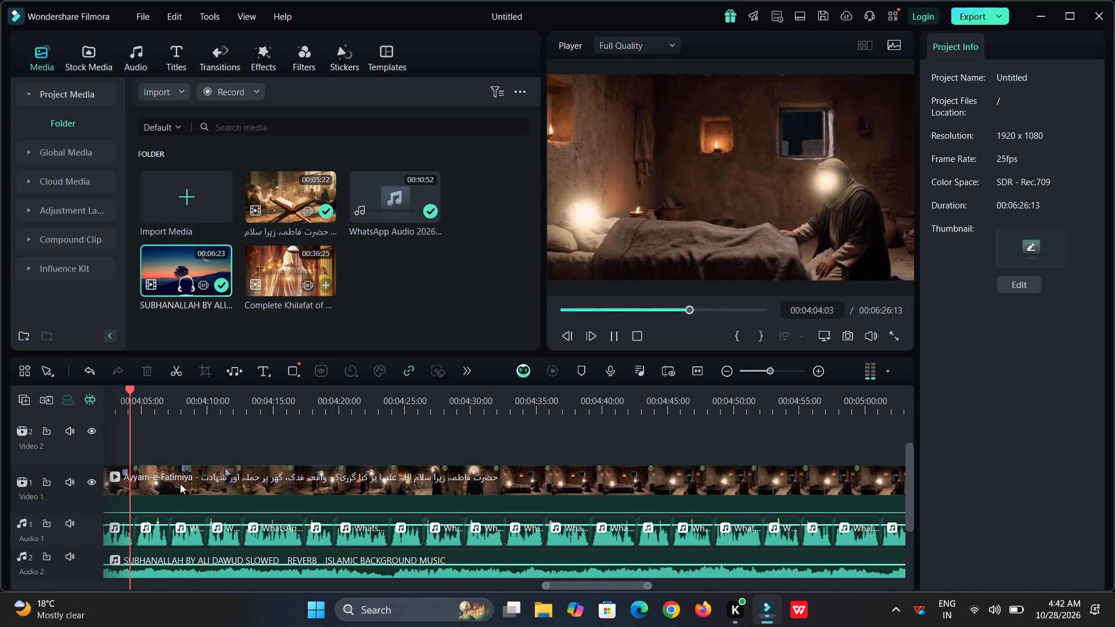
click(180, 484)
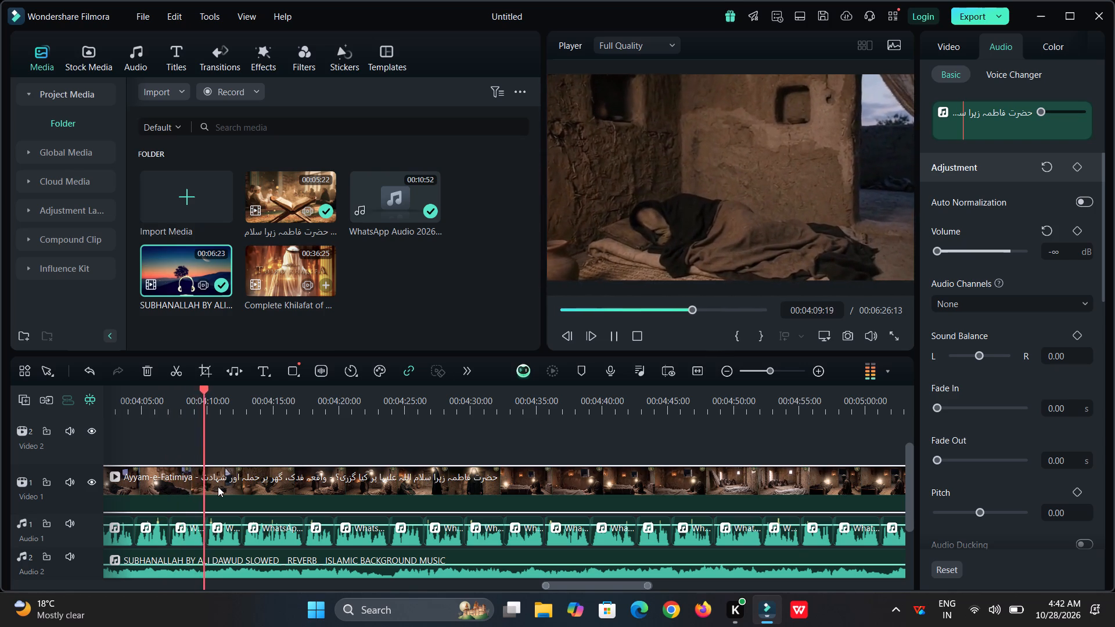
key(space)
key(space)
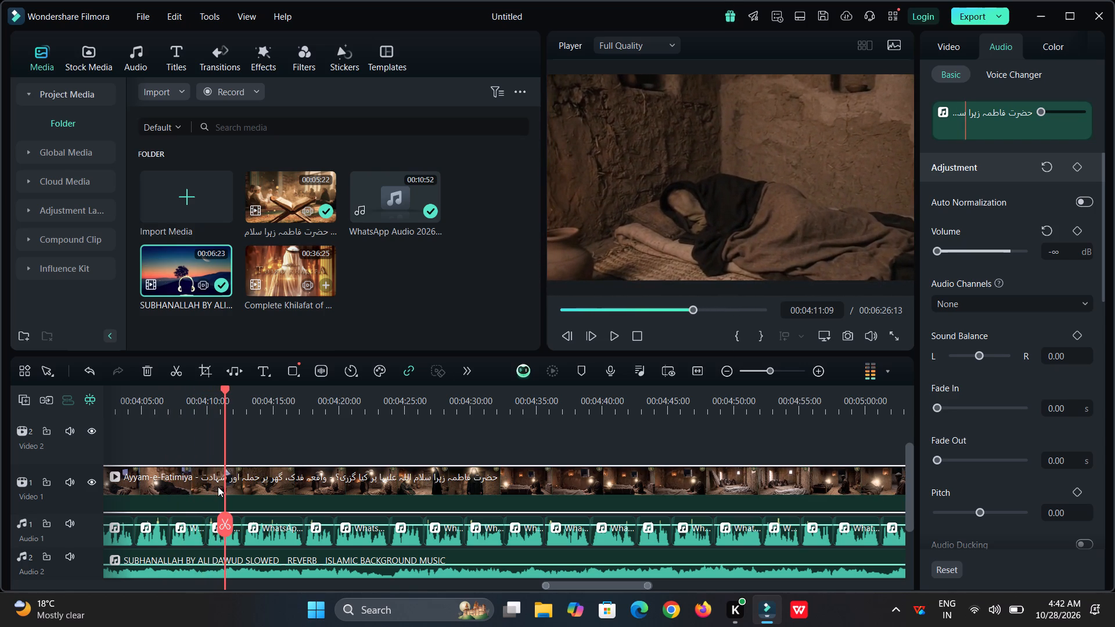
key(space)
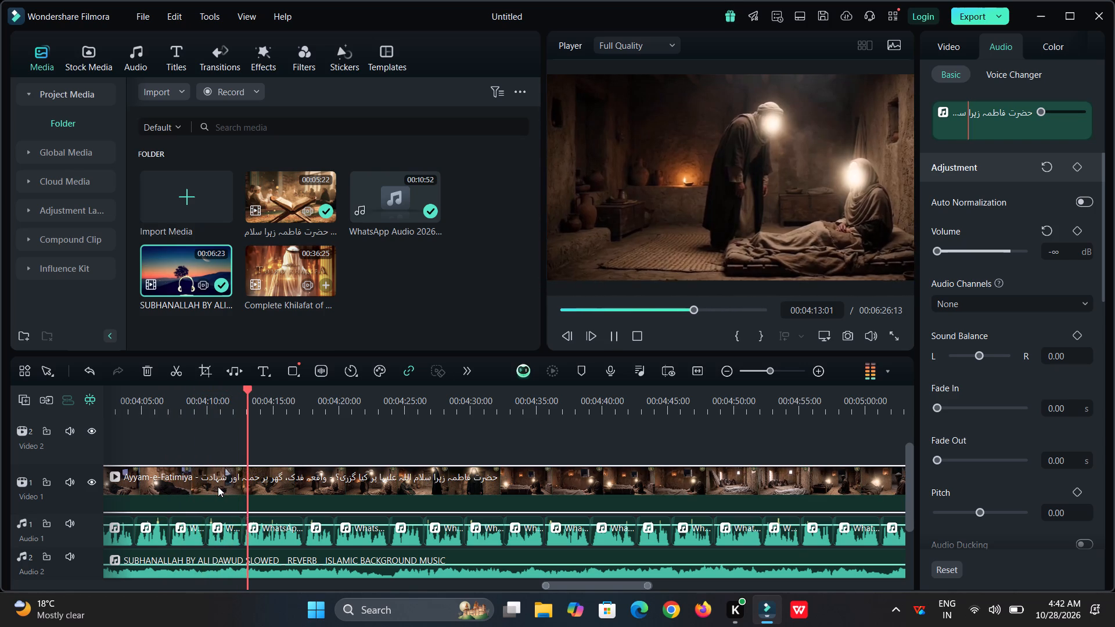
key(space)
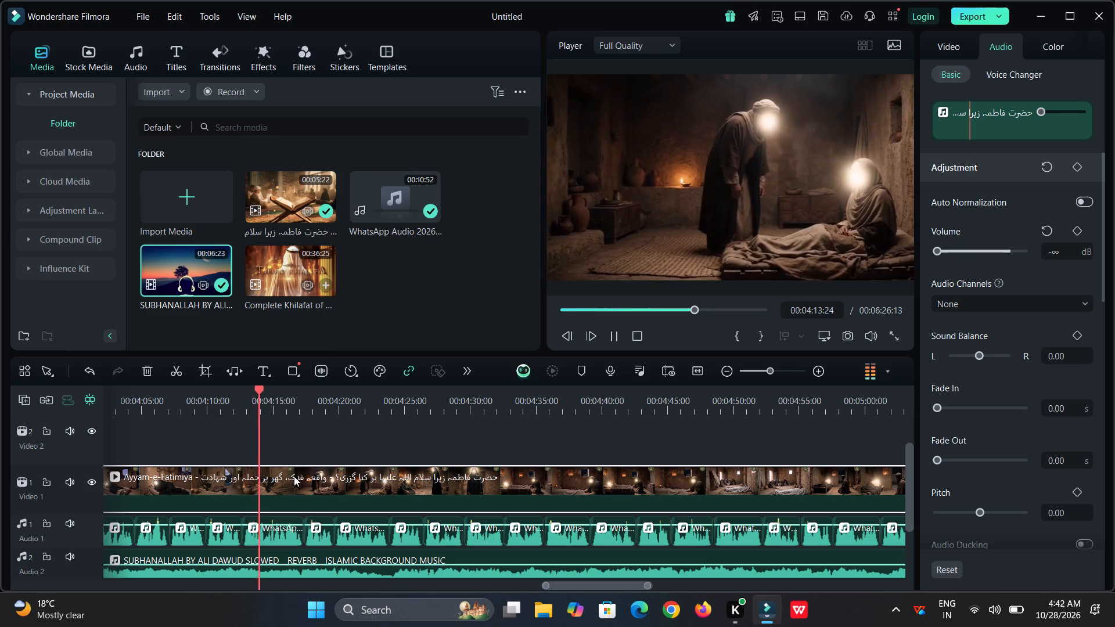
click(233, 408)
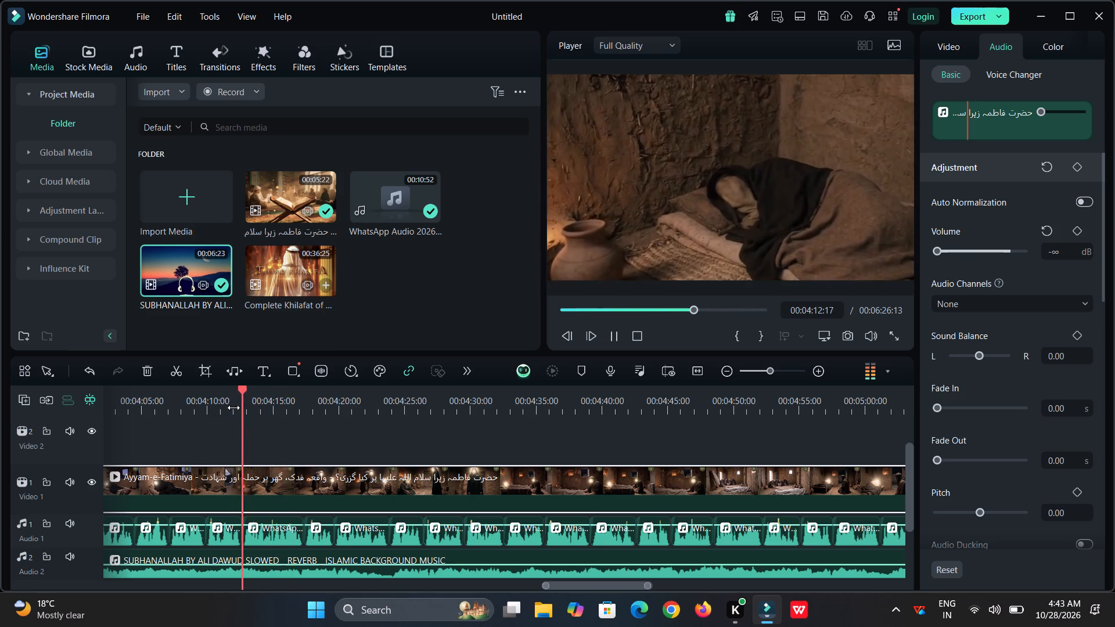
key(space)
click(251, 525)
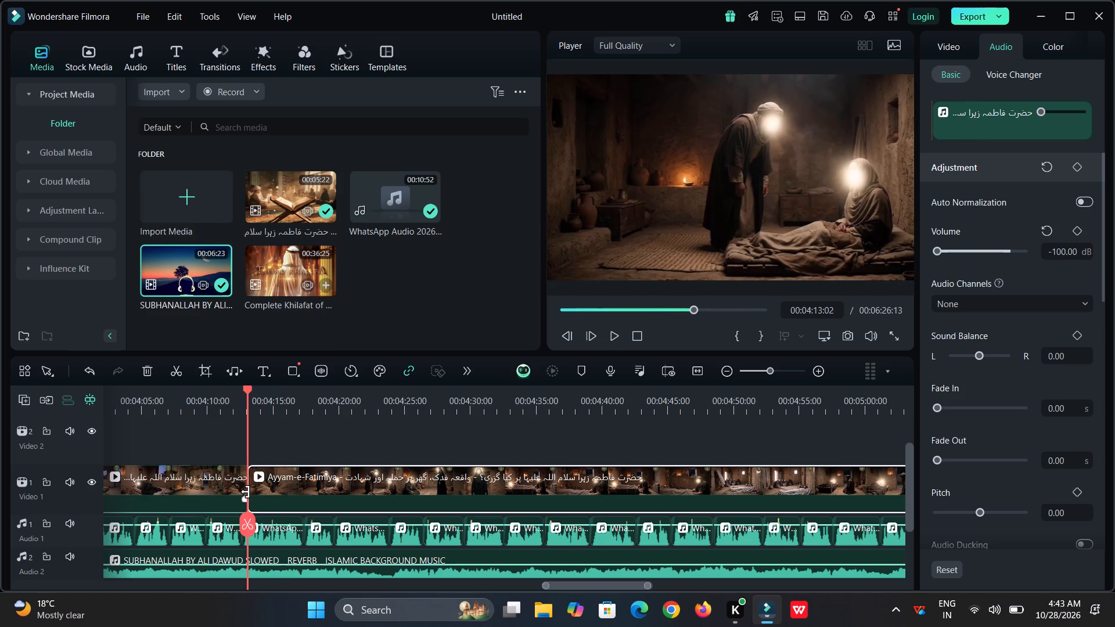
drag(246, 489, 239, 490)
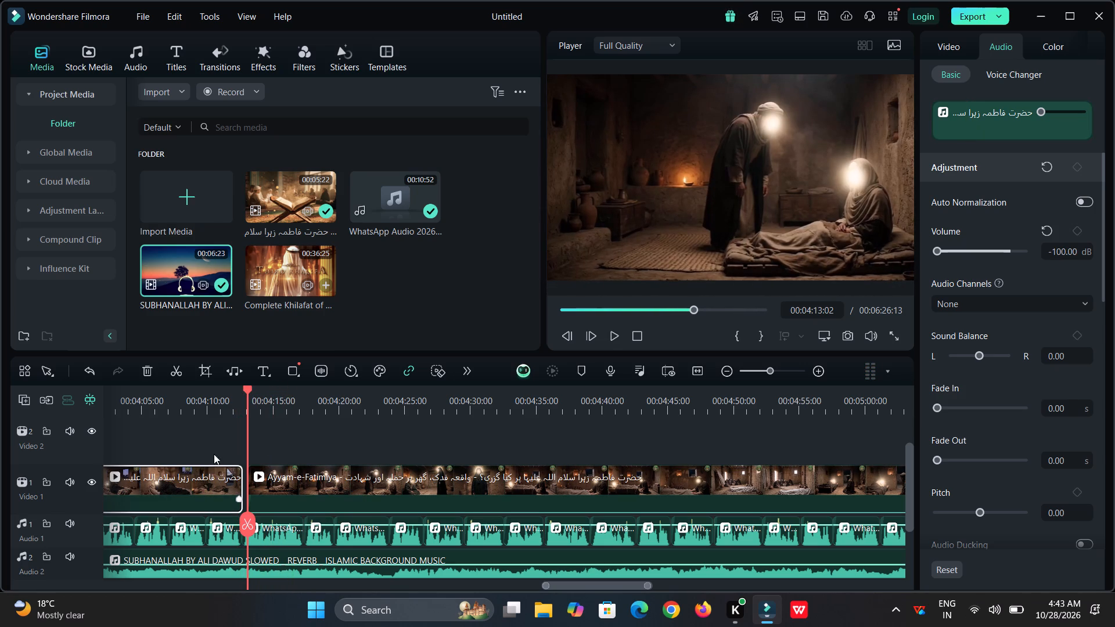
Split the hooded-figure clip at 00:03:56:01 and set its second part aside on Video 2 at about 00:04:16.
click(212, 406)
drag(212, 406, 57, 444)
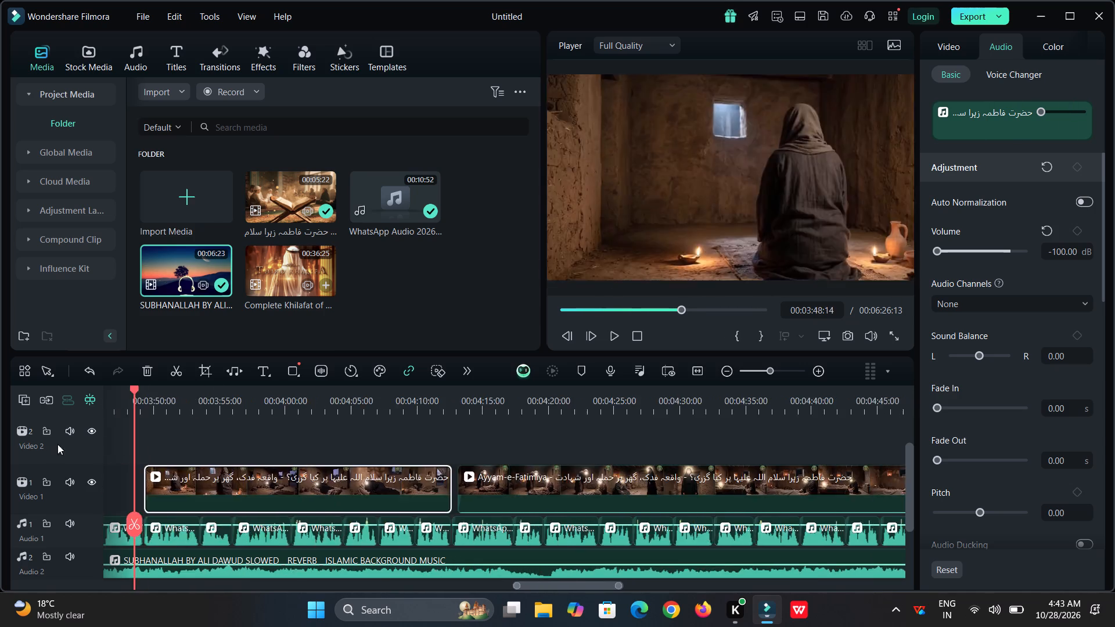
drag(57, 444, 318, 464)
key(space)
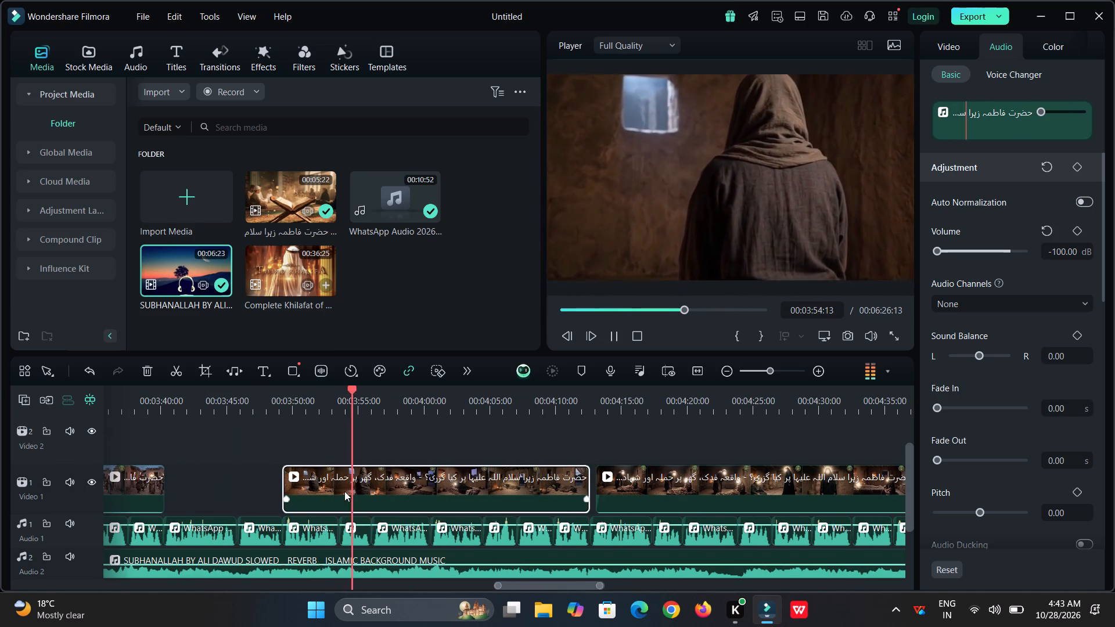
key(space)
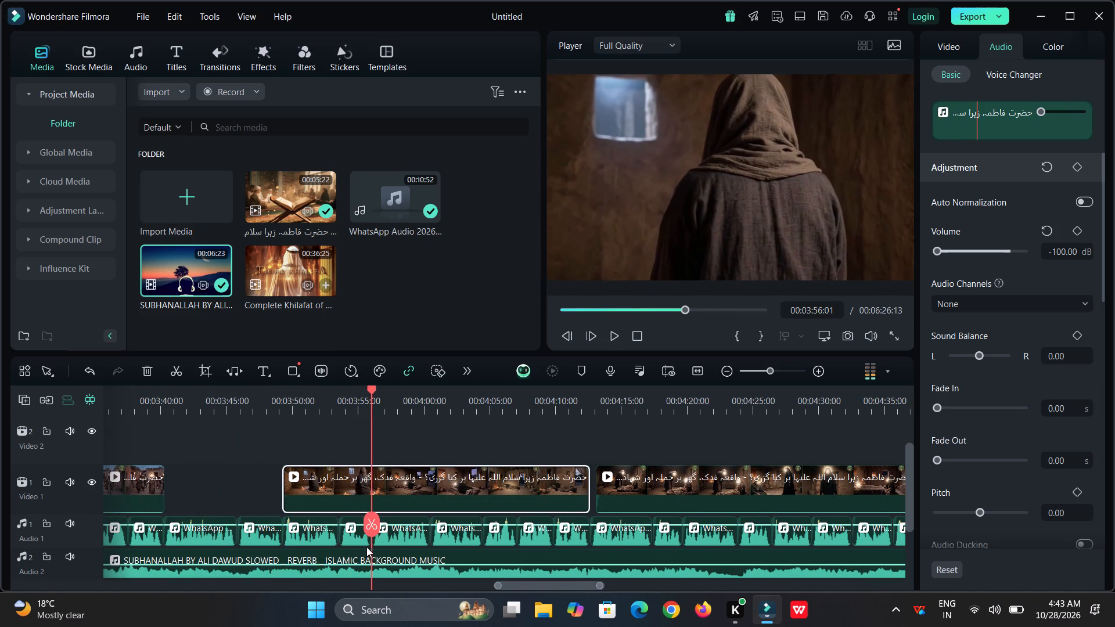
click(376, 525)
key(space)
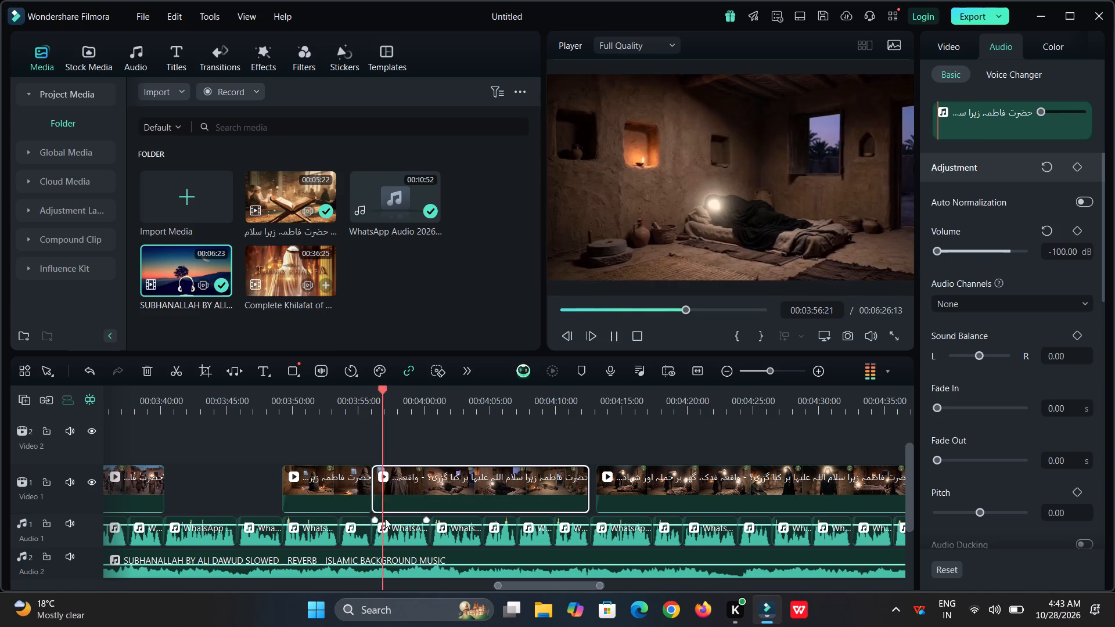
drag(402, 507, 650, 455)
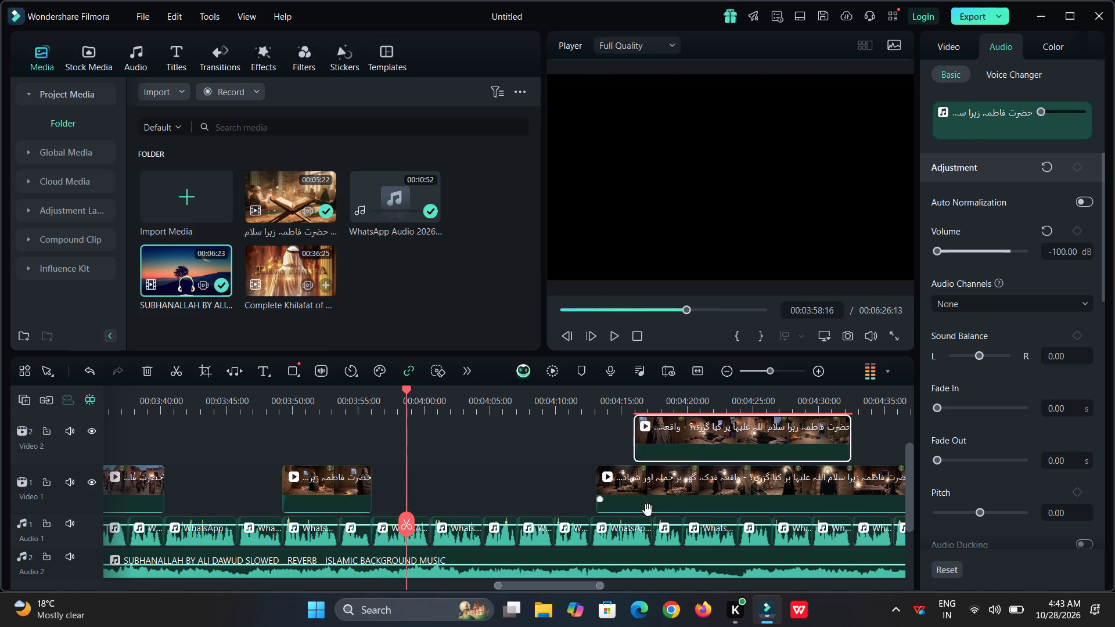
Move the footage starting at 00:04:13:02 back to 00:03:56:01, directly after the hooded-figure clip on Video 1.
drag(648, 510, 475, 573)
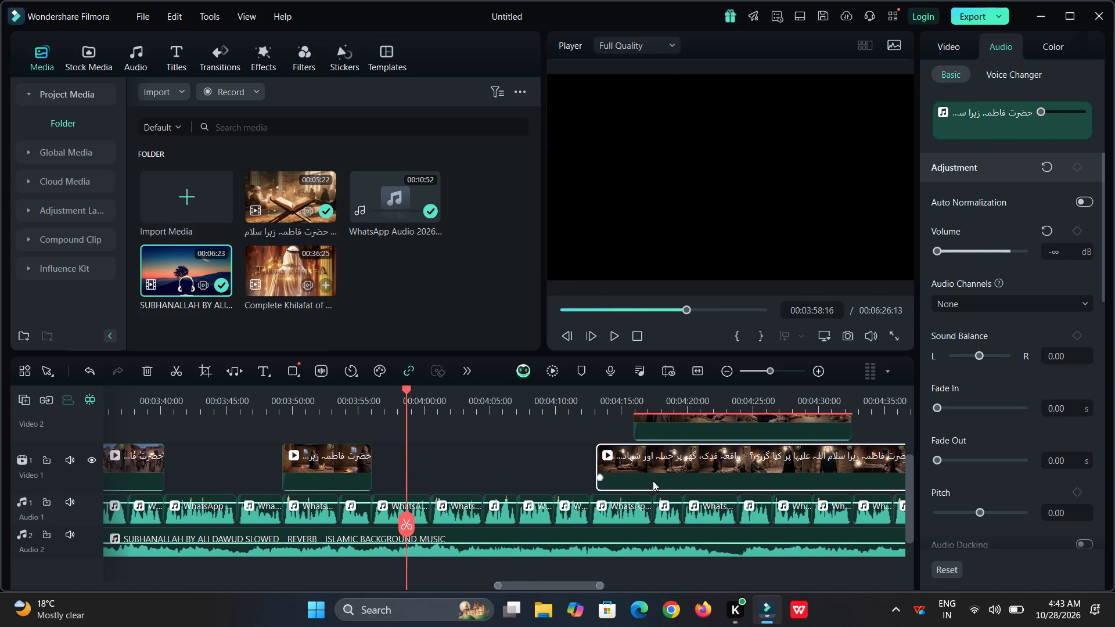
drag(657, 477, 439, 474)
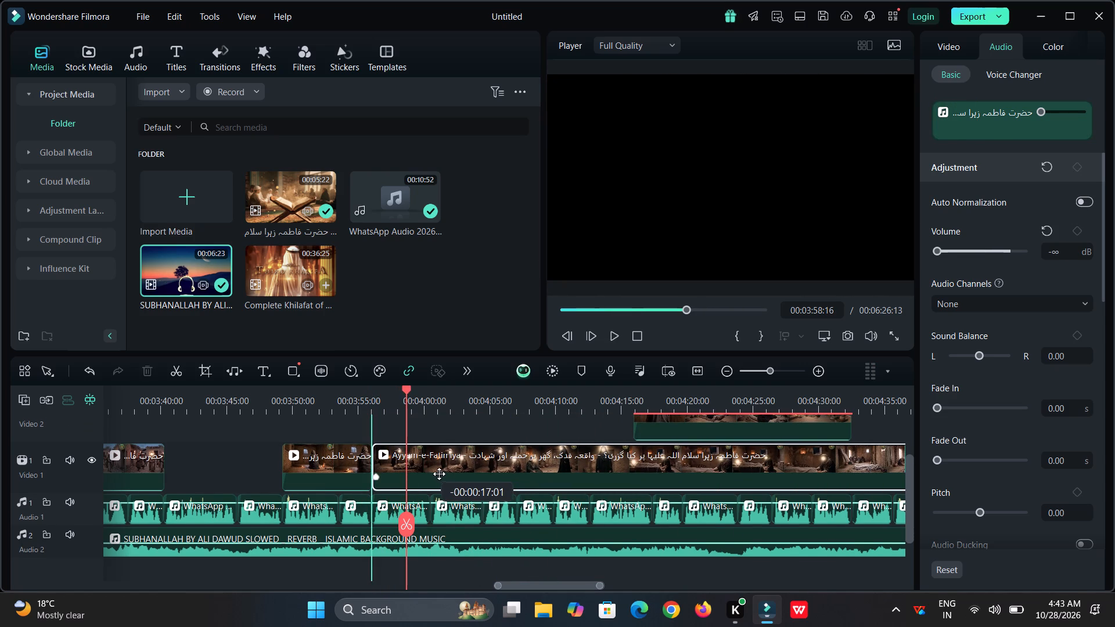
drag(439, 474, 438, 474)
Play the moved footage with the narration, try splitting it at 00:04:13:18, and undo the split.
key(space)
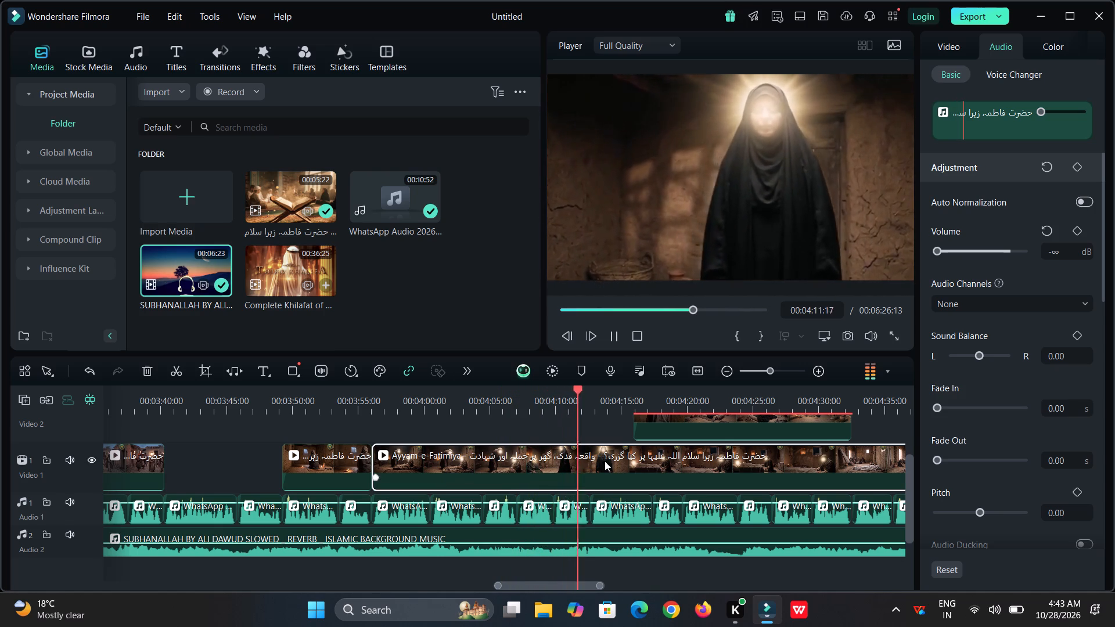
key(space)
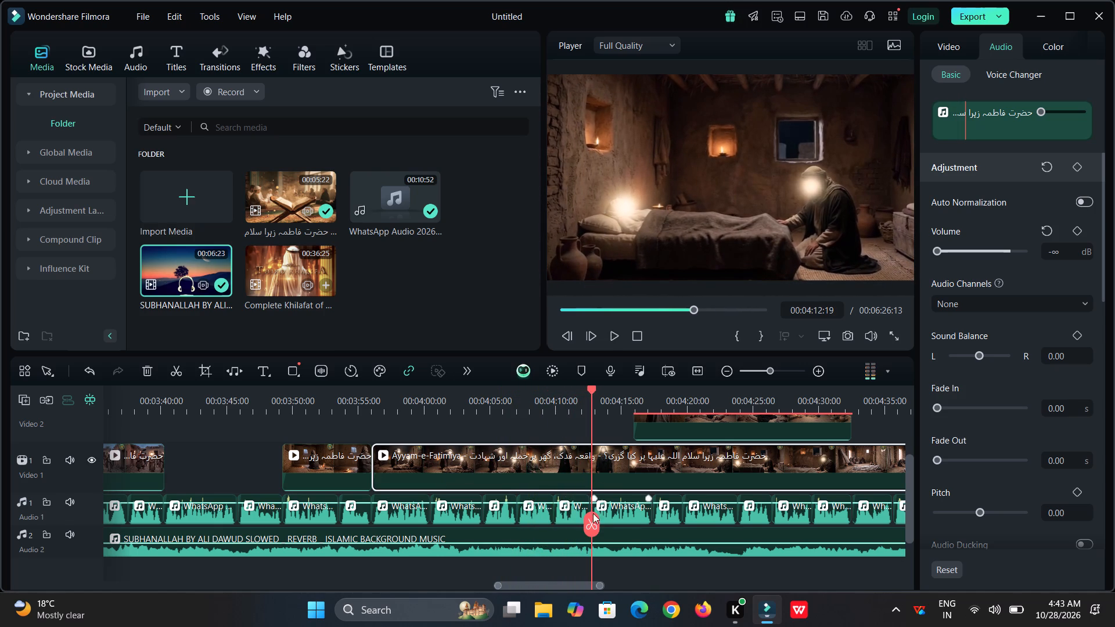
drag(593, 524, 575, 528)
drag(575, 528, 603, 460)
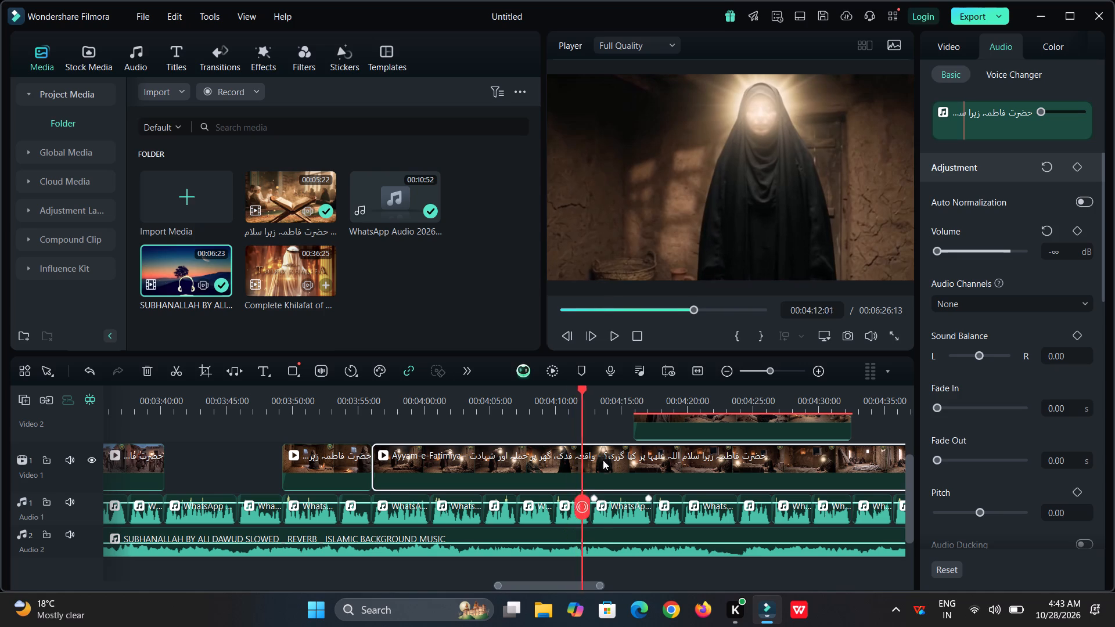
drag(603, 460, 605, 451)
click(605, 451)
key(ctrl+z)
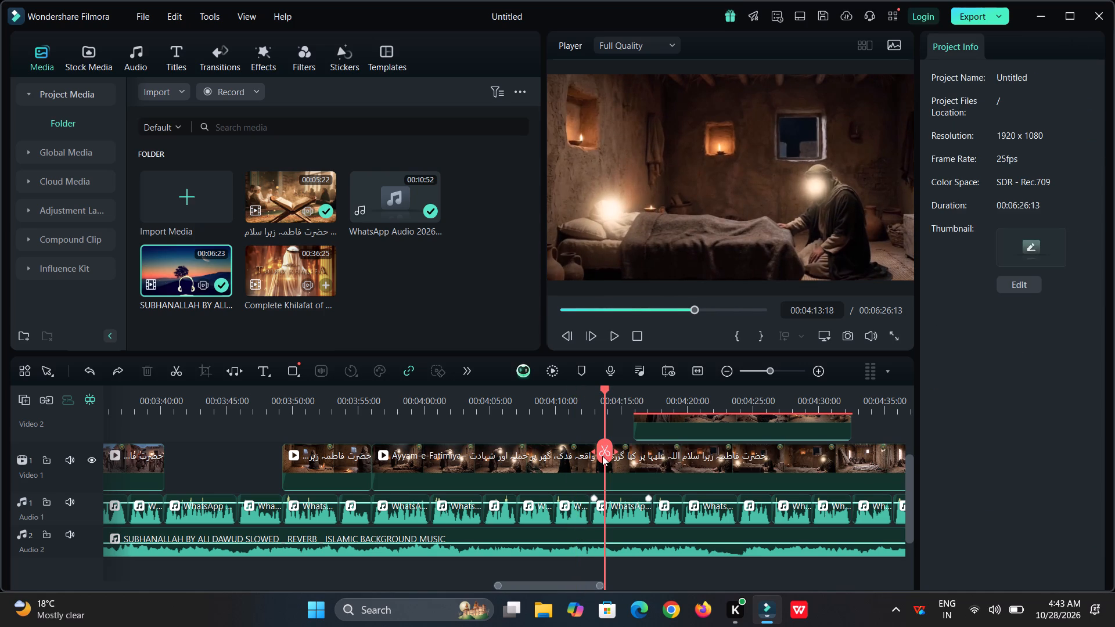
Split the moved footage on Video 1 at 00:04:11:03.
click(614, 481)
drag(609, 463, 574, 482)
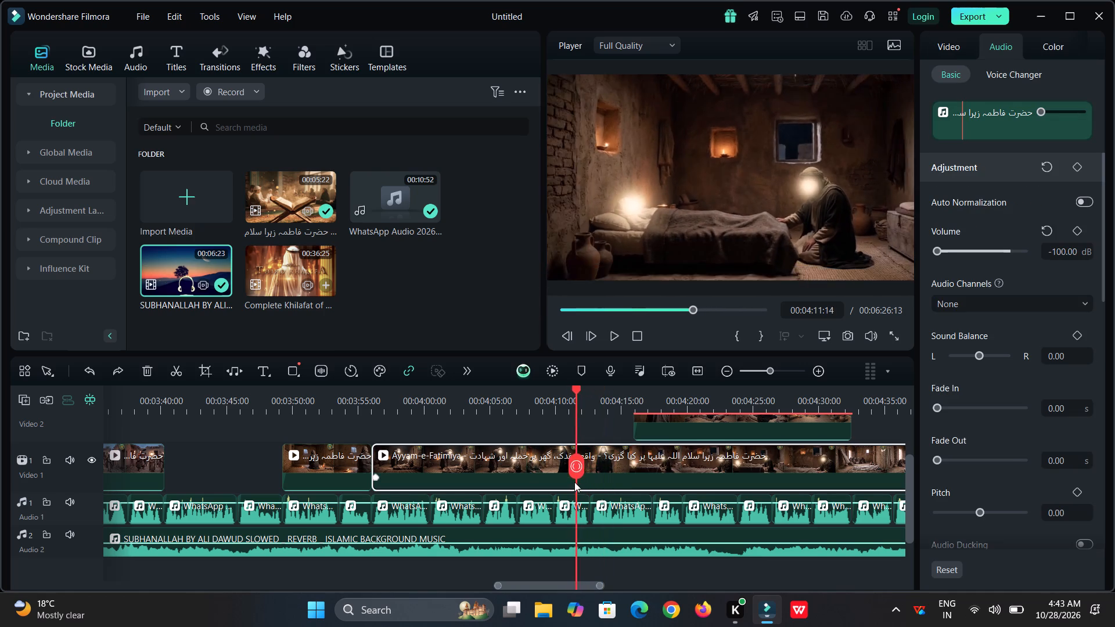
drag(574, 482, 570, 485)
click(570, 485)
Shift the remaining footage to about 00:04:12:15 and slow the clip before it to 0.91x so it fills the gap.
drag(622, 467, 640, 472)
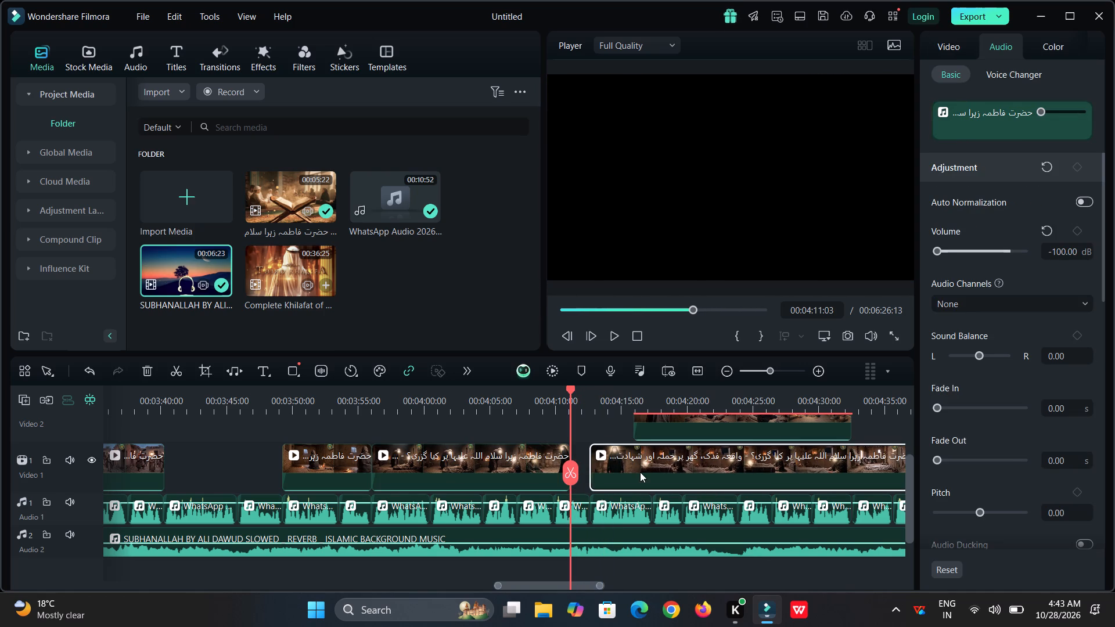
ctrl+drag(567, 453, 588, 460)
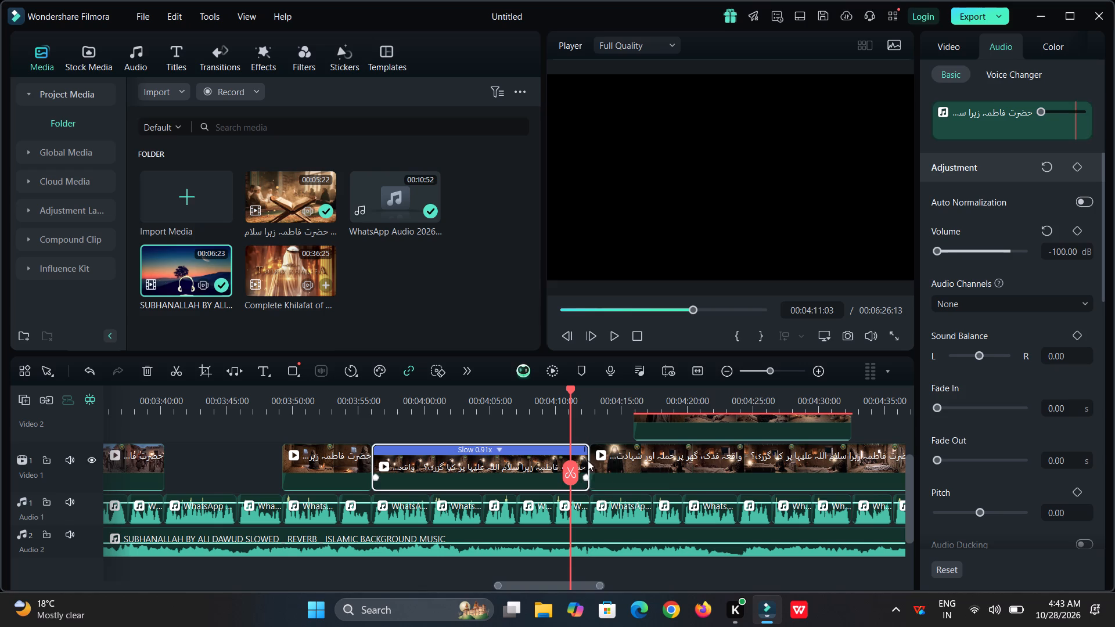
Move the remaining Video 1 footage to about 00:04:27:18 and the set-aside Video 2 clip to 00:04:12:15.
triple_click(616, 472)
click(616, 472)
drag(616, 472, 815, 474)
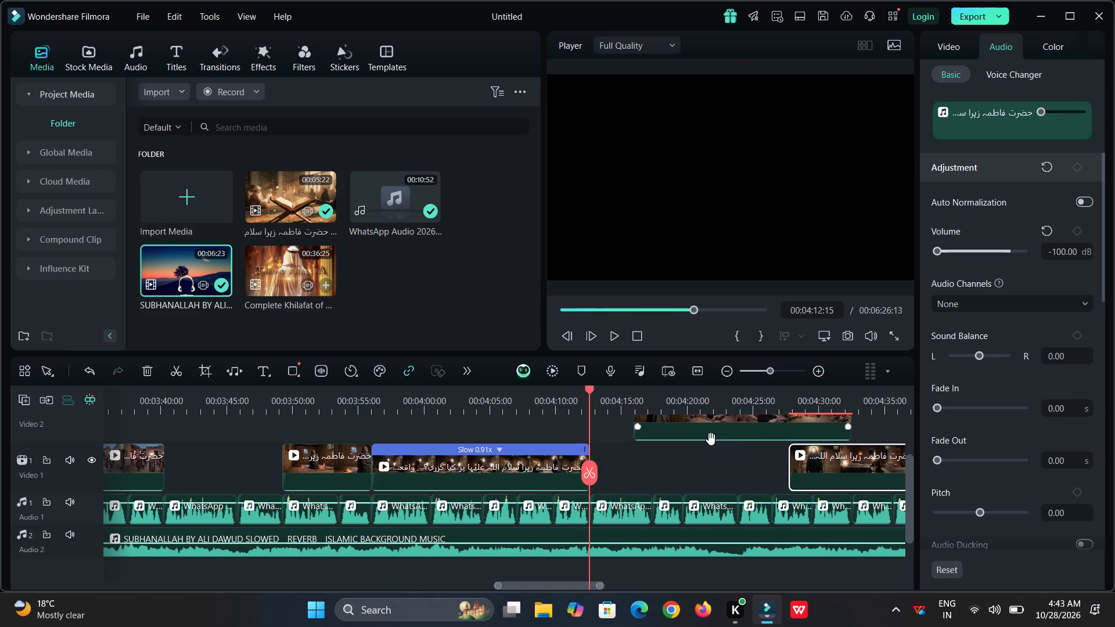
drag(707, 439, 657, 459)
drag(692, 434, 649, 442)
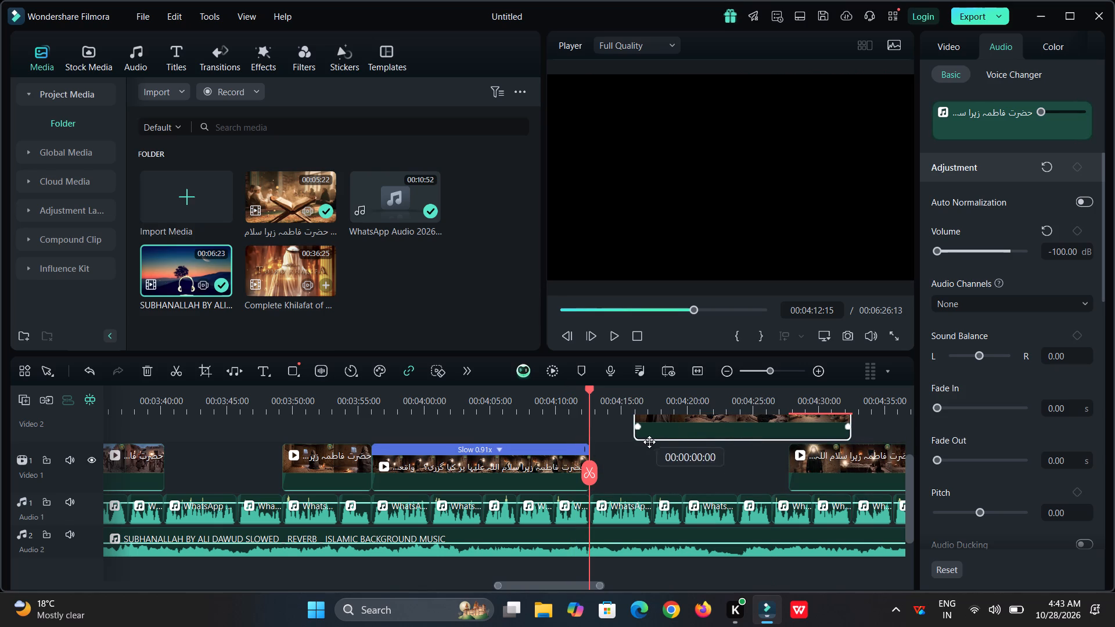
drag(649, 442, 645, 442)
Split the Video 2 clip at 00:04:13:16, separating the leftover hooded-figure frames from the lying-woman shot.
key(space)
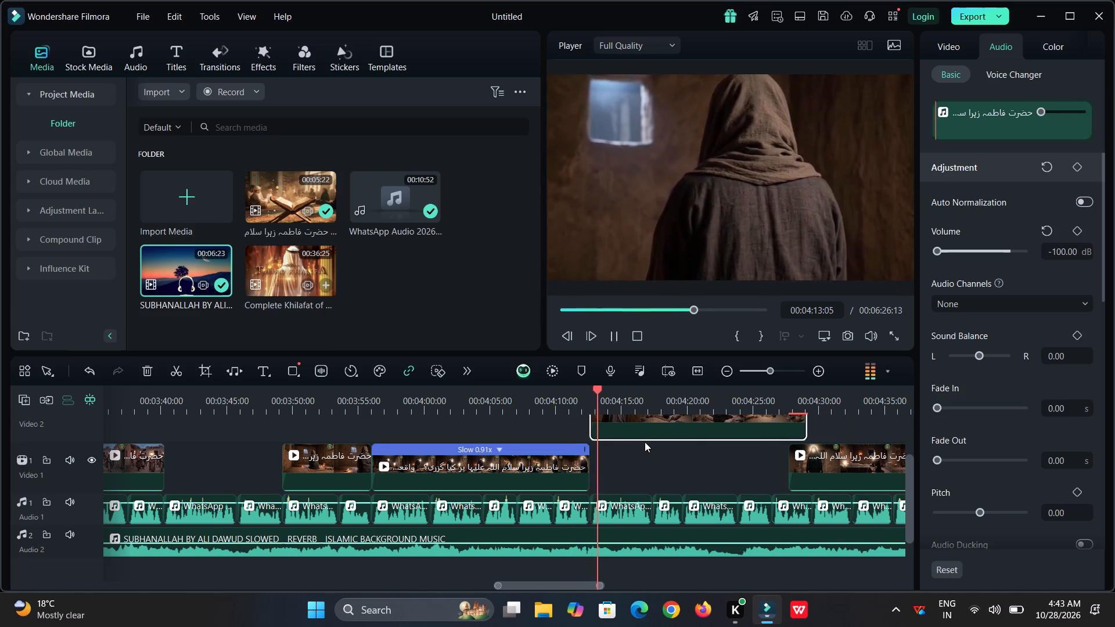
key(space)
click(599, 474)
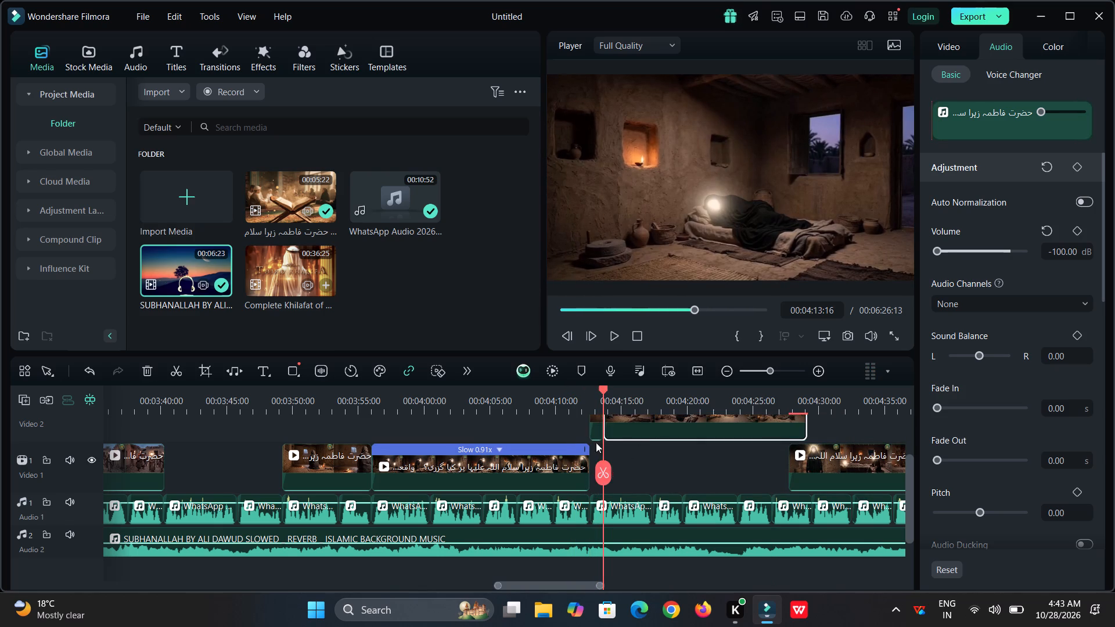
Remove the leftover hooded-figure frames from Video 2 and start the lying-woman clip at 00:04:12:15.
click(591, 427)
key(ctrl+x)
drag(641, 431, 629, 433)
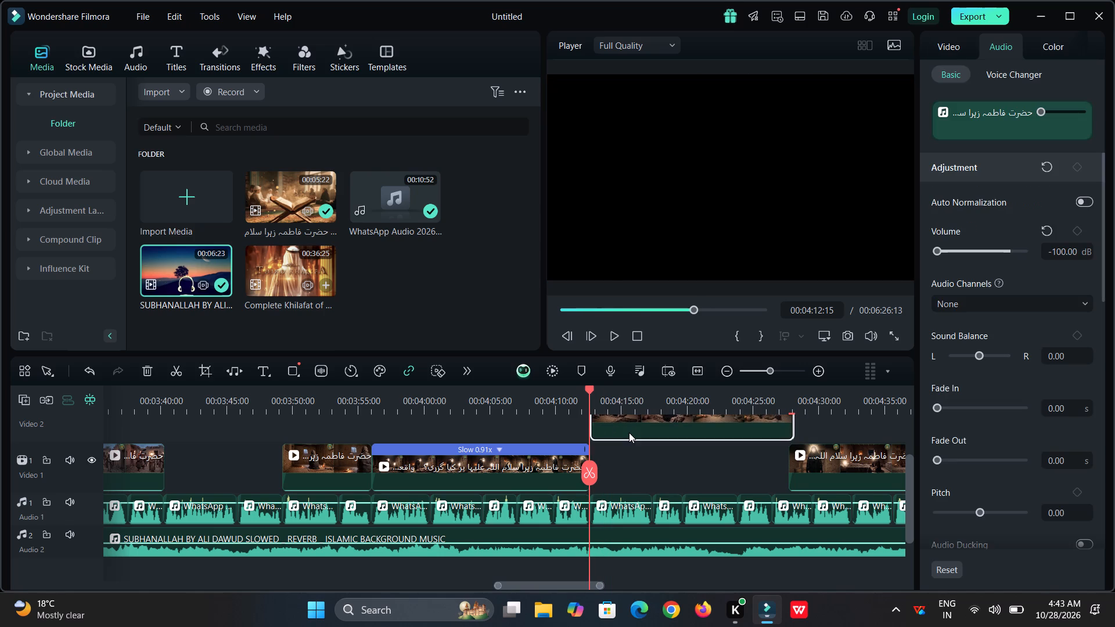
Shift the remaining Video 1 footage to about 00:04:31:13 and place the lying-woman clip on Video 1 at 00:04:12:15.
key(space)
drag(675, 430, 678, 462)
key(ctrl+z)
drag(811, 463, 857, 462)
drag(732, 425, 729, 460)
Slow the lying-woman clip on Video 1 to 0.78x so it extends up to the following footage.
key(space)
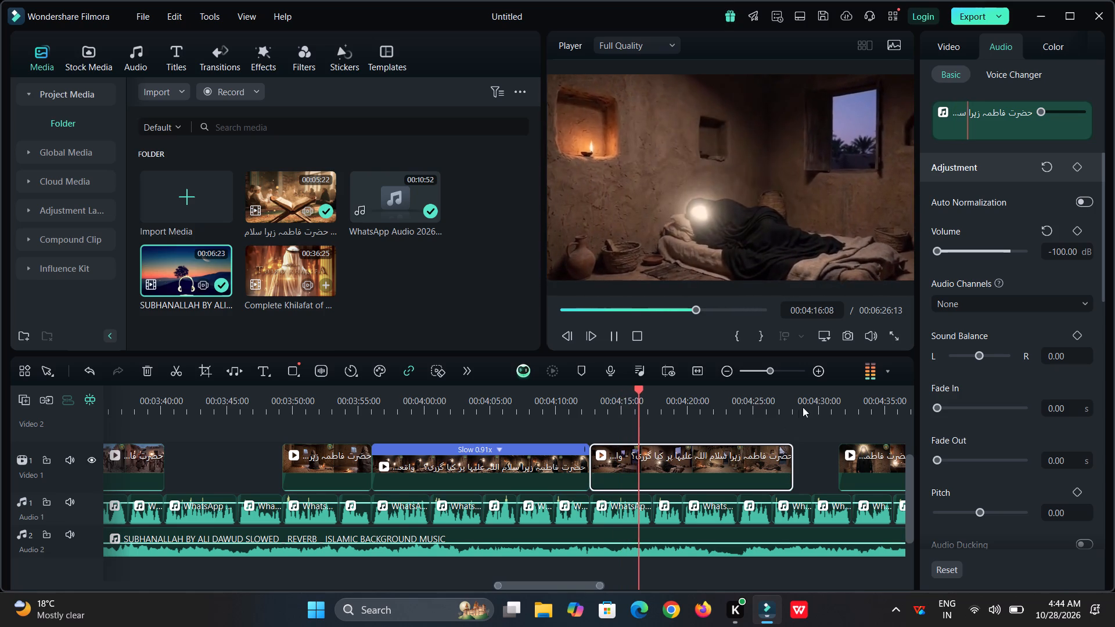
drag(807, 404, 473, 445)
drag(333, 408, 625, 437)
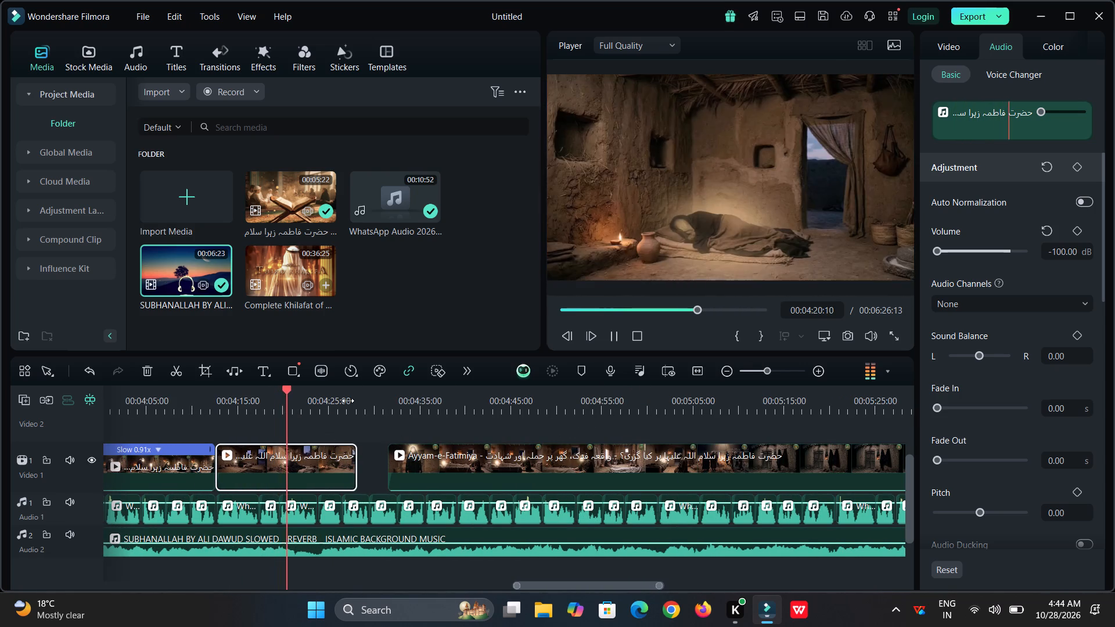
drag(348, 401, 438, 427)
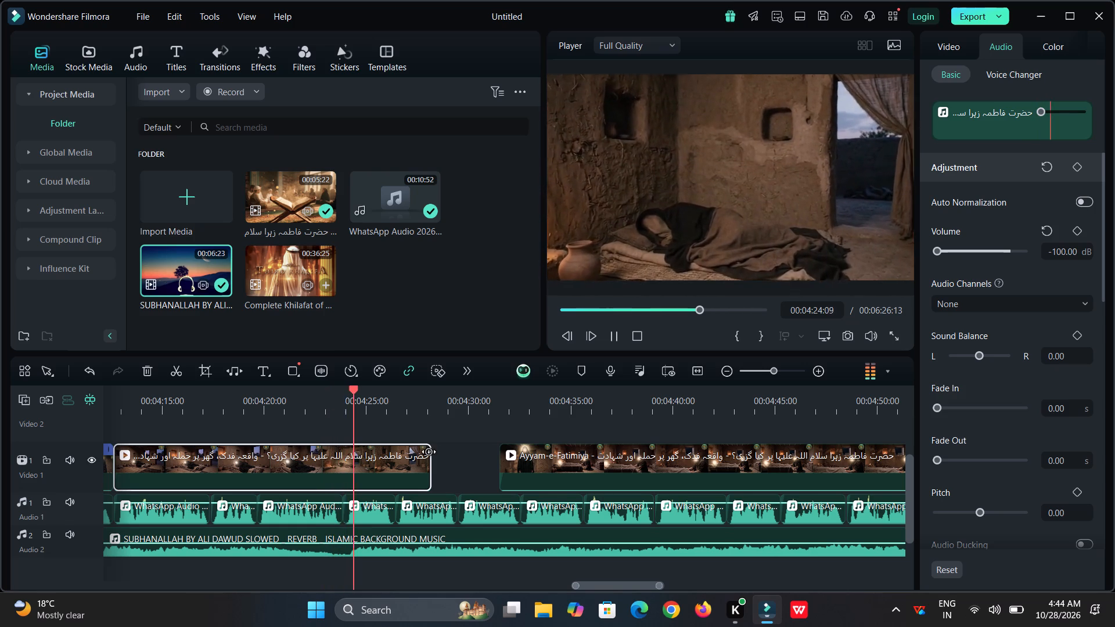
ctrl+drag(429, 456, 459, 461)
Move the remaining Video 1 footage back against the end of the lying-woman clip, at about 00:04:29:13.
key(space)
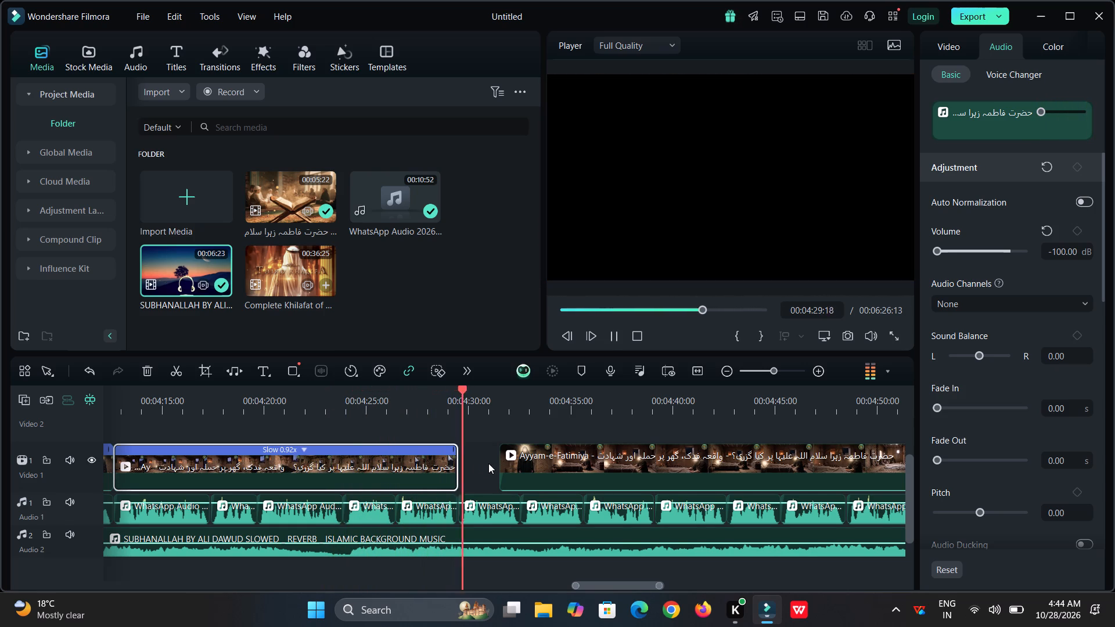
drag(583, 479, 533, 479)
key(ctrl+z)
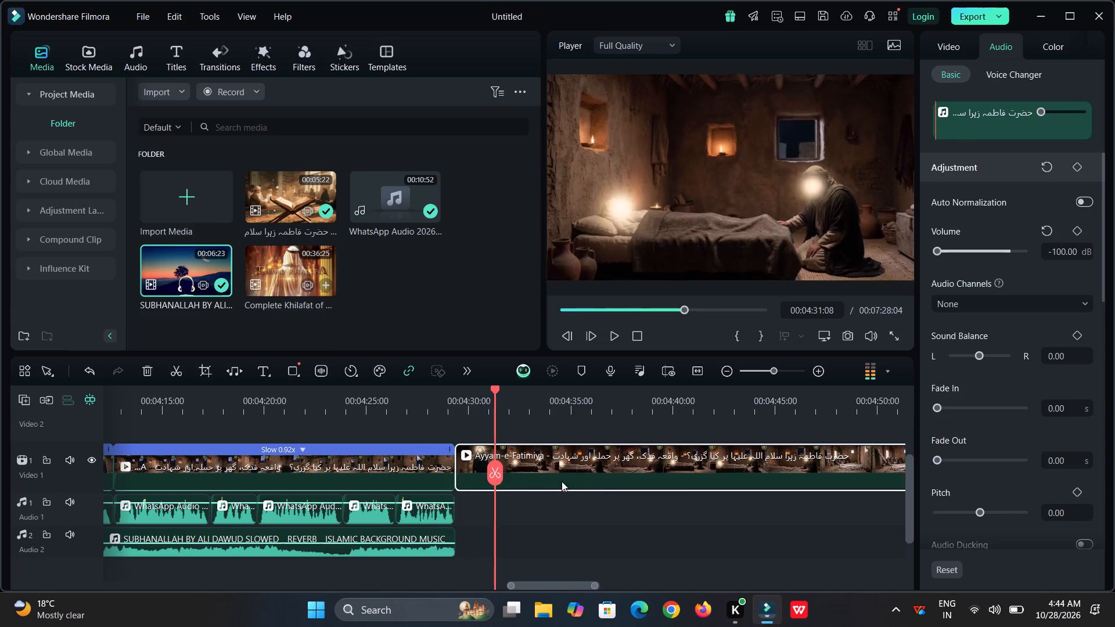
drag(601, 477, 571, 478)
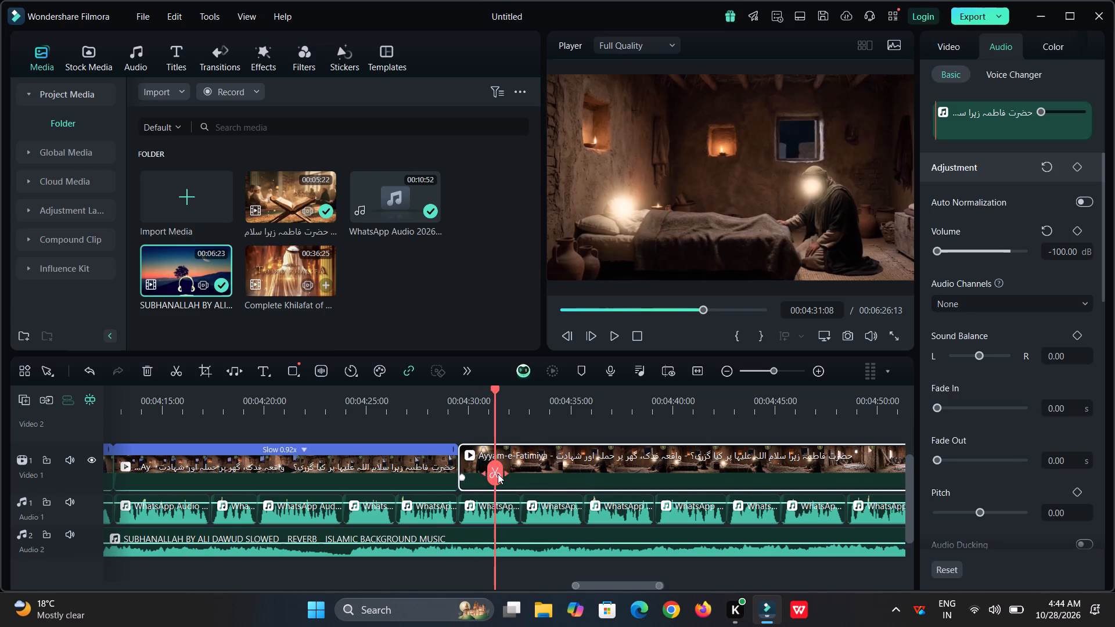
Cut the leftover hooded-figure frames off the start of the remaining Video 1 footage and close the gap to the lying-woman clip.
drag(498, 474, 465, 492)
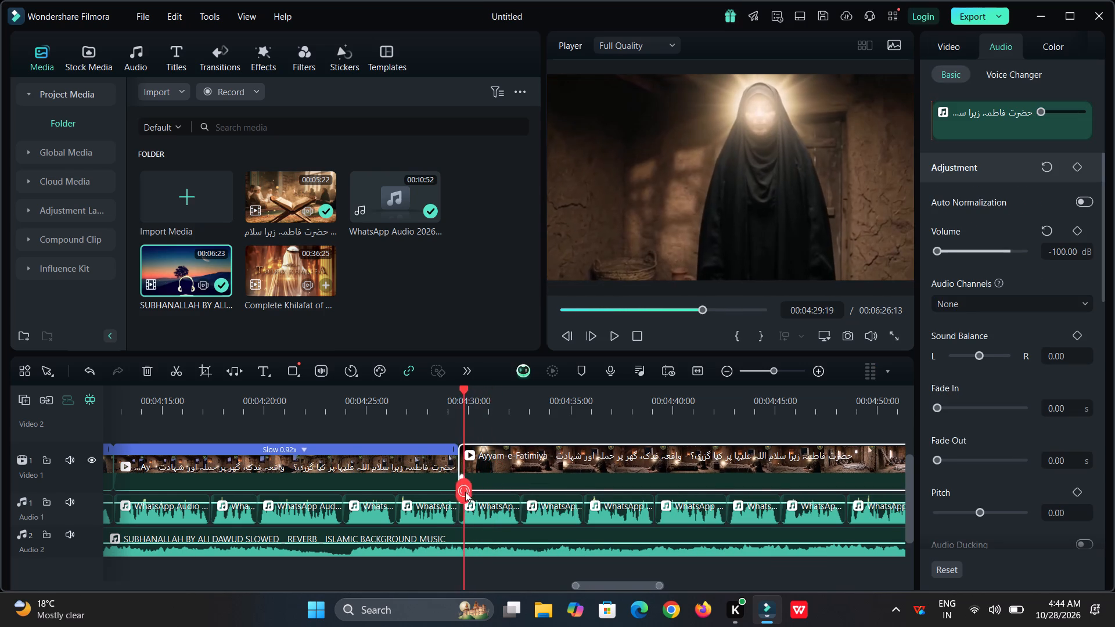
drag(465, 492, 474, 494)
click(474, 494)
click(466, 467)
key(ctrl+x)
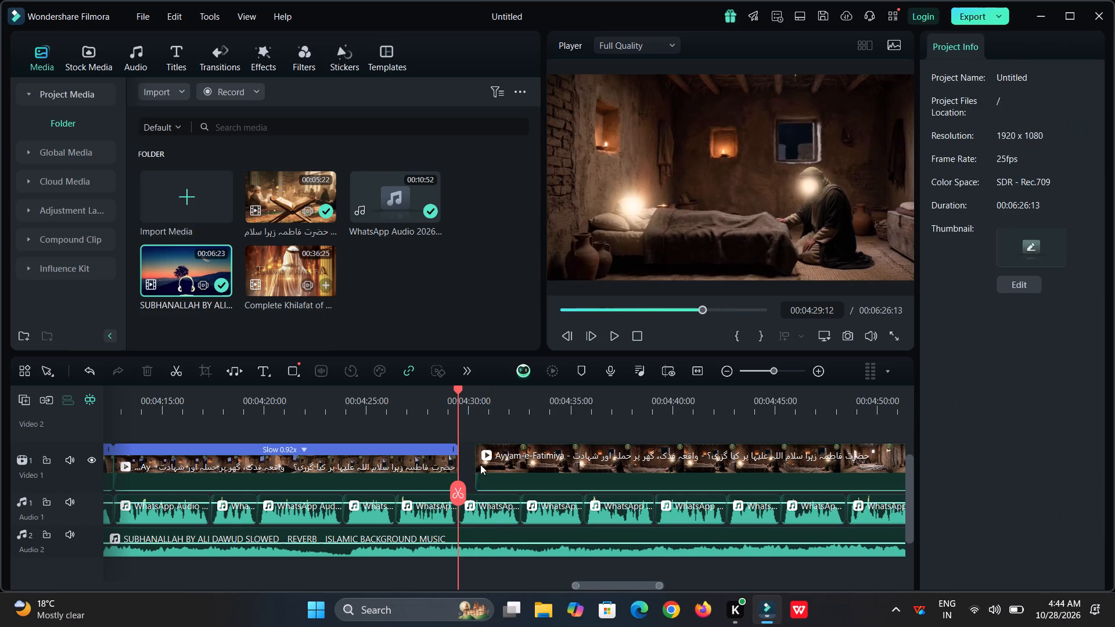
drag(538, 462, 525, 464)
Remove the two unwanted voice-over segments on Audio 1 at about 00:04:32 and 00:04:35.
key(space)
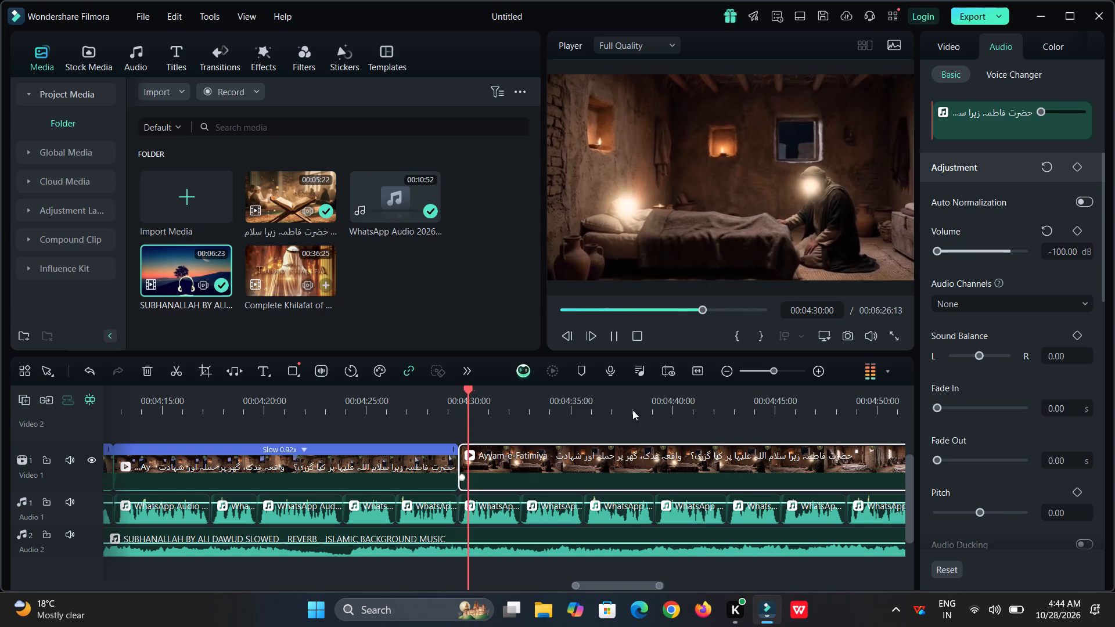
drag(685, 401, 285, 441)
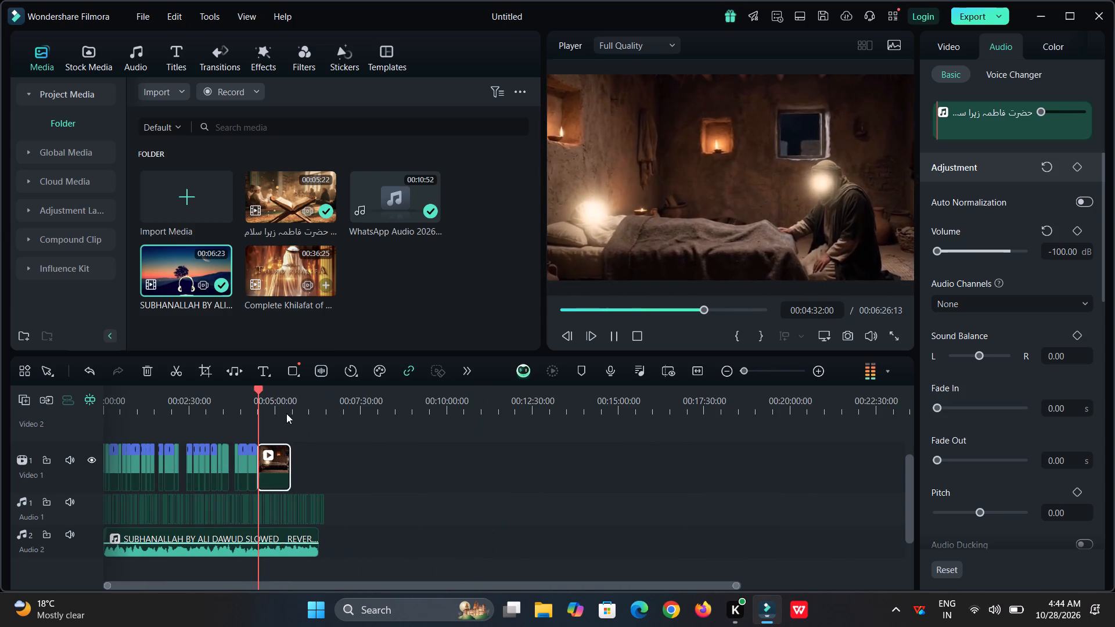
drag(290, 408, 599, 433)
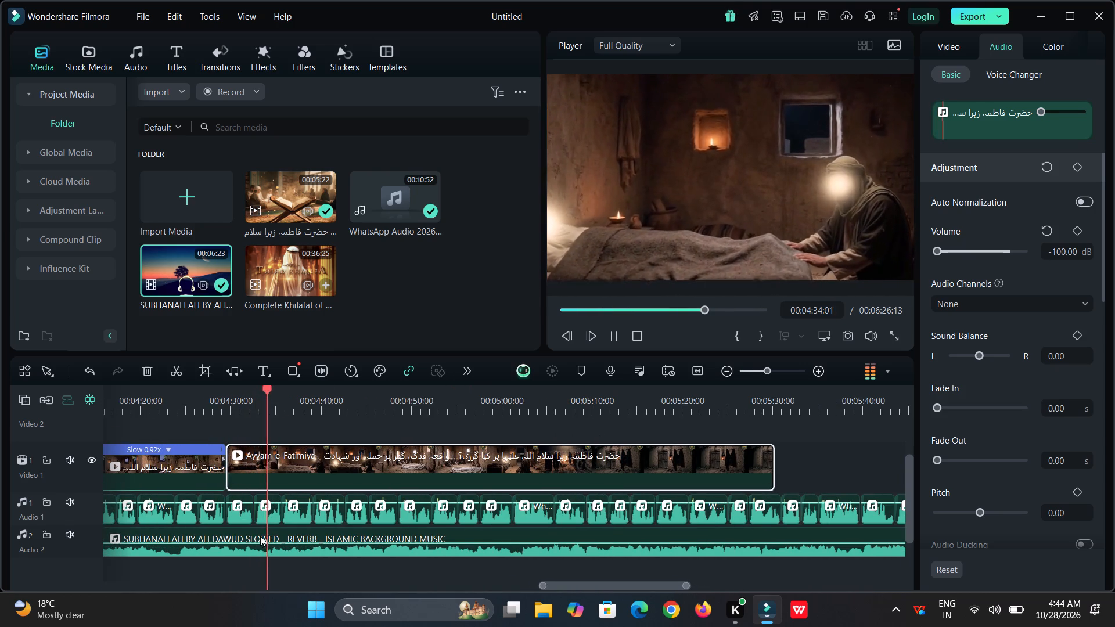
click(253, 513)
key(ctrl+x)
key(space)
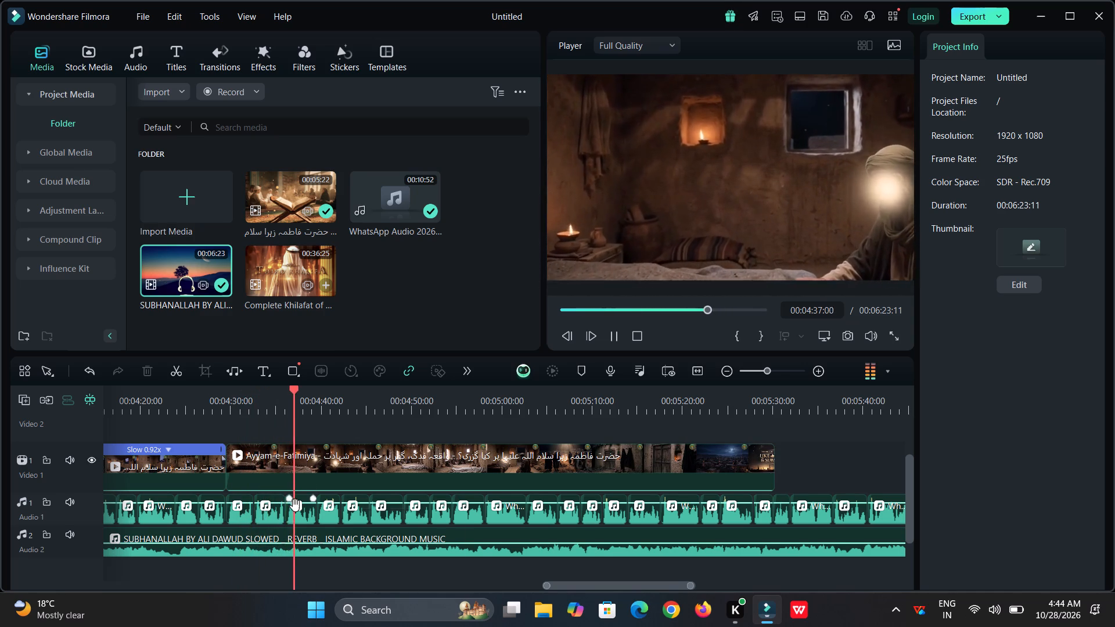
click(280, 516)
key(ctrl+x)
Shift the remaining Video 1 footage to about 00:04:32:15 and slow the lying-woman clip to 0.78x to fill the gap.
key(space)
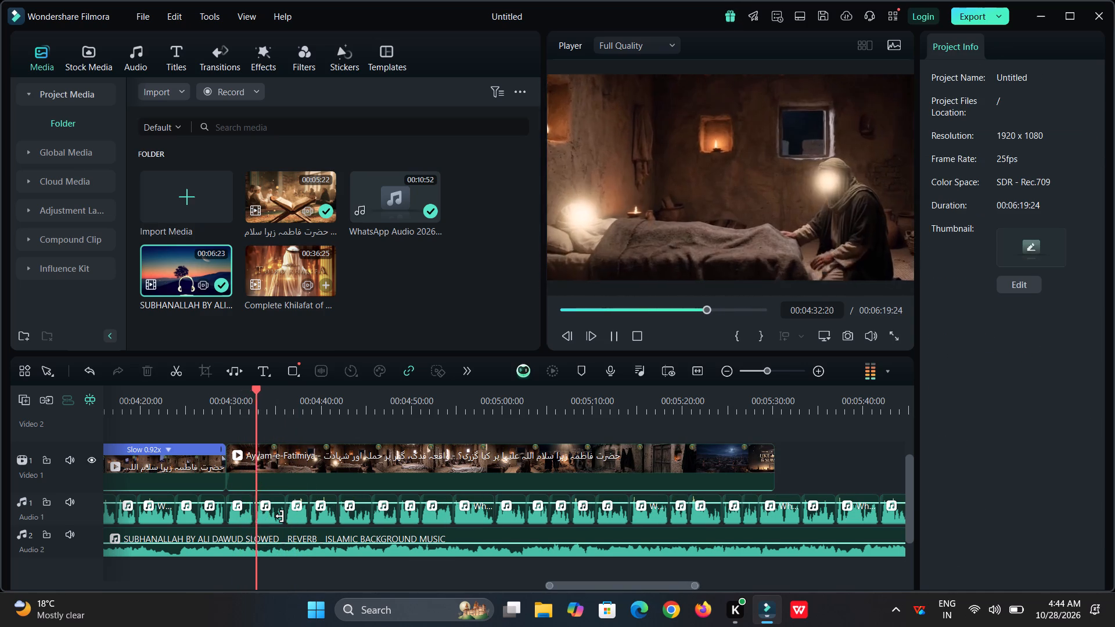
click(300, 484)
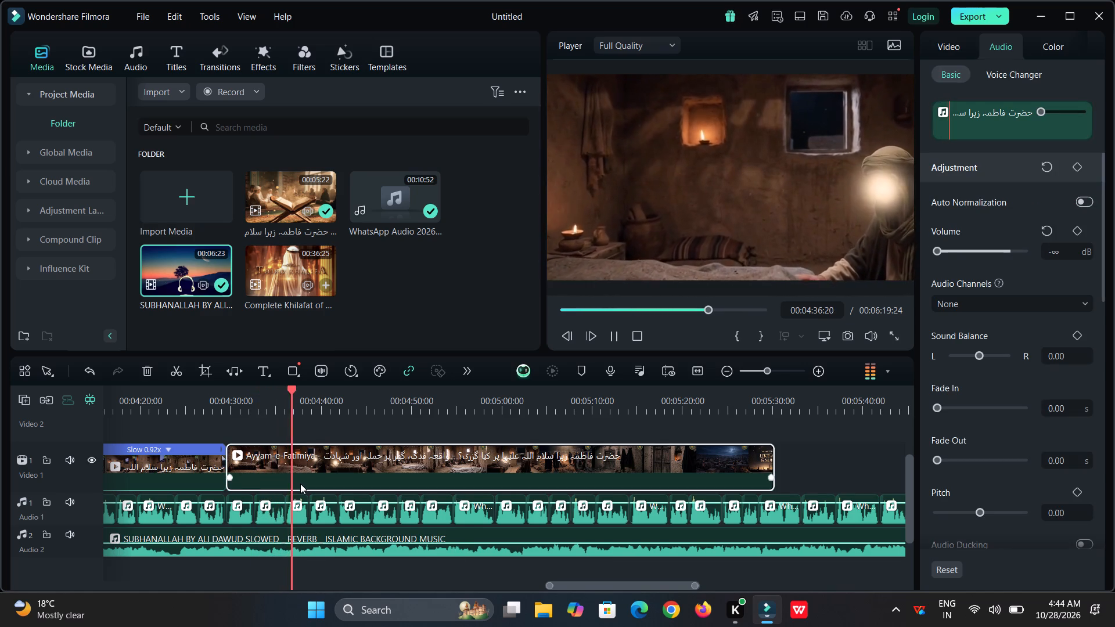
drag(300, 484, 333, 486)
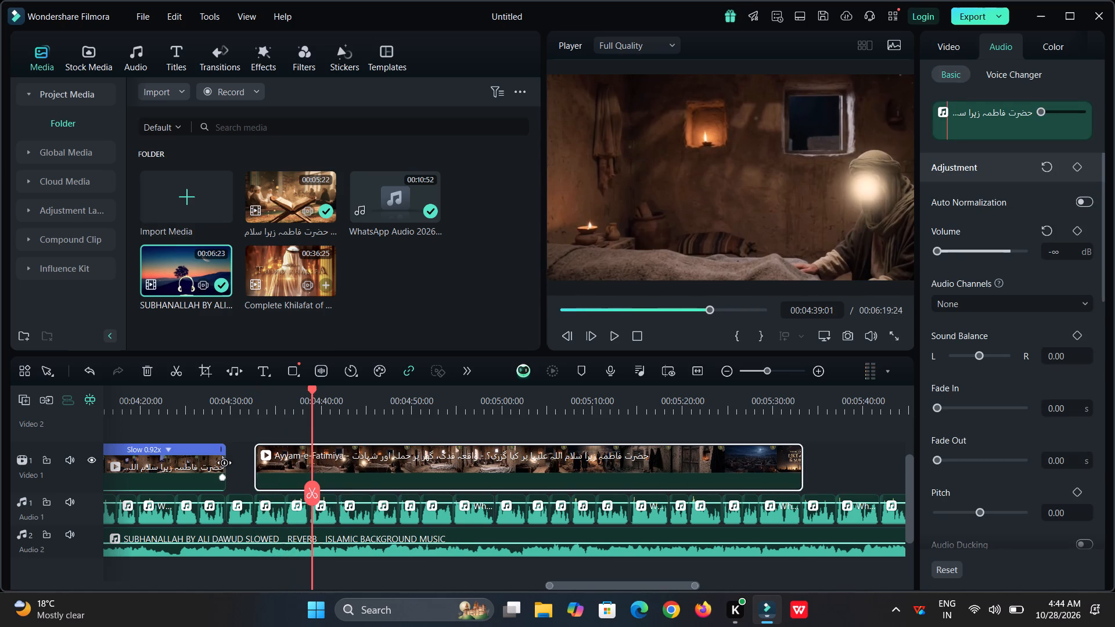
ctrl+drag(225, 464, 257, 471)
Split the remaining Video 1 footage at 00:04:48:13, where the seated mourners beside the shrouded body appear.
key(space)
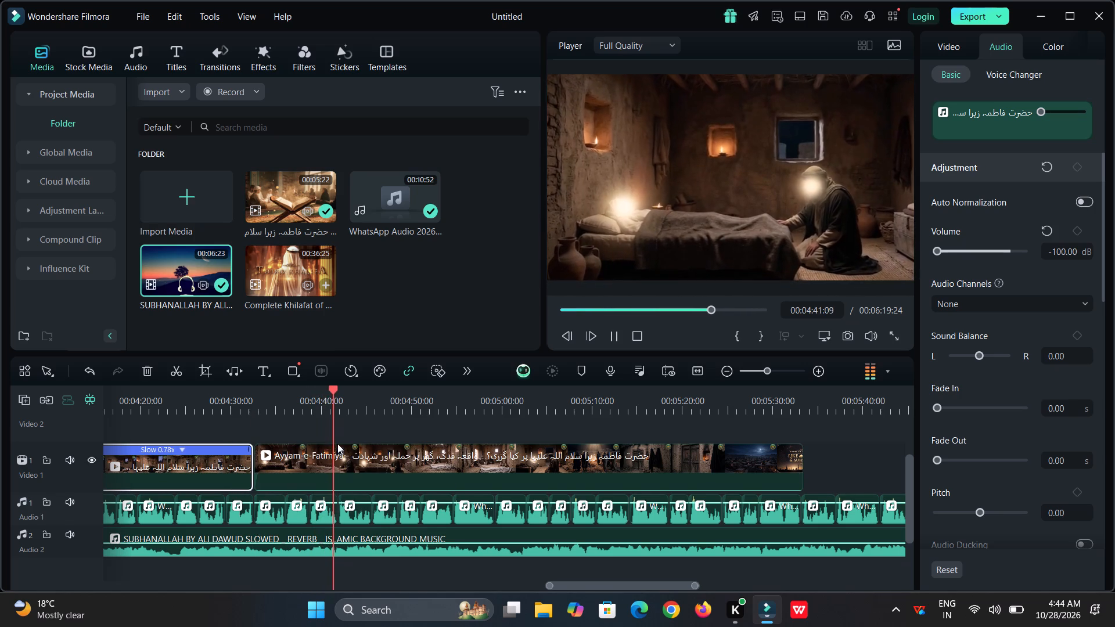
click(369, 461)
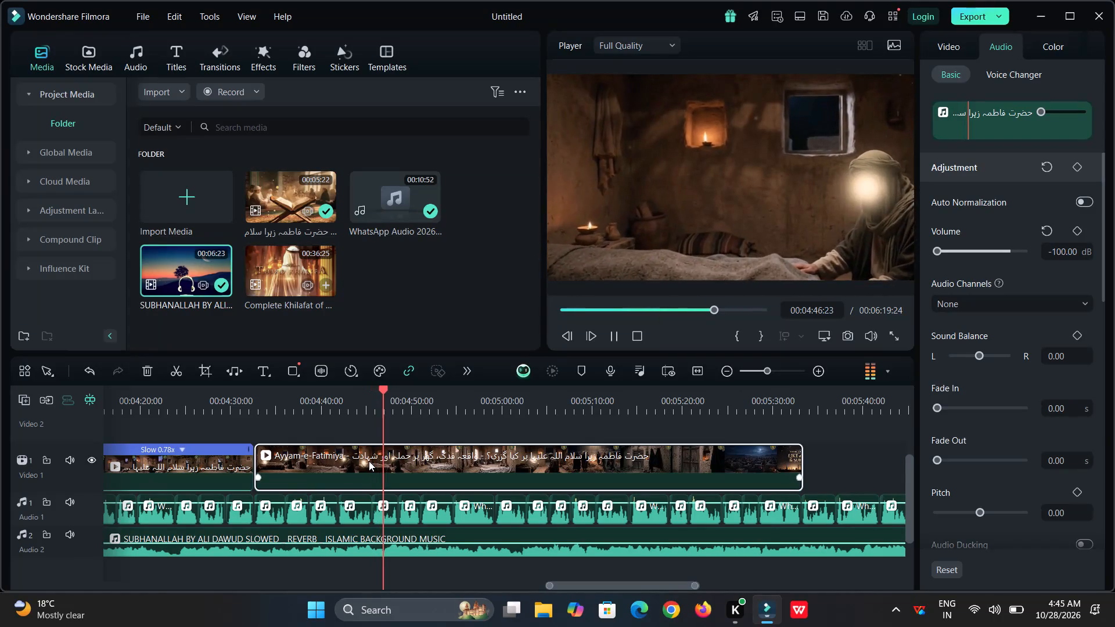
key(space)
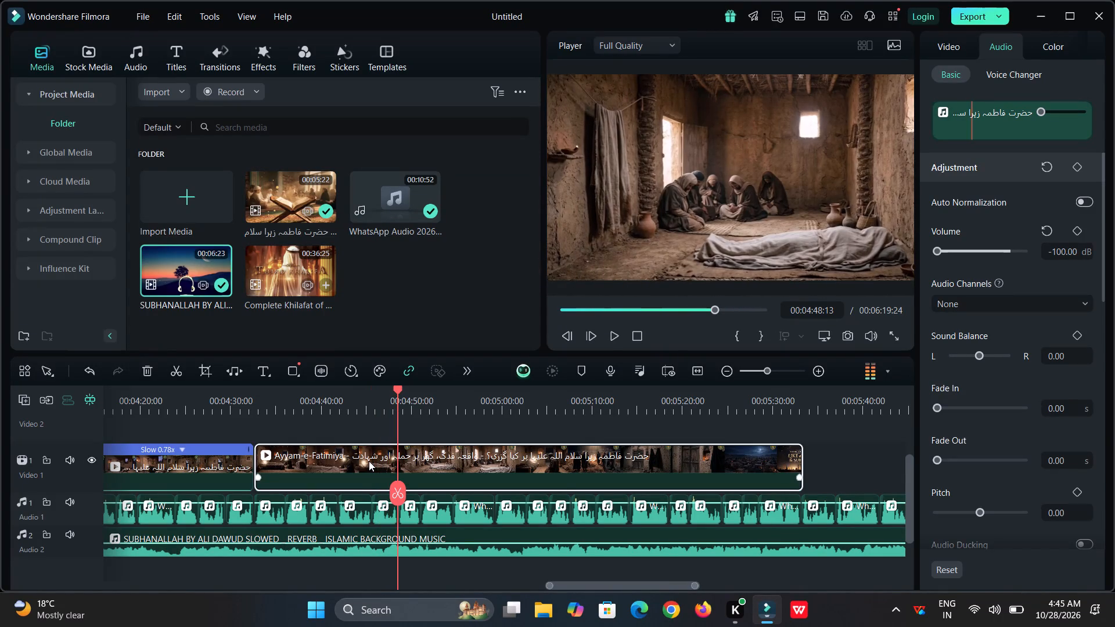
click(395, 491)
Trim the end of the clip before the split to about 00:04:42 and move the mourners footage up against it.
drag(395, 457, 337, 475)
drag(451, 467, 386, 471)
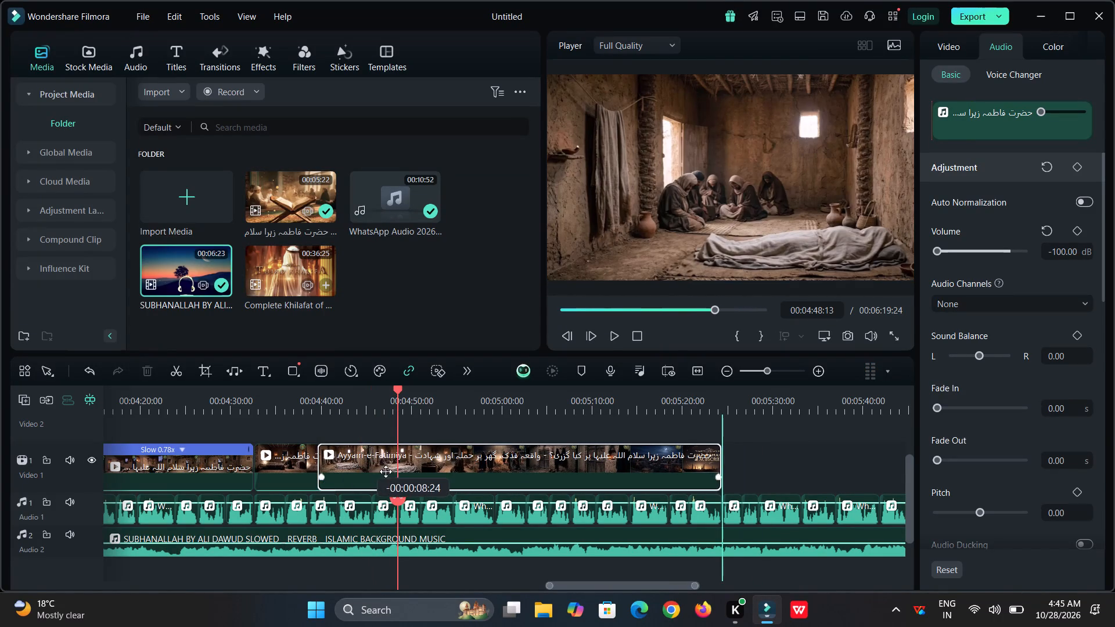
drag(386, 471, 398, 472)
Split the mourners footage at 00:04:49:24, where the shot of the man kneeling beside the bed begins.
click(306, 407)
key(space)
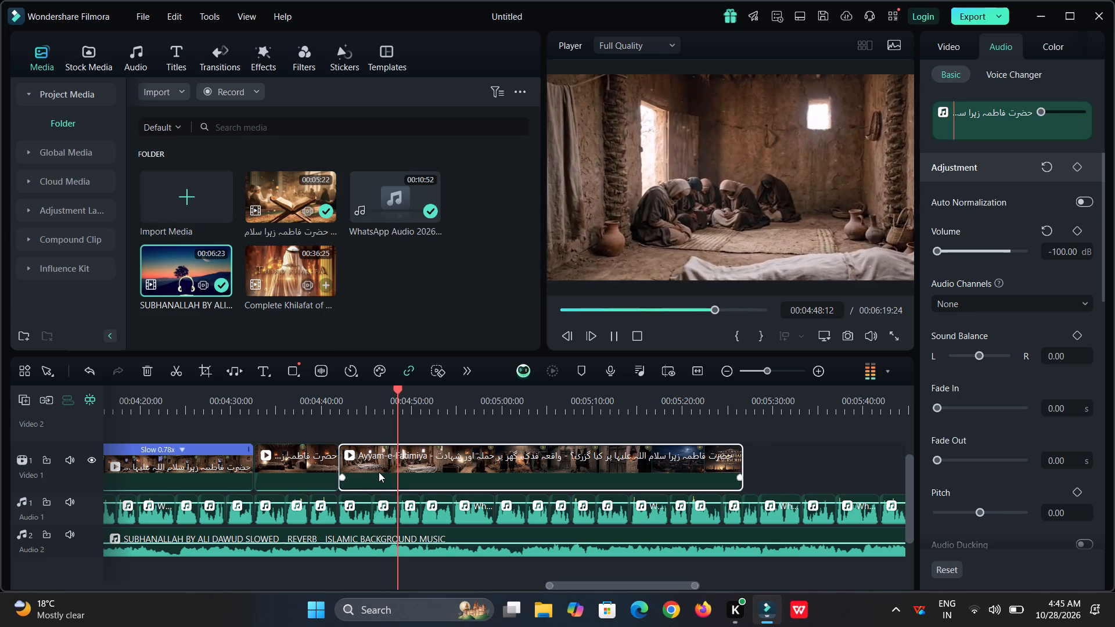
click(379, 472)
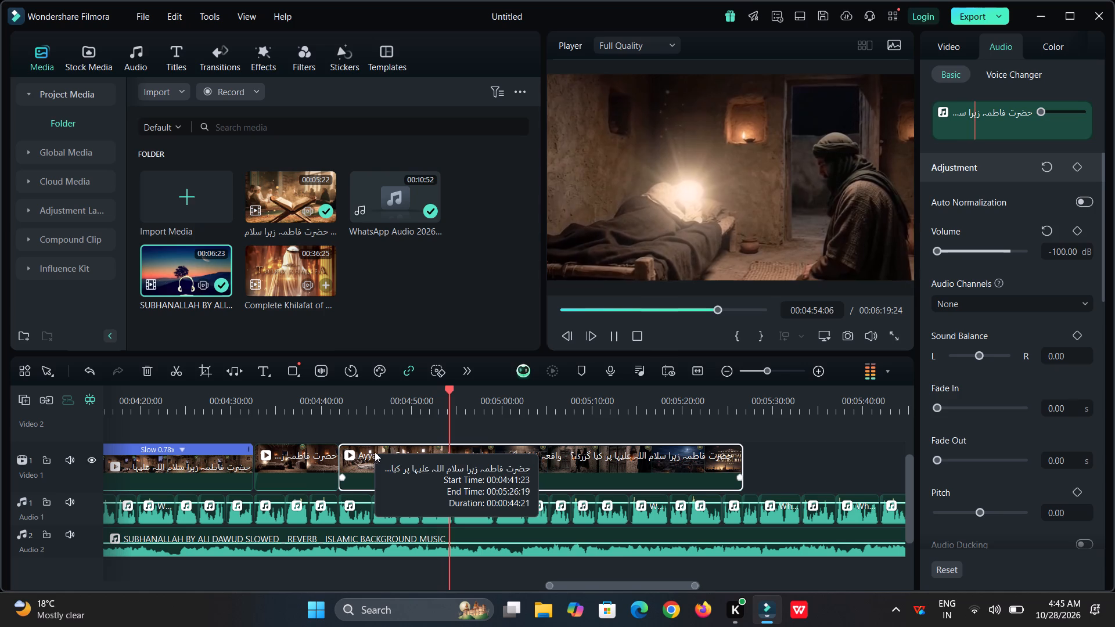
click(414, 402)
key(space)
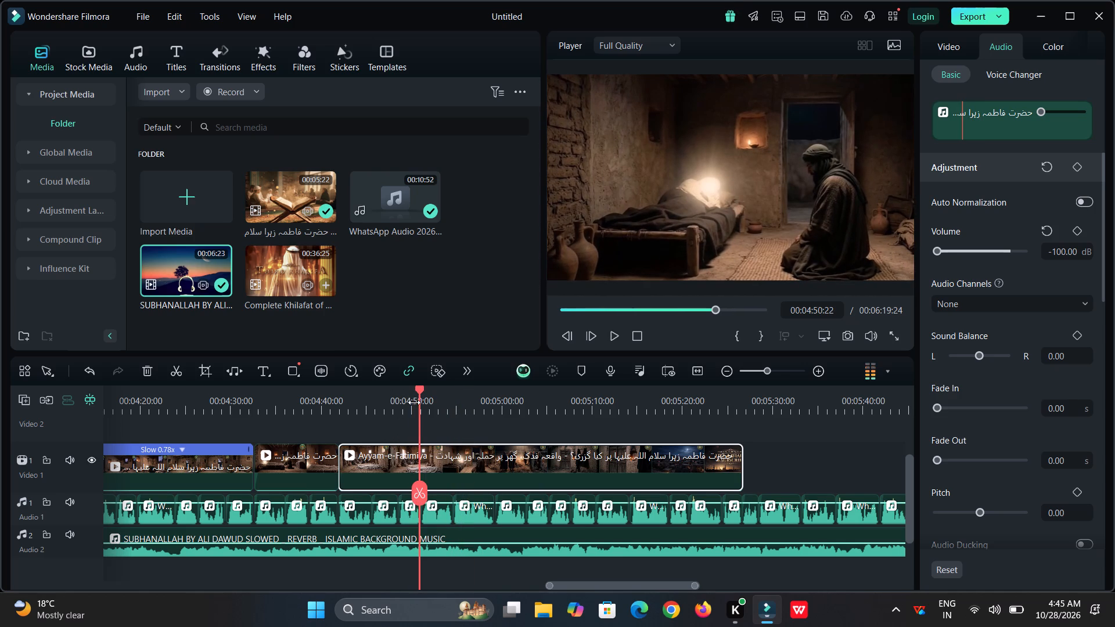
click(397, 398)
drag(397, 398, 401, 406)
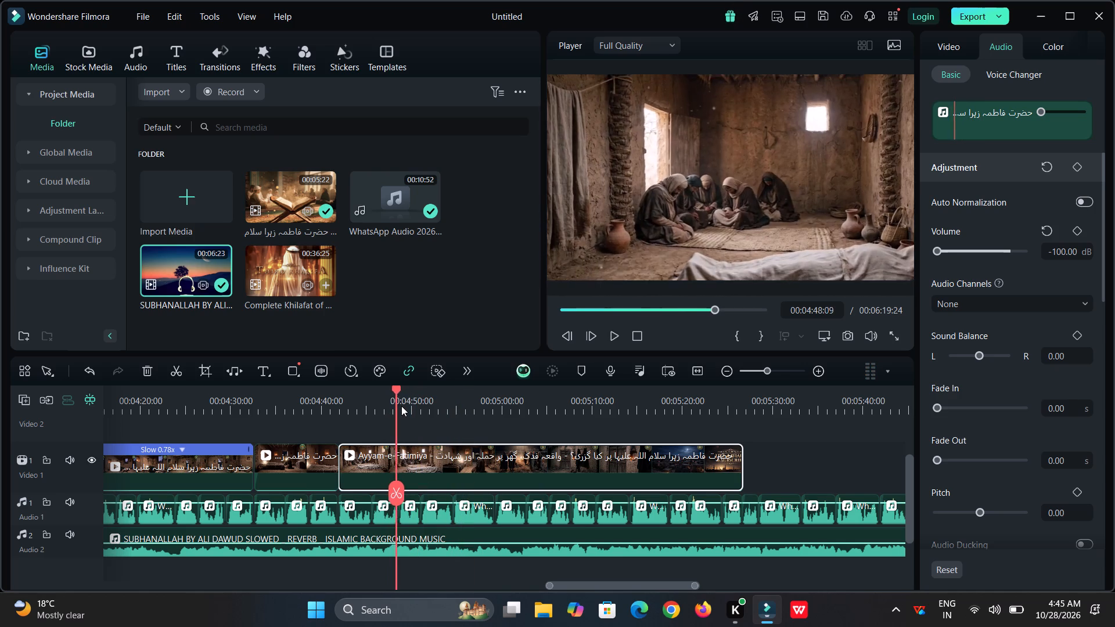
drag(401, 406, 411, 412)
click(412, 489)
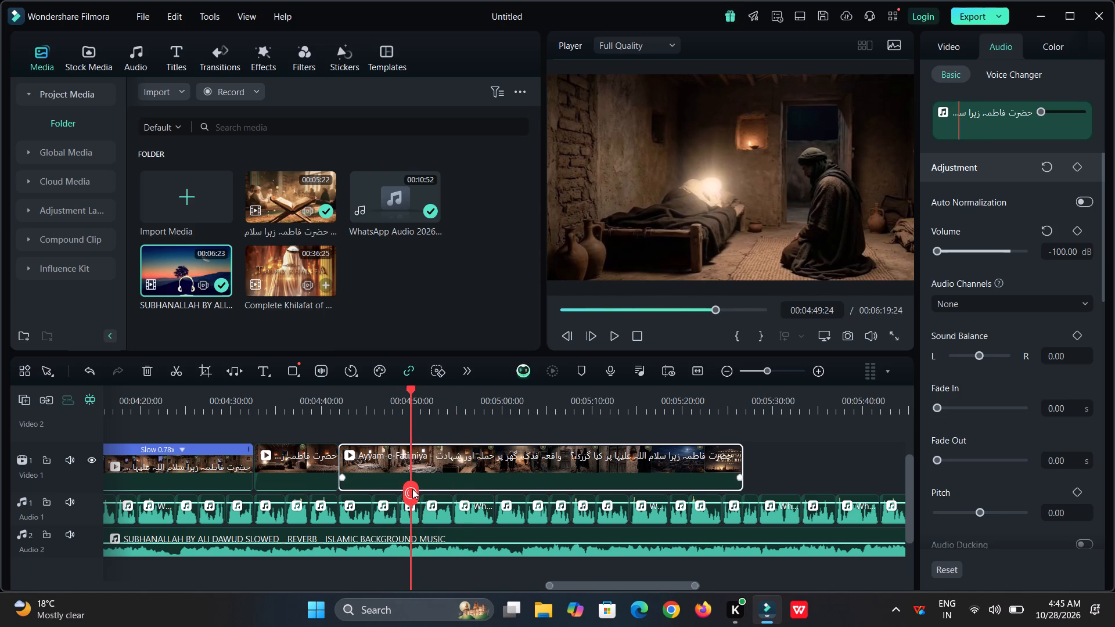
Move the kneeling-man footage to about 00:04:51 and slow the mourners clip to 0.89x to fill the gap.
drag(449, 474, 460, 474)
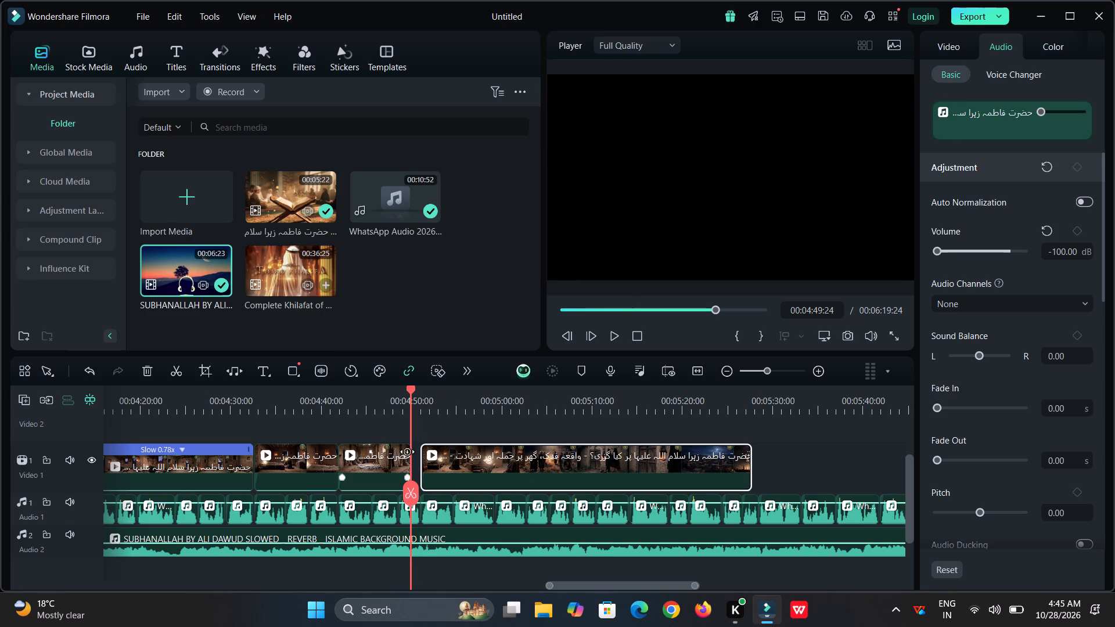
ctrl+drag(409, 454, 422, 460)
Play the kneeling-man footage against the narration and move it to start at about 00:05:05:07 on Video 1.
triple_click(476, 468)
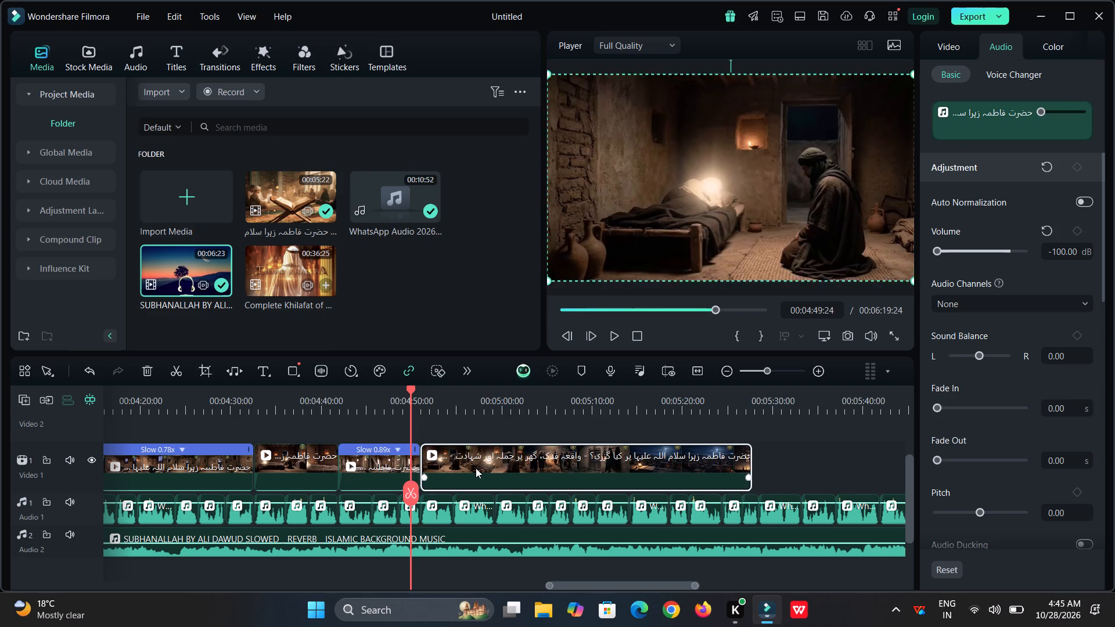
key(space)
drag(627, 403, 444, 431)
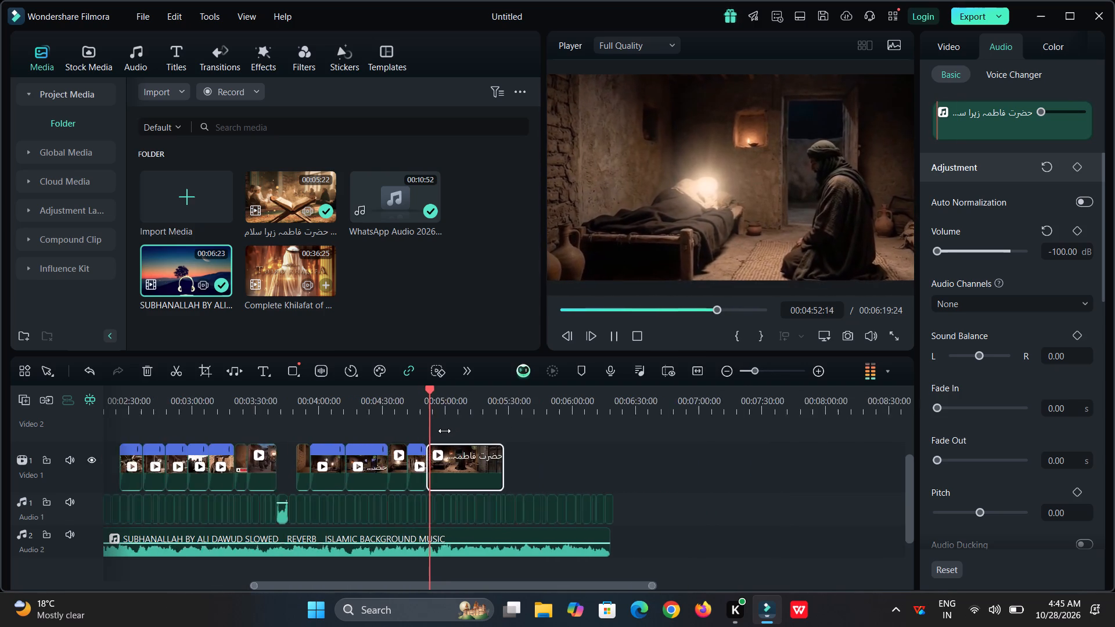
drag(444, 431, 655, 421)
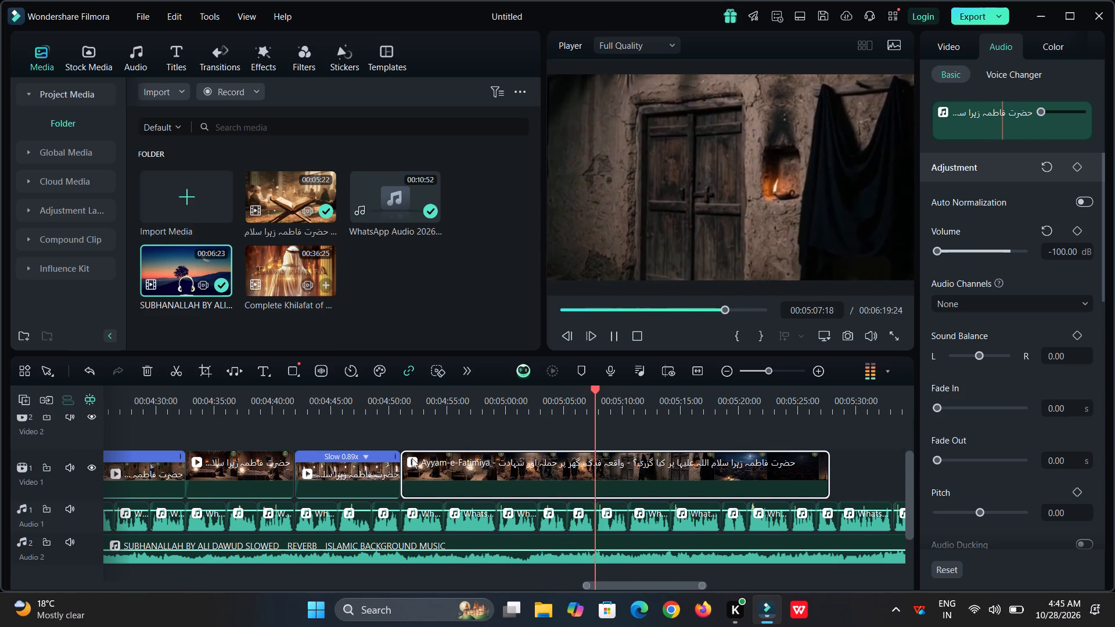
drag(435, 471, 614, 470)
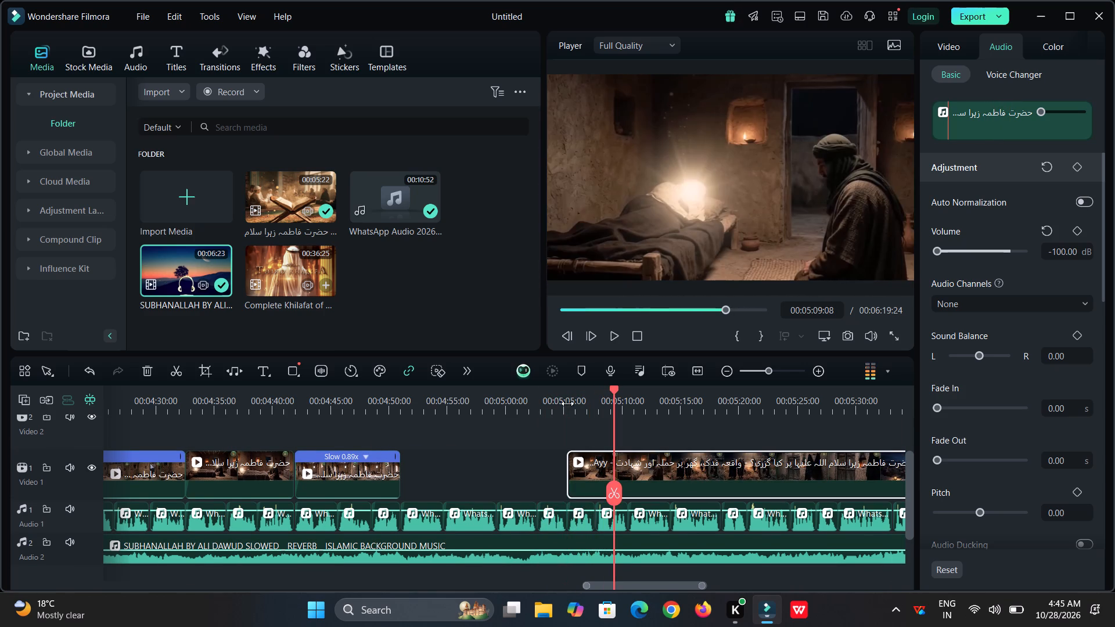
Review the moved kneeling-man footage and compare it with the earlier shots around 00:04:39 and 00:04:49.
click(562, 392)
key(space)
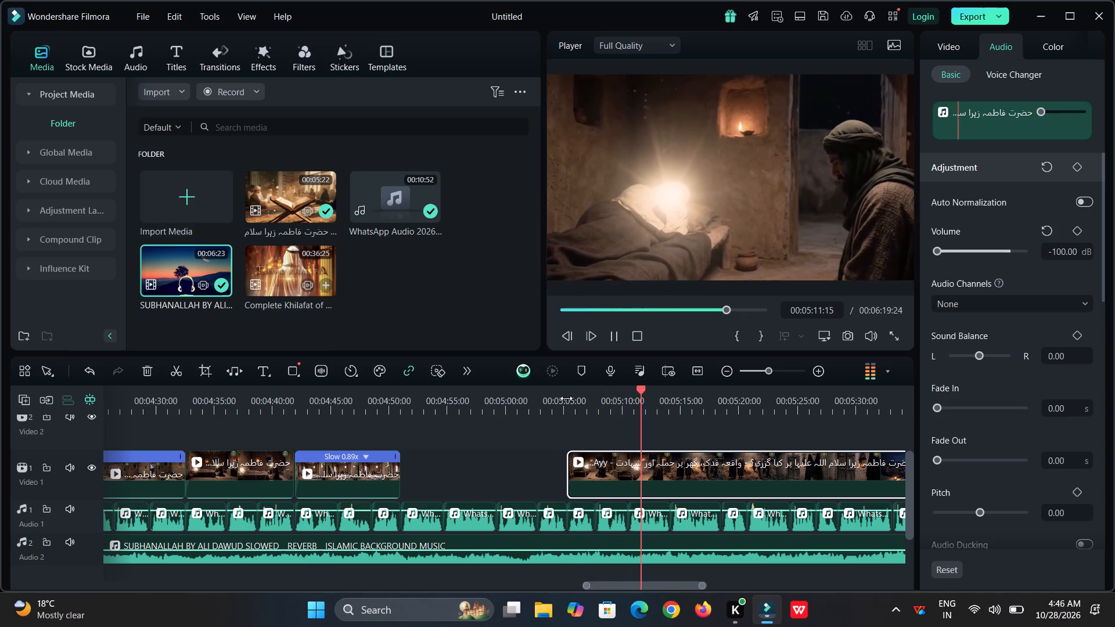
key(space)
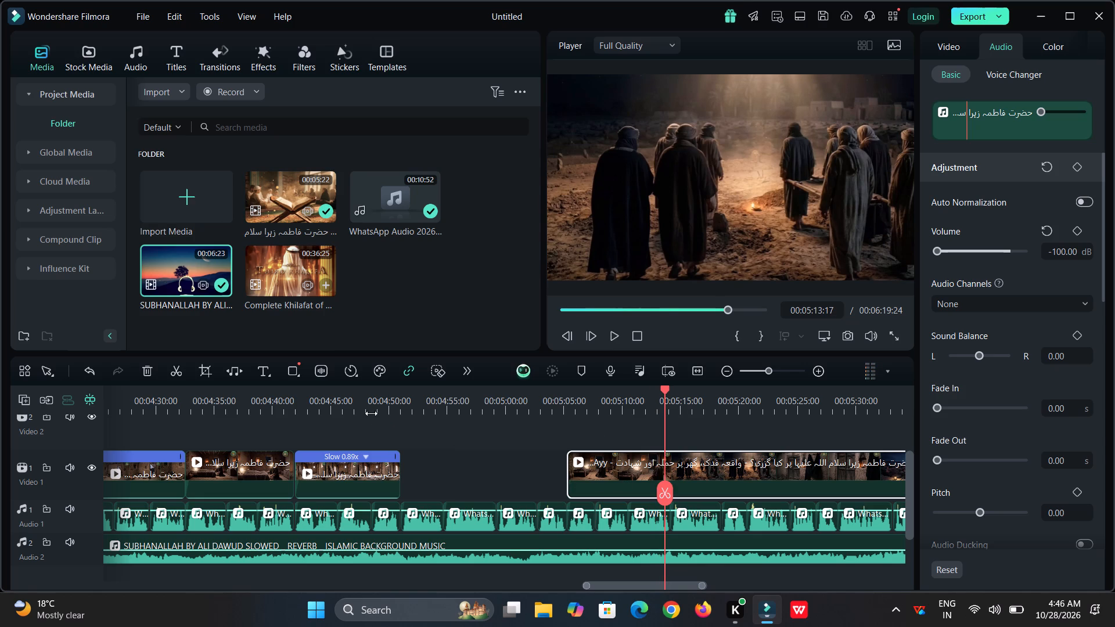
click(367, 399)
drag(367, 399, 386, 415)
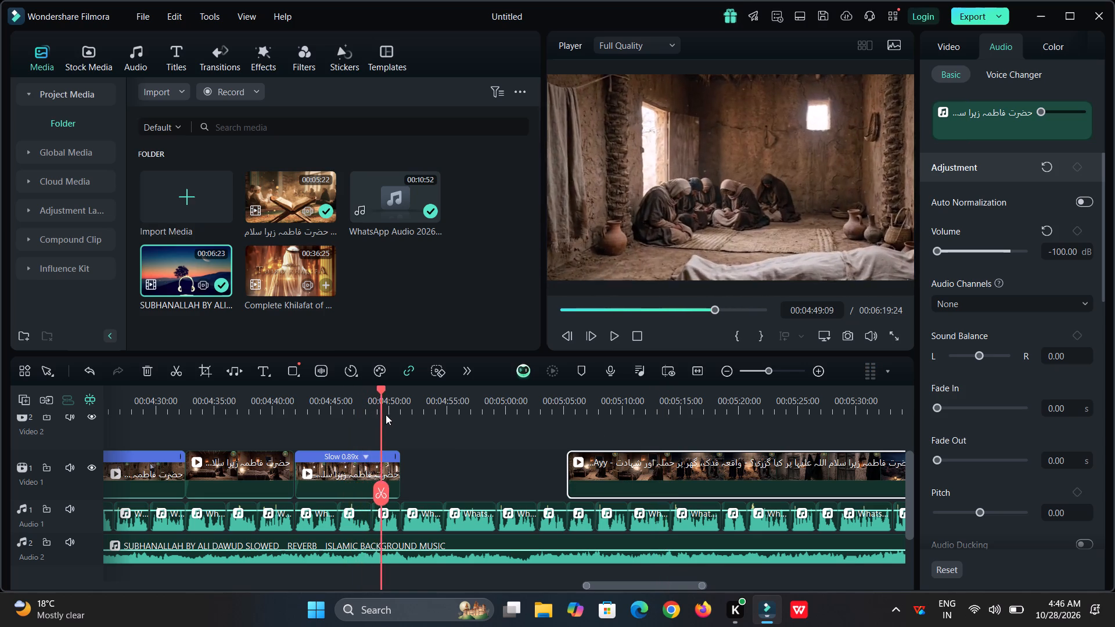
drag(386, 415, 567, 436)
key(space)
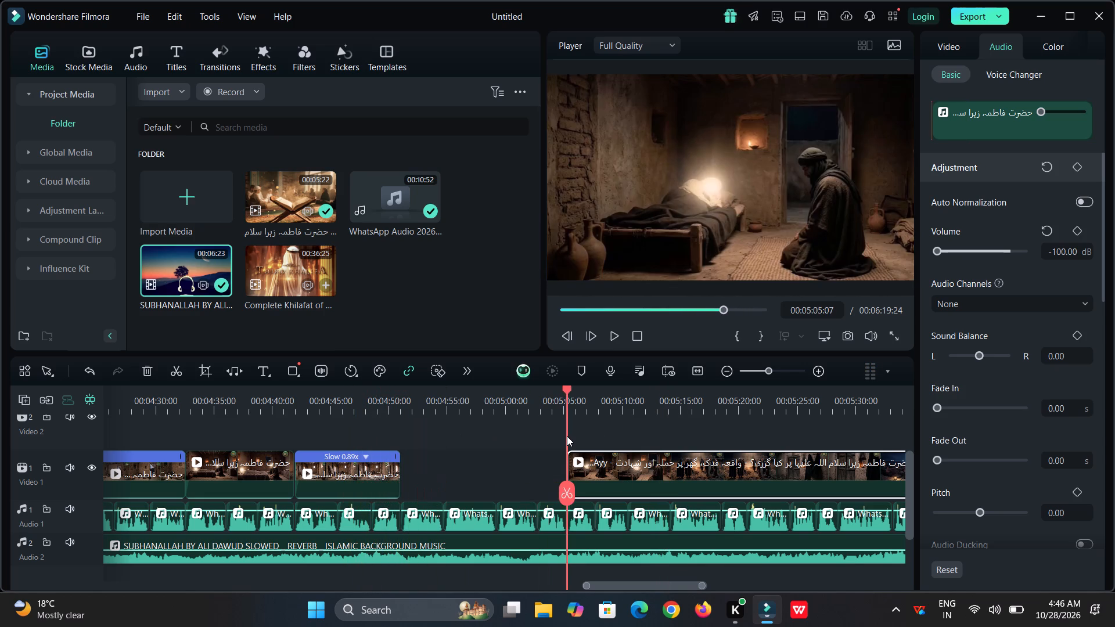
click(274, 394)
drag(274, 394, 272, 415)
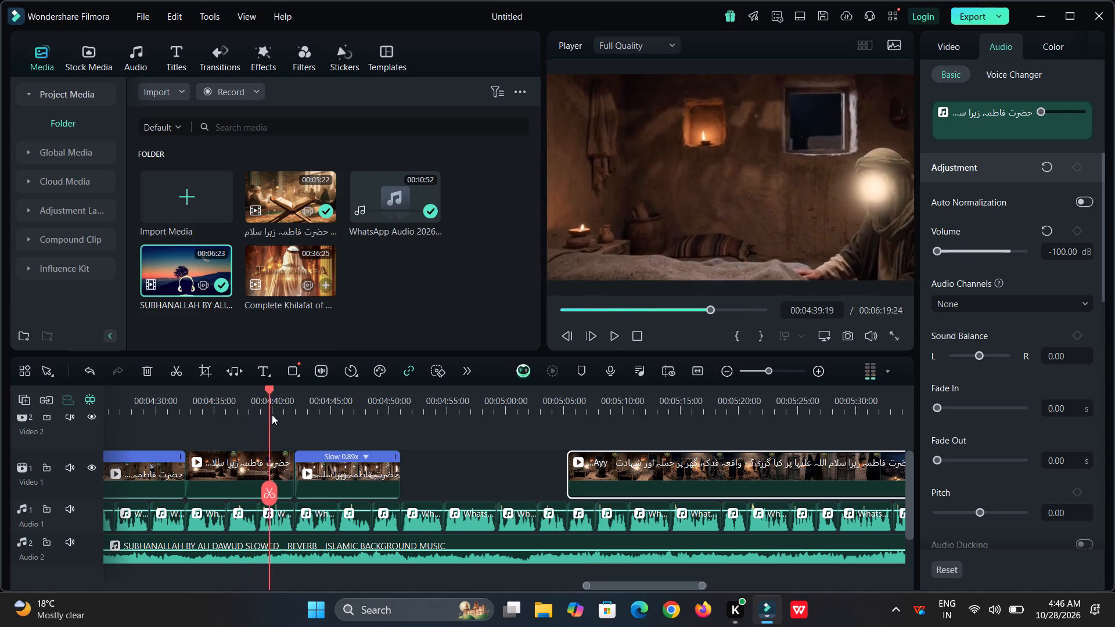
drag(272, 415, 552, 449)
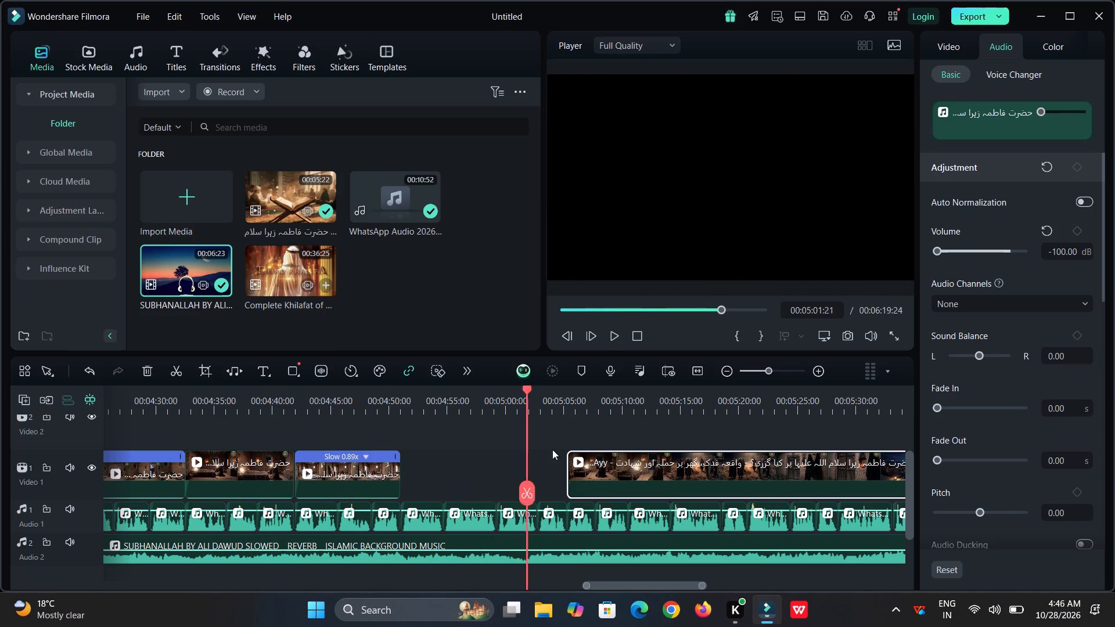
drag(552, 449, 592, 455)
Split the kneeling-man footage at 00:05:12:11, where the night procession shot begins.
key(space)
key(space)
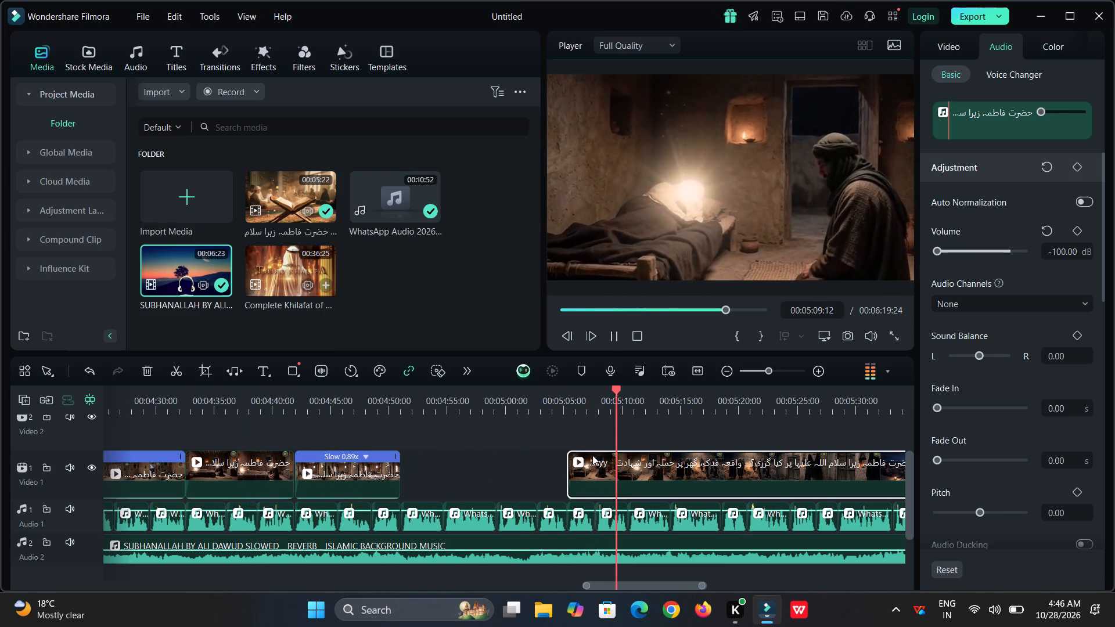
key(space)
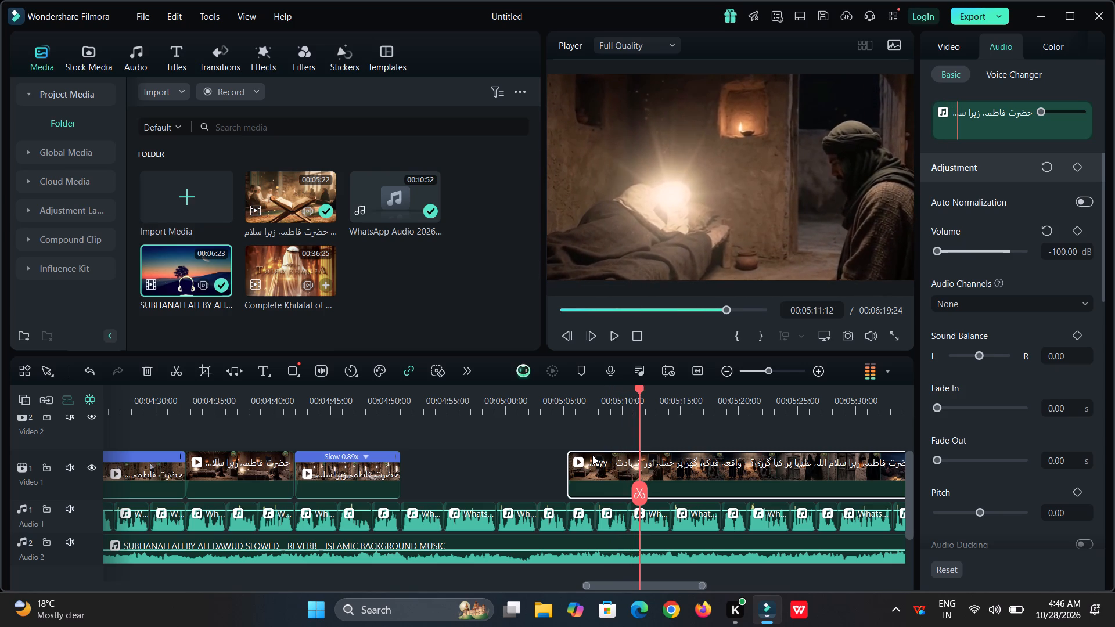
key(space)
key(space)
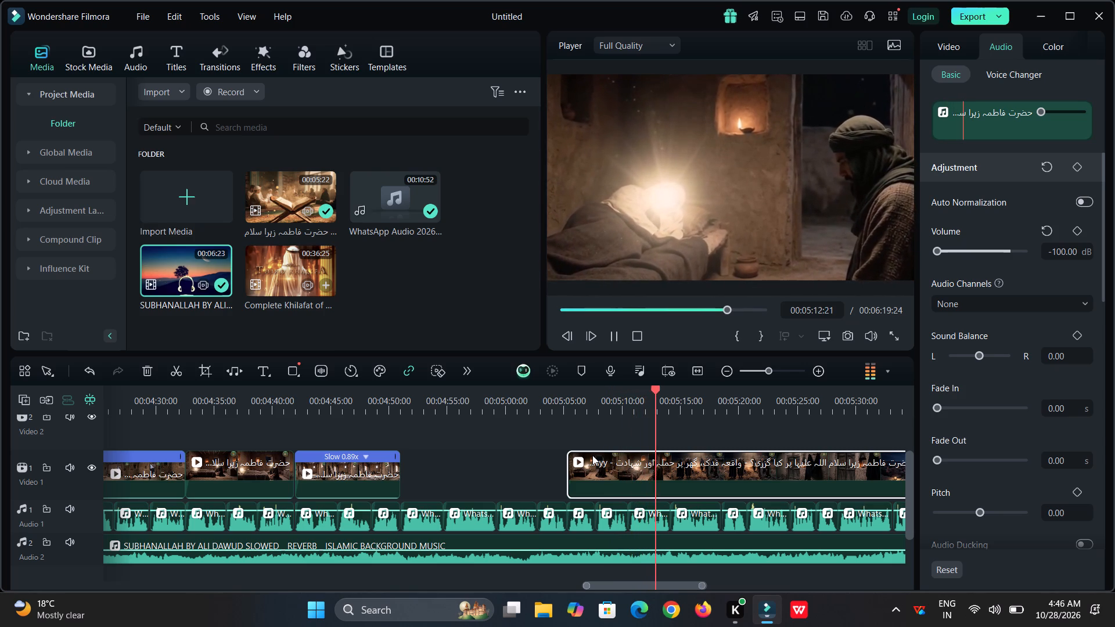
key(space)
key(space)
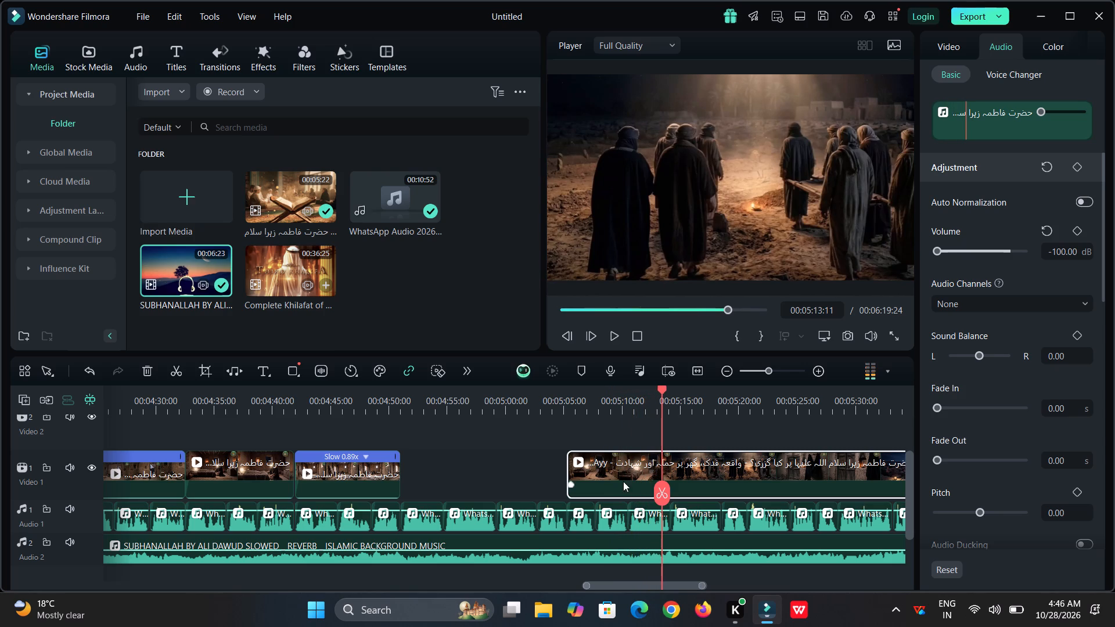
click(652, 492)
drag(662, 493, 652, 493)
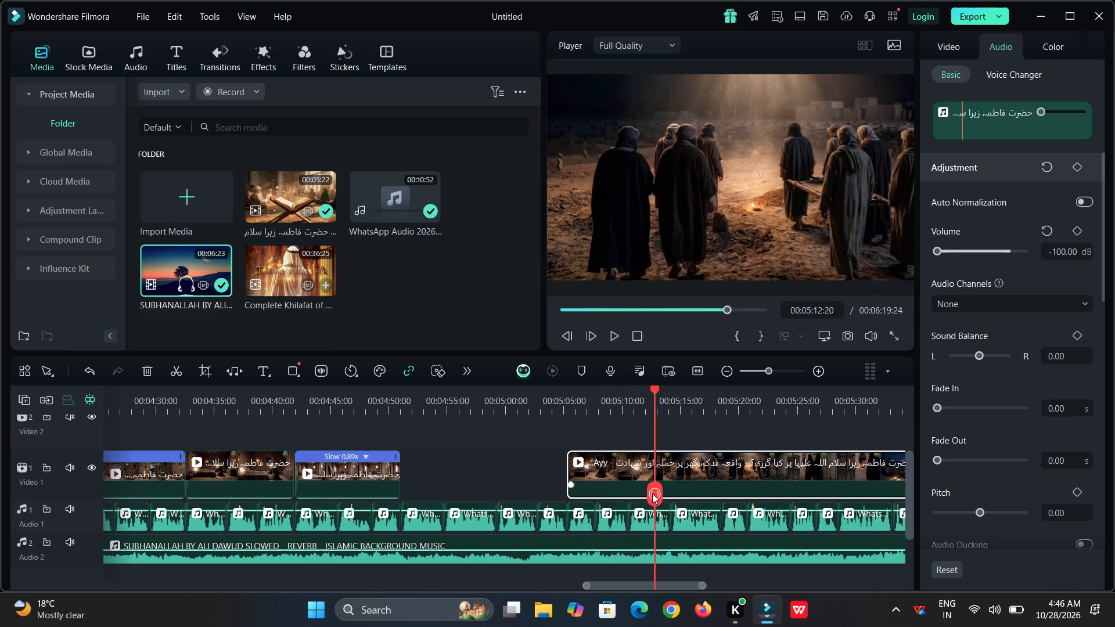
drag(652, 493, 650, 493)
click(650, 493)
Move the procession footage to about 00:05:14 and slow the kneeling-man clip to 0.81x to fill the gap.
drag(694, 477, 717, 481)
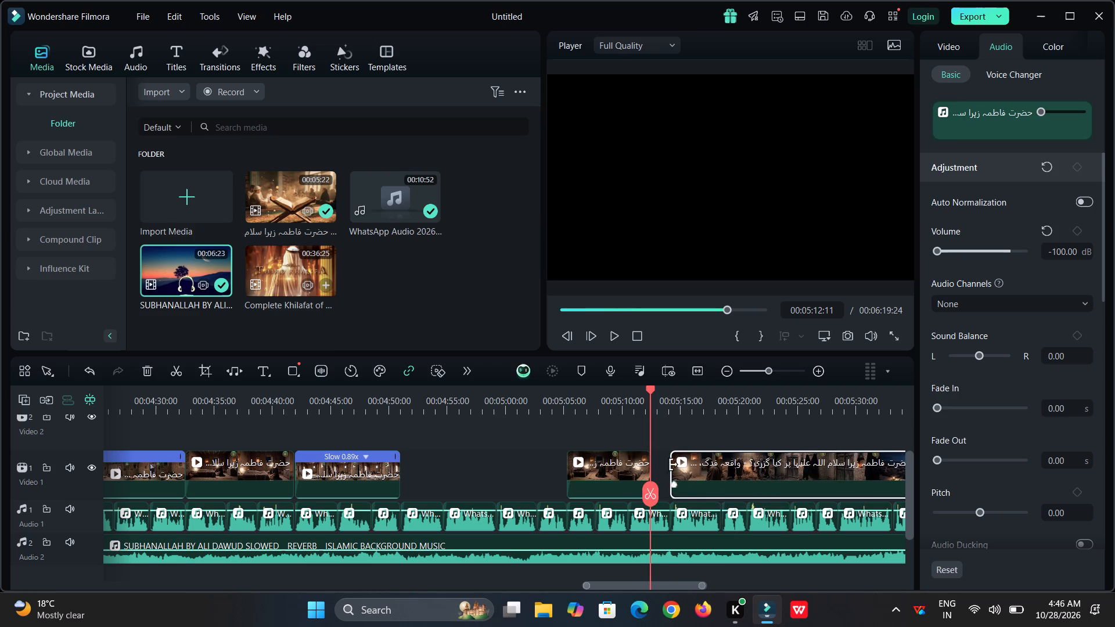
ctrl+drag(648, 457, 674, 467)
Review the procession footage against the narration and split it at 00:05:20:02, in the wooden-door shot.
triple_click(710, 483)
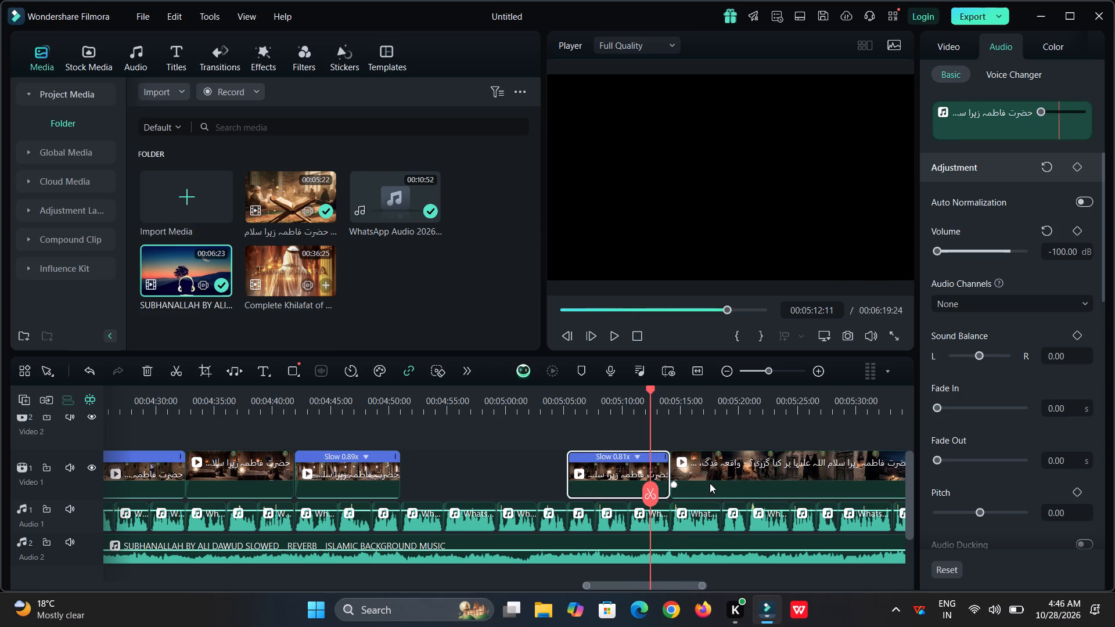
click(710, 483)
key(space)
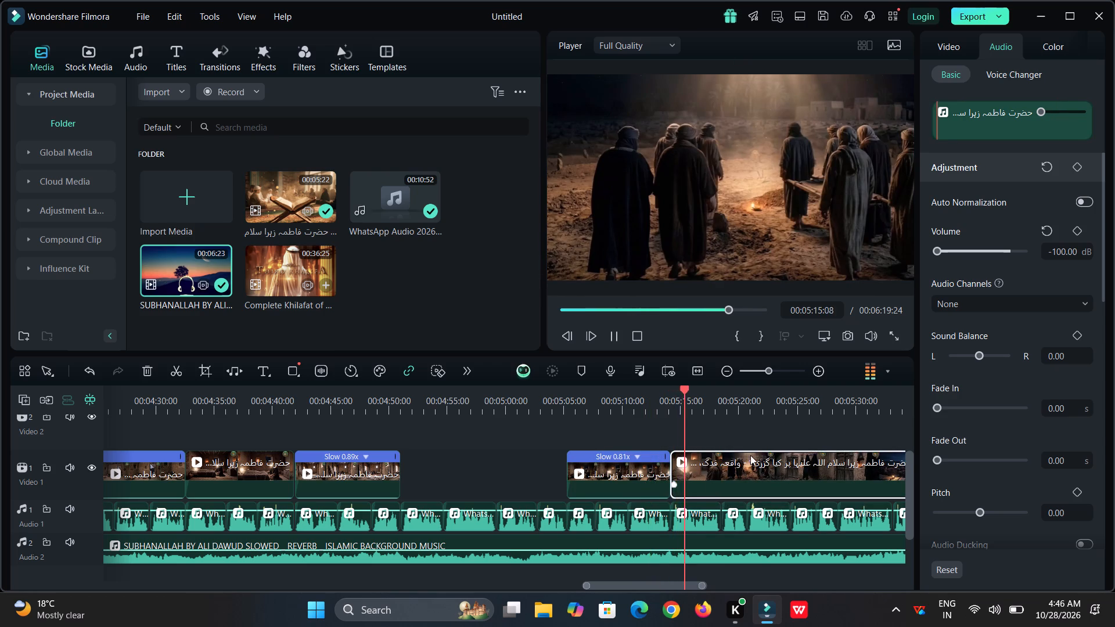
drag(819, 408, 516, 439)
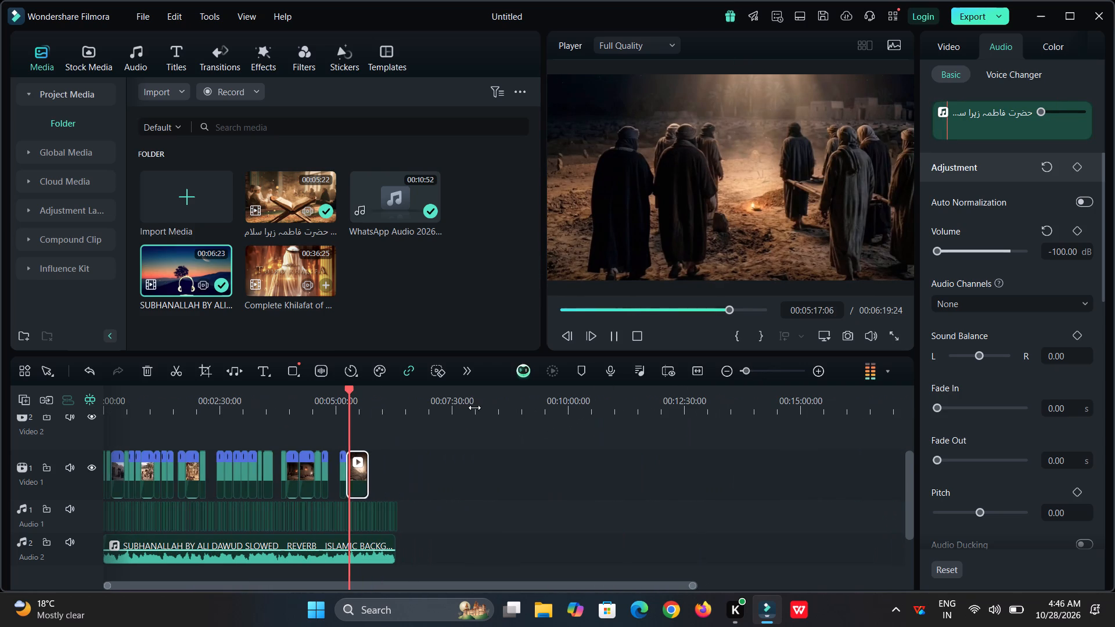
drag(448, 402, 749, 431)
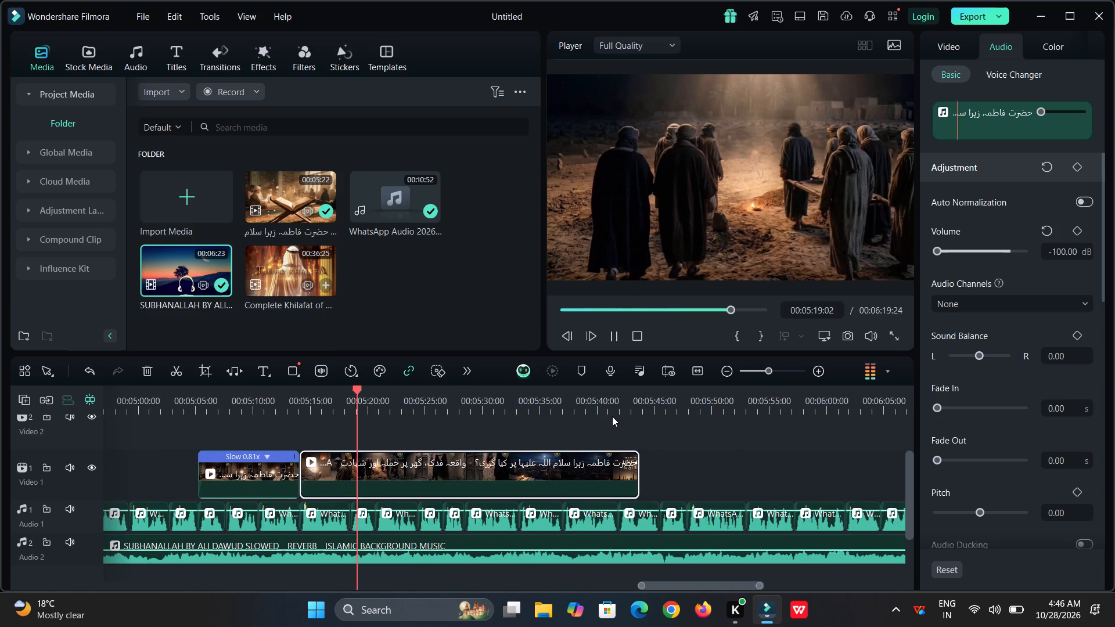
drag(588, 407, 669, 420)
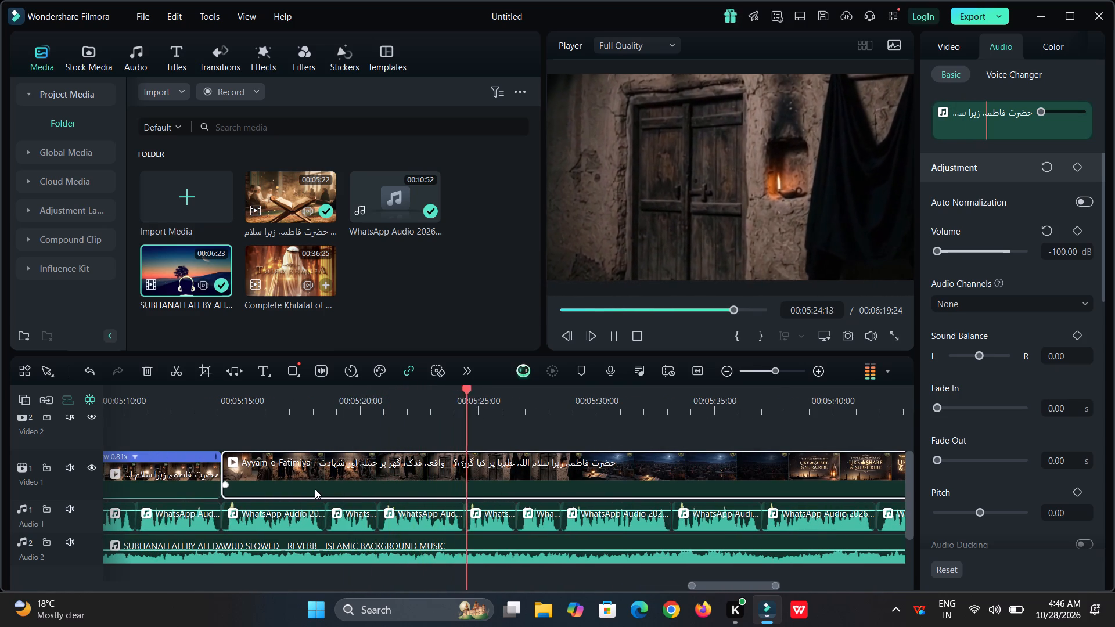
drag(315, 489, 319, 533)
click(422, 409)
drag(422, 409, 389, 438)
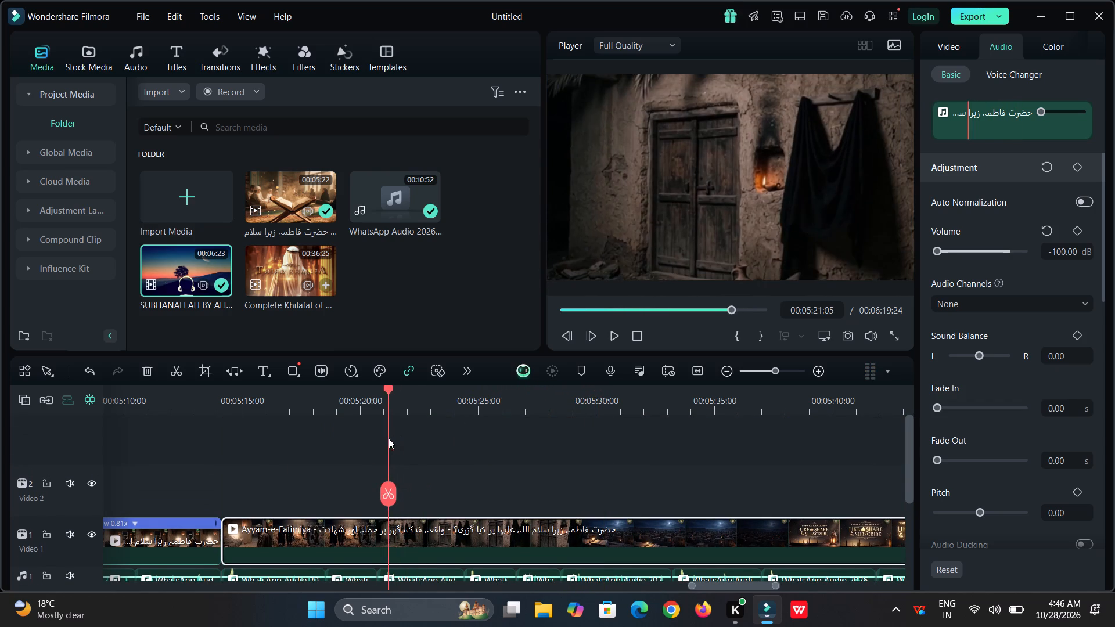
drag(389, 438, 461, 455)
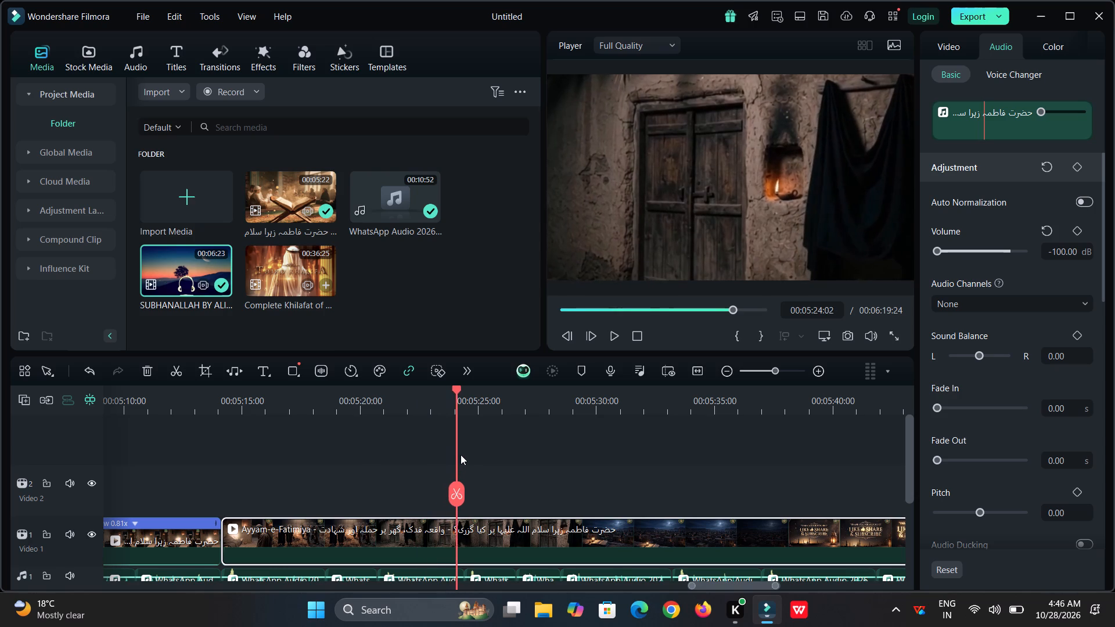
drag(461, 455, 427, 466)
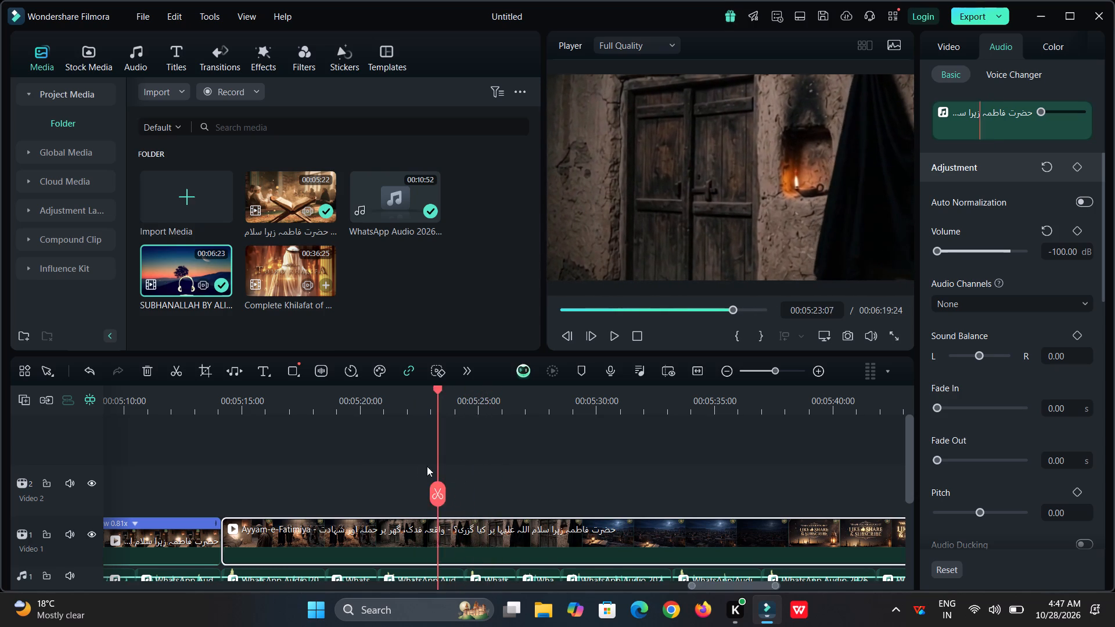
drag(427, 466, 328, 481)
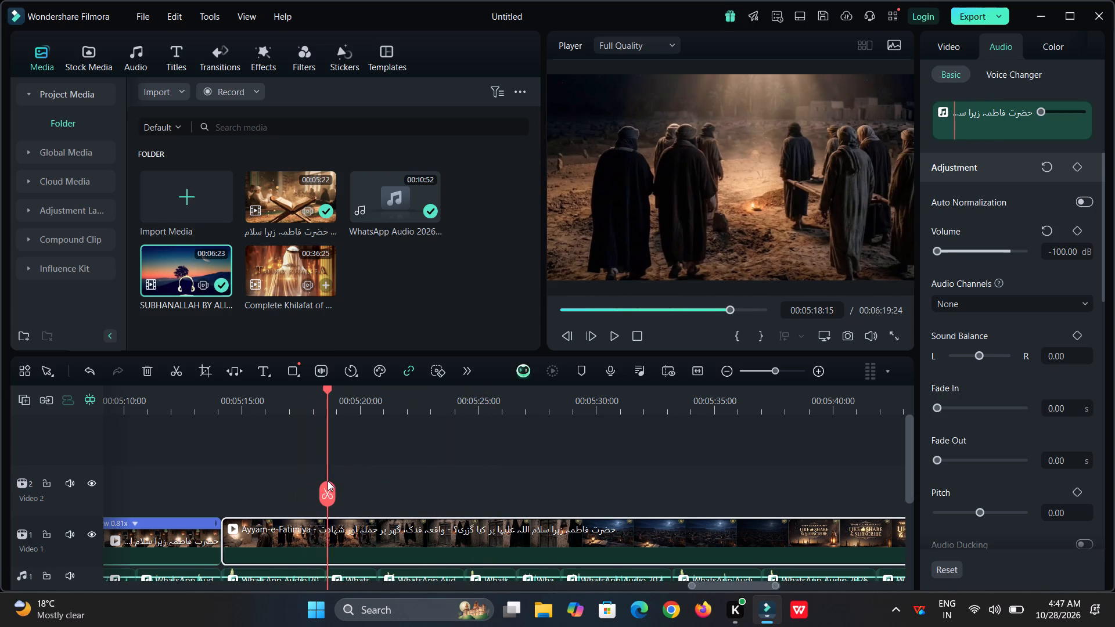
drag(328, 481, 362, 491)
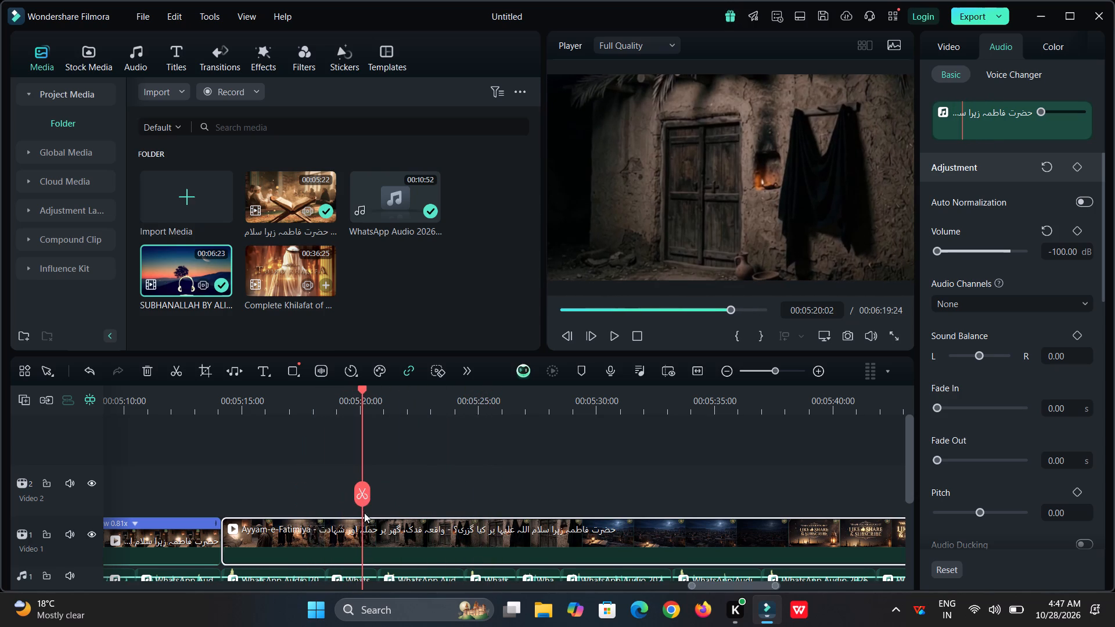
click(364, 493)
Move the wooden-door and night-city footage onto Video 2, starting at about 00:05:05:07 above the kneeling-man clip.
drag(401, 542, 91, 492)
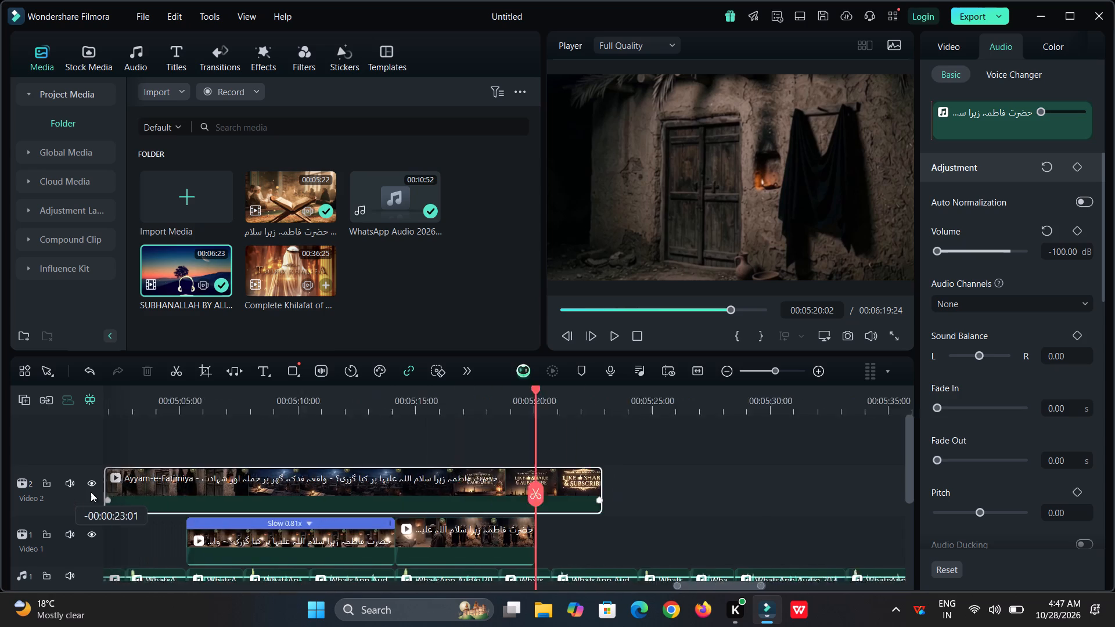
drag(91, 492, 331, 469)
drag(358, 482, 347, 484)
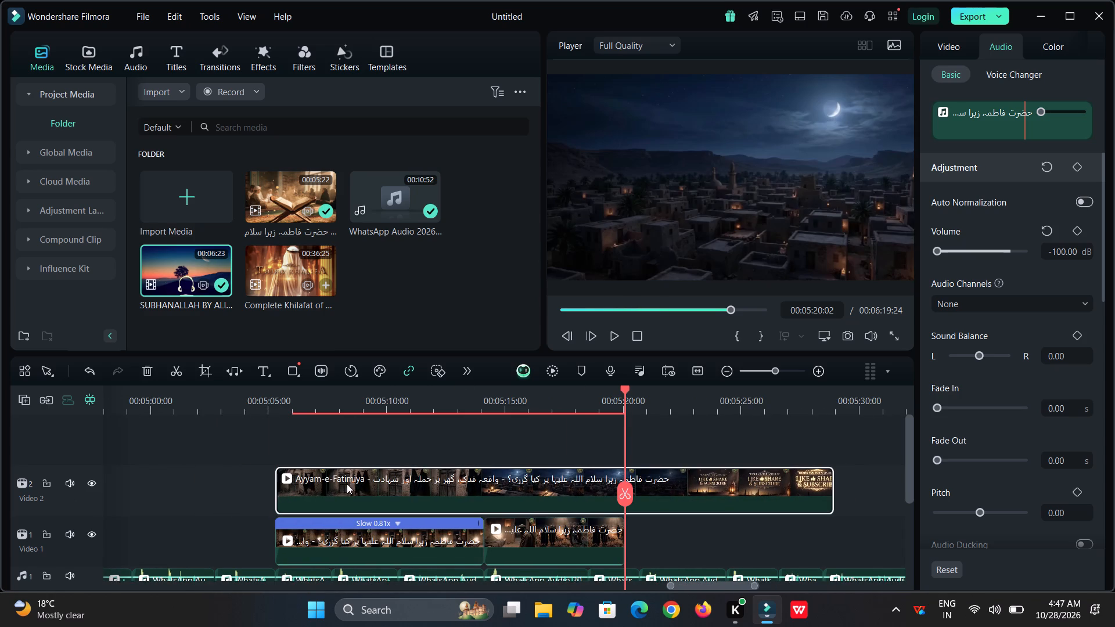
Play the door and night-city footage against the narration, split it at 00:05:20:19 and delete the subscribe outro after the cut.
click(298, 397)
key(space)
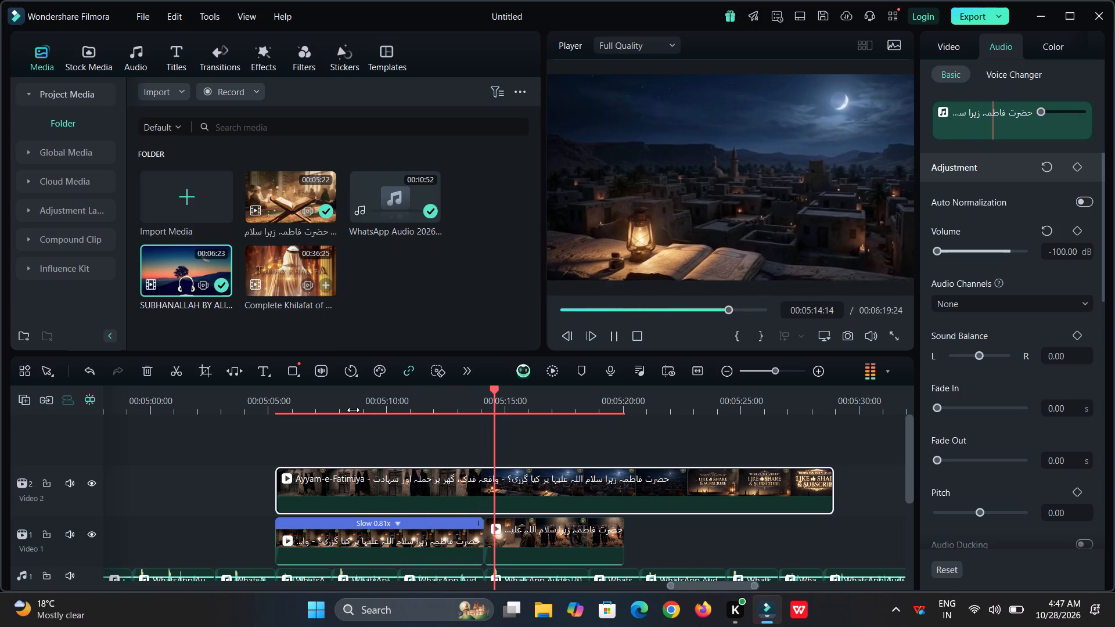
scroll(620, 480, down, 1)
scroll(638, 496, up, 1)
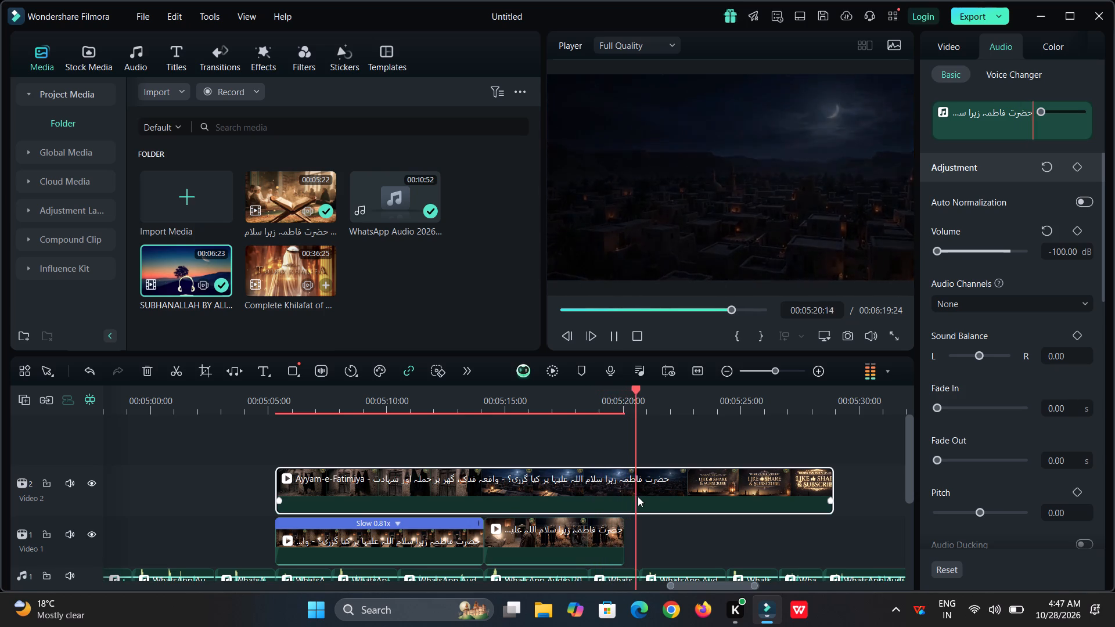
key(space)
click(643, 492)
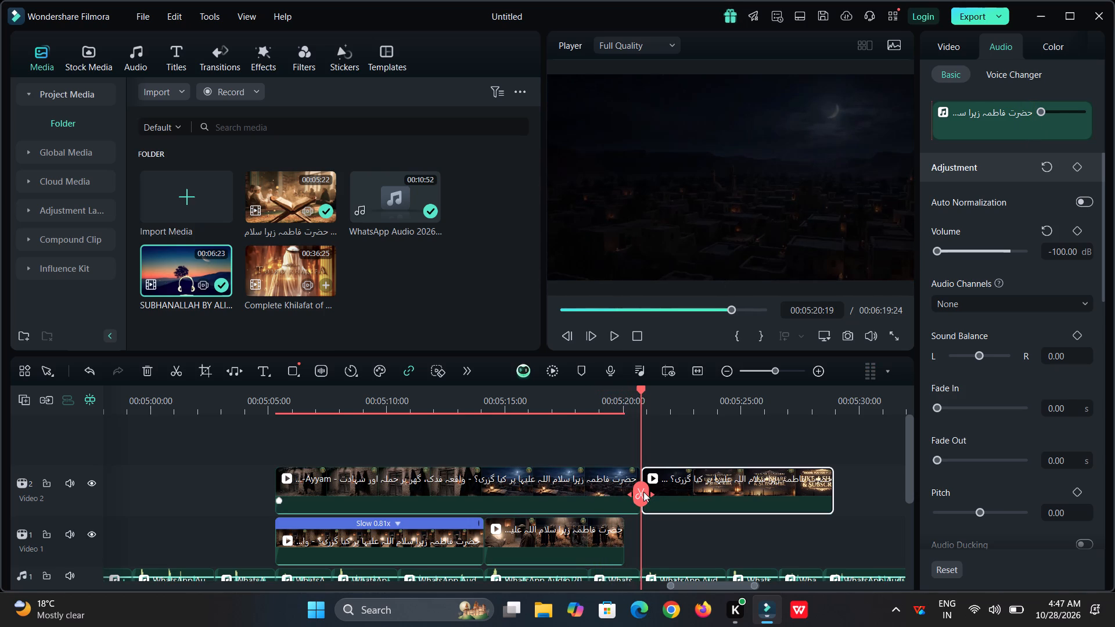
key(ctrl+x)
Move the procession clip to about 00:05:27 on Video 1 and the 0.81x kneeling-man clip to Video 2 at about 00:05:20:19.
drag(582, 523, 733, 565)
key(space)
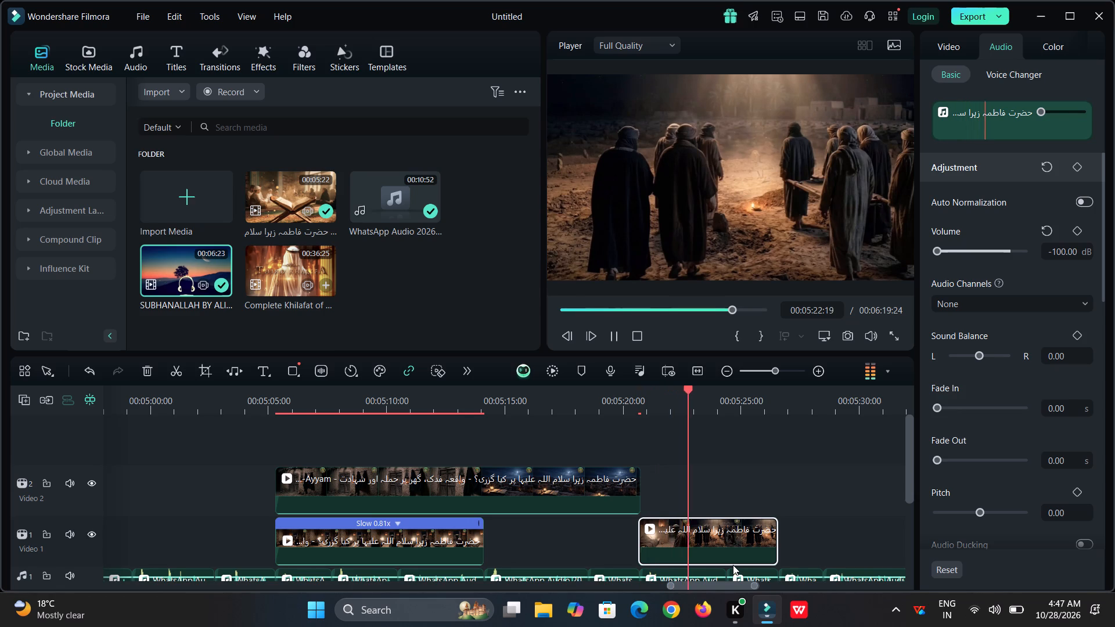
drag(672, 545, 789, 553)
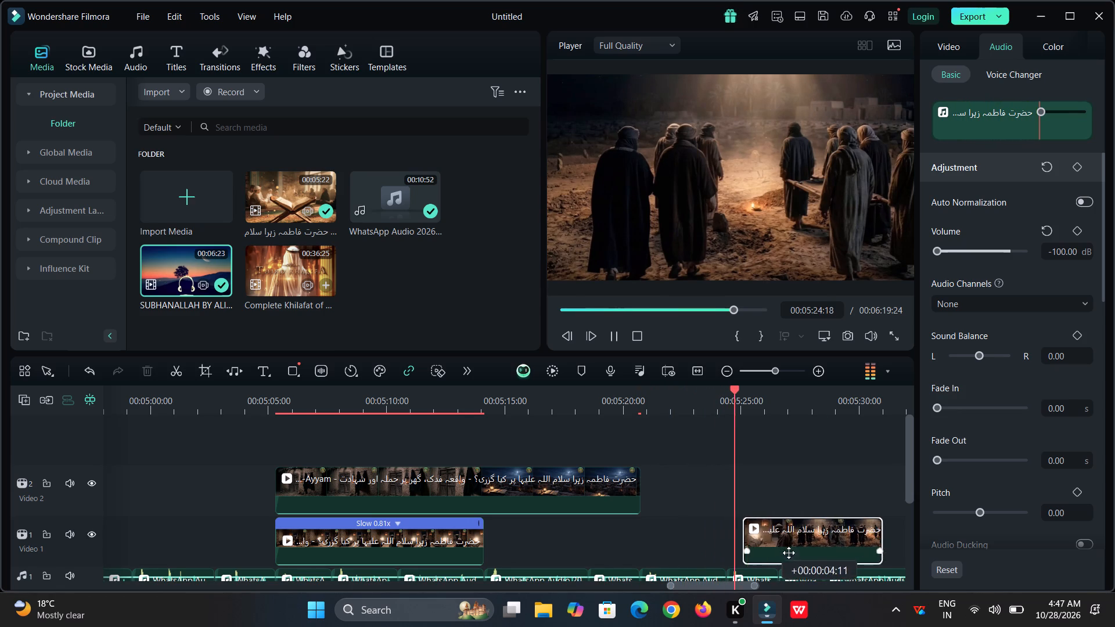
drag(789, 553, 834, 550)
drag(357, 547, 713, 487)
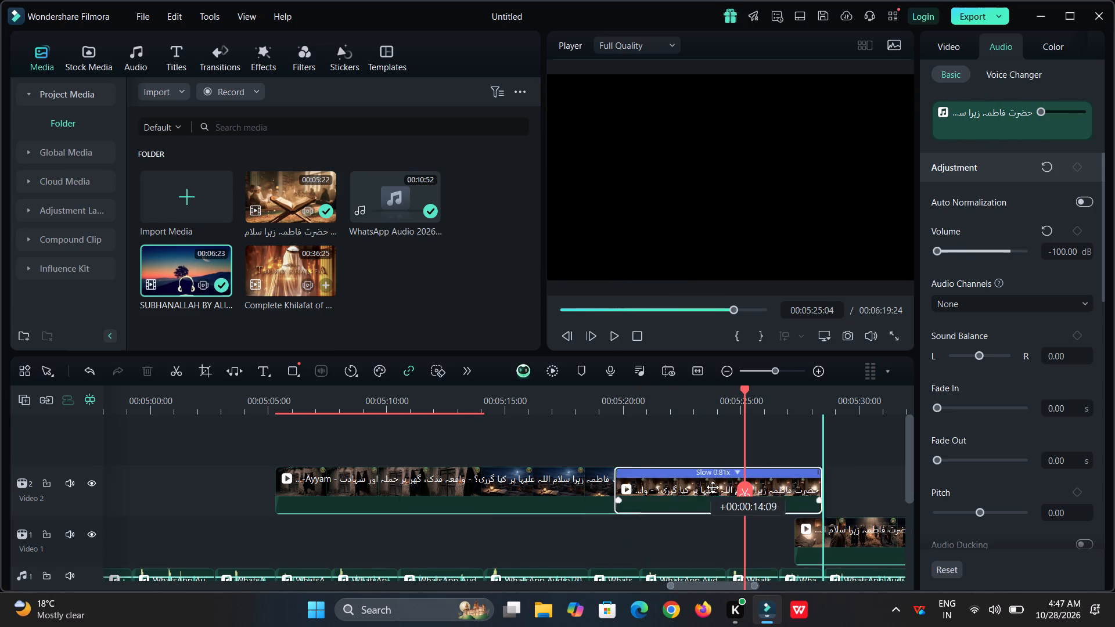
drag(713, 487, 723, 487)
key(space)
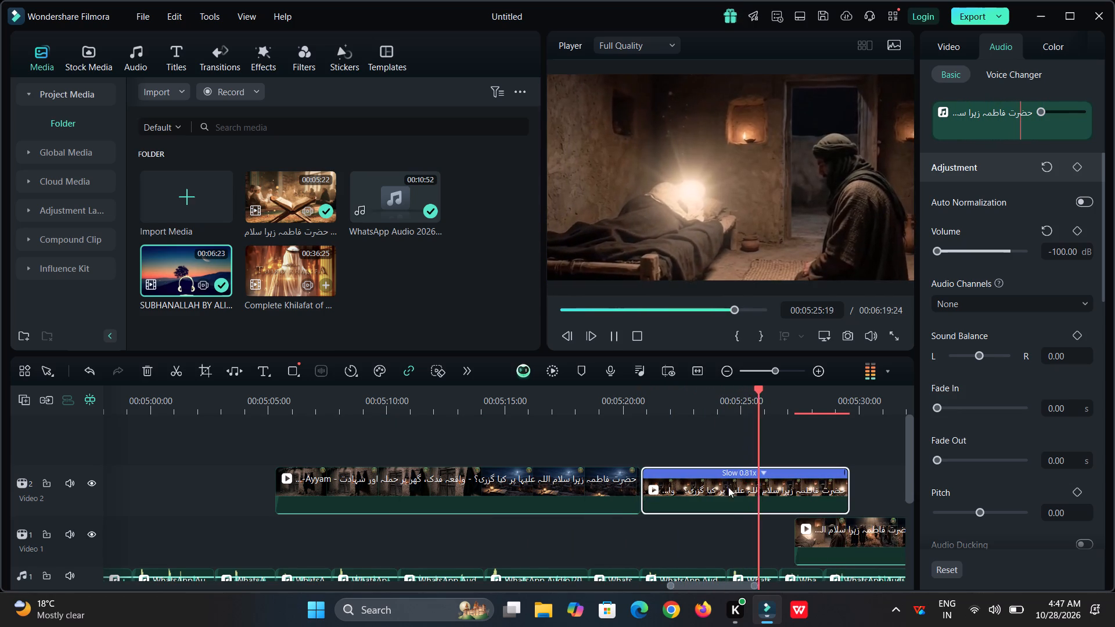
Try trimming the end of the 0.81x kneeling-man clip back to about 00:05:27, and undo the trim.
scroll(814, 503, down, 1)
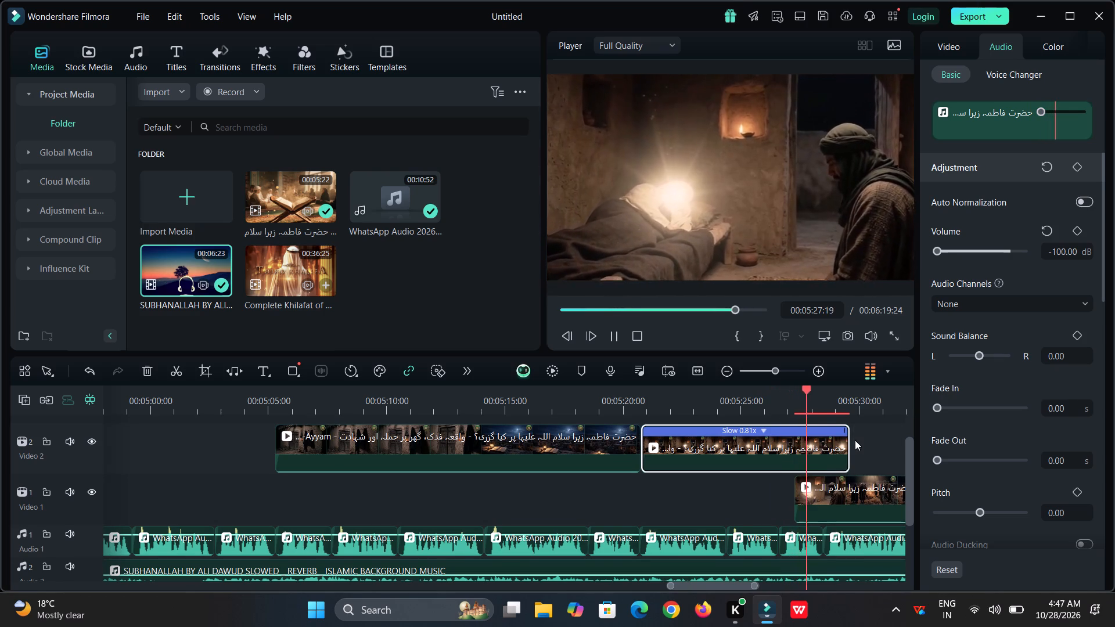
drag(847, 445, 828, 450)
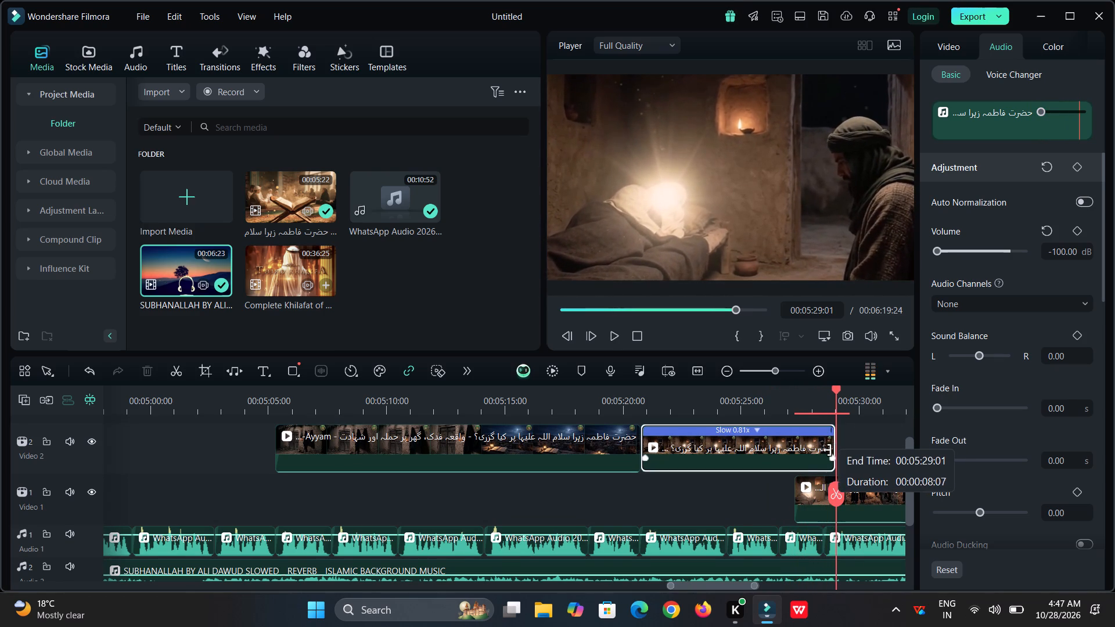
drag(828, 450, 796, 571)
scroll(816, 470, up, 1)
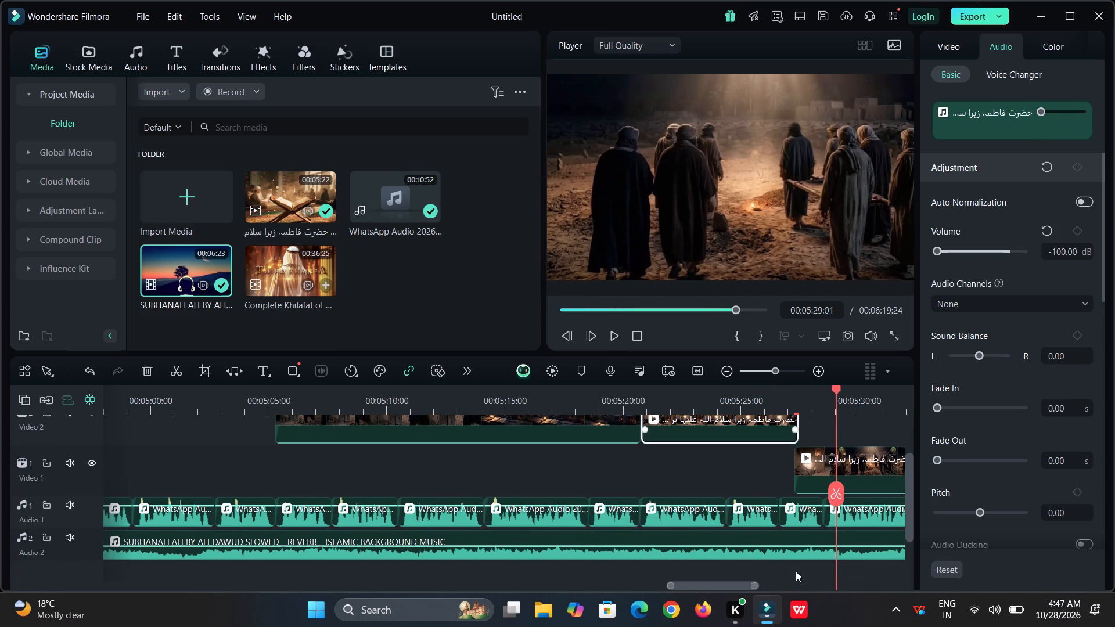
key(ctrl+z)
Delete the short narration clip starting at about 00:05:26:15 on Audio 1.
click(796, 520)
key(ctrl+x)
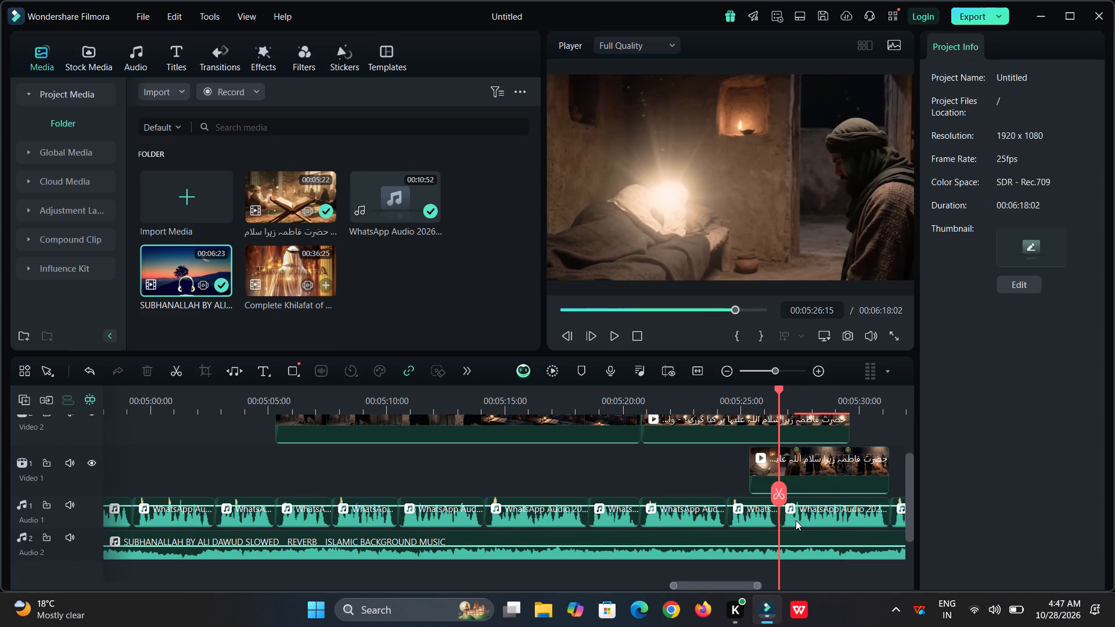
Play the joined narration and trim the end of the 0.81x kneeling-man clip on Video 2 to about 00:05:26:15.
key(space)
scroll(796, 520, up, 1)
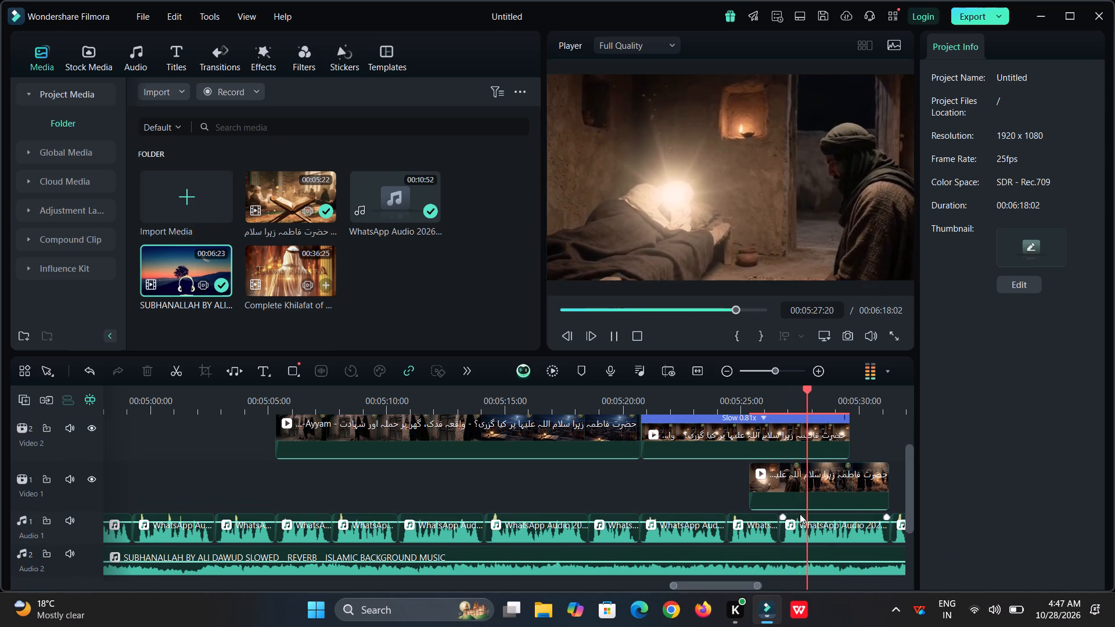
click(848, 431)
click(850, 429)
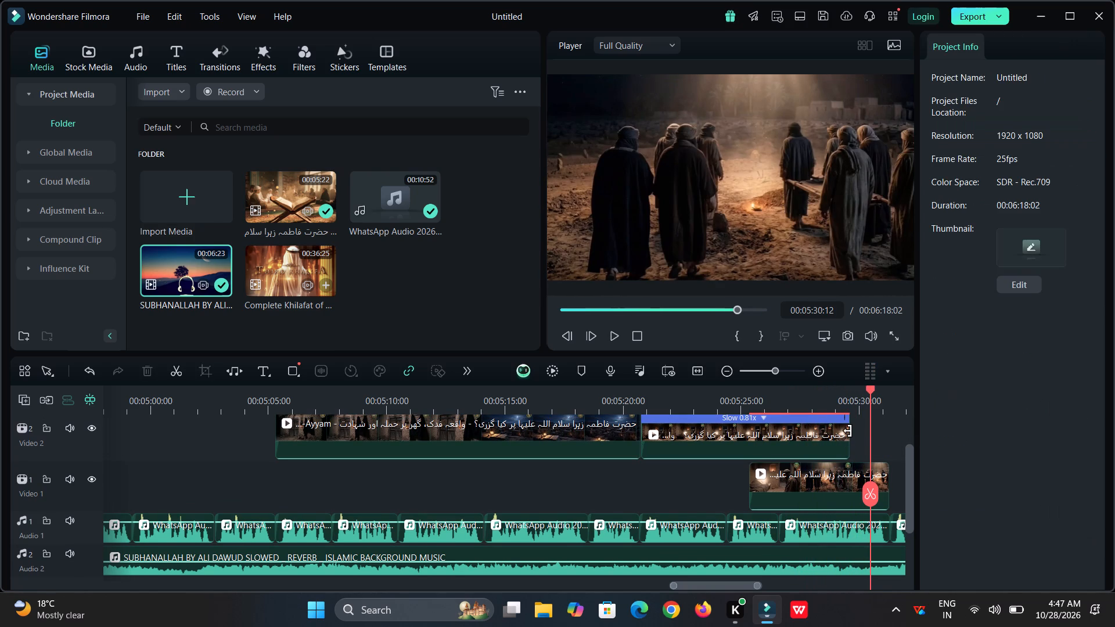
drag(848, 431, 779, 458)
key(space)
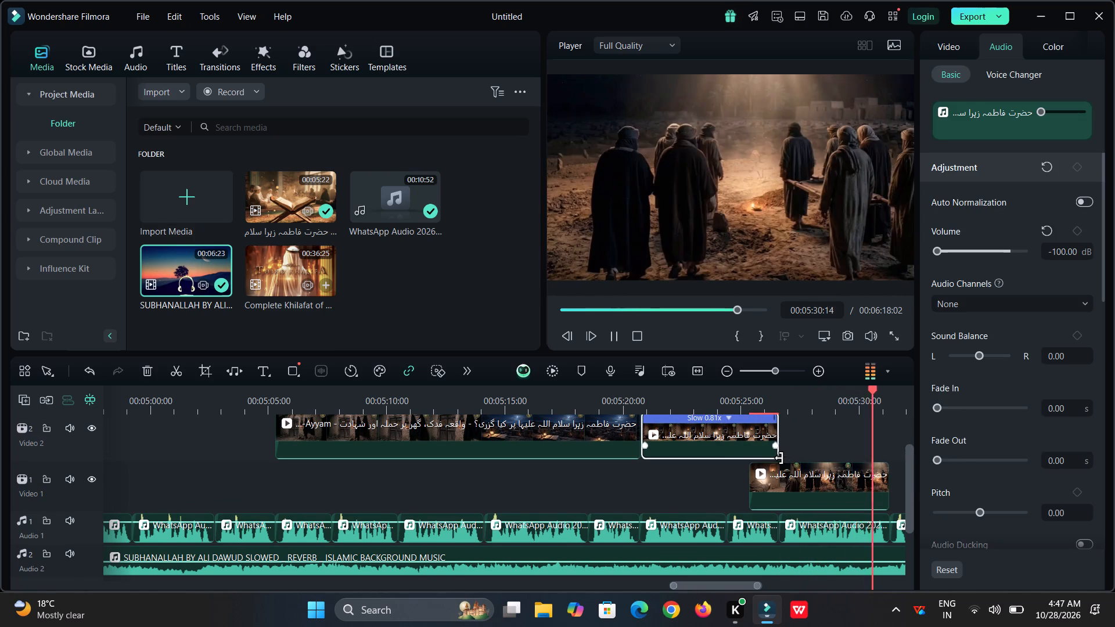
Check the narration past the procession clip and move that clip to about 00:05:31:08 on Video 1.
drag(840, 406, 517, 444)
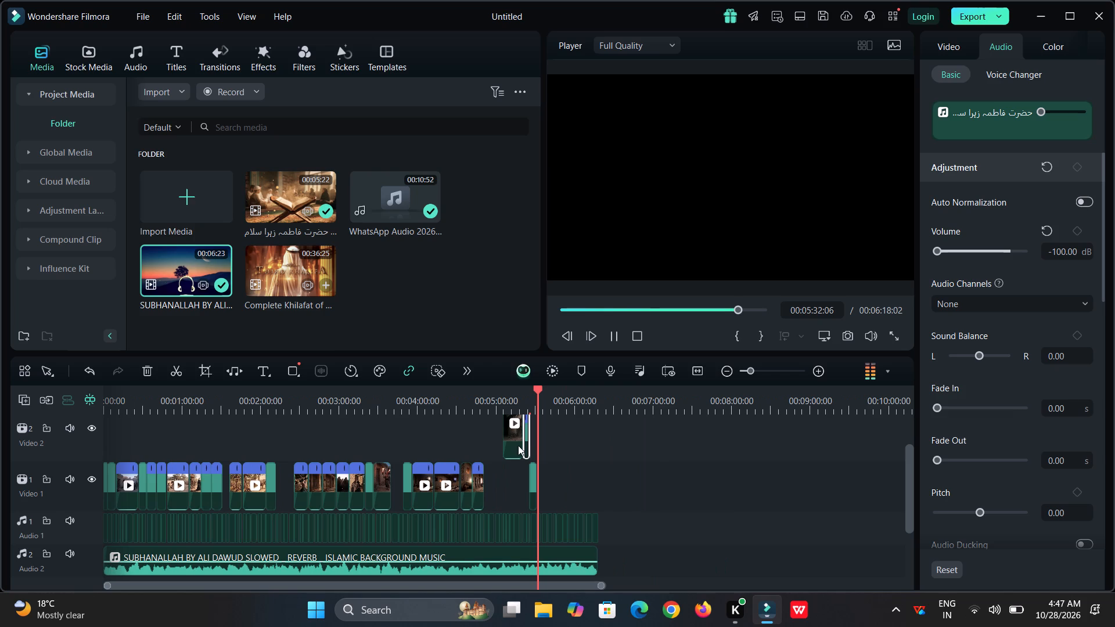
drag(562, 409, 819, 449)
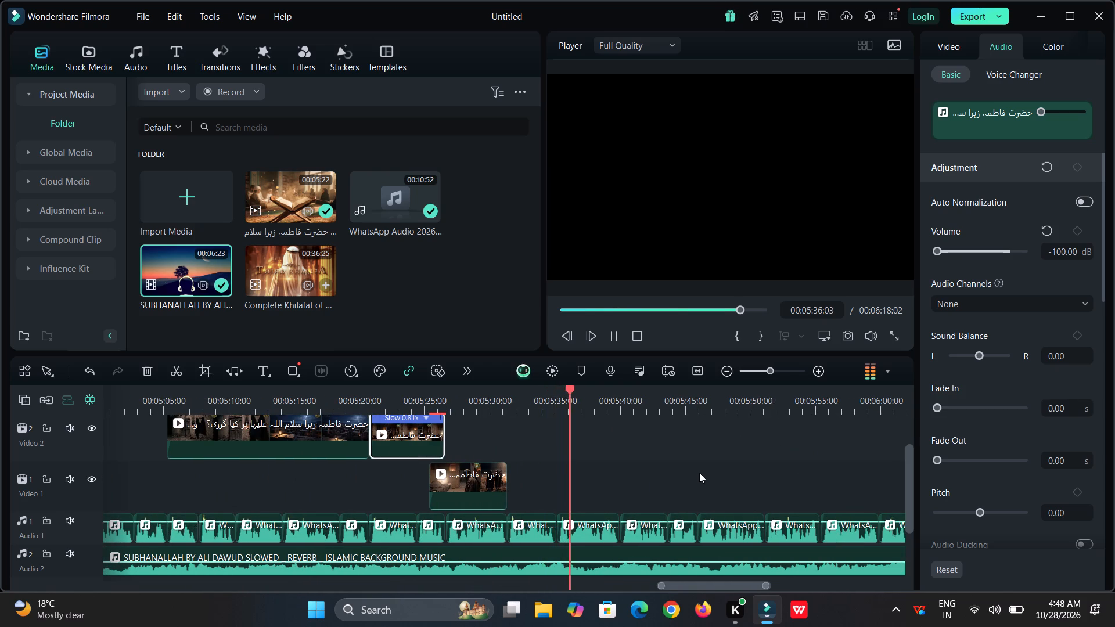
drag(471, 480, 553, 492)
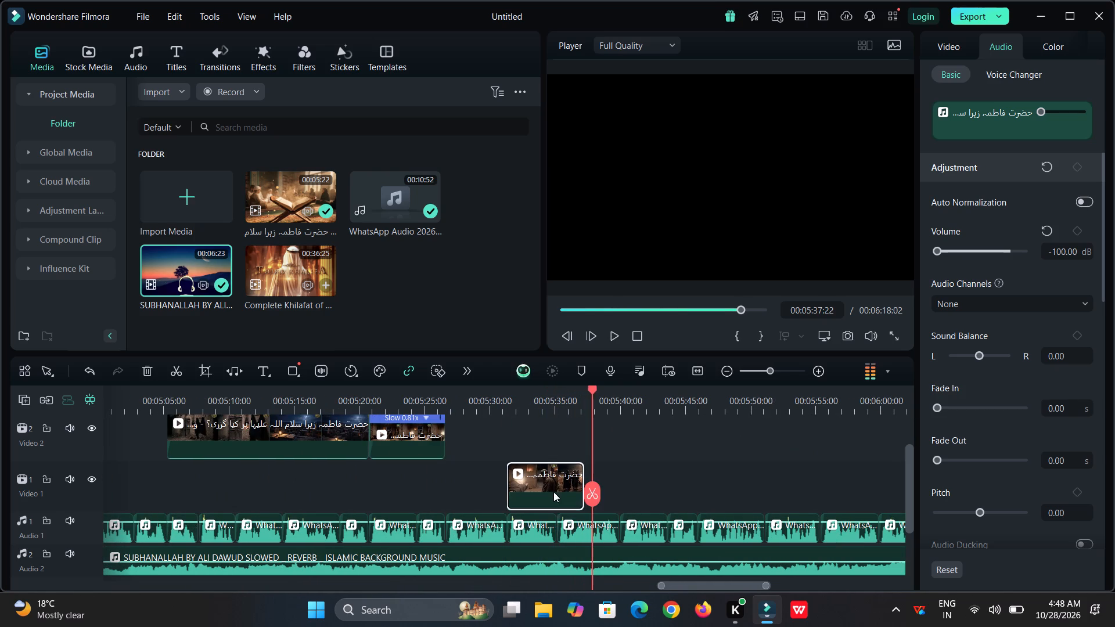
Delete the narration clip under the start of the procession clip, at about 00:05:31:08 on Audio 1.
click(536, 531)
key(ctrl+x)
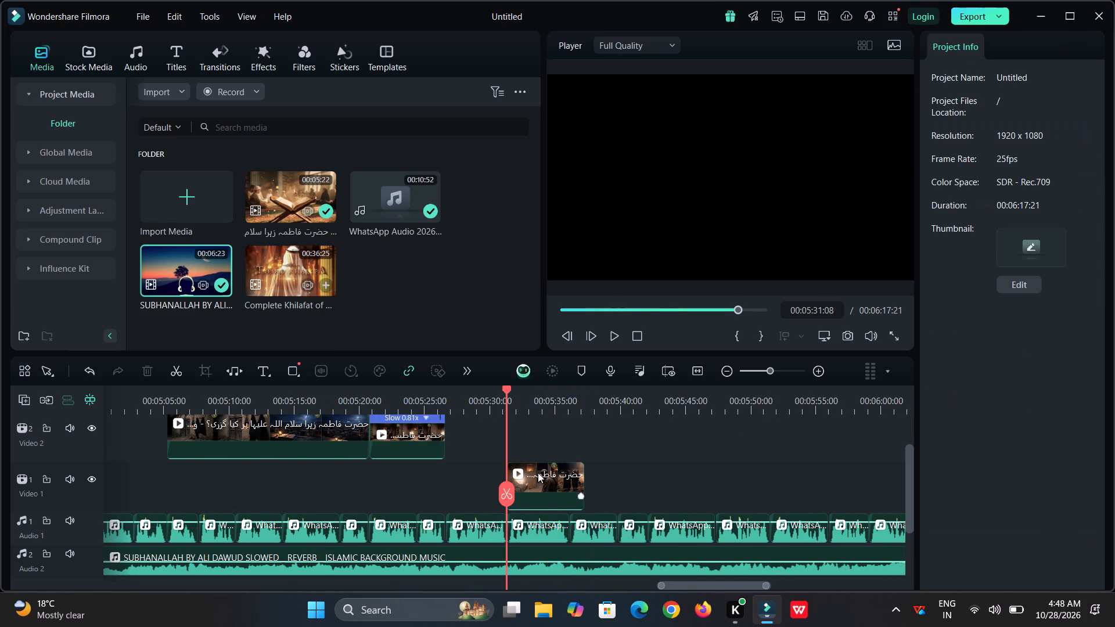
Cut off the procession clip's leftover kneeling-man opening before 00:05:32:06 and move the rest back to start at about 00:05:31:08.
key(space)
click(526, 491)
key(space)
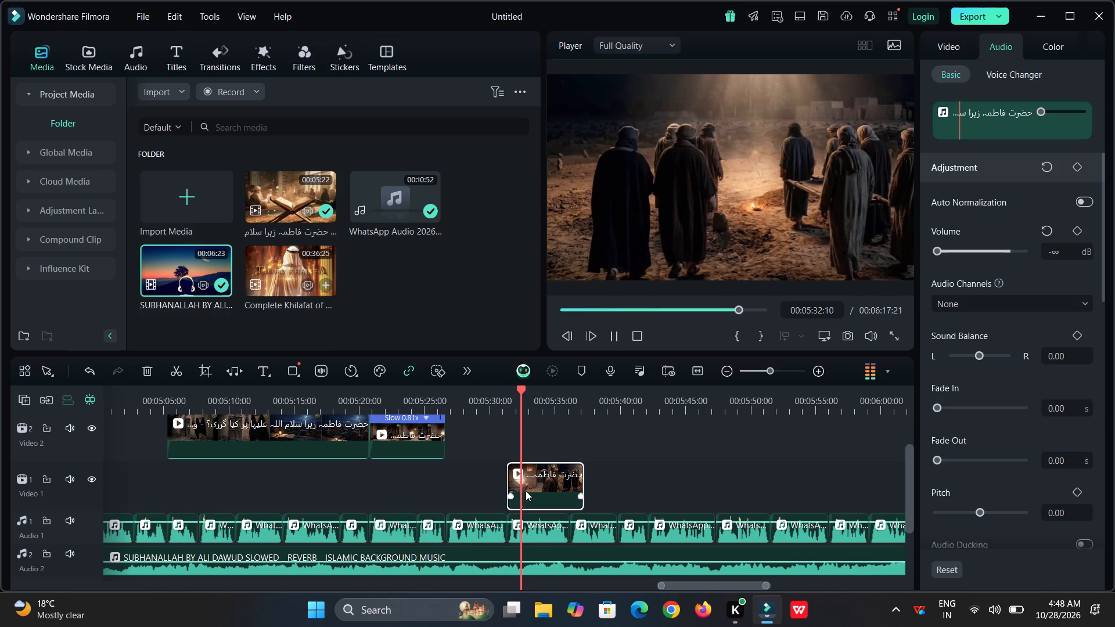
drag(544, 401, 699, 440)
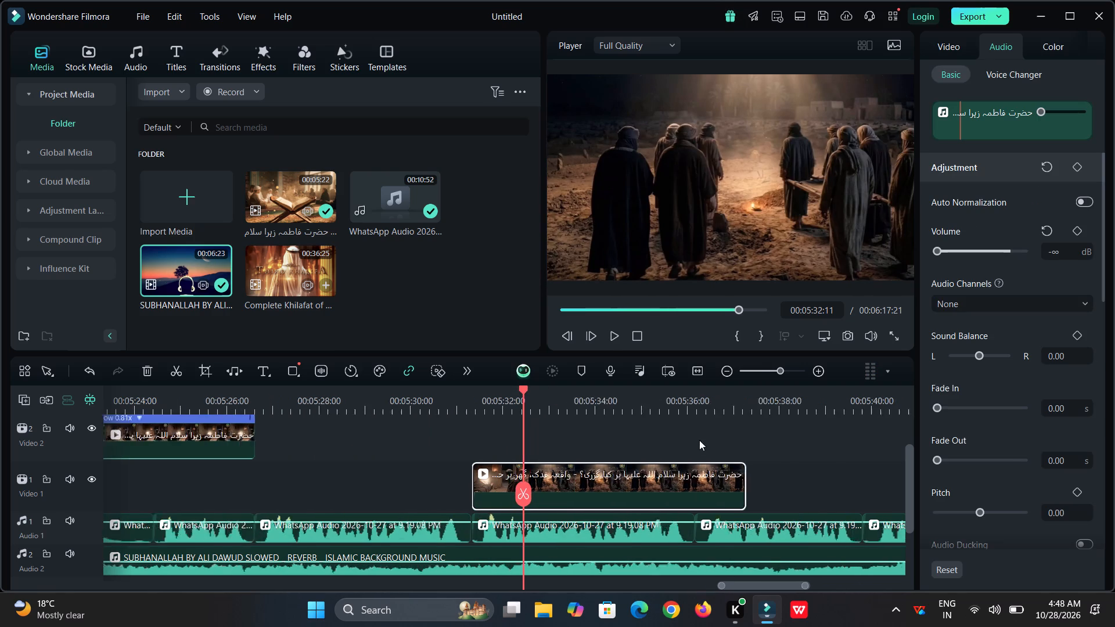
drag(525, 503, 490, 505)
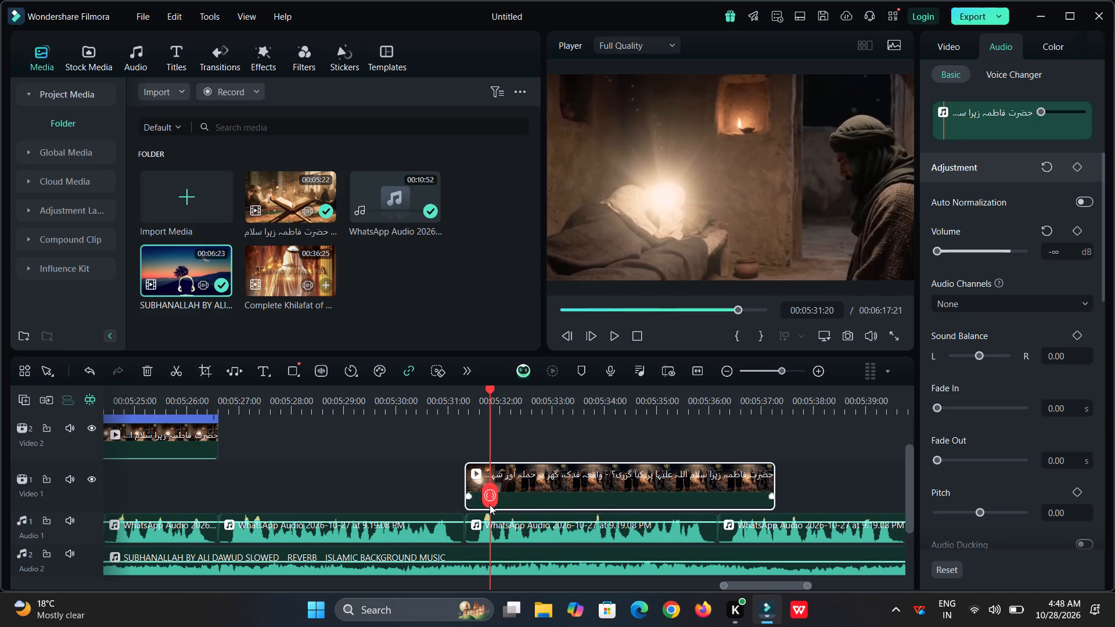
drag(490, 505, 512, 506)
click(512, 506)
click(503, 500)
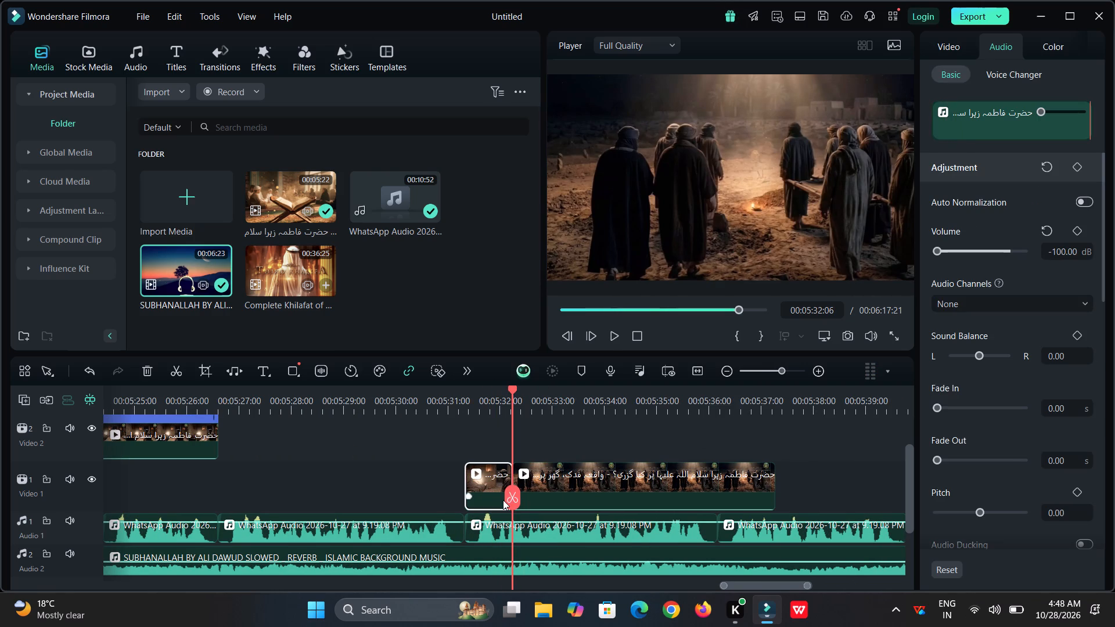
key(ctrl+x)
drag(563, 478, 512, 487)
key(space)
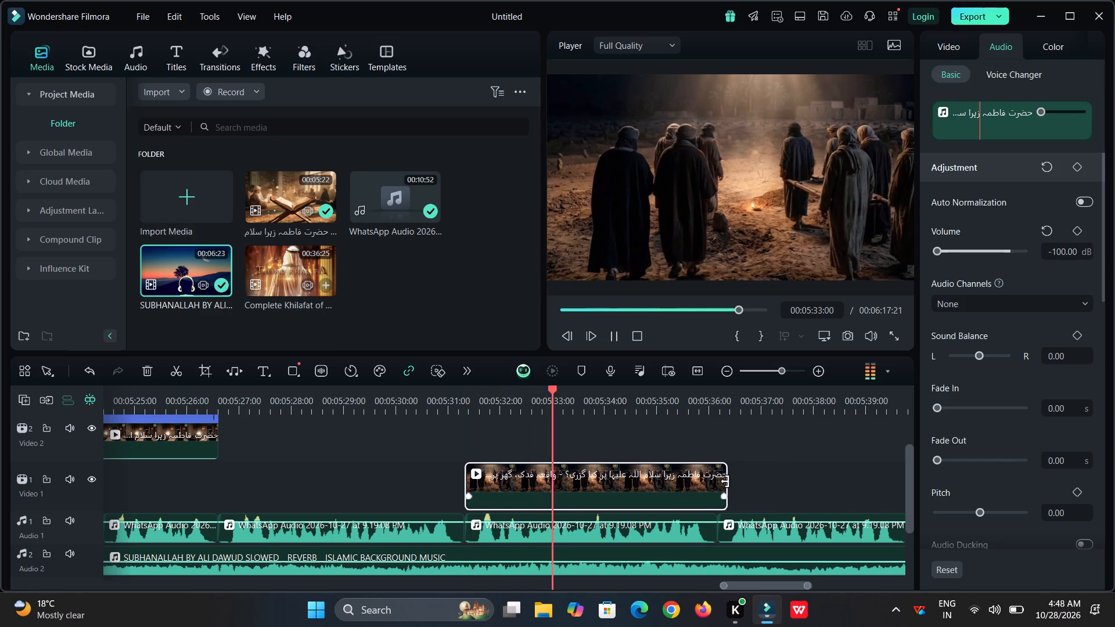
Trim the end of the procession clip on Video 1 to about 00:05:36:04, matching the end of the narration clip beneath it.
drag(725, 481, 719, 481)
key(space)
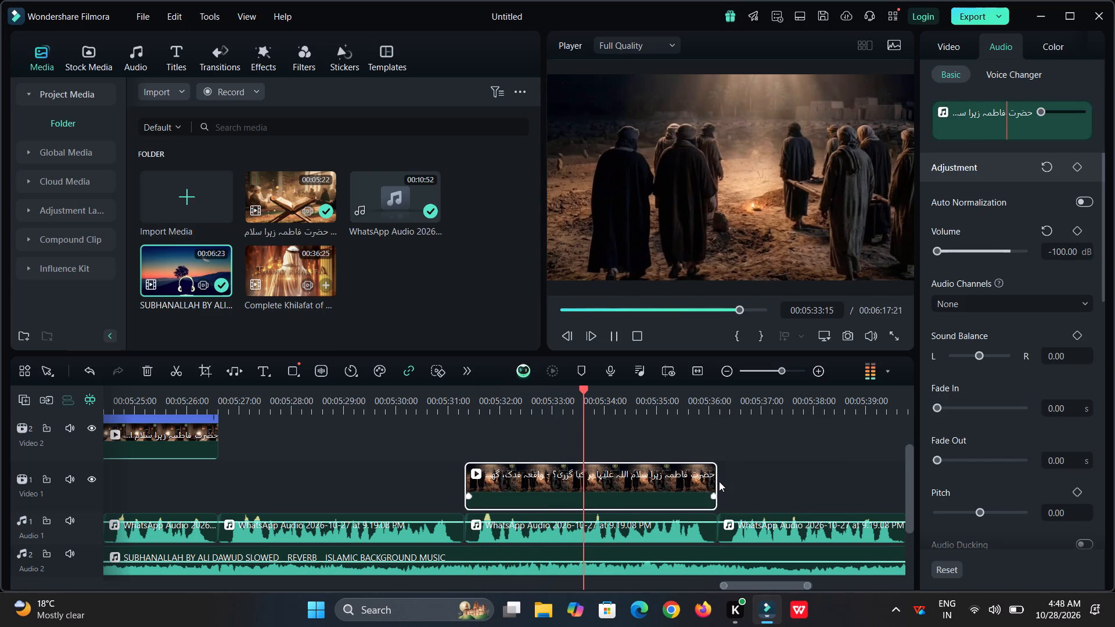
Move the two adjoining clips before the procession clip, including the 0.81x kneeling-man clip, from Video 2 down to Video 1 at the same time.
drag(811, 408, 474, 449)
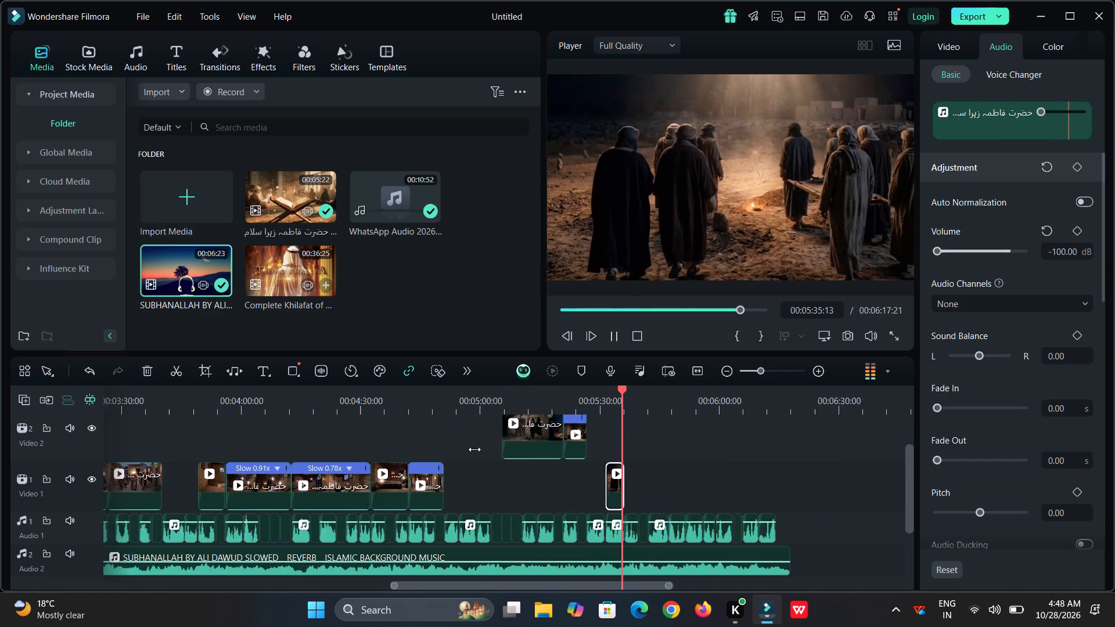
drag(474, 449, 431, 449)
drag(653, 395, 838, 430)
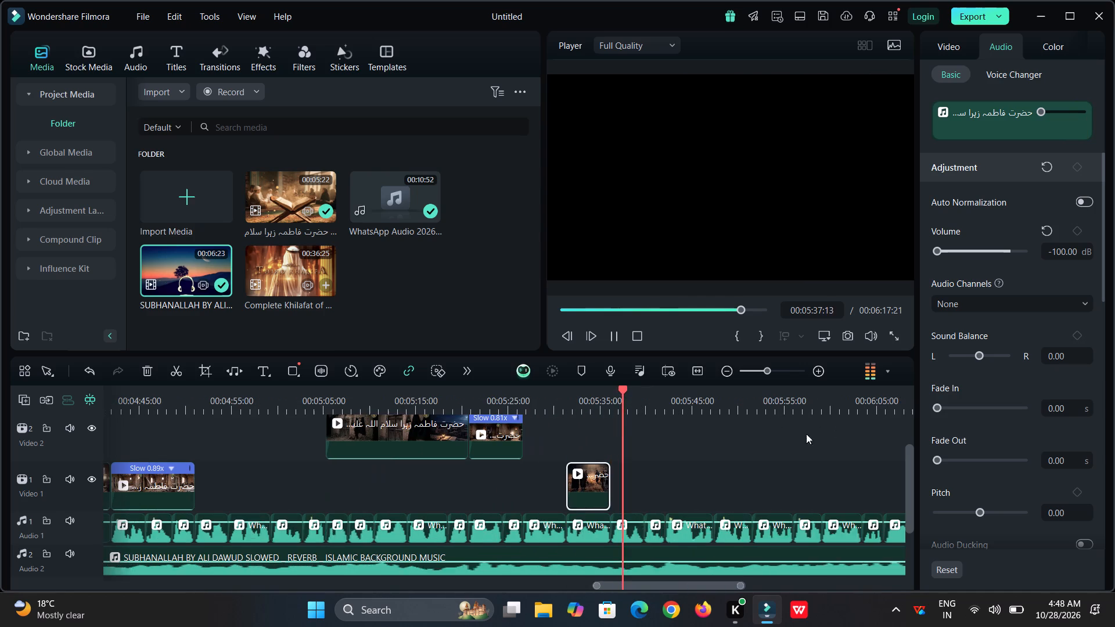
drag(537, 427, 404, 446)
drag(404, 446, 404, 478)
key(space)
Delete the two adjoining narration clips between about 00:05:52 and 00:05:59 on Audio 1, closing the gap.
drag(761, 397, 725, 405)
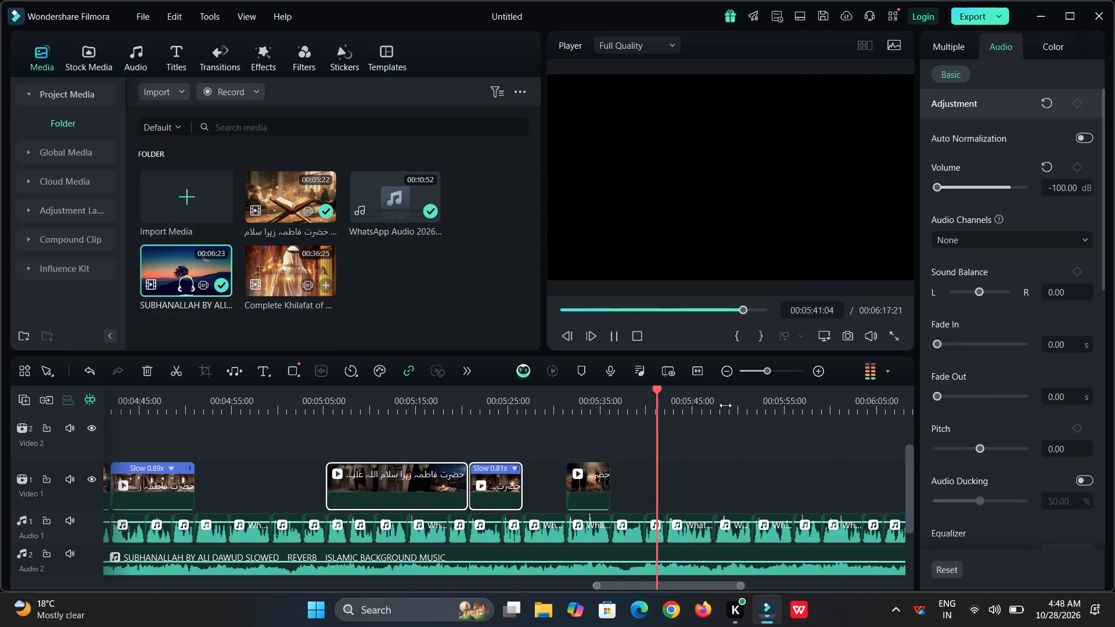
drag(725, 405, 382, 463)
drag(333, 406, 699, 457)
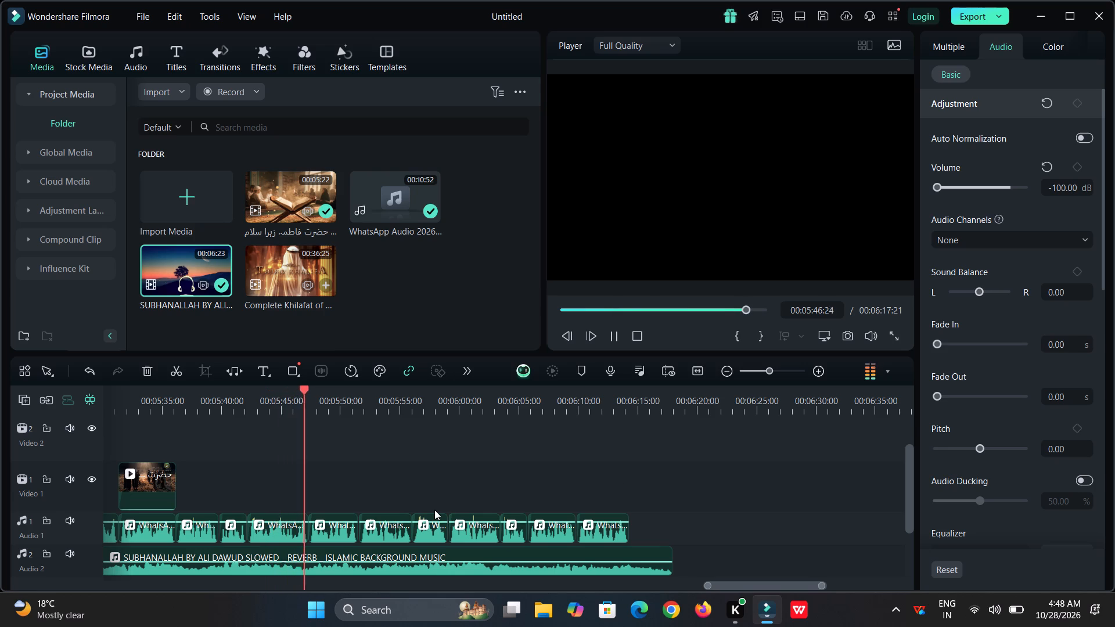
scroll(493, 556, down, 1)
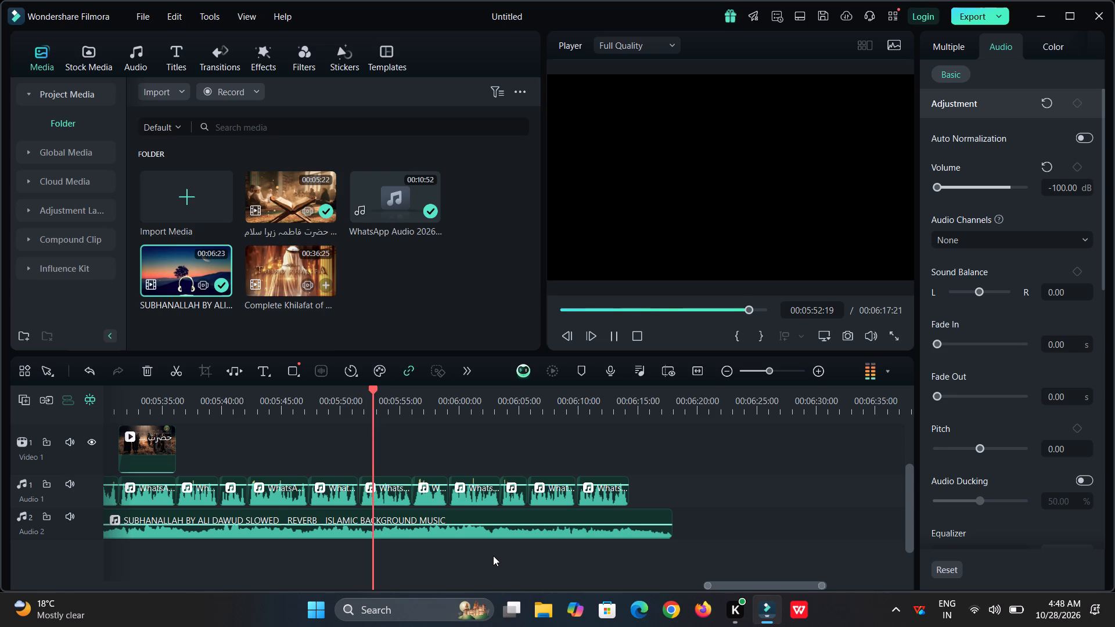
click(674, 381)
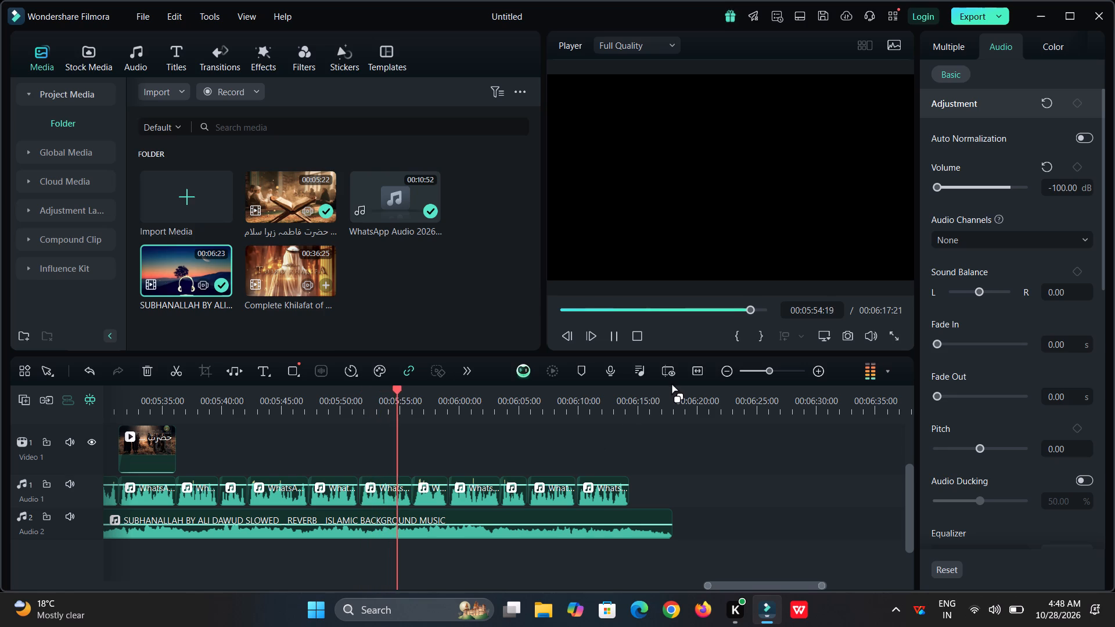
drag(675, 401, 444, 421)
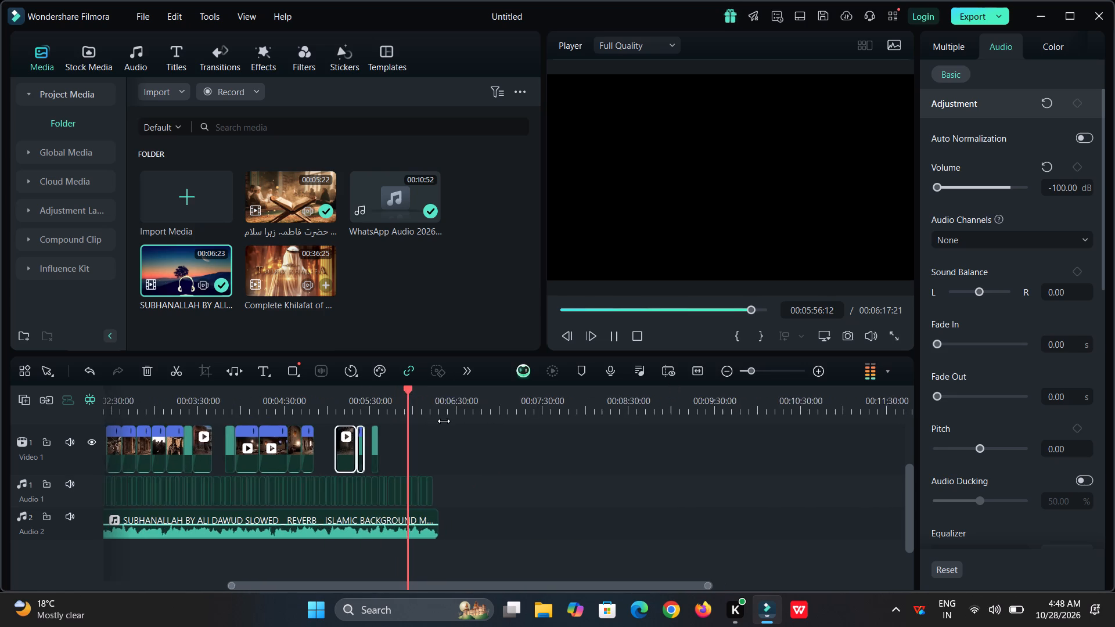
drag(444, 421, 660, 419)
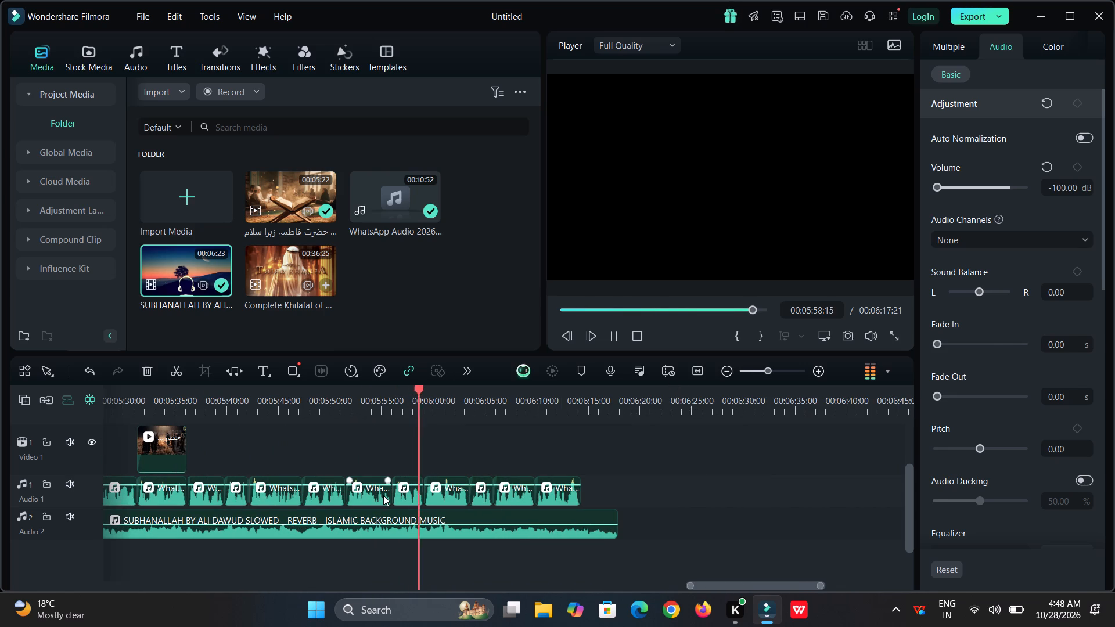
click(383, 495)
click(412, 493)
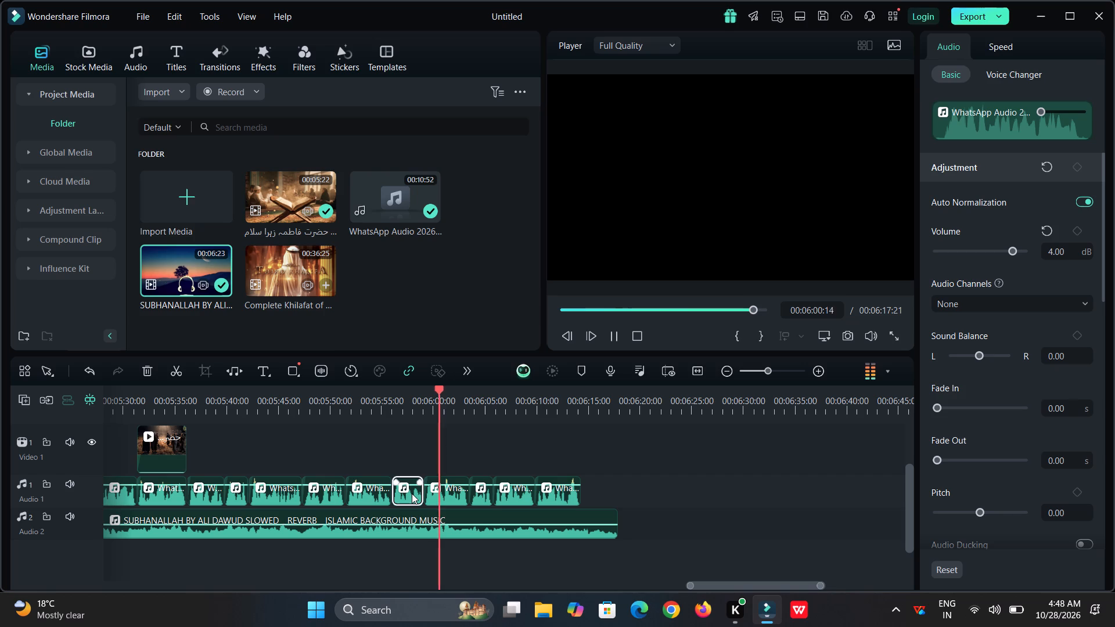
drag(349, 467, 413, 496)
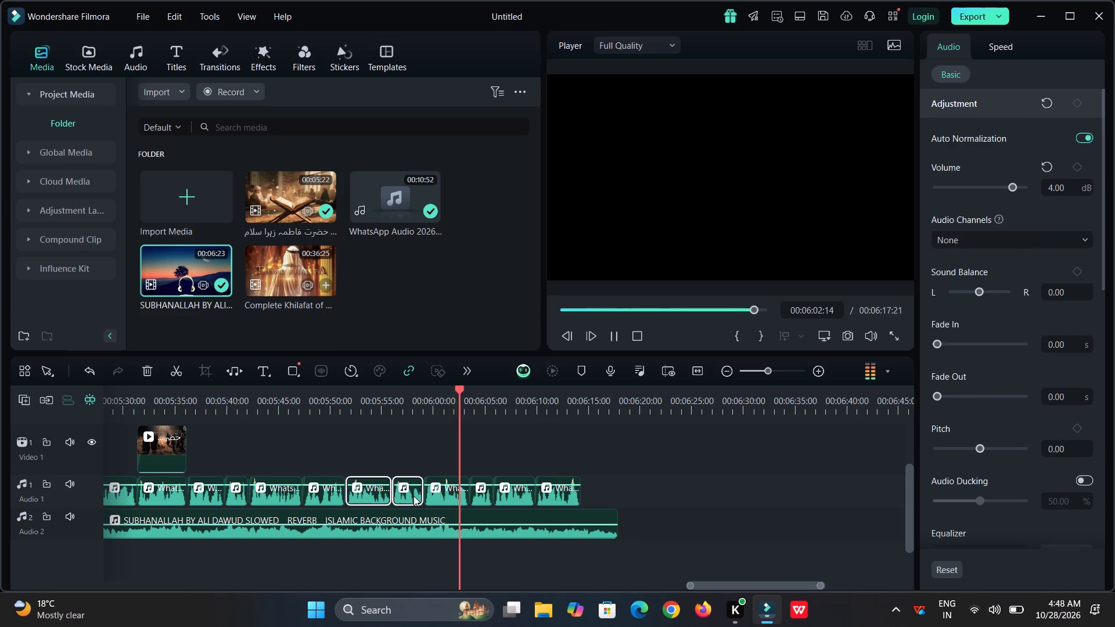
click(350, 404)
key(ctrl+x)
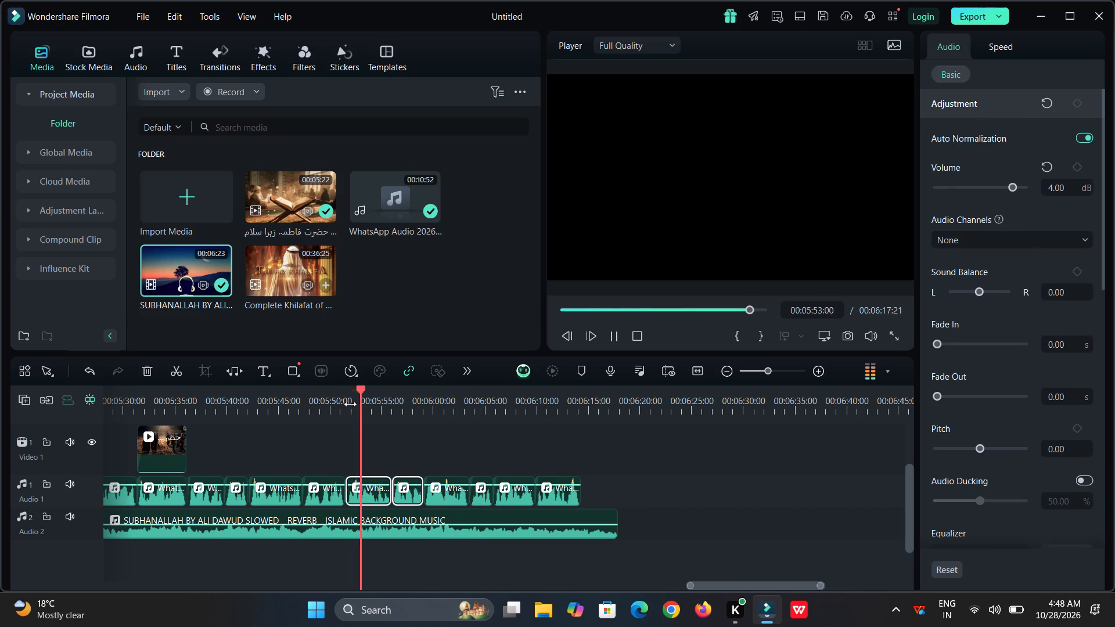
click(408, 397)
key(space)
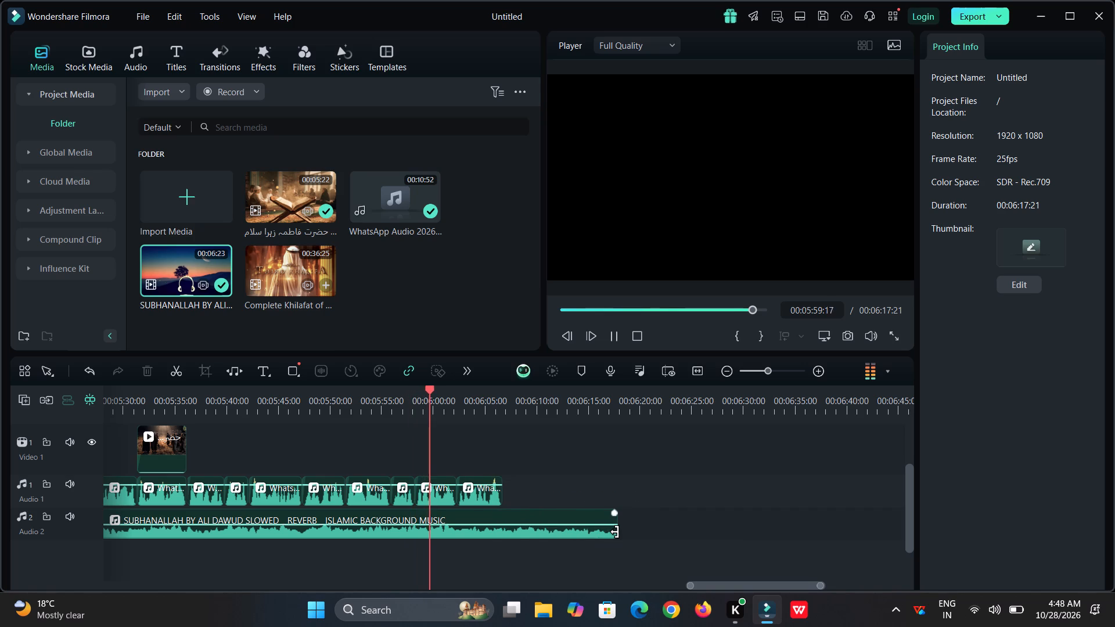
Trim the background music on Audio 2 to end with the narration at about 00:06:06:18 and give it a 2.00 s fade-out.
drag(615, 532, 501, 535)
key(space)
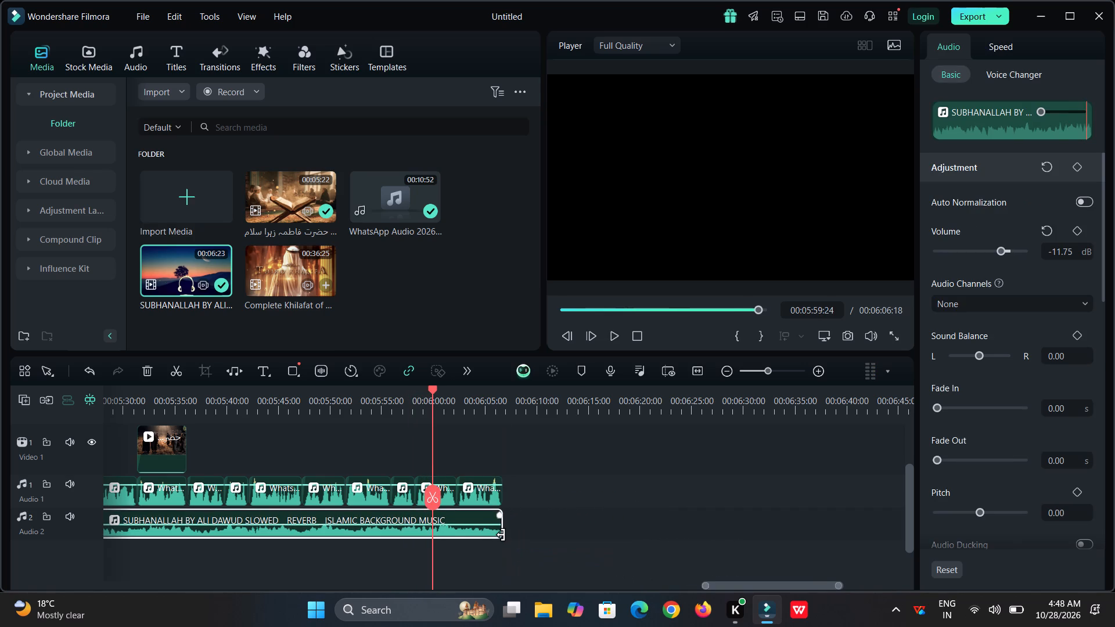
drag(501, 517, 484, 517)
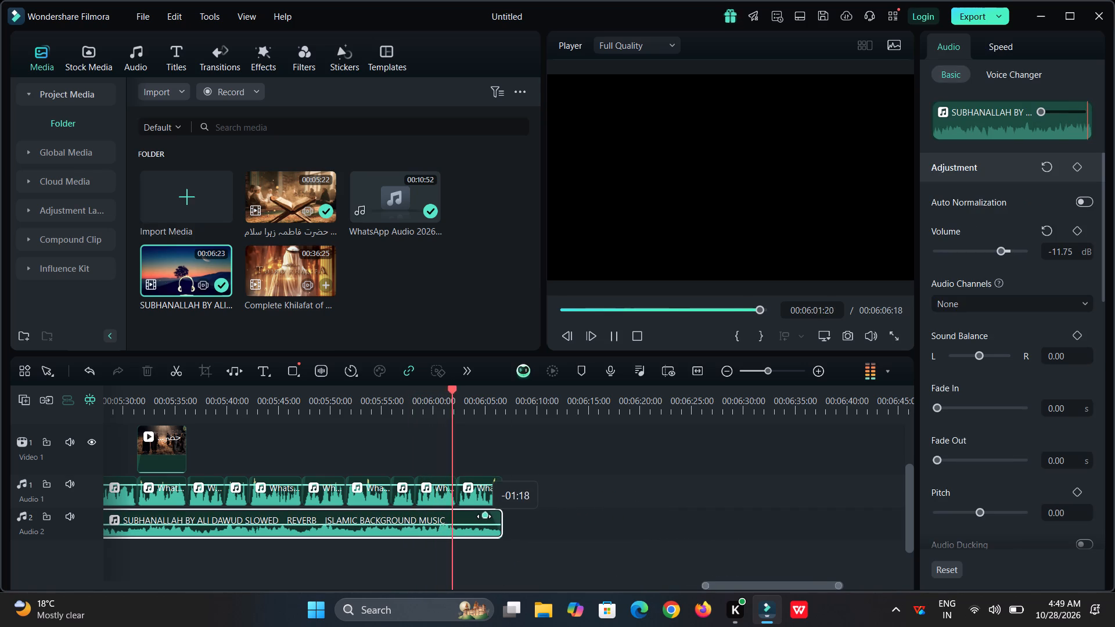
drag(484, 517, 482, 517)
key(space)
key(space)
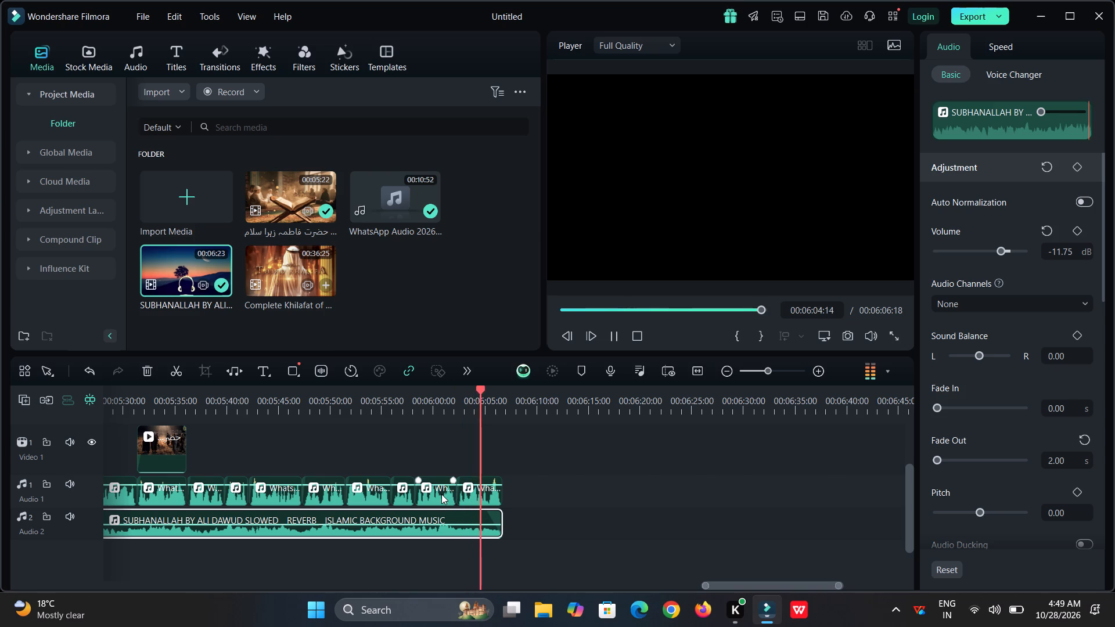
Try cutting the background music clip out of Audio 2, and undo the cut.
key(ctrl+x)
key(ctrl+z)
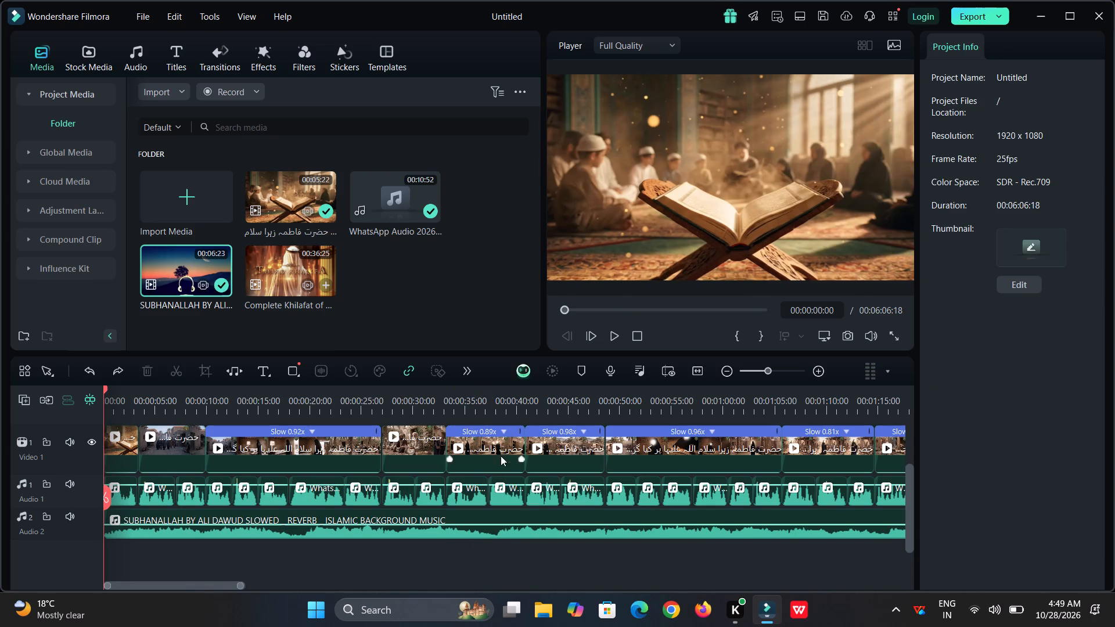
Delete the second-to-last narration clip, from about 00:05:58 to 00:06:02 on Audio 1, closing the gap.
drag(596, 402, 368, 442)
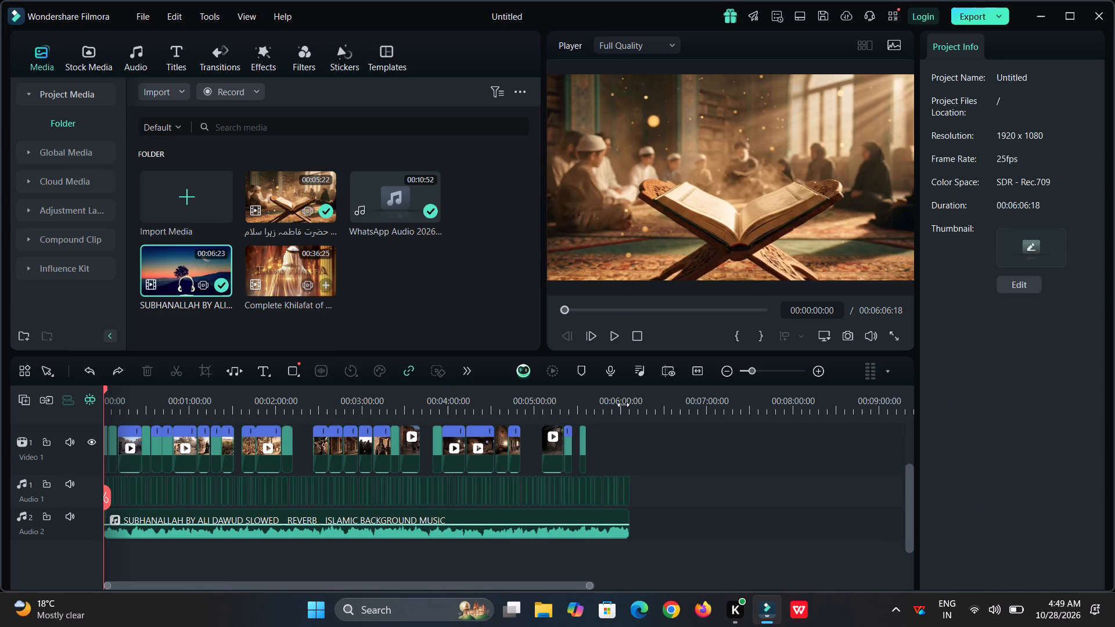
click(626, 405)
drag(650, 403, 925, 427)
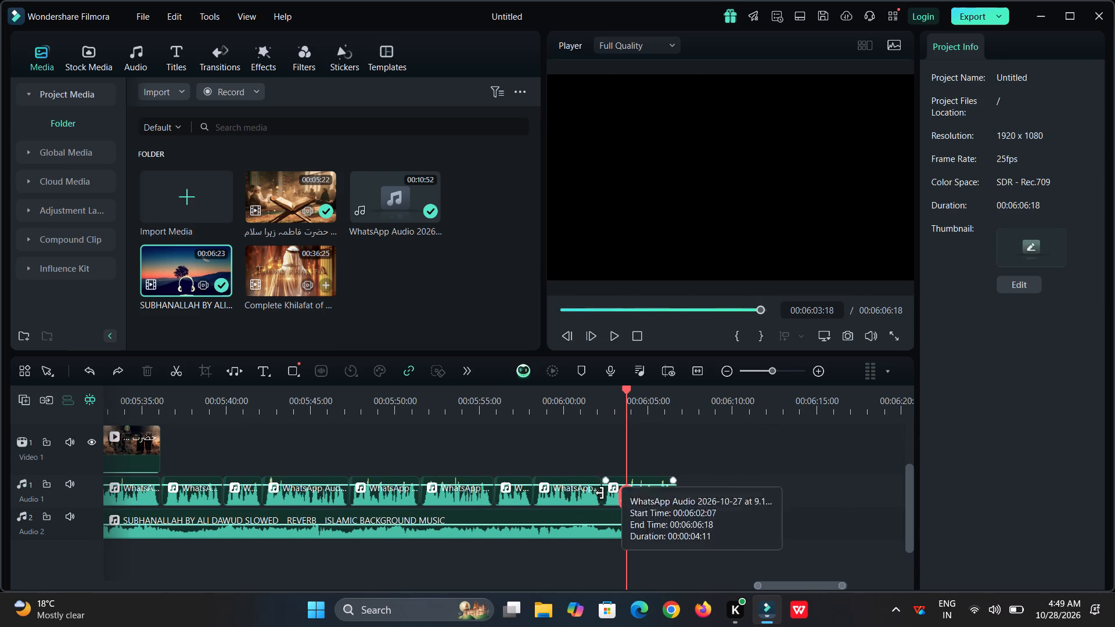
click(593, 496)
key(ctrl+x)
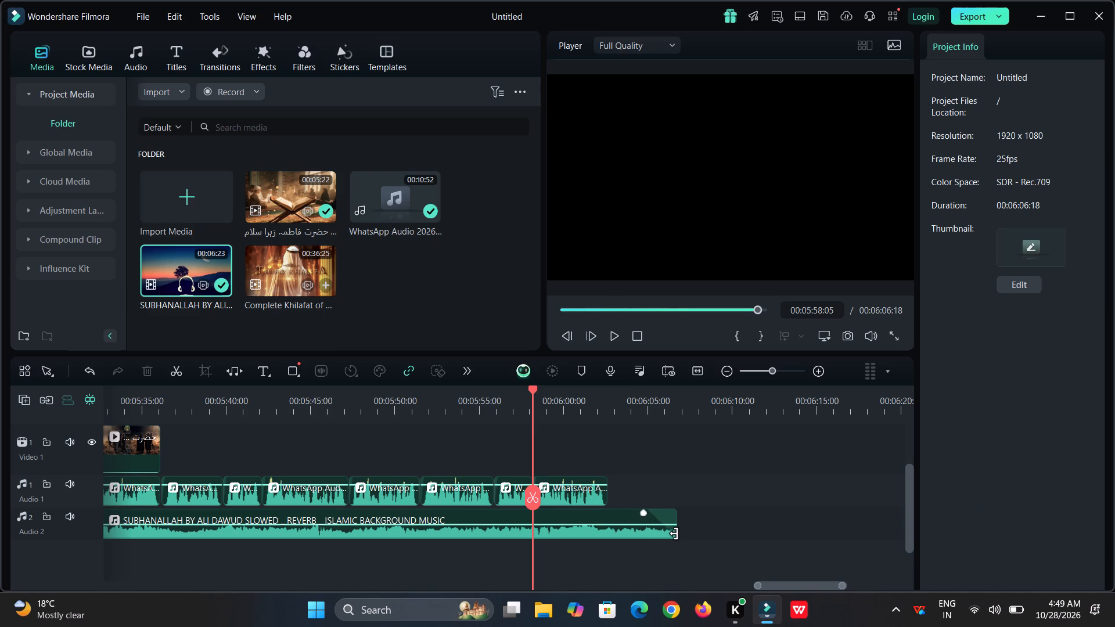
Trim the end of the background music on Audio 2 to about 00:06:02:16, matching the end of the narration.
drag(674, 534, 603, 534)
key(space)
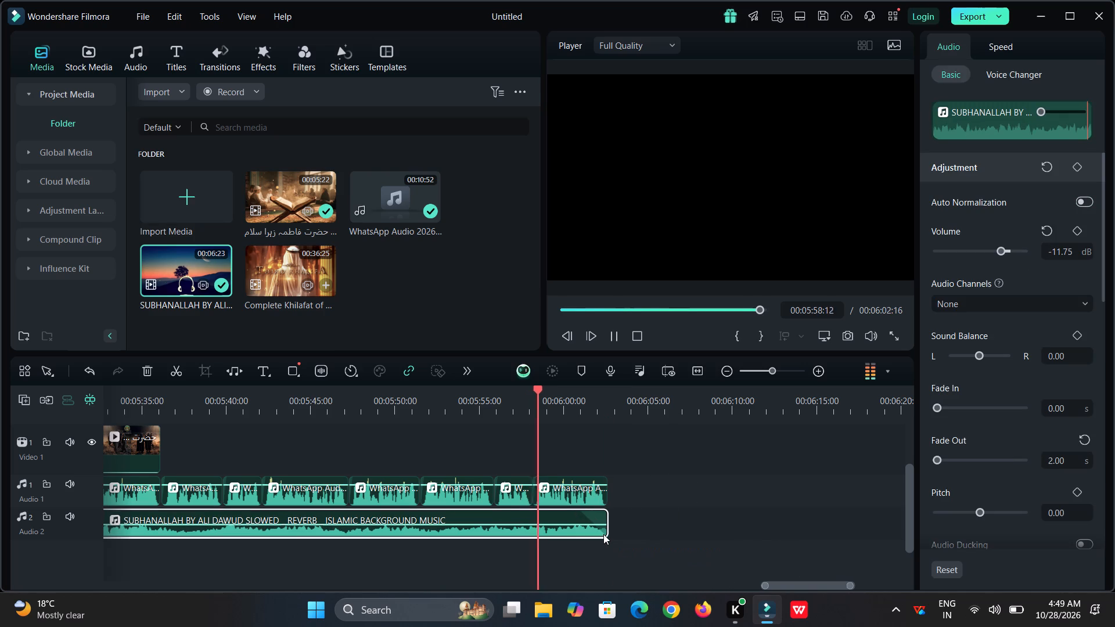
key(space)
Save the project in the Backup folder under the name kabr.
key(ctrl+s)
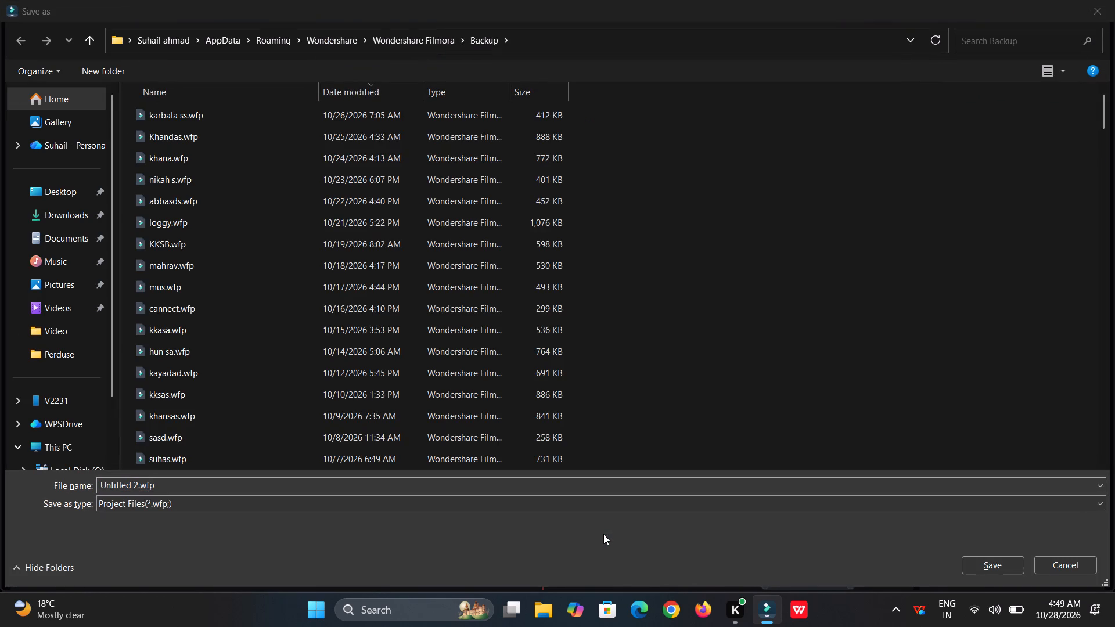
text(kabr)
click(568, 488)
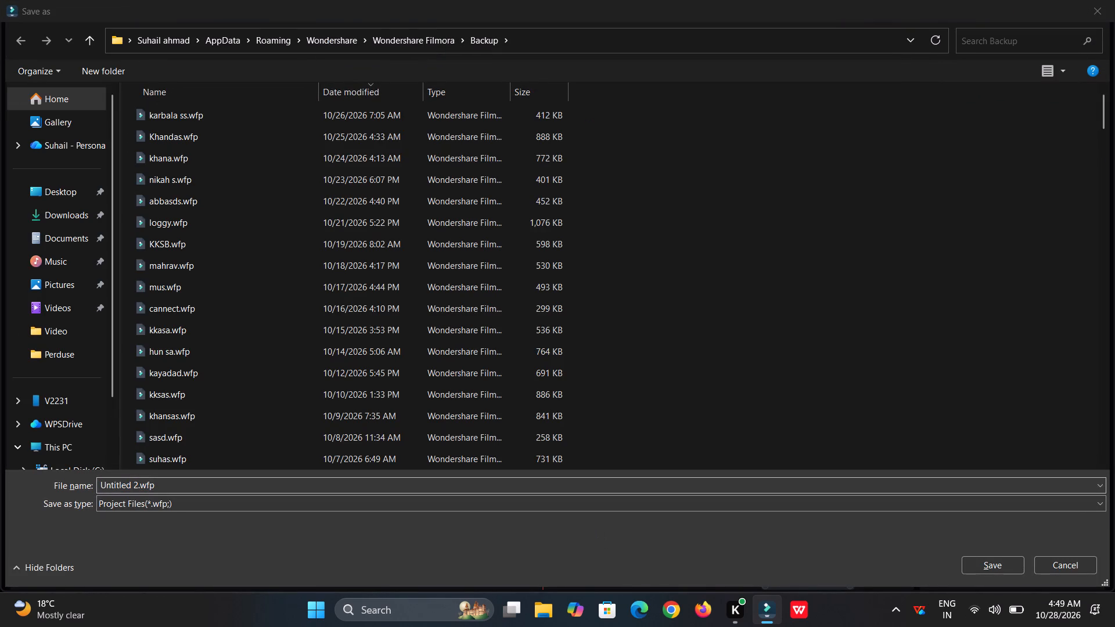
key(BackSpace)
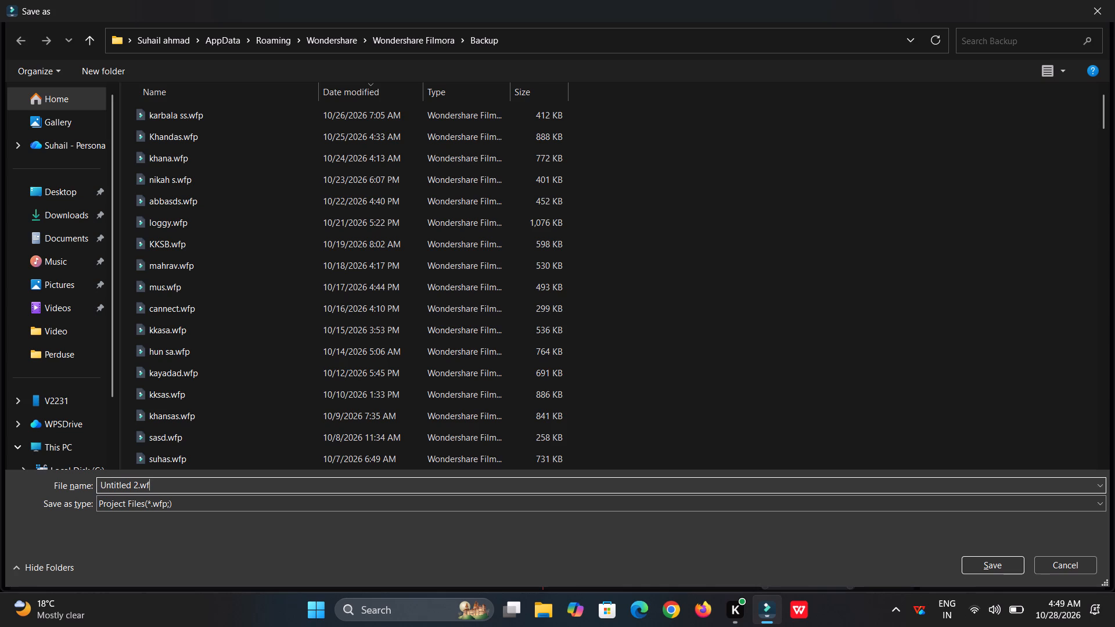
key(a)
key(ctrl+a)
key(ctrl+BackSpace)
text(kabr)
key(Return)
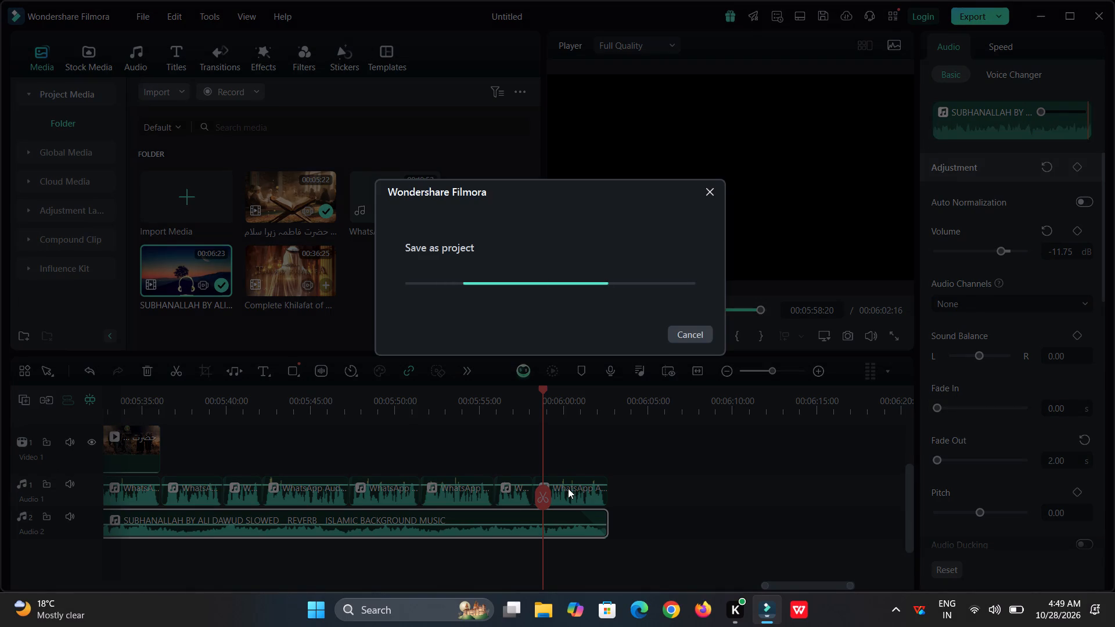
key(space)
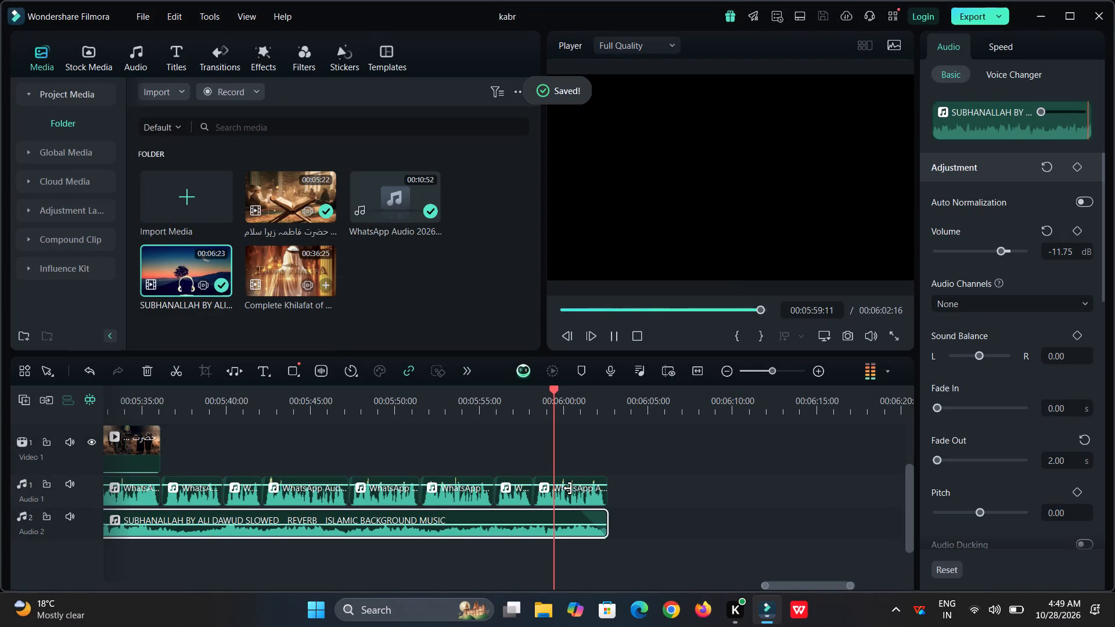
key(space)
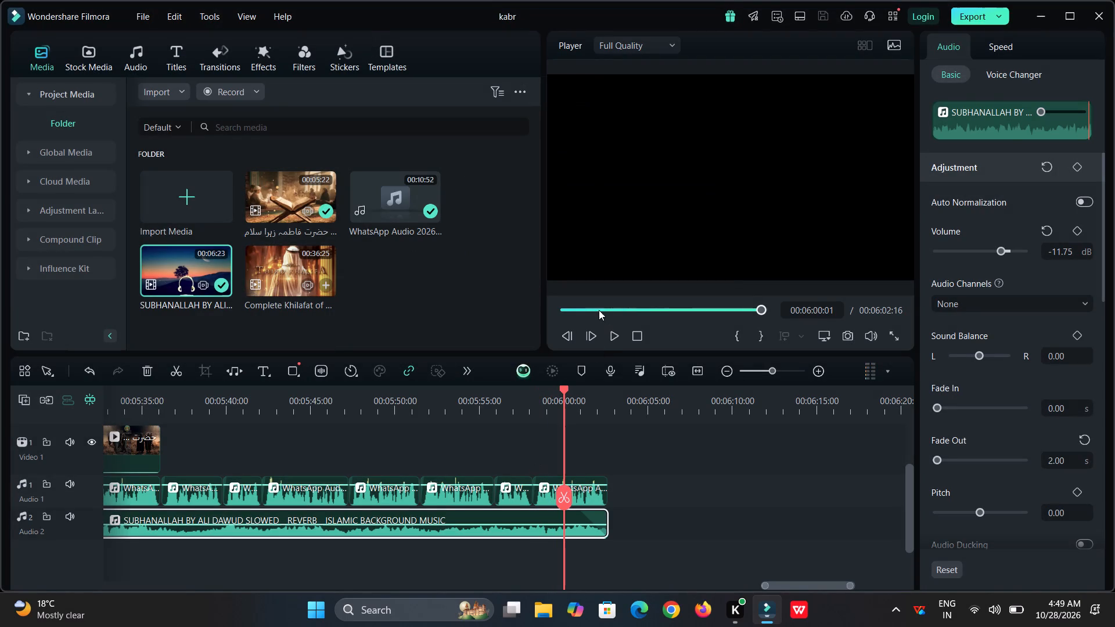
Switch to Firefox, open YouTube and search for "shayada fatima ka waqia".
click(702, 622)
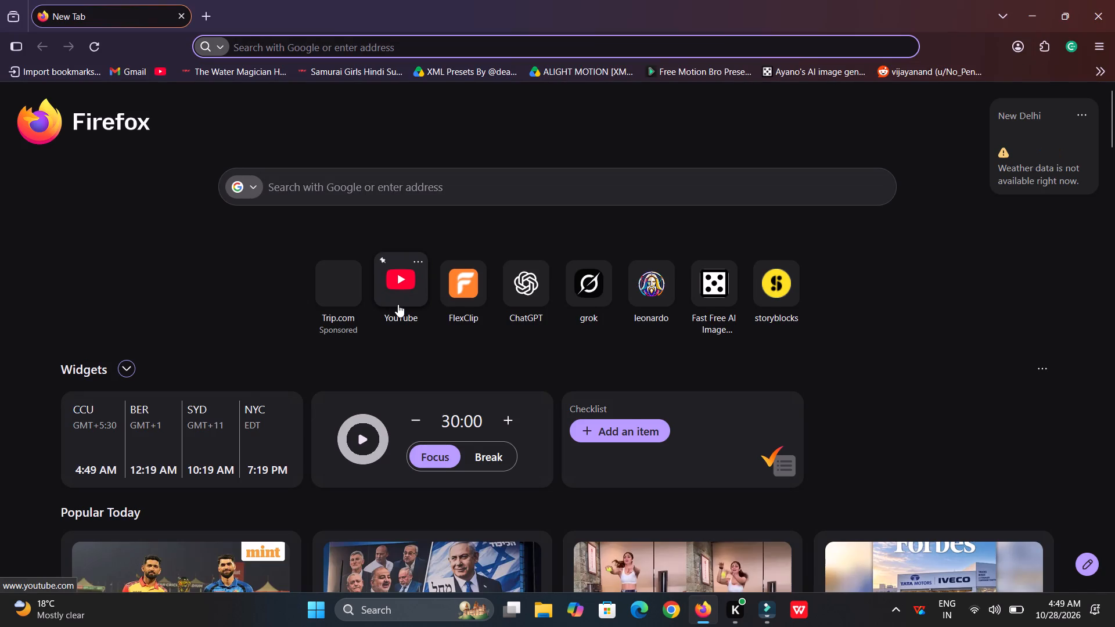
click(407, 304)
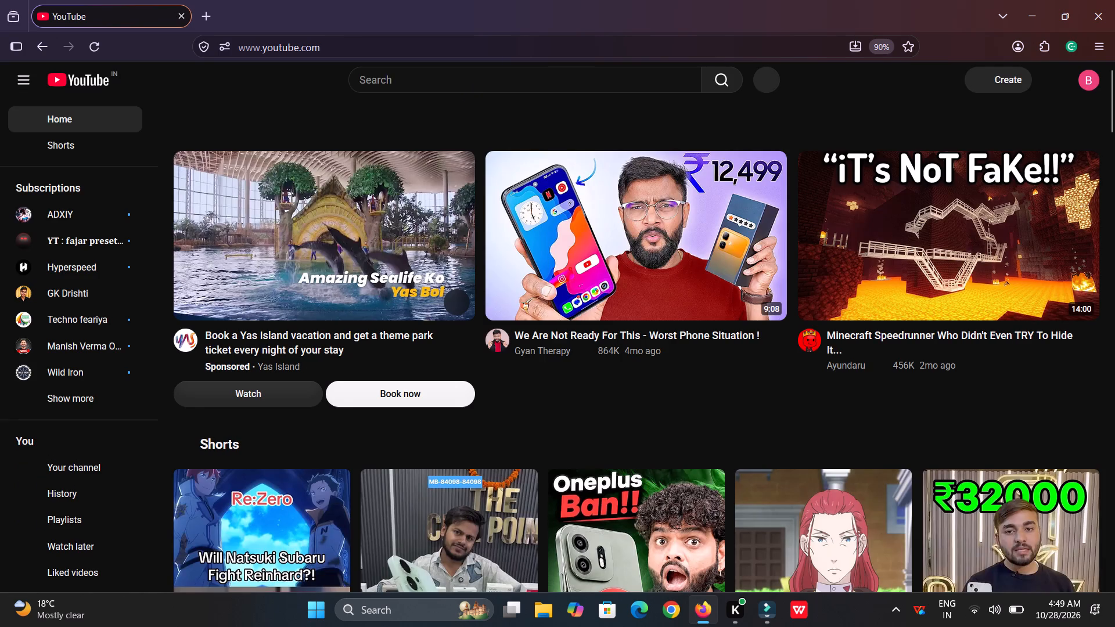
click(474, 77)
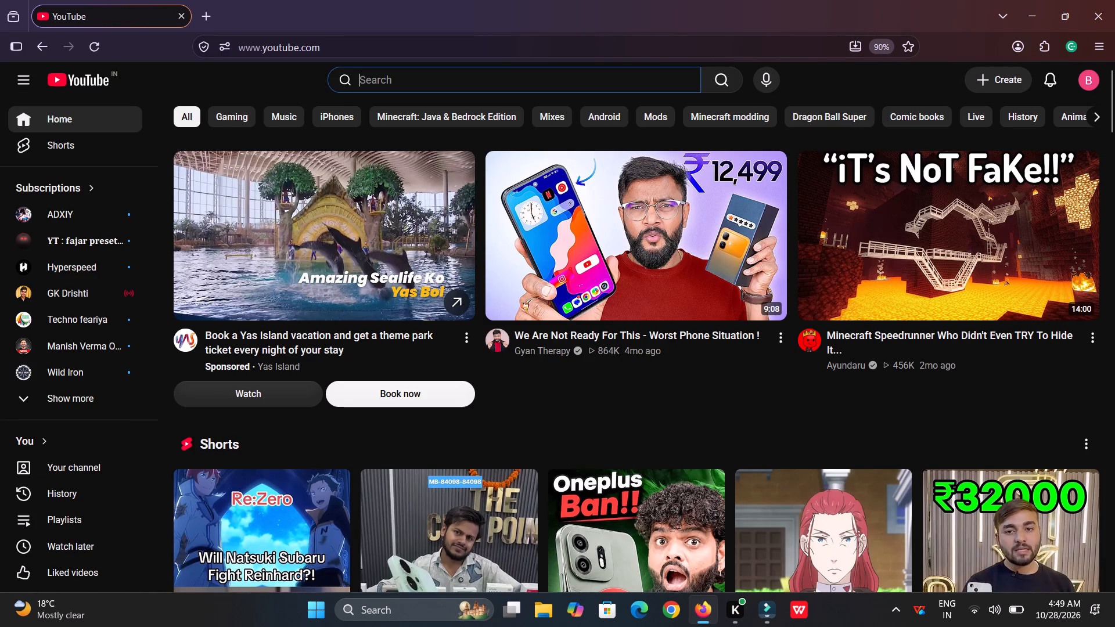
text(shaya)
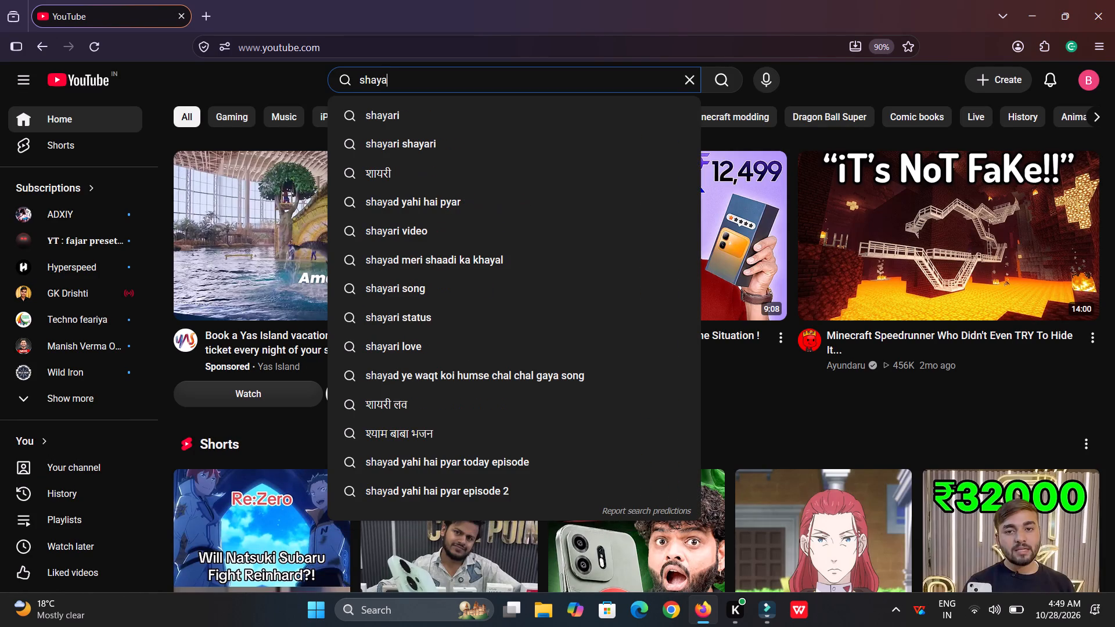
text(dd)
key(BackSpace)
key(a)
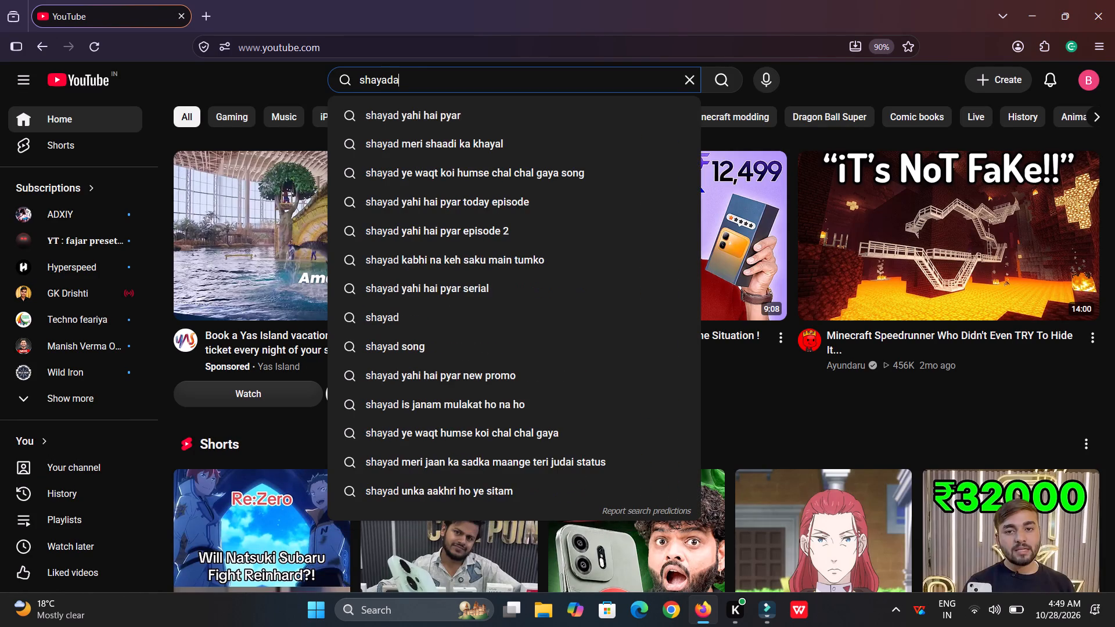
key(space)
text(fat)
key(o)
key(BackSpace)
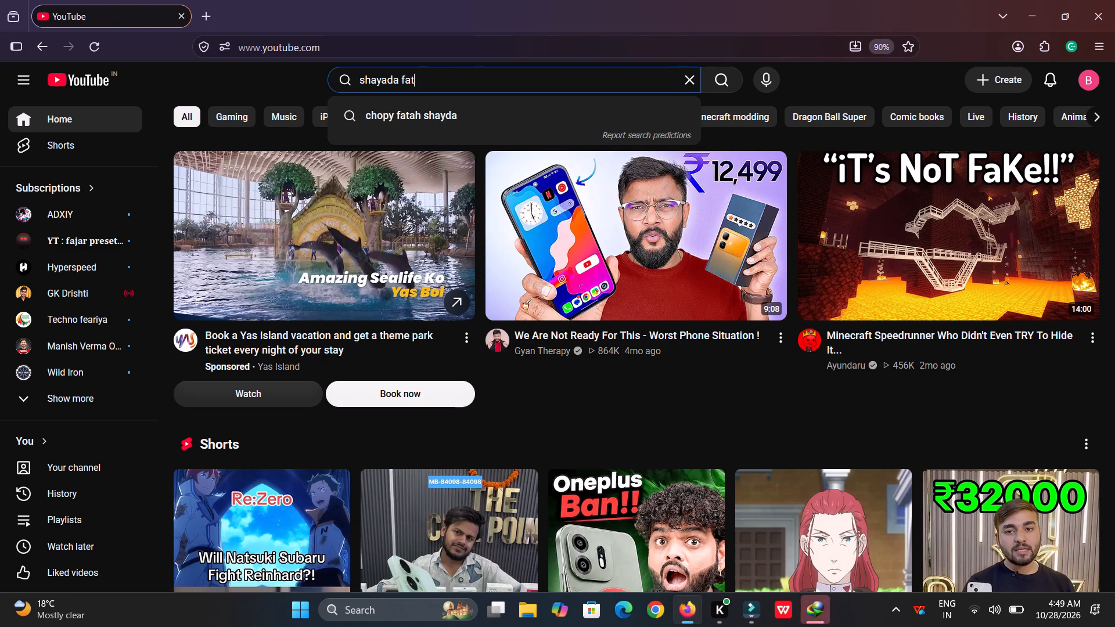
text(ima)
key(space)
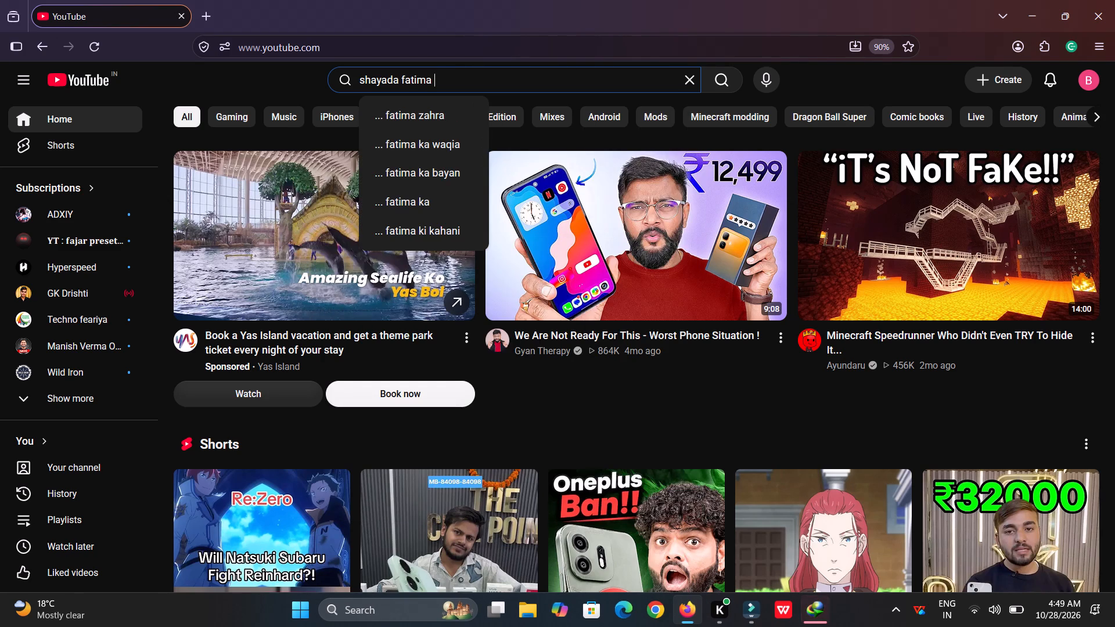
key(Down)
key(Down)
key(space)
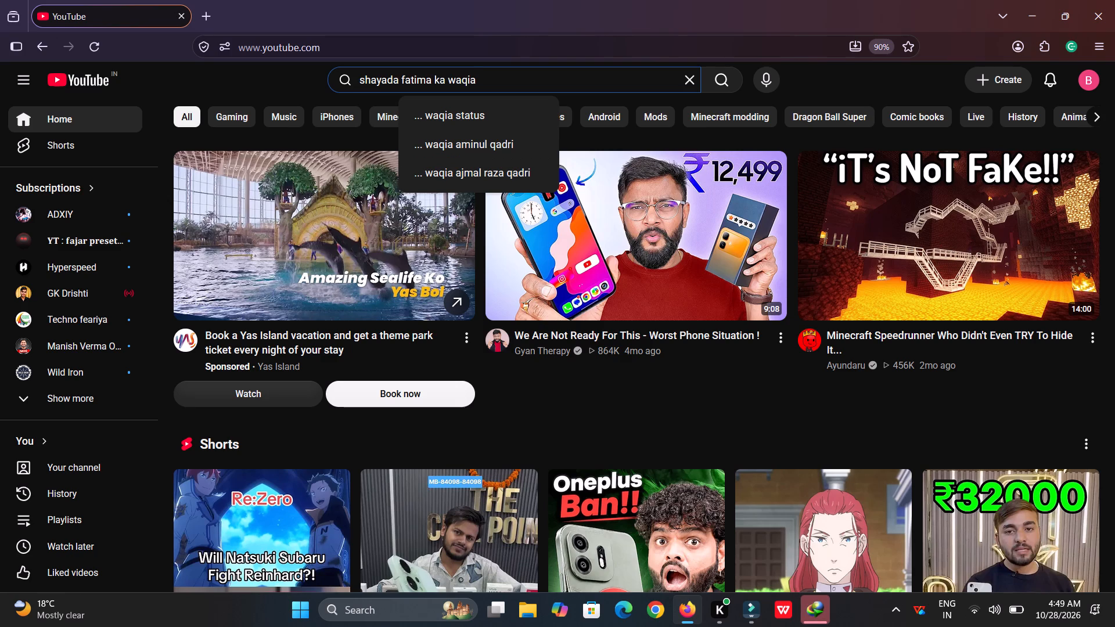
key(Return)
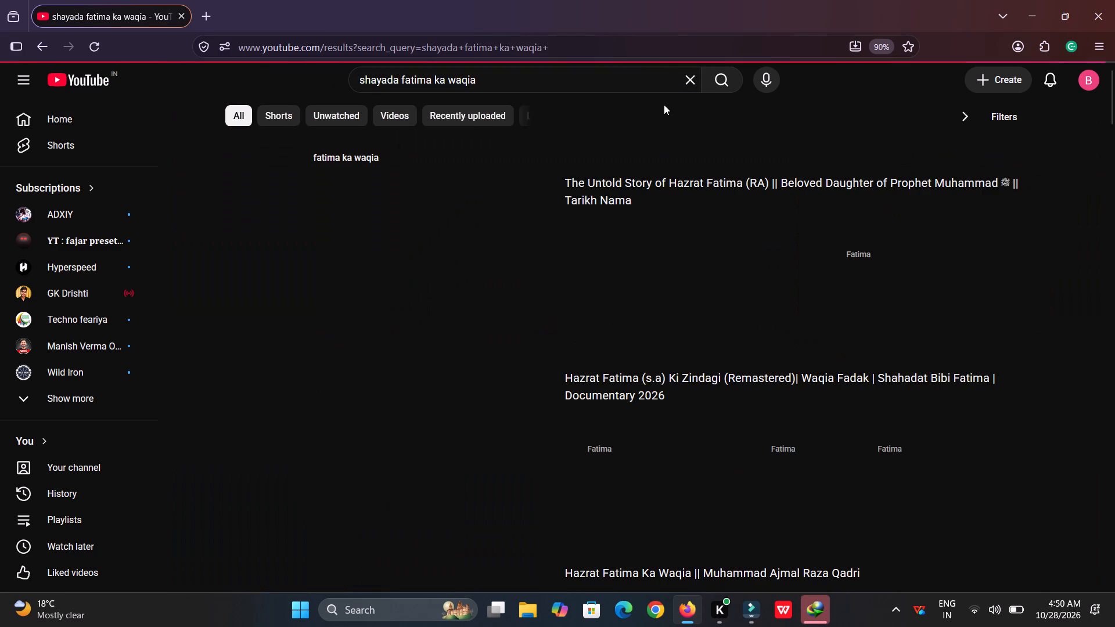
Download the Tarikh Nama video "The Untold Story of Hazrat Fatima (RA)" as a 720p HD MP4 with Internet Download Manager.
scroll(1084, 228, down, 1)
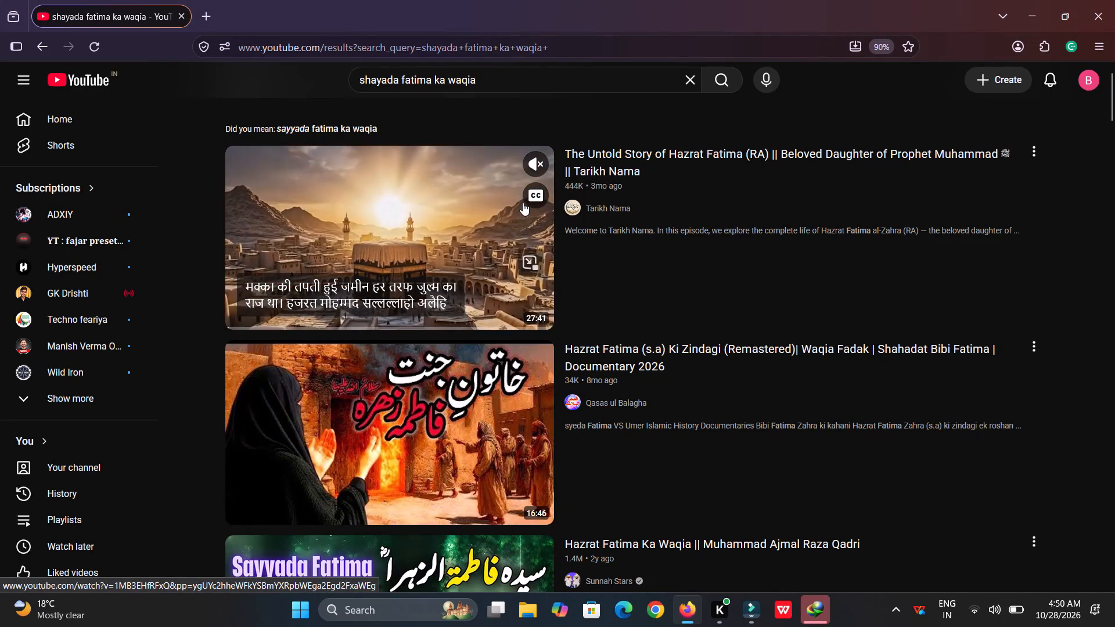
click(530, 197)
click(531, 162)
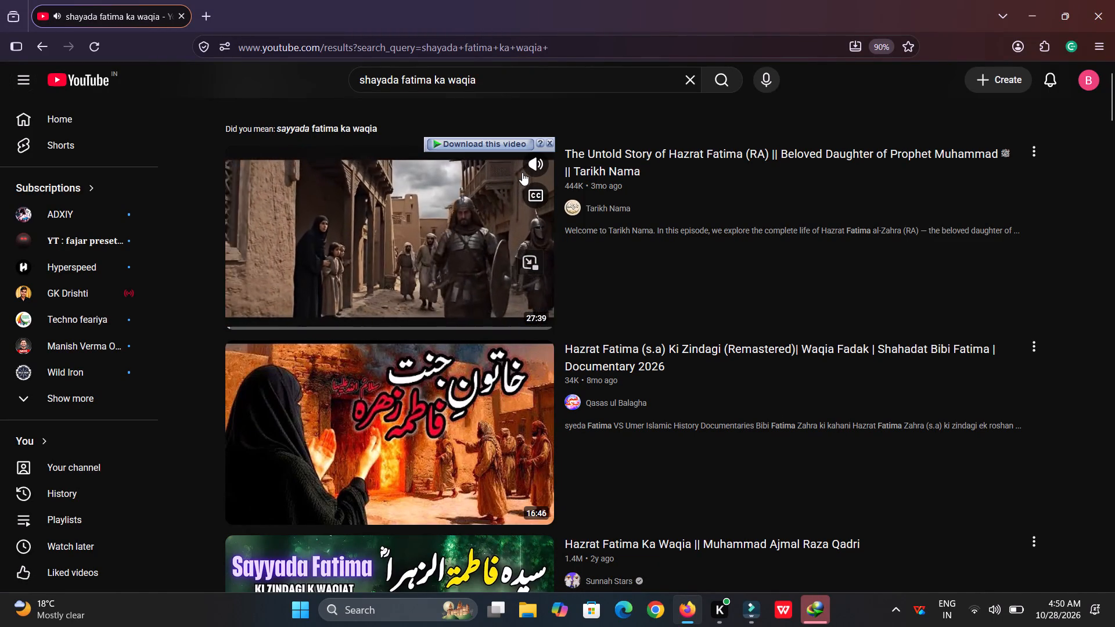
click(498, 146)
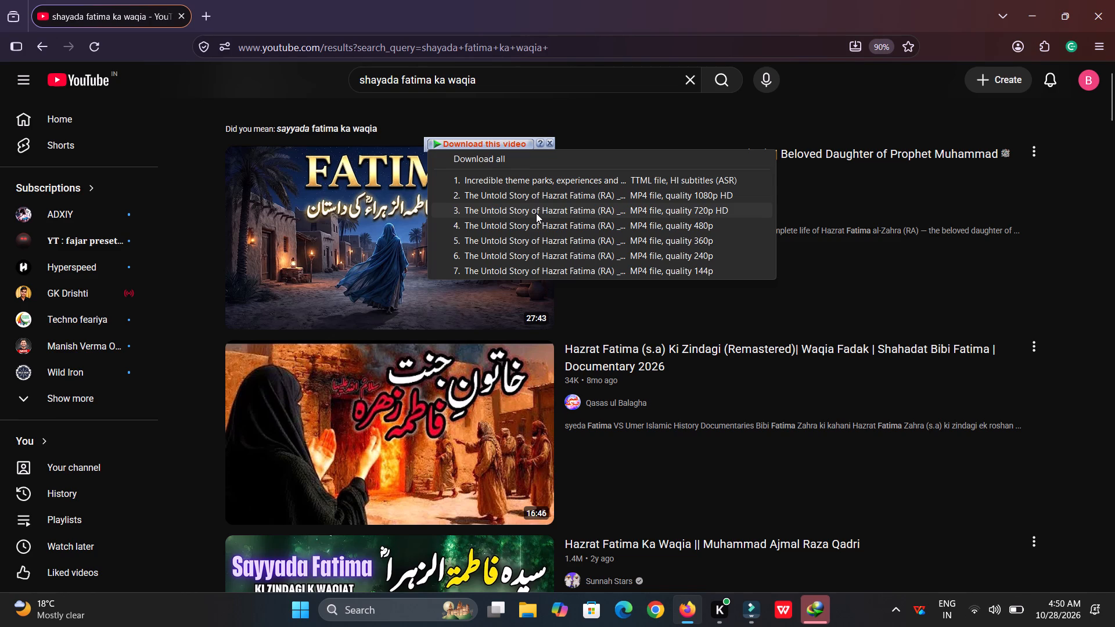
click(536, 213)
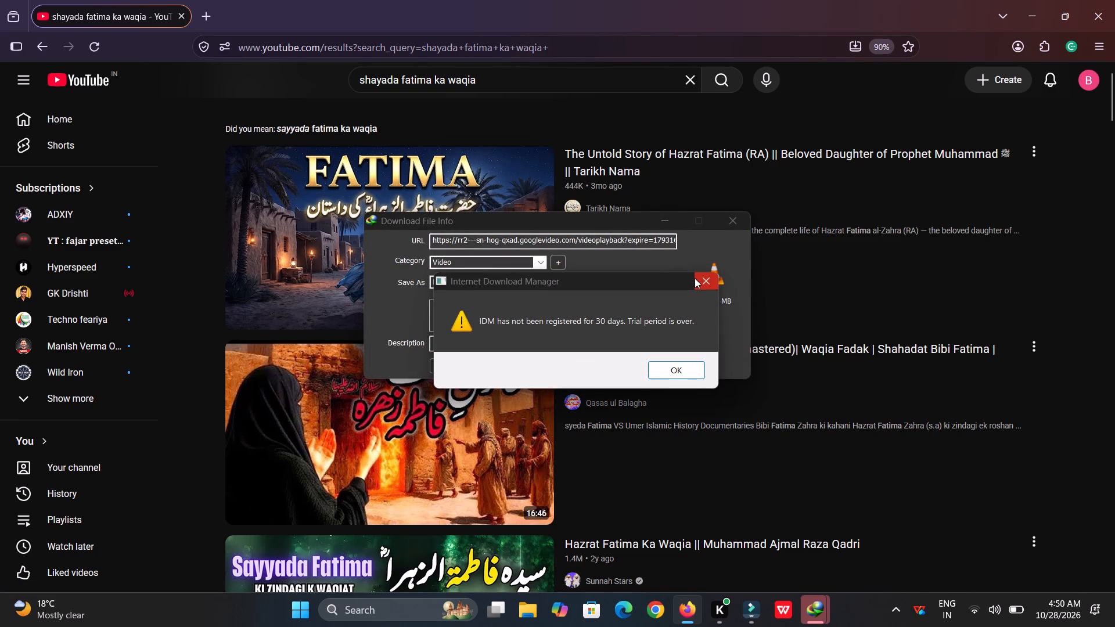
click(712, 284)
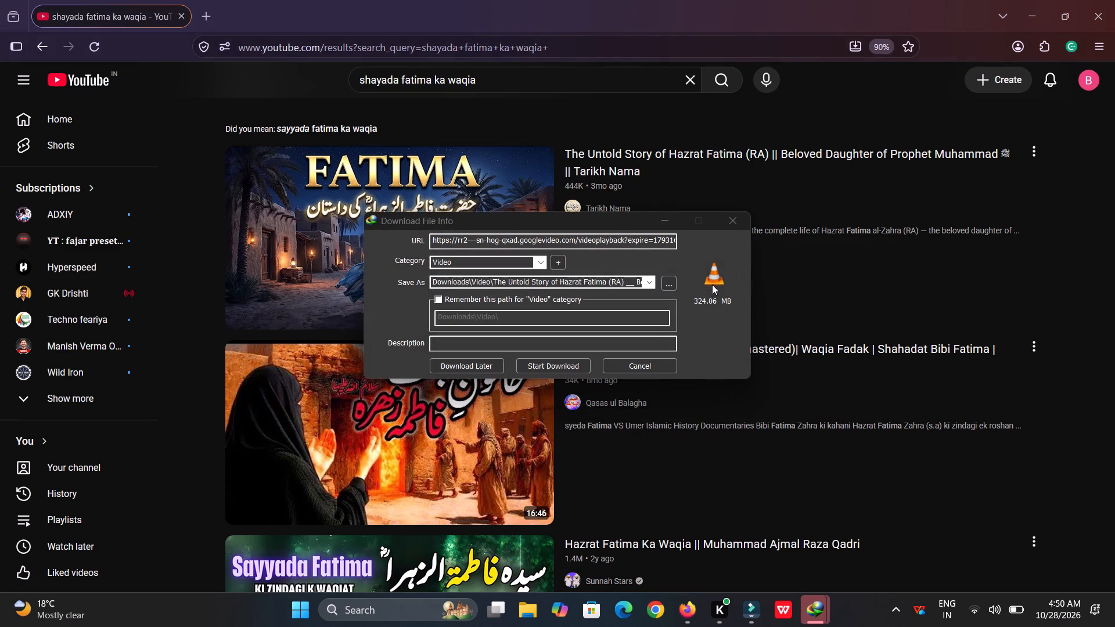
click(661, 217)
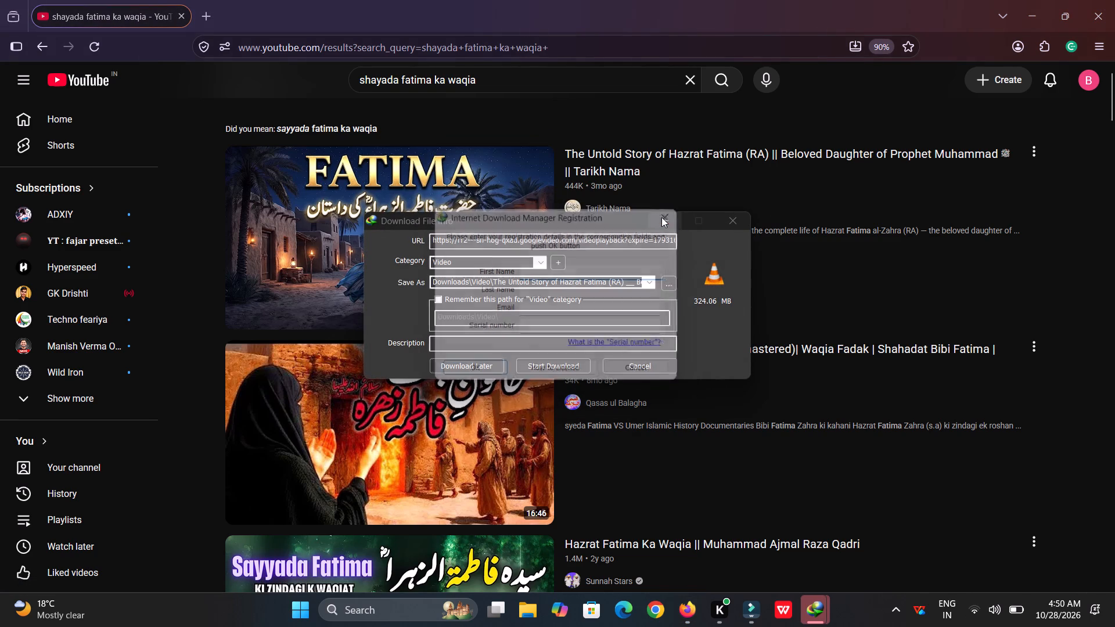
click(563, 364)
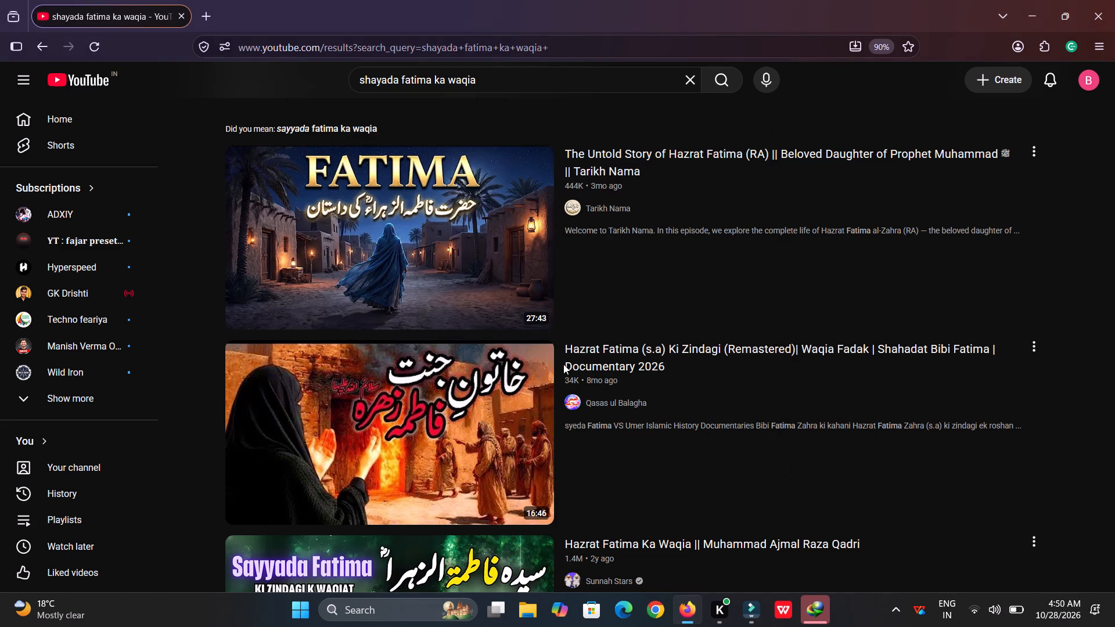
click(563, 364)
Switch back to Filmora and import the downloaded "The Untold Story of Hazrat Fatima (RA)" video into the project media.
click(743, 626)
scroll(507, 402, up, 1)
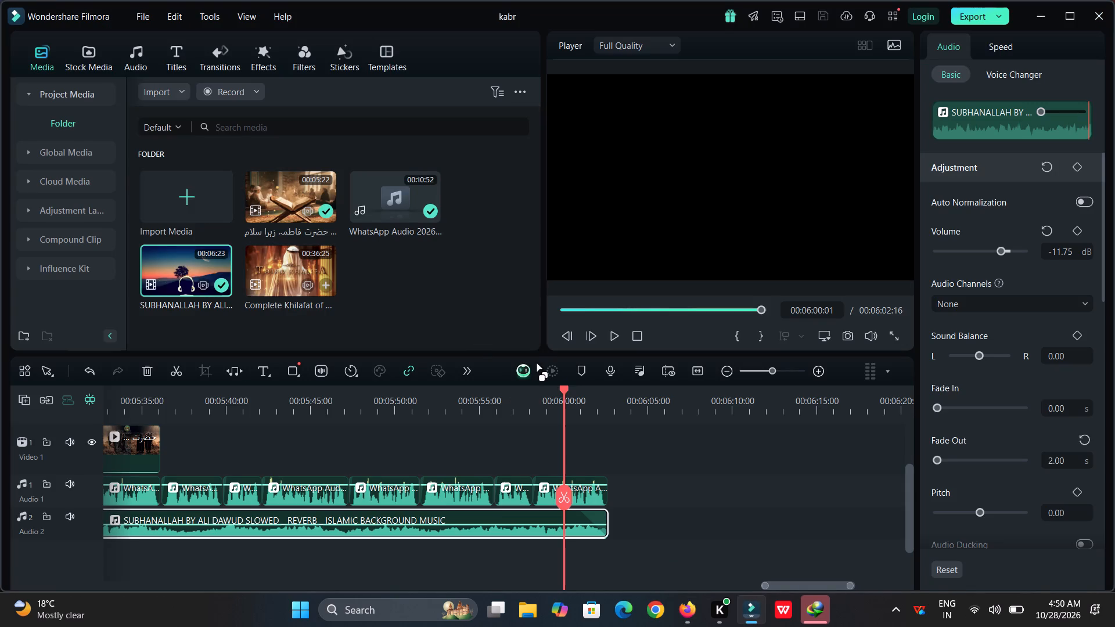
triple_click(449, 318)
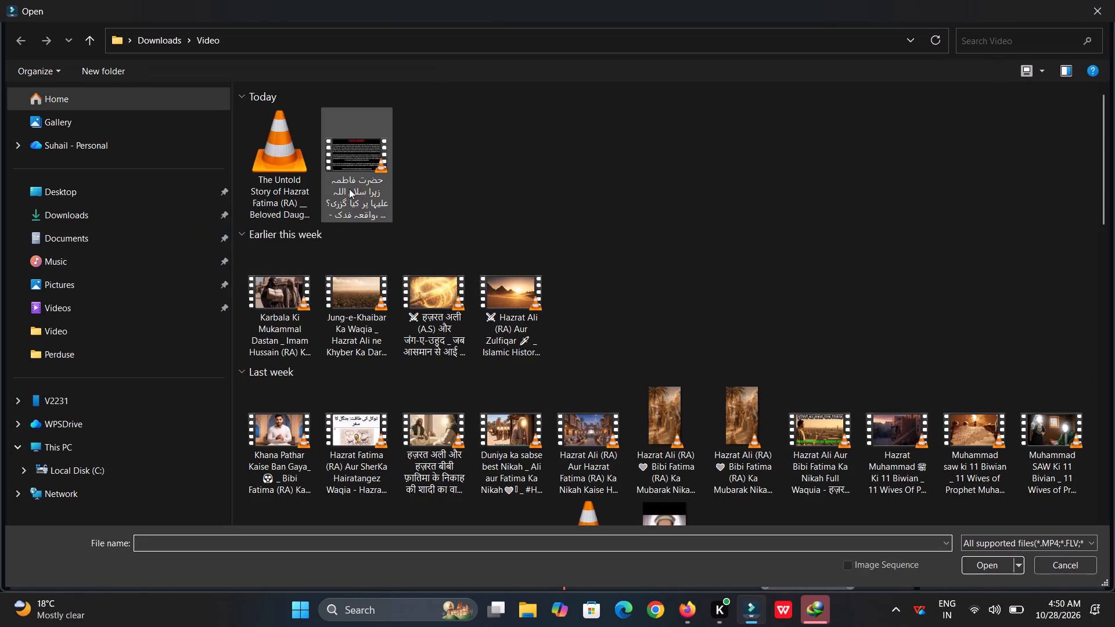
click(300, 171)
key(Return)
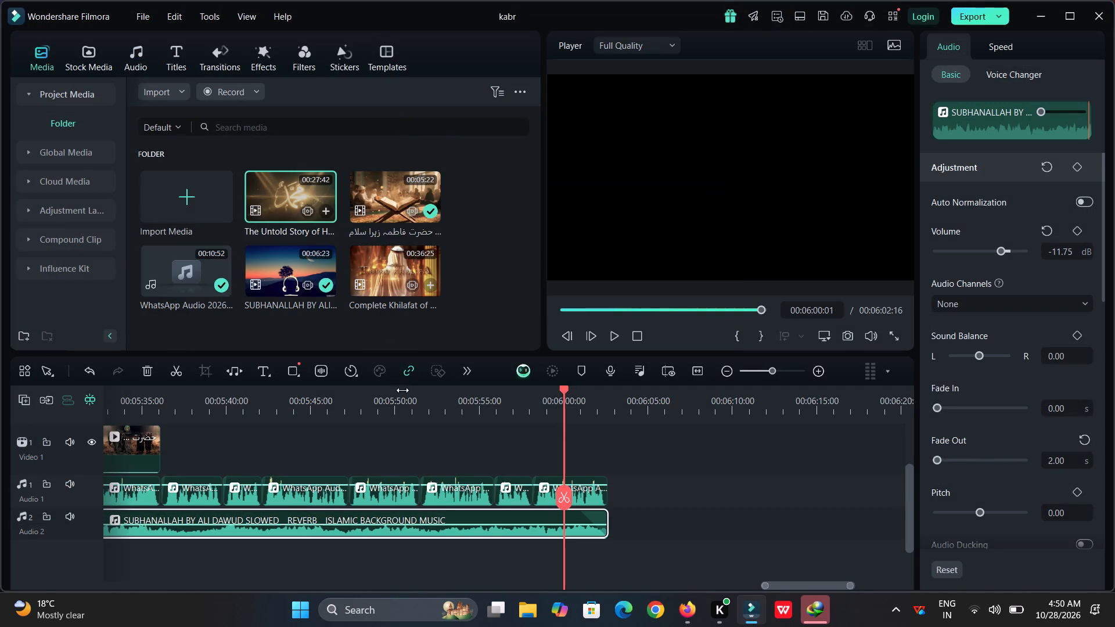
Preview the imported "The Untold Story of Hazrat Fatima (RA)" video and lock the Video 1, Audio 1 and Audio 2 tracks.
drag(402, 394, 222, 398)
click(566, 316)
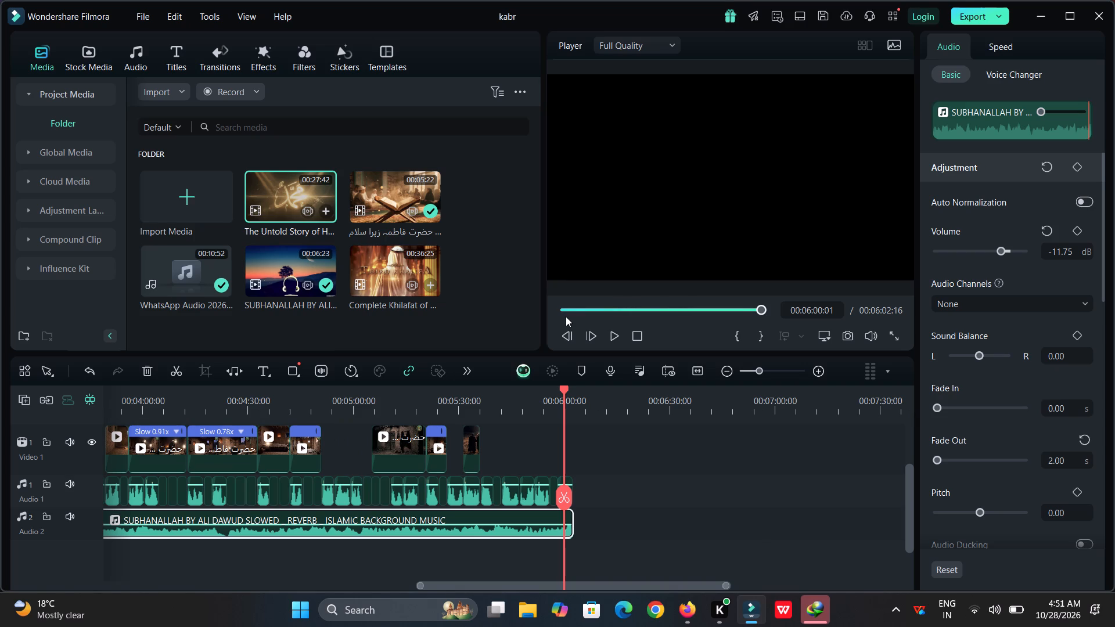
triple_click(253, 197)
key(space)
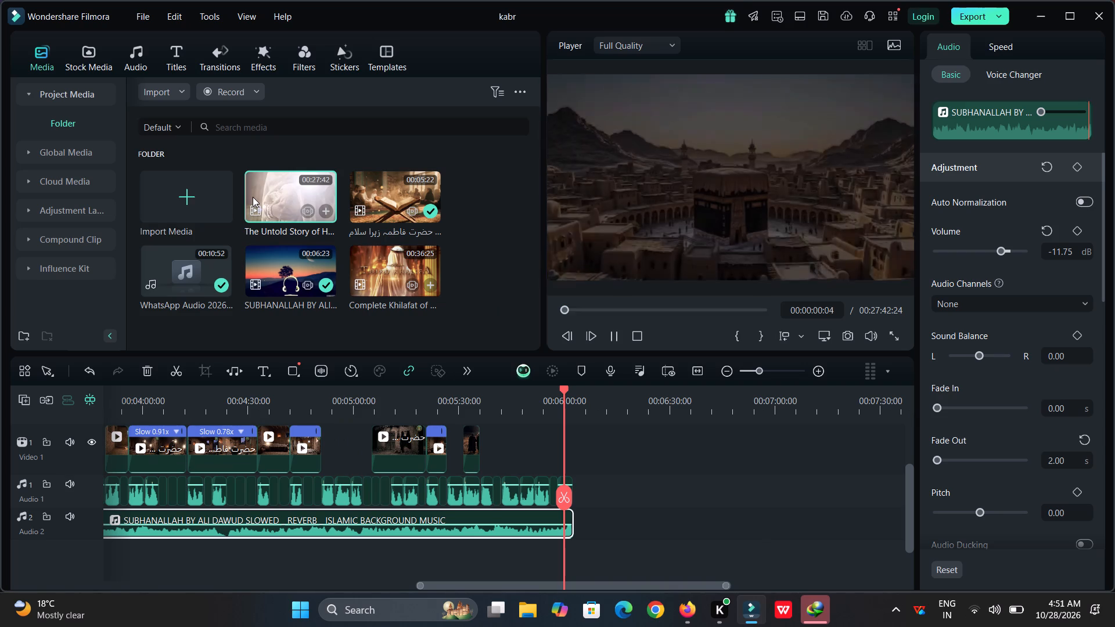
scroll(405, 495, up, 1)
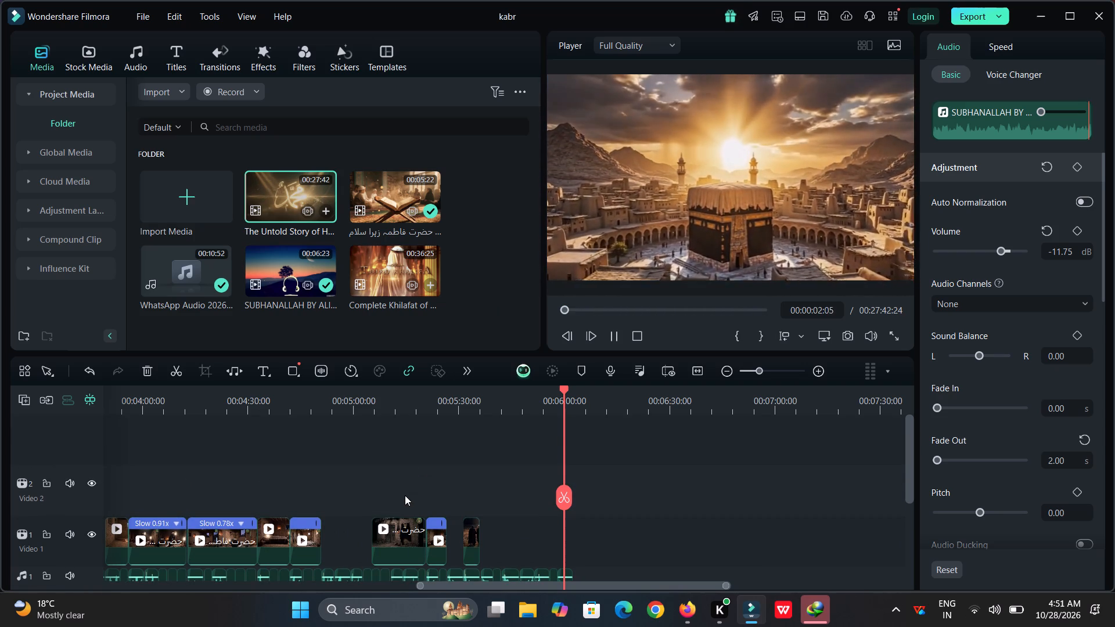
scroll(237, 542, down, 1)
click(48, 464)
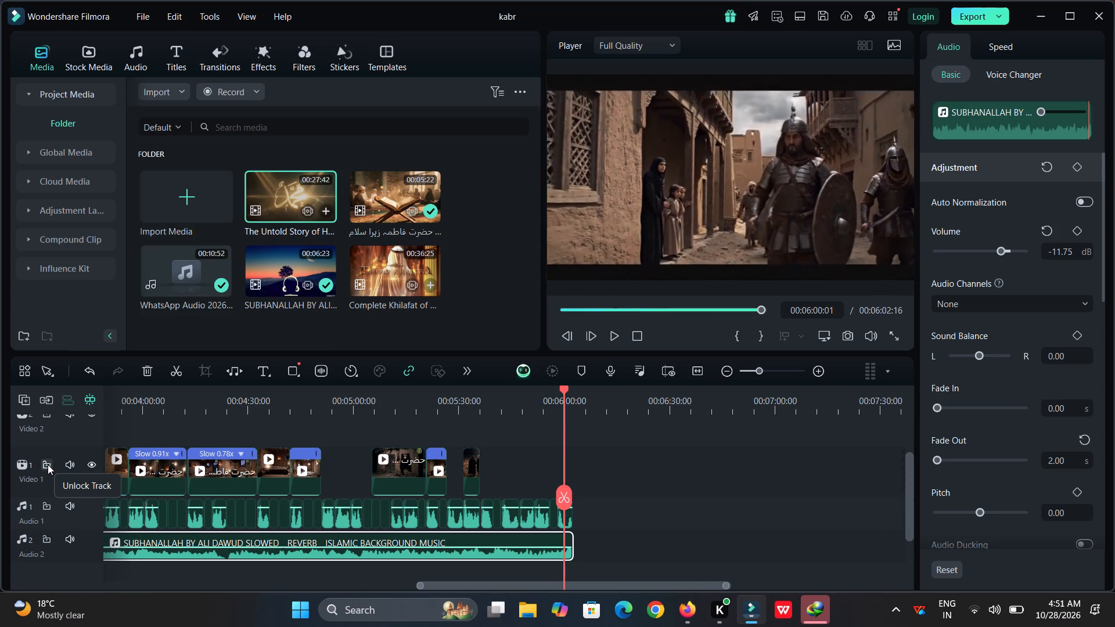
click(43, 512)
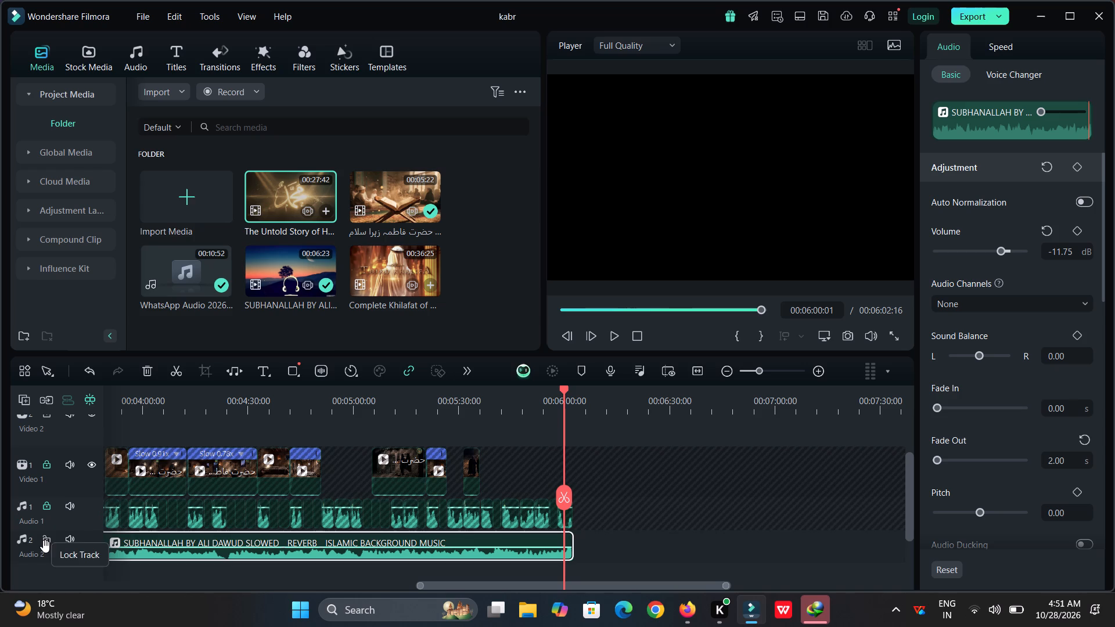
click(45, 546)
key(space)
click(45, 538)
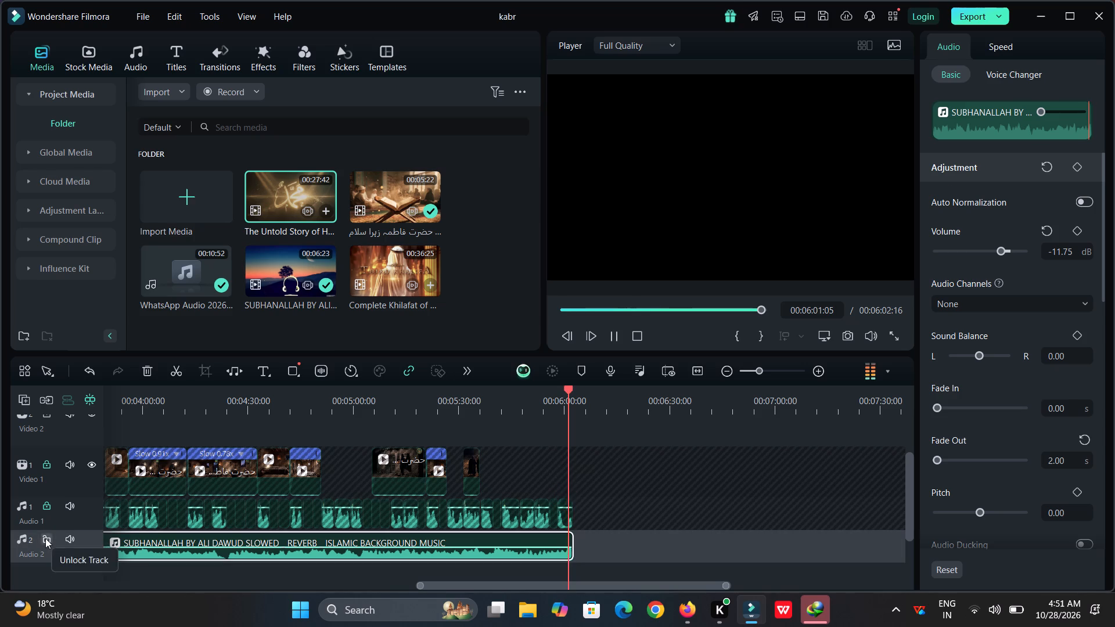
Place "The Untold Story of Hazrat Fatima (RA)" at the start of the Video 2 track, keeping the 1920 x 1080 25fps project settings.
drag(584, 305, 459, 340)
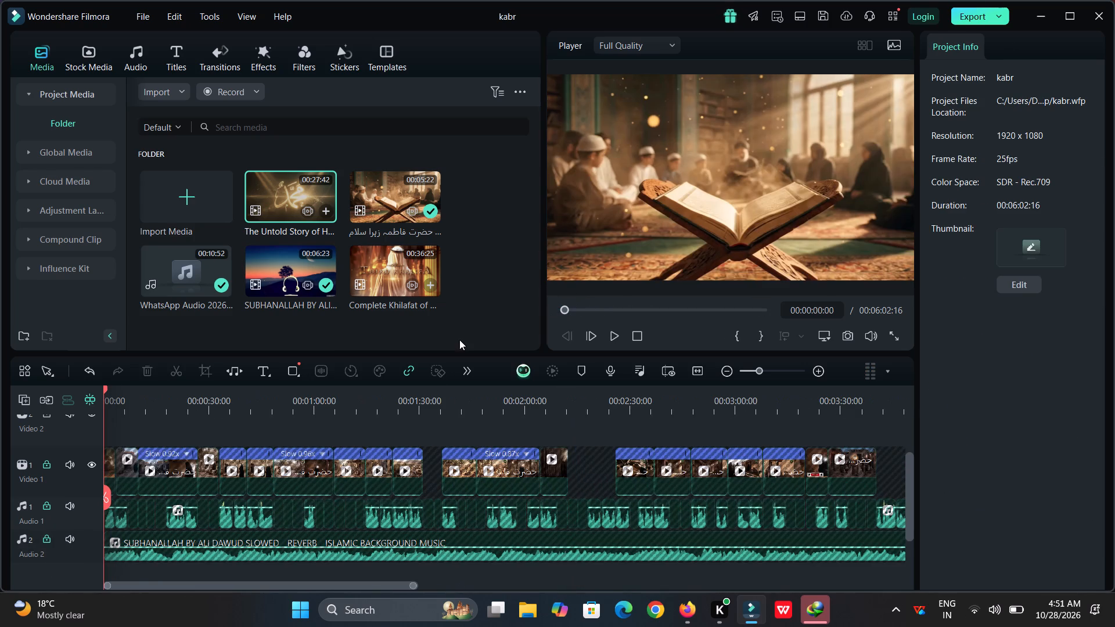
scroll(425, 417, up, 1)
drag(260, 397, 511, 402)
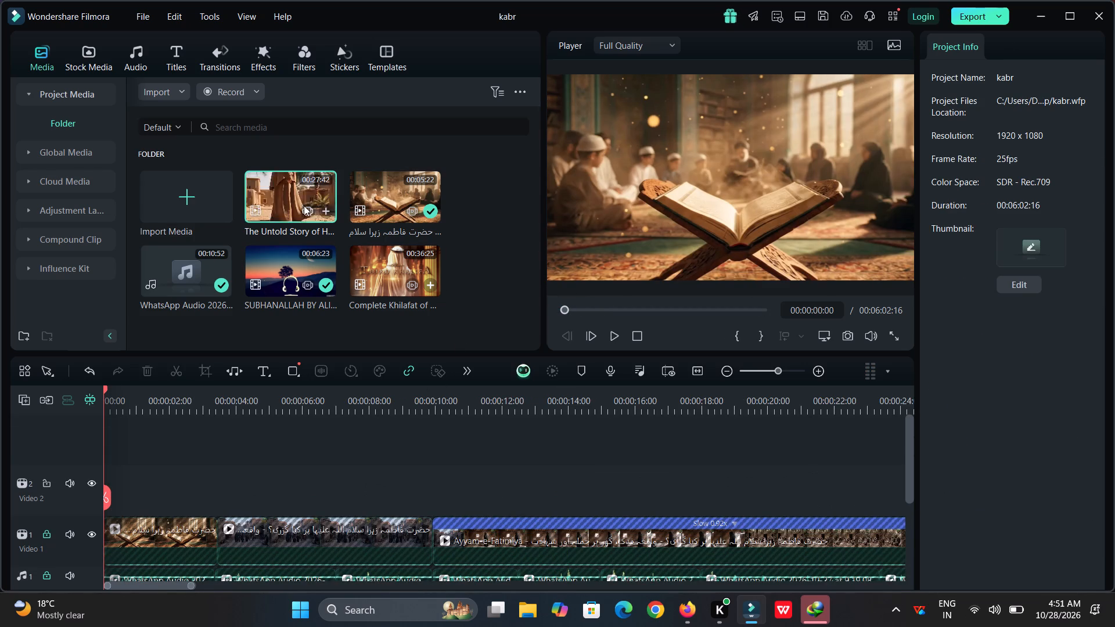
drag(304, 206, 75, 492)
click(624, 331)
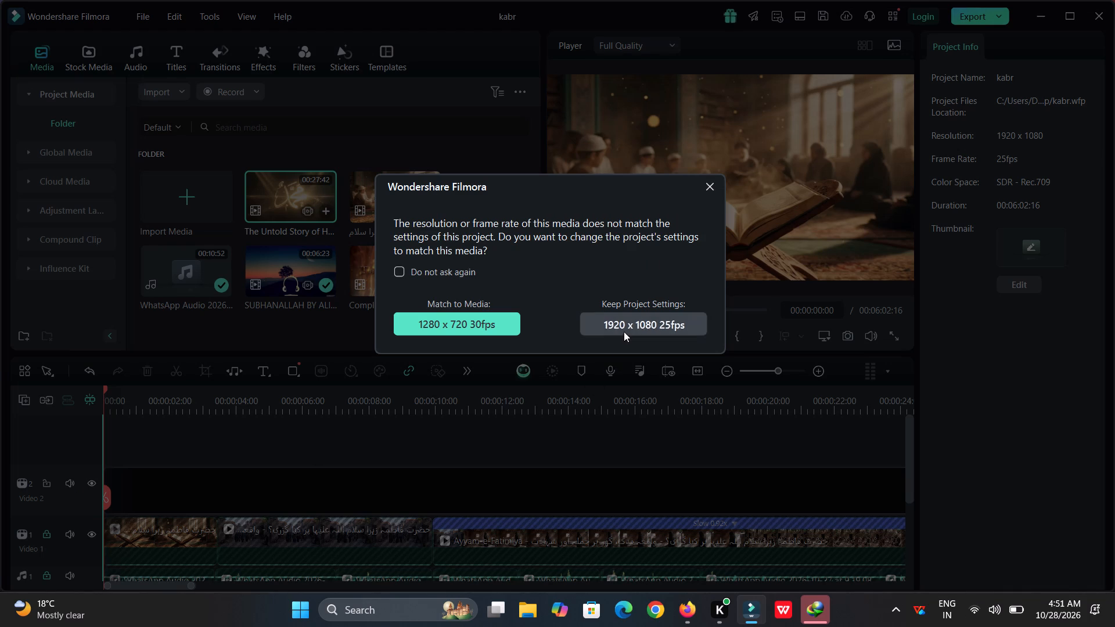
Mute the new Video 2 clip by lowering its volume to the minimum.
click(451, 499)
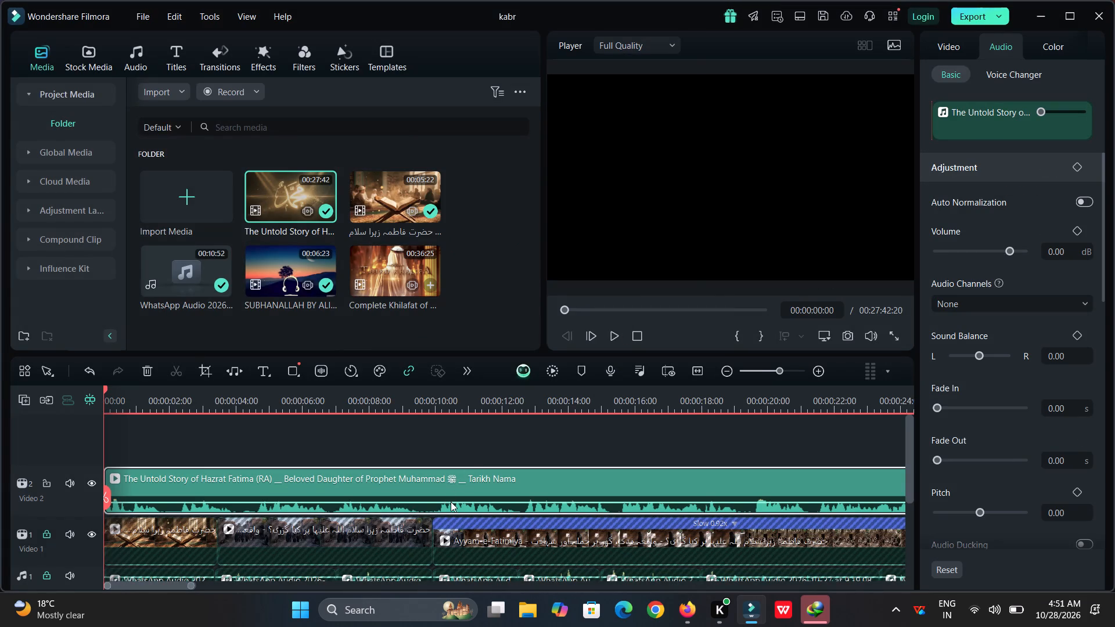
drag(451, 502, 456, 518)
Split the Video 2 clip at 00:00:02:09, during the Kaaba sunrise scene.
key(space)
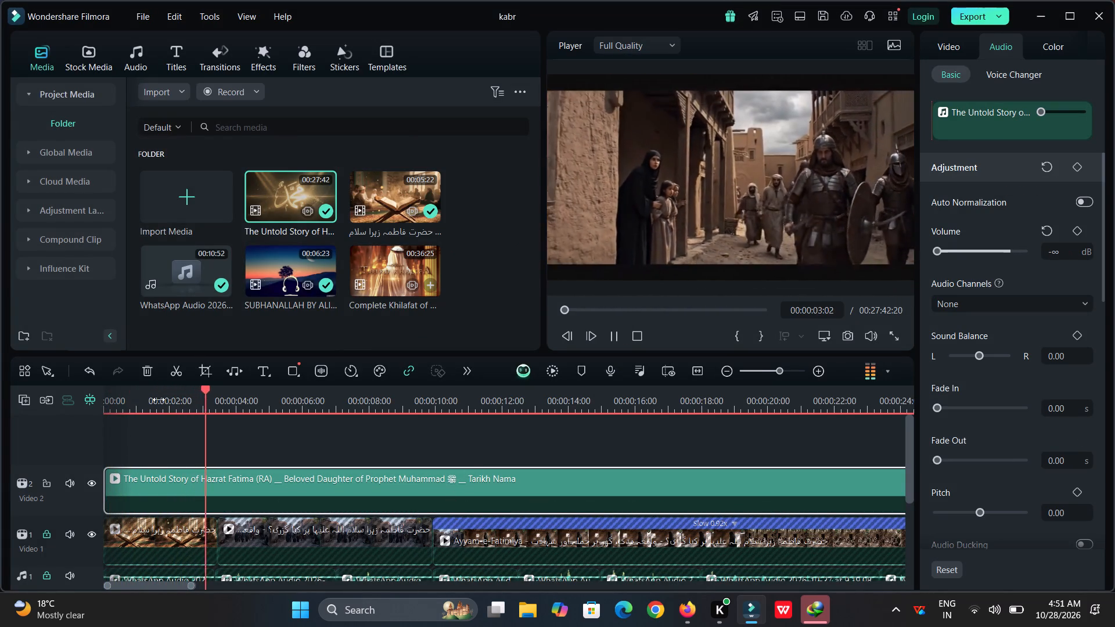
click(154, 396)
drag(211, 400, 325, 401)
key(space)
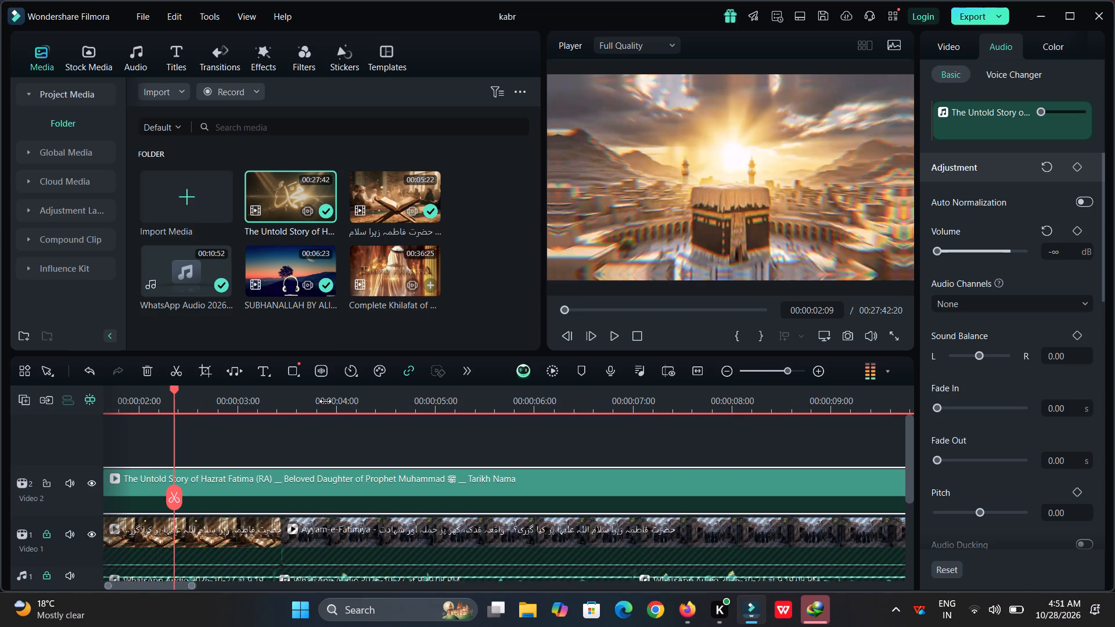
click(179, 497)
Move the remaining Video 2 clip to start at about 00:00:03:12 and slow the opening piece to 0.68x so it fills the gap.
drag(260, 490, 356, 515)
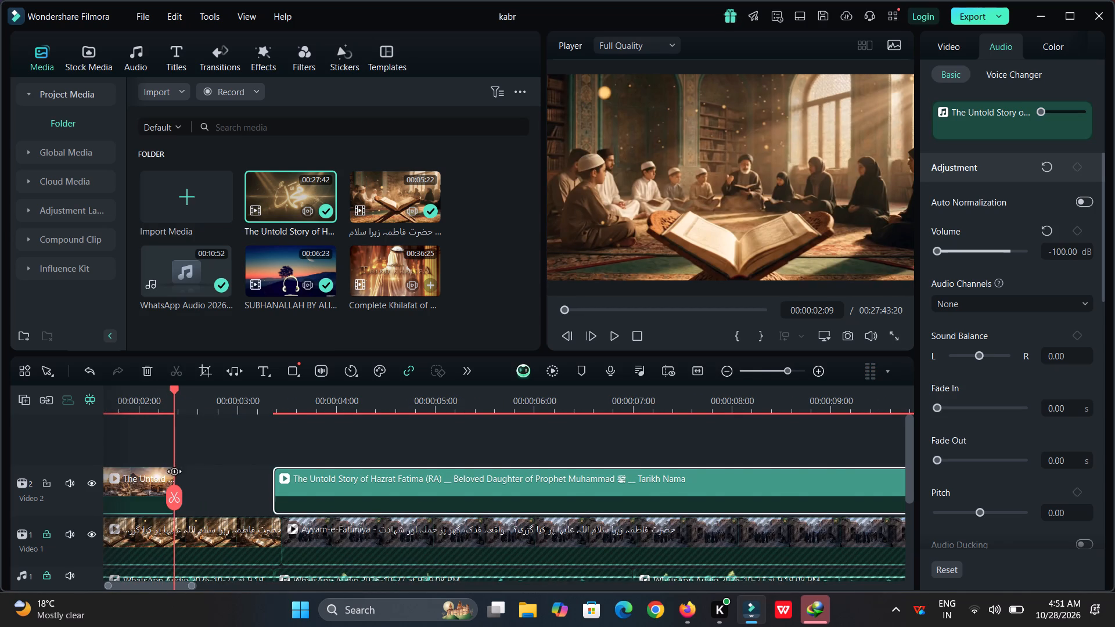
ctrl+click(175, 473)
ctrl+drag(172, 474, 275, 488)
triple_click(381, 481)
click(381, 481)
key(space)
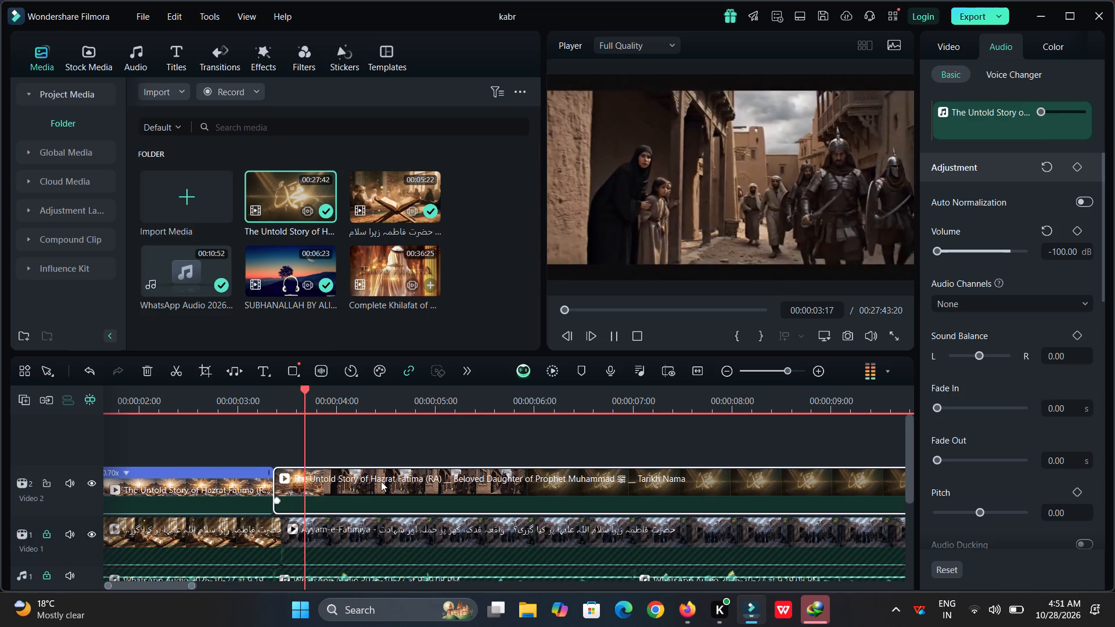
drag(358, 486, 382, 492)
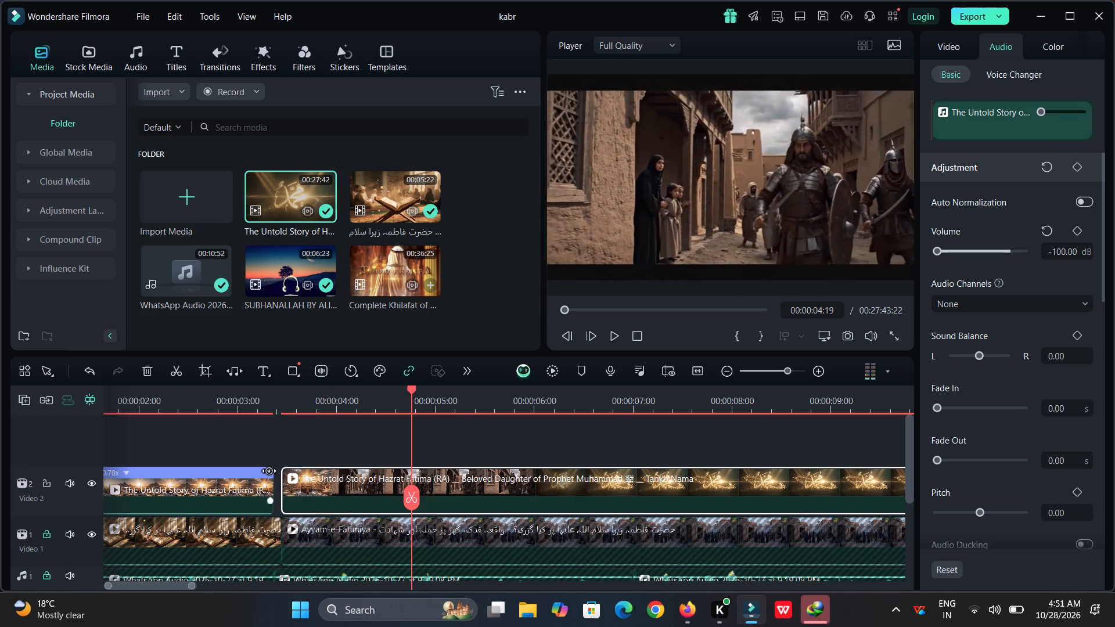
ctrl+drag(269, 472, 286, 475)
Split the remaining Video 2 clip at about 00:00:08:21, at the crowd around the Kaaba, and ripple-cut the piece between there and the slowed opening.
key(space)
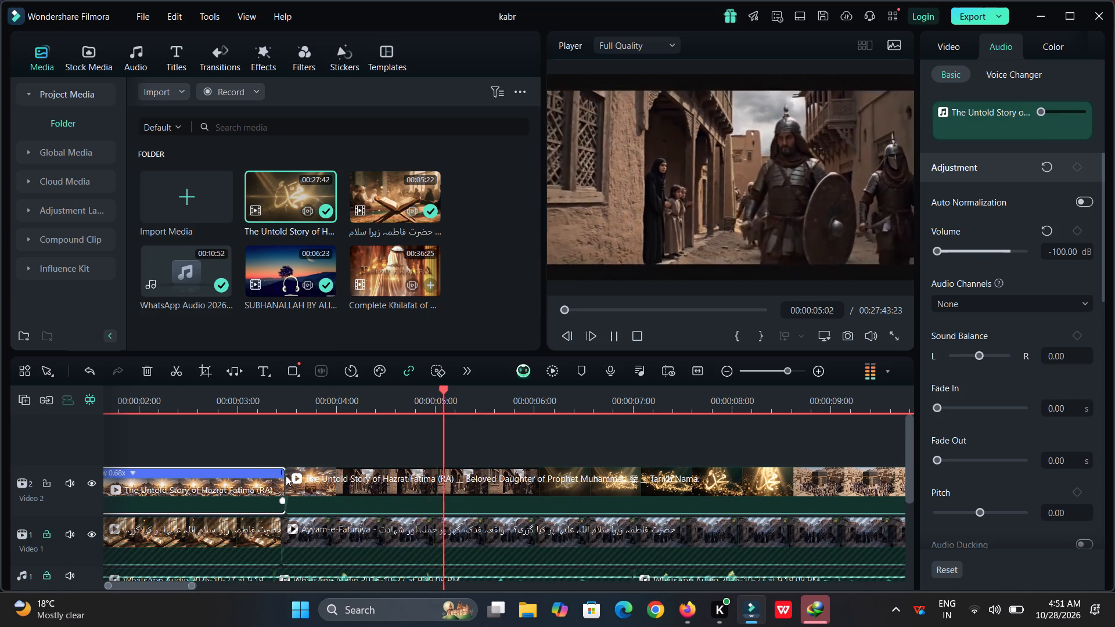
drag(682, 400, 576, 428)
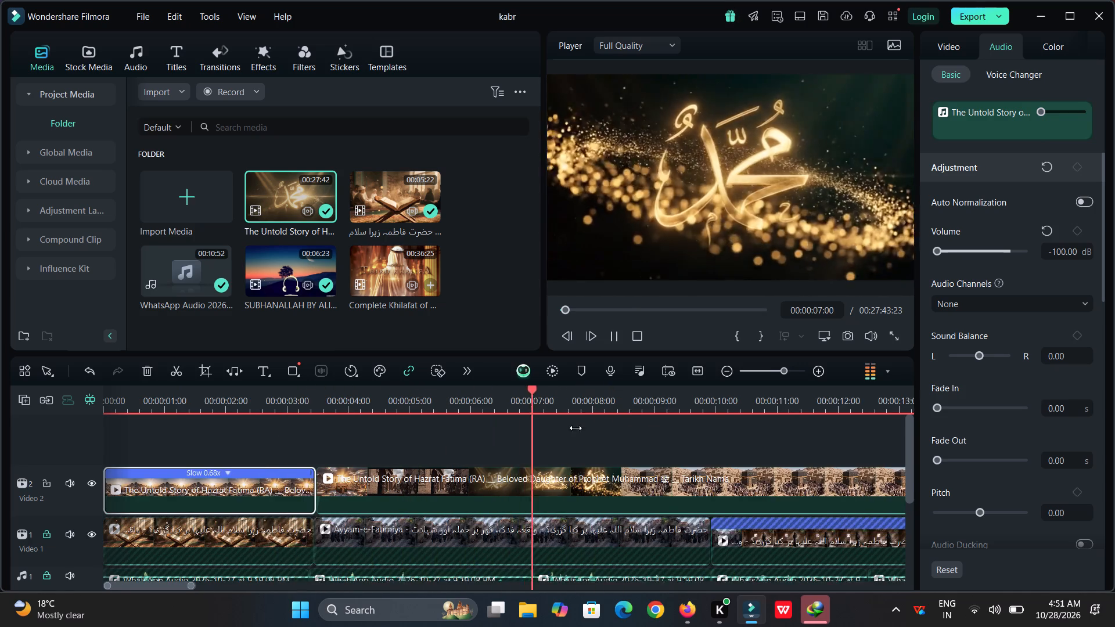
drag(576, 428, 559, 429)
click(528, 476)
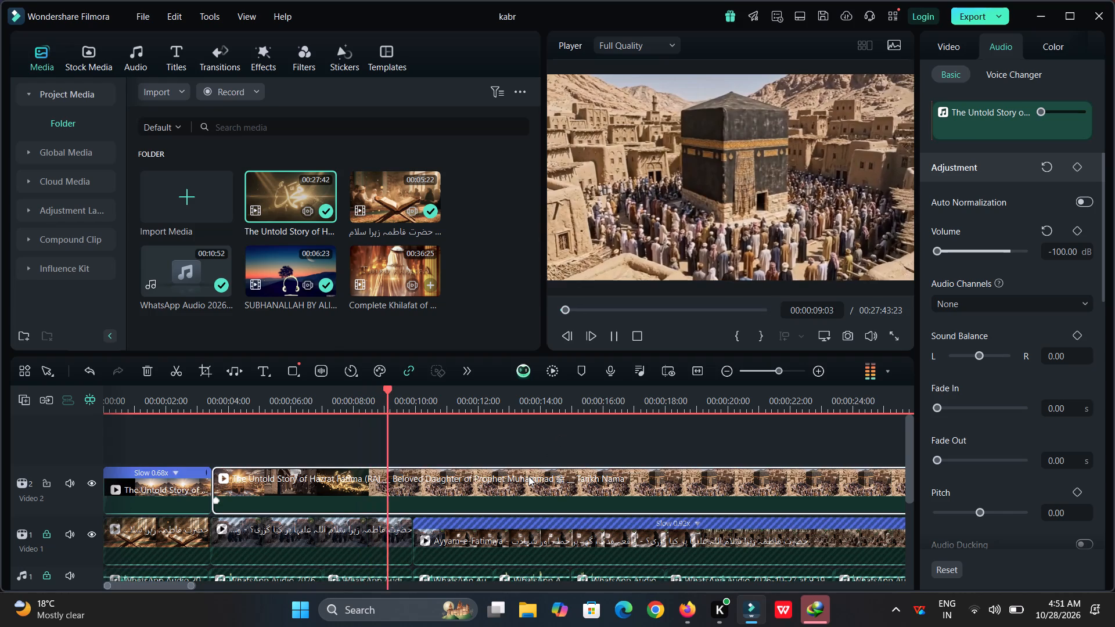
key(space)
drag(391, 502, 356, 504)
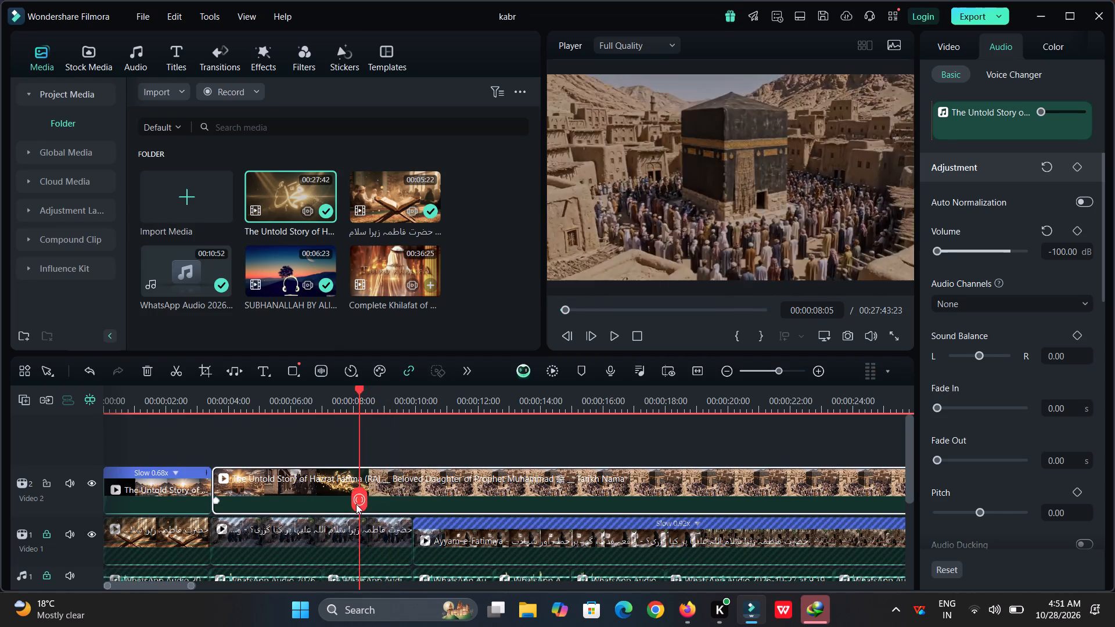
drag(356, 504, 379, 504)
click(379, 504)
click(323, 489)
key(ctrl+x)
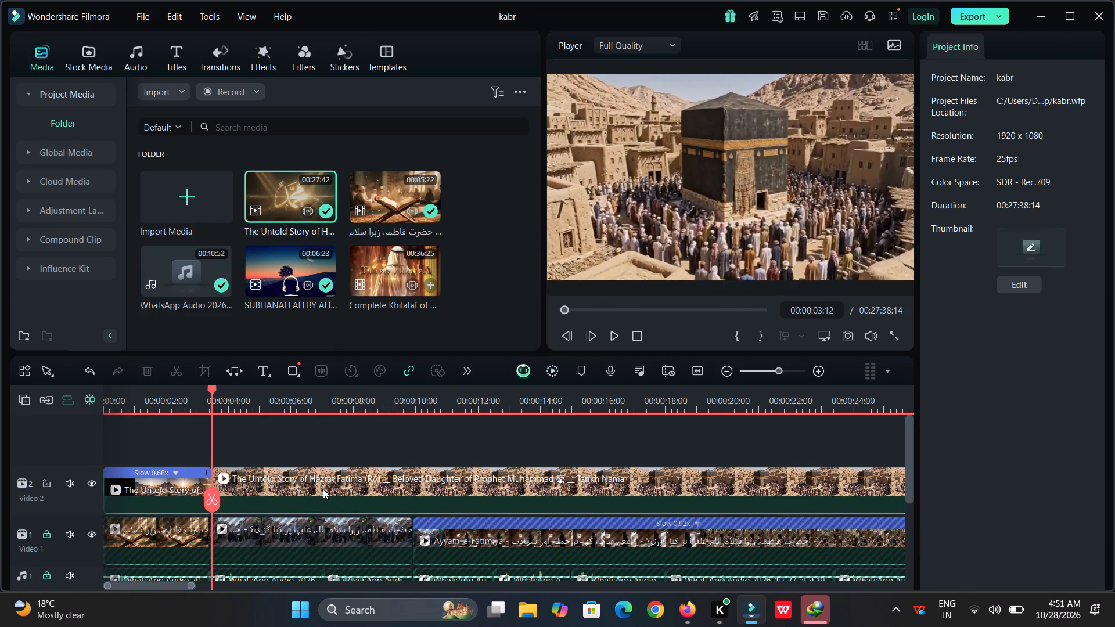
Scrub through the remaining Video 2 footage, split it at 00:02:40:17 at the cloaked figure indoors, and ripple-cut the piece before that point.
click(510, 477)
key(space)
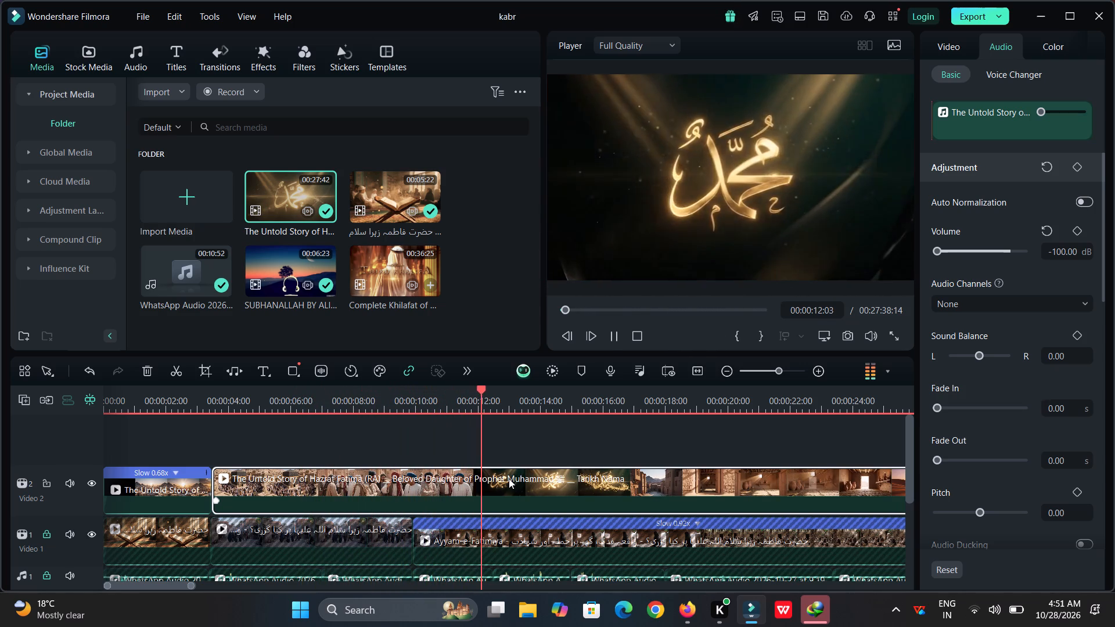
key(space)
click(564, 398)
drag(564, 398, 605, 397)
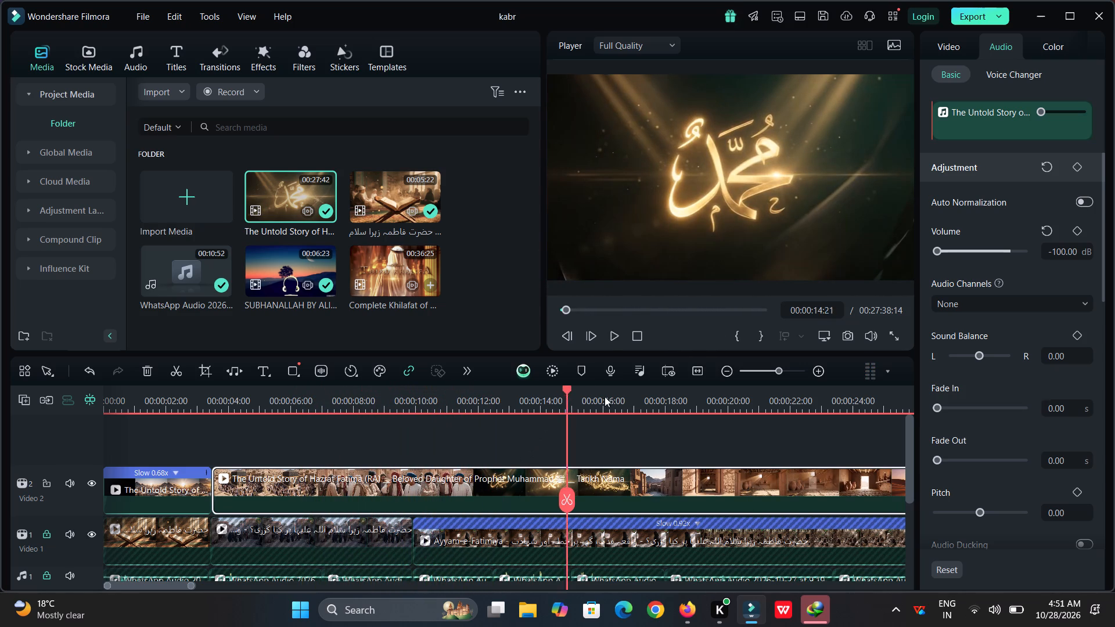
drag(605, 397, 731, 408)
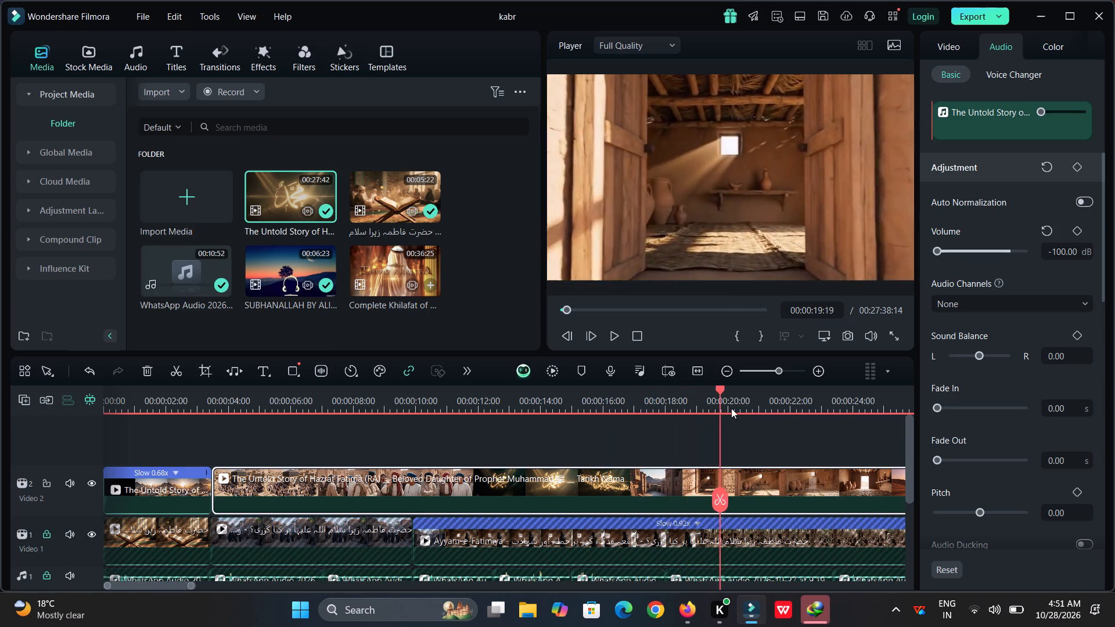
drag(731, 408, 929, 426)
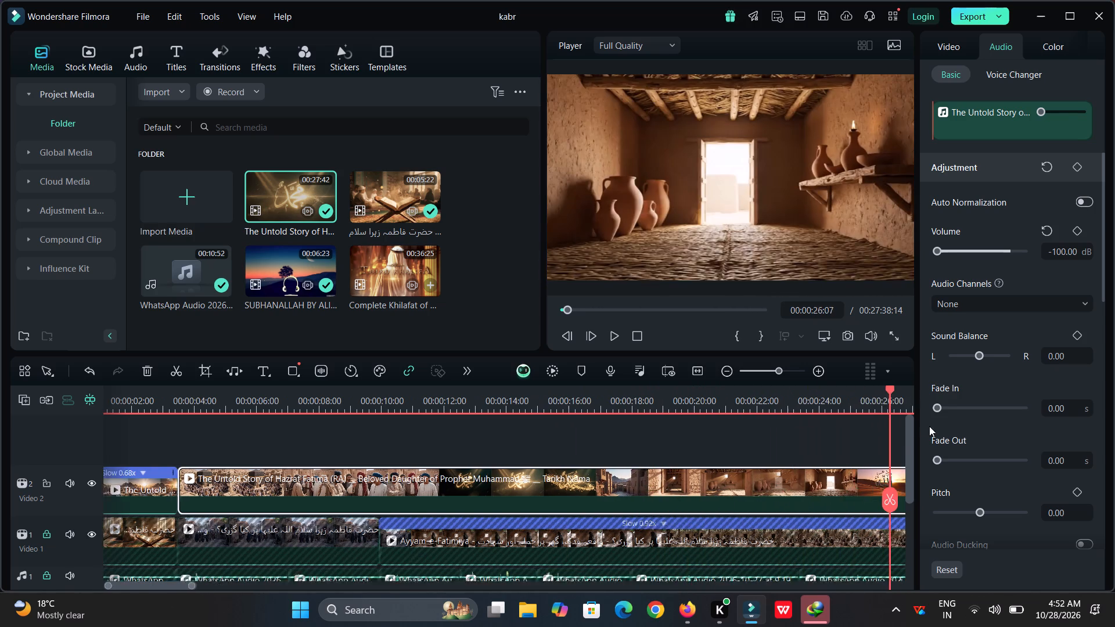
drag(929, 426, 685, 457)
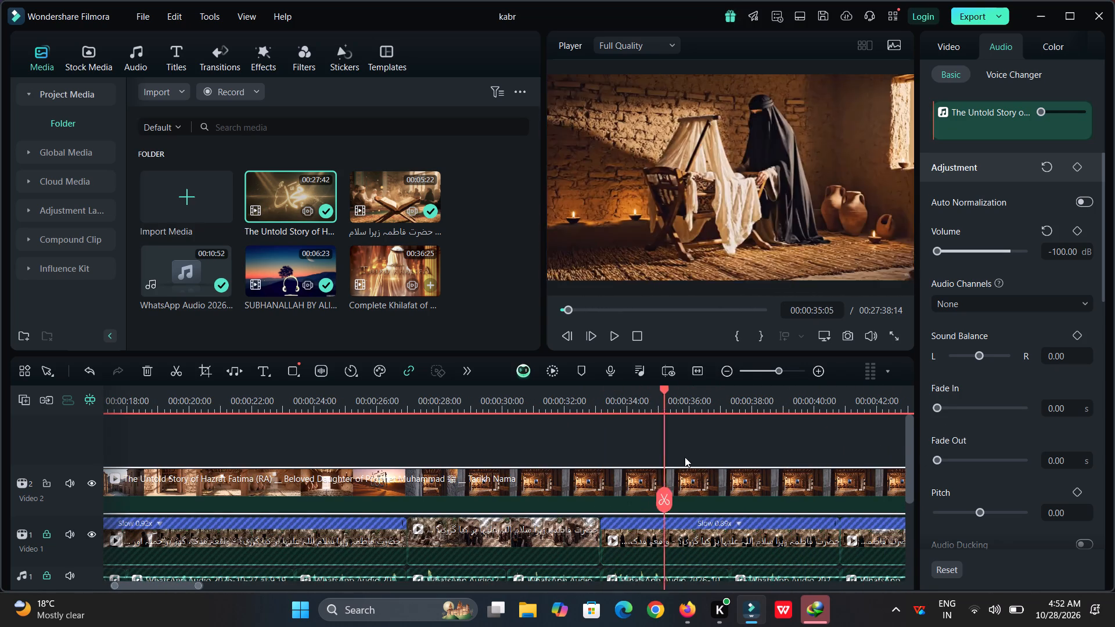
drag(685, 457, 941, 464)
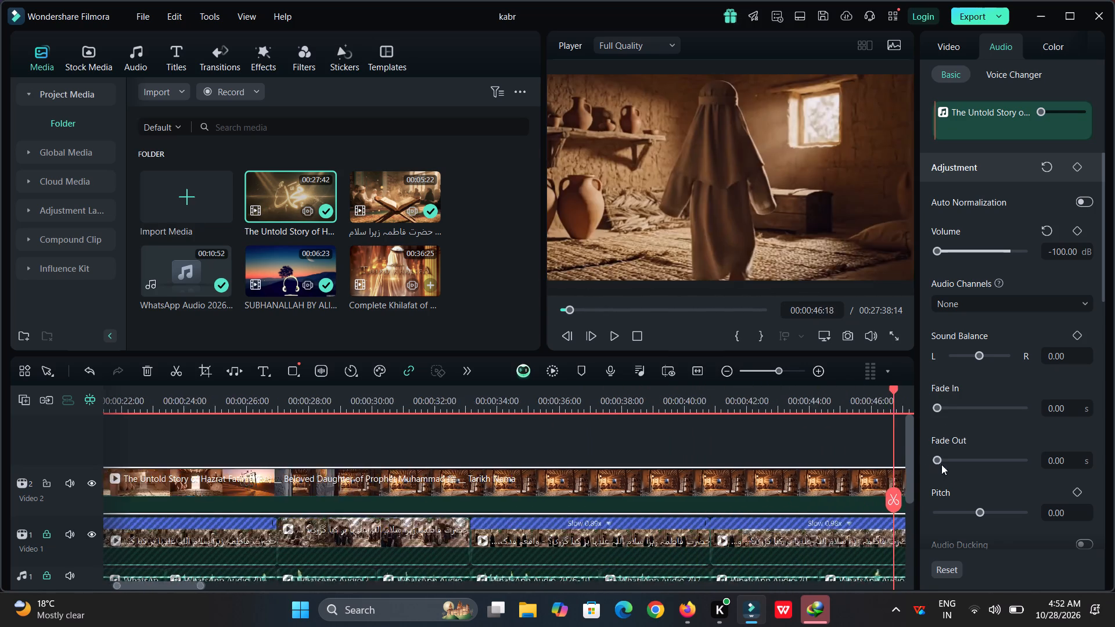
drag(941, 464, 916, 452)
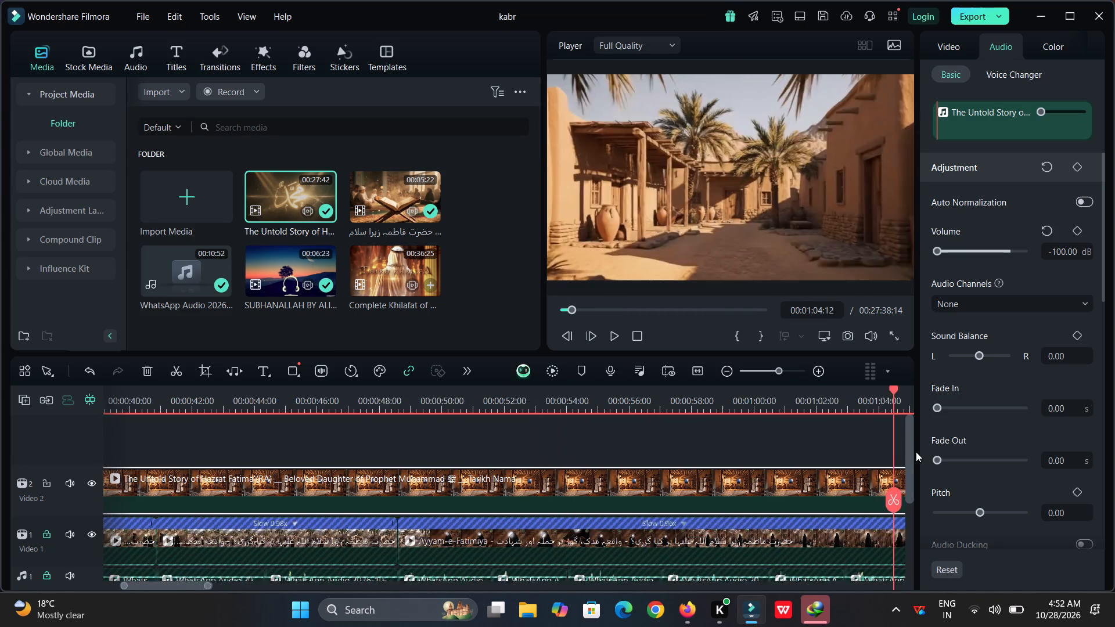
drag(916, 452, 772, 443)
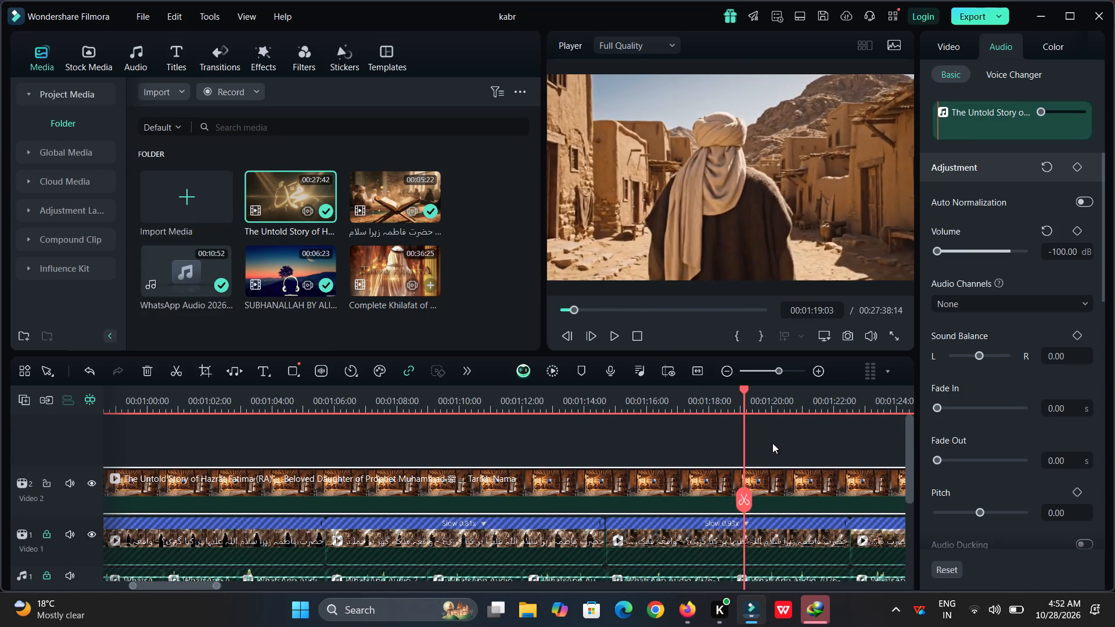
drag(772, 443, 848, 417)
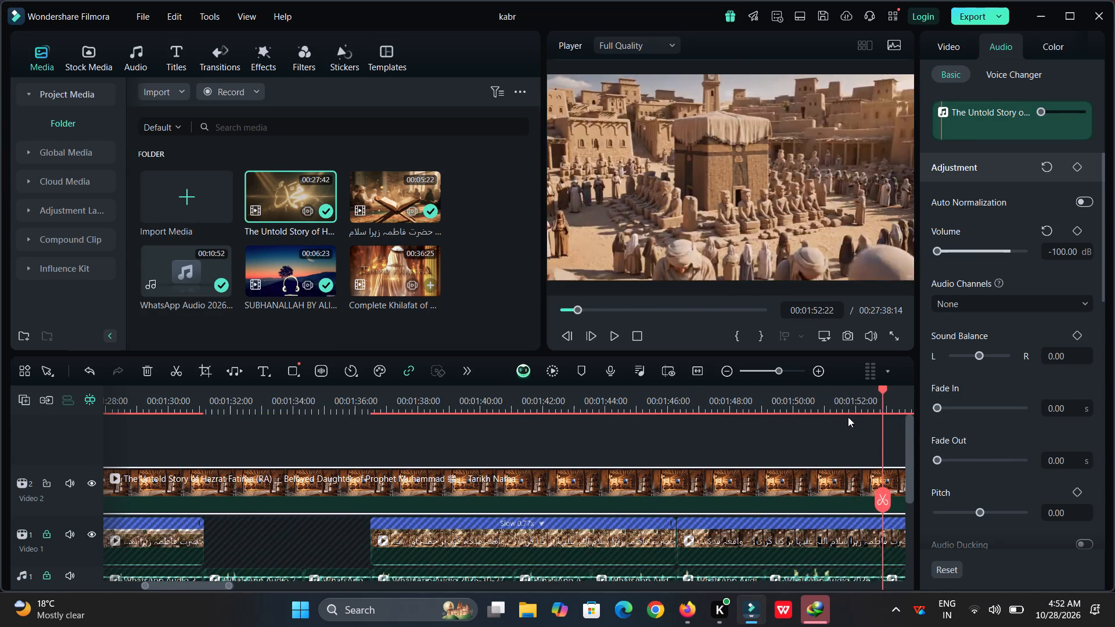
drag(848, 417, 868, 455)
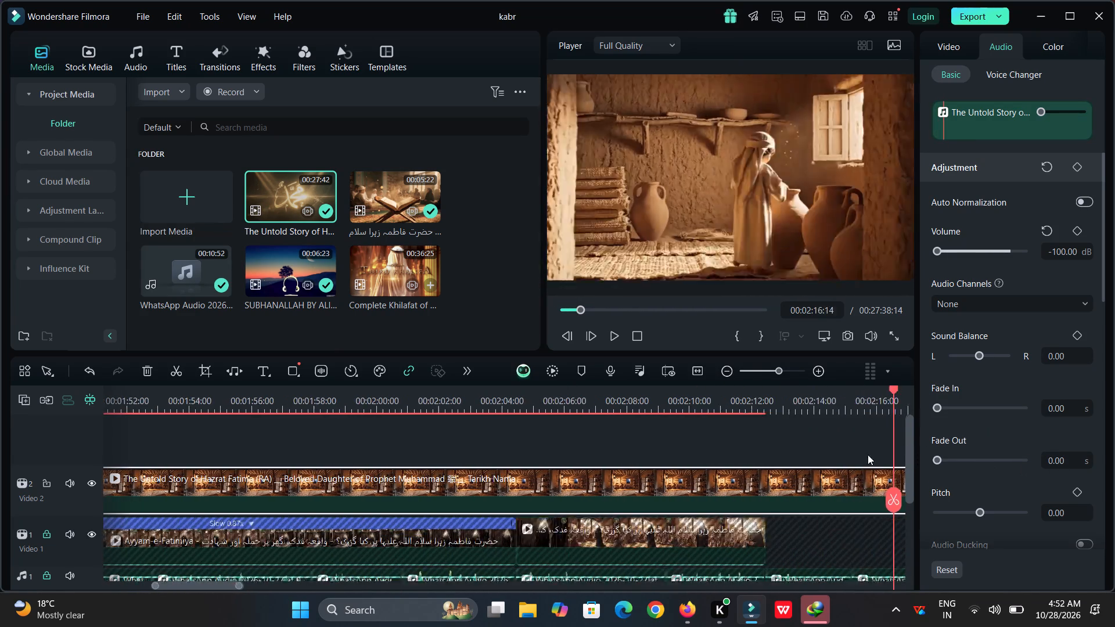
drag(868, 455, 811, 473)
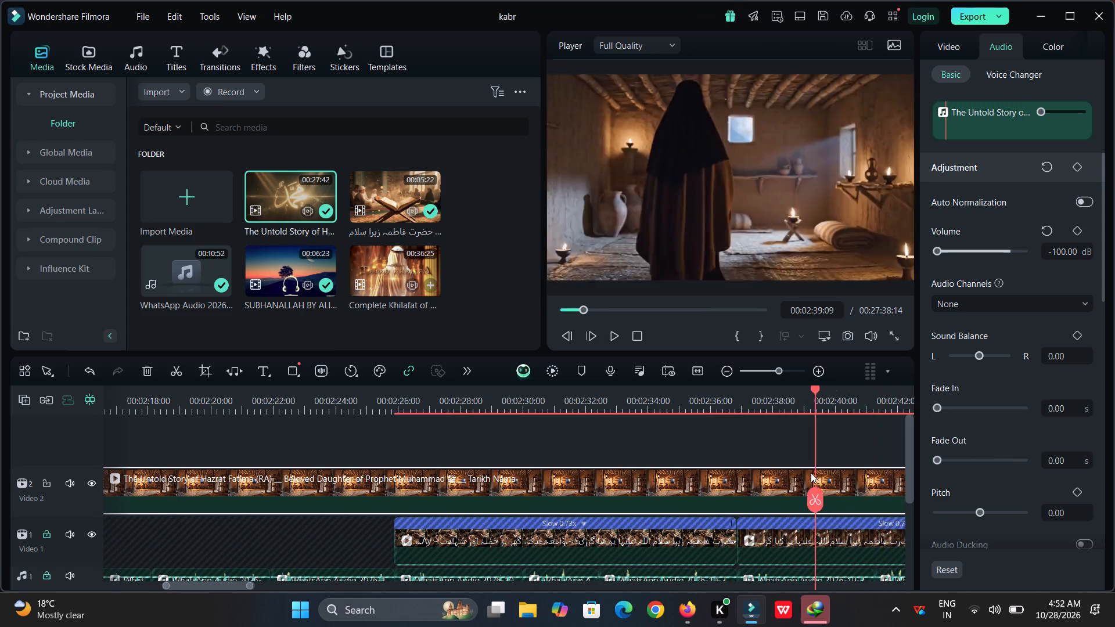
drag(811, 473, 856, 471)
click(856, 499)
click(776, 488)
key(ctrl+x)
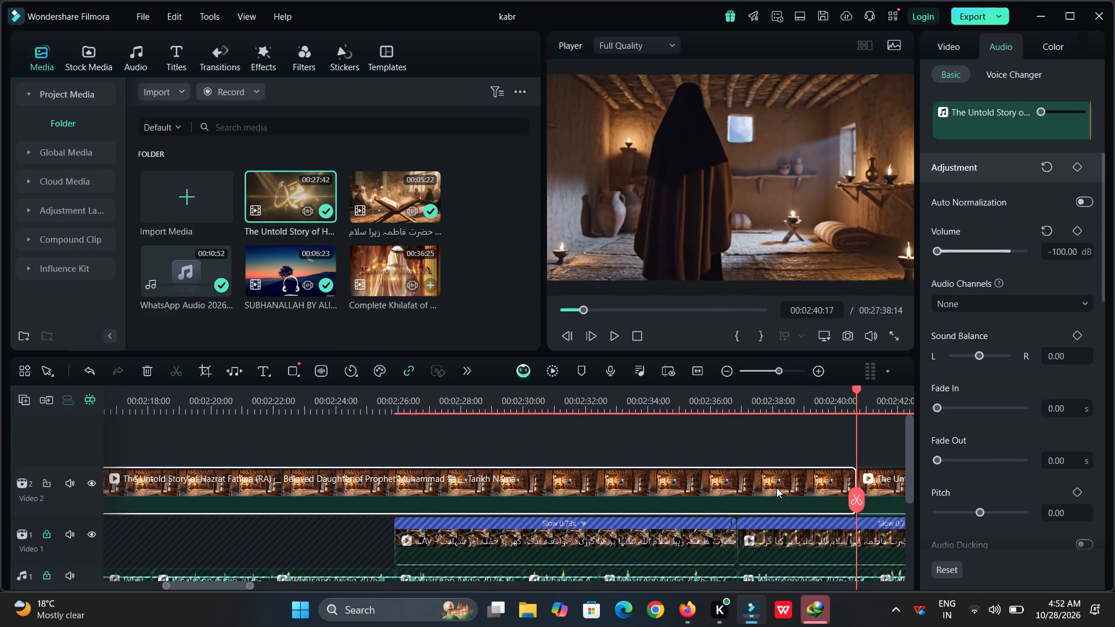
Move the remaining Video 2 clip to start at about 00:00:09:08 and play the timeline from the gap against the voice-over.
drag(448, 496, 585, 504)
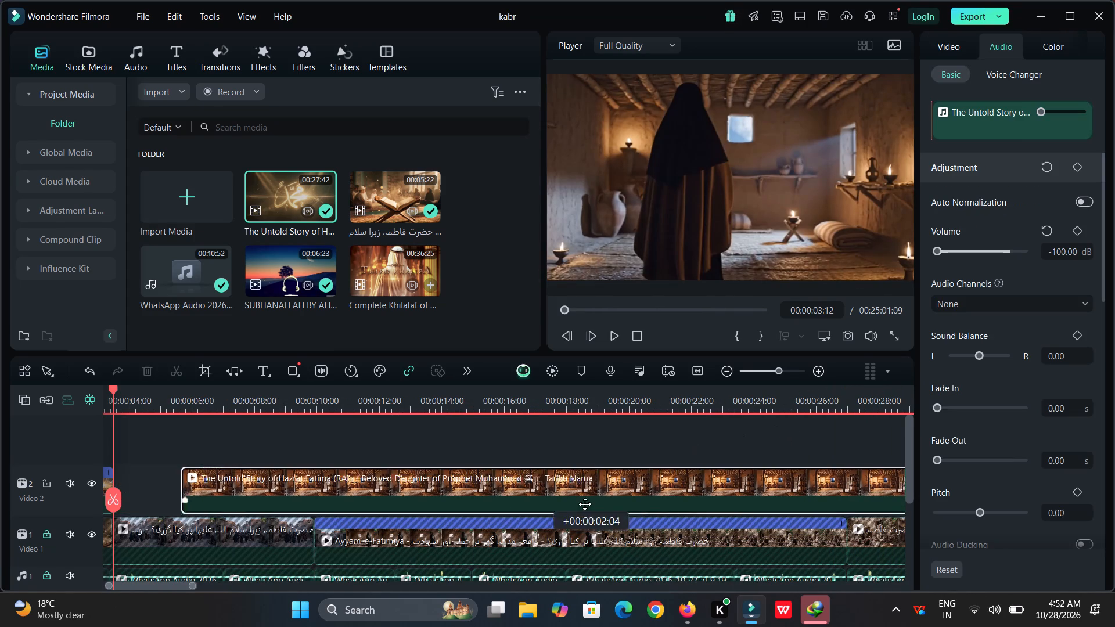
drag(585, 504, 631, 514)
key(space)
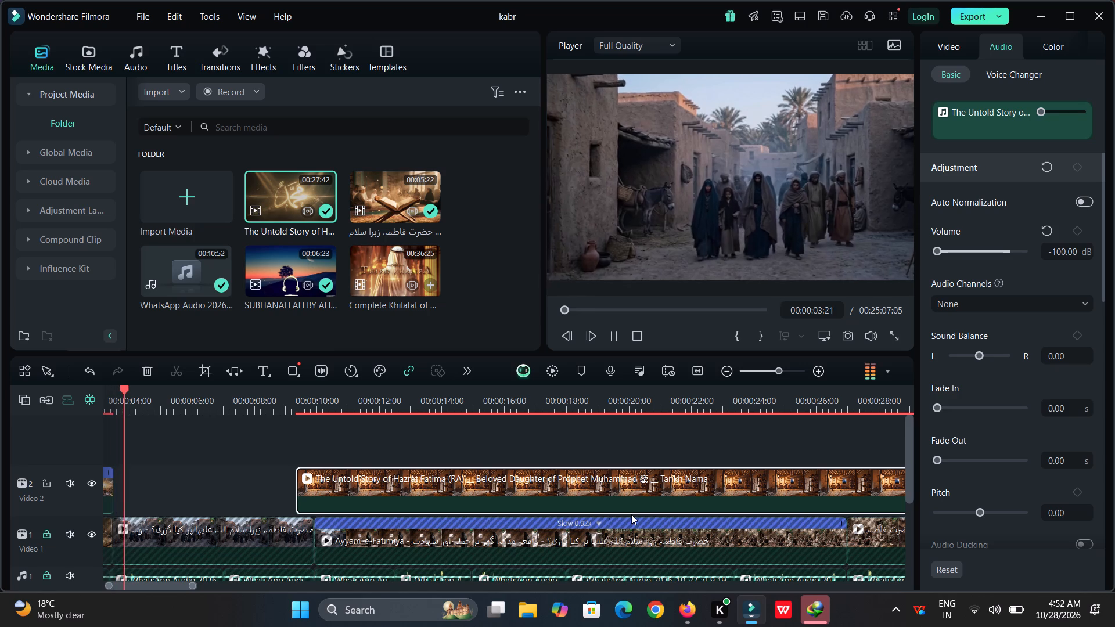
drag(525, 525, 497, 526)
scroll(497, 526, down, 2)
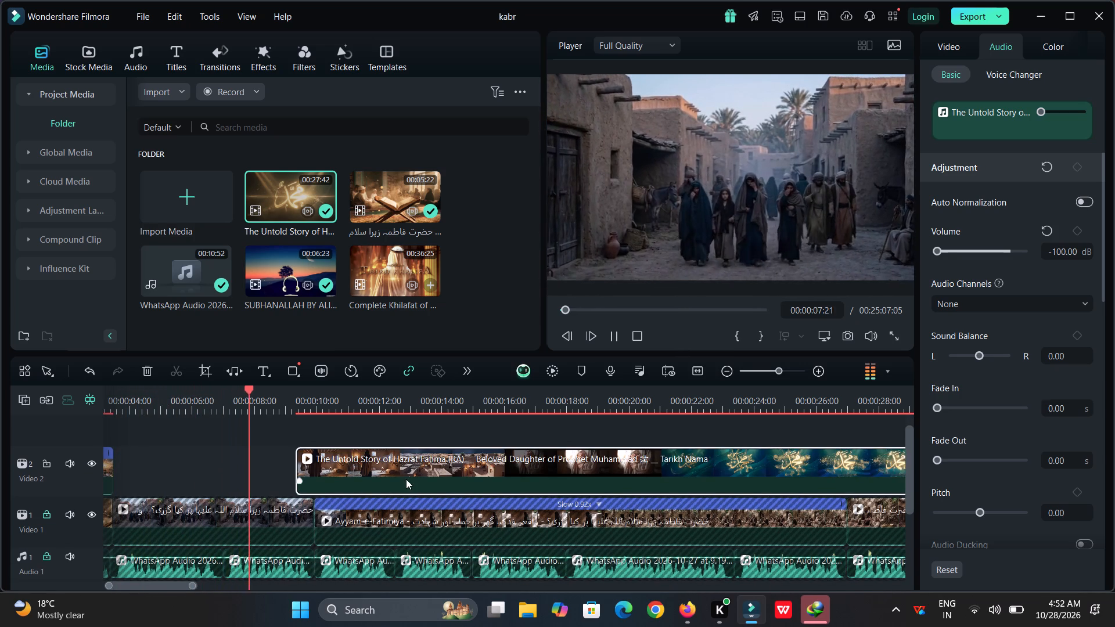
Move the Video 2 clip to start at about 00:00:07:00, play it against the voice-over and split it at 00:00:08:15.
drag(406, 479, 343, 462)
key(space)
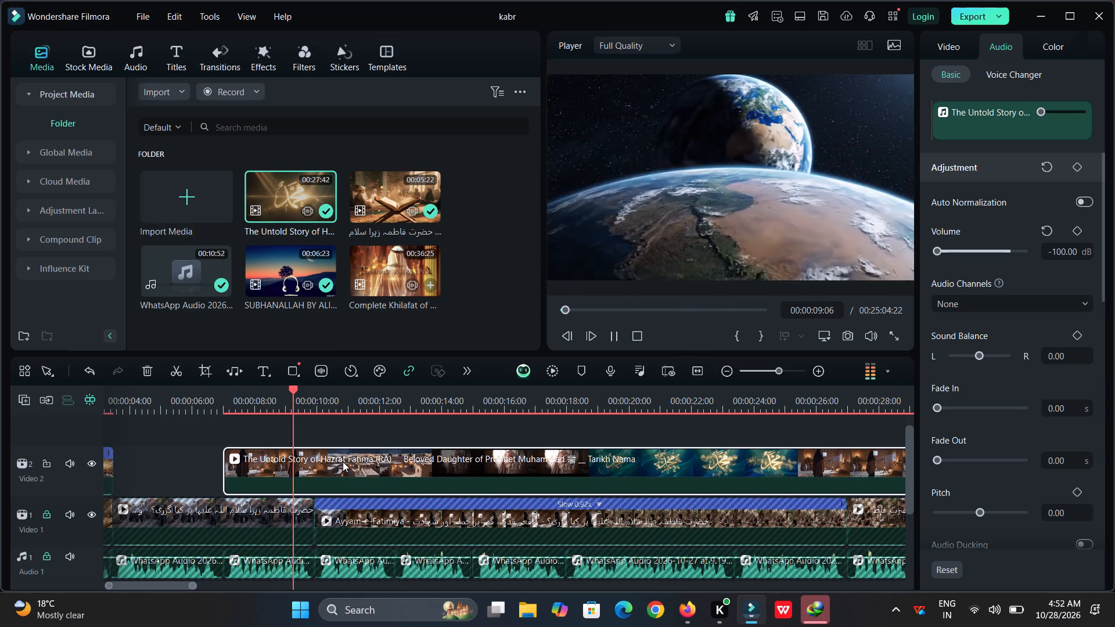
key(space)
drag(306, 493, 296, 497)
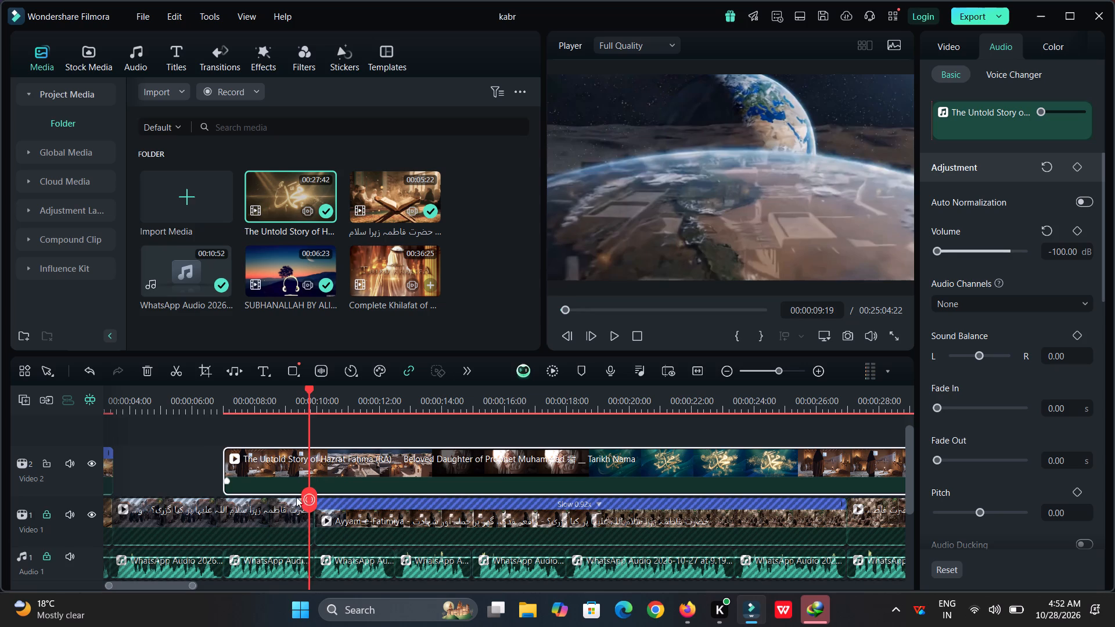
drag(296, 497, 273, 502)
click(273, 502)
Move the remaining Video 2 clip to start at 00:00:09:23 and slow the short piece before it to 0.55x so it fills the gap.
drag(322, 471, 365, 475)
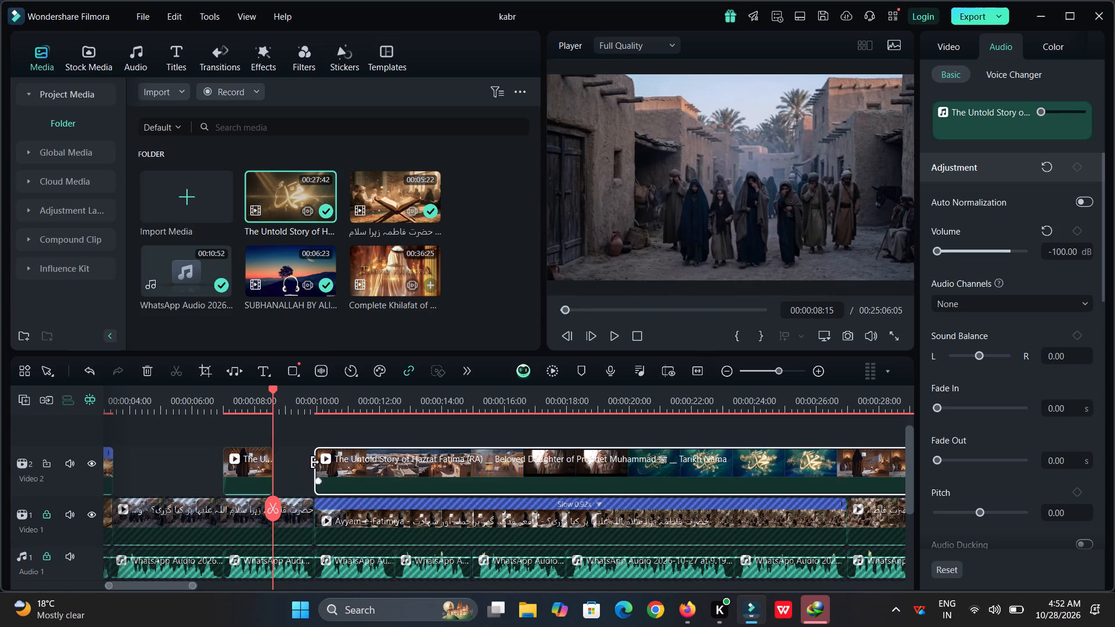
ctrl+drag(272, 464, 320, 471)
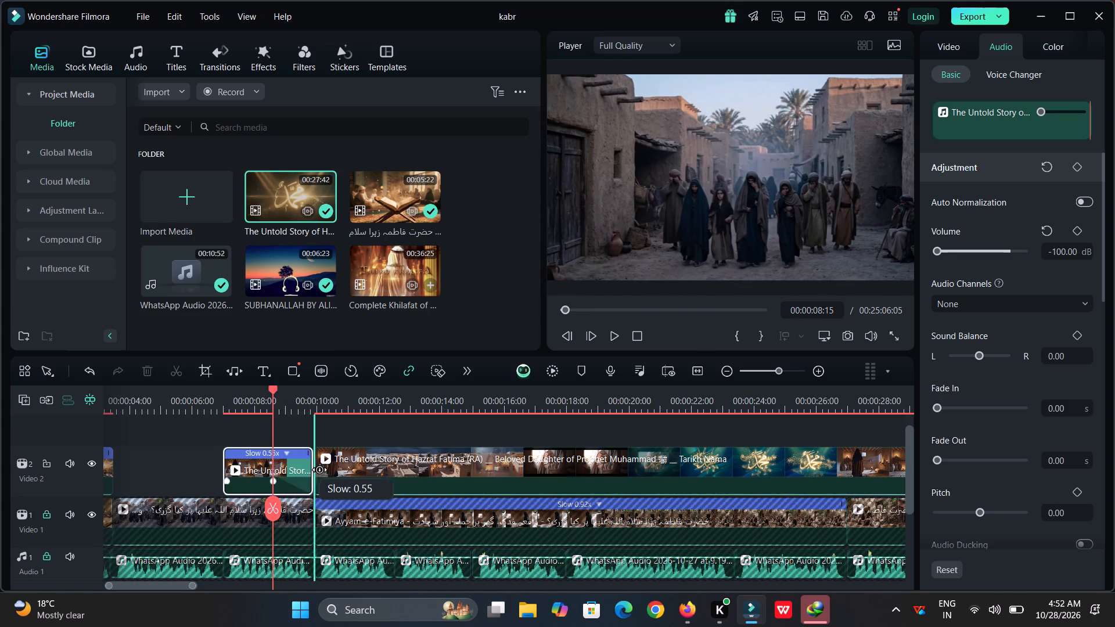
ctrl+drag(320, 471, 316, 473)
Play the remaining Video 2 clip from 00:00:09:23 and ripple-trim about 2 seconds off its start.
triple_click(350, 475)
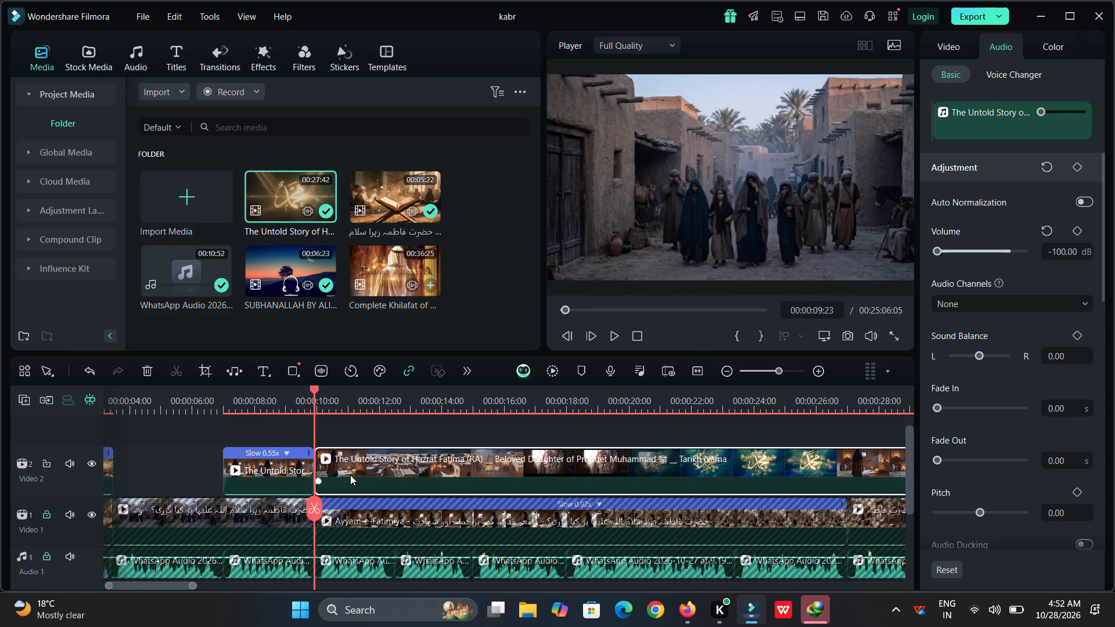
key(space)
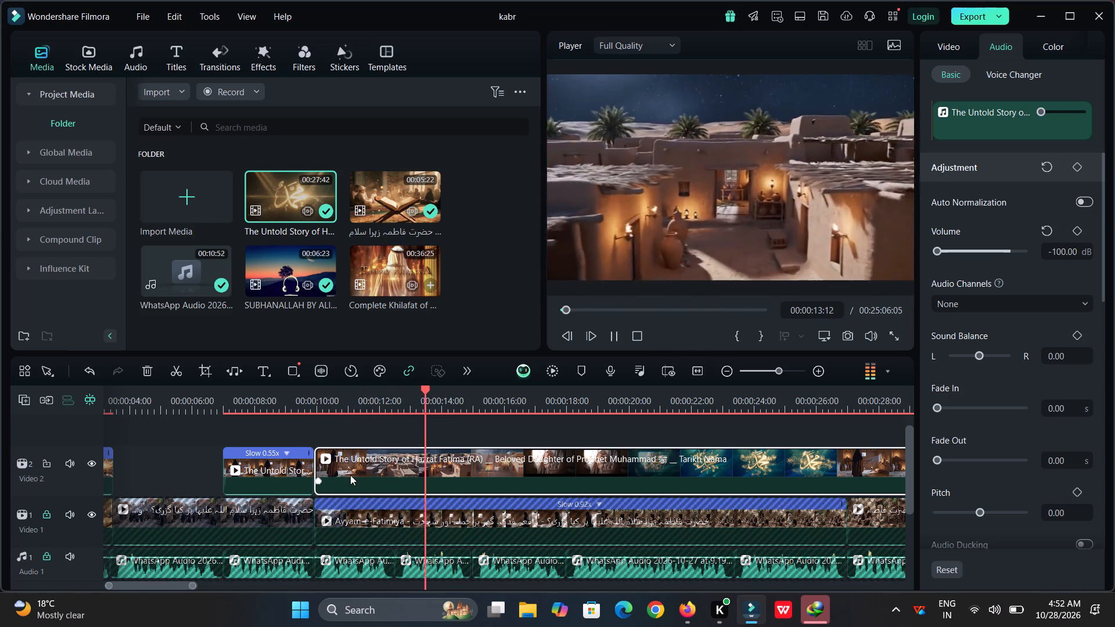
key(space)
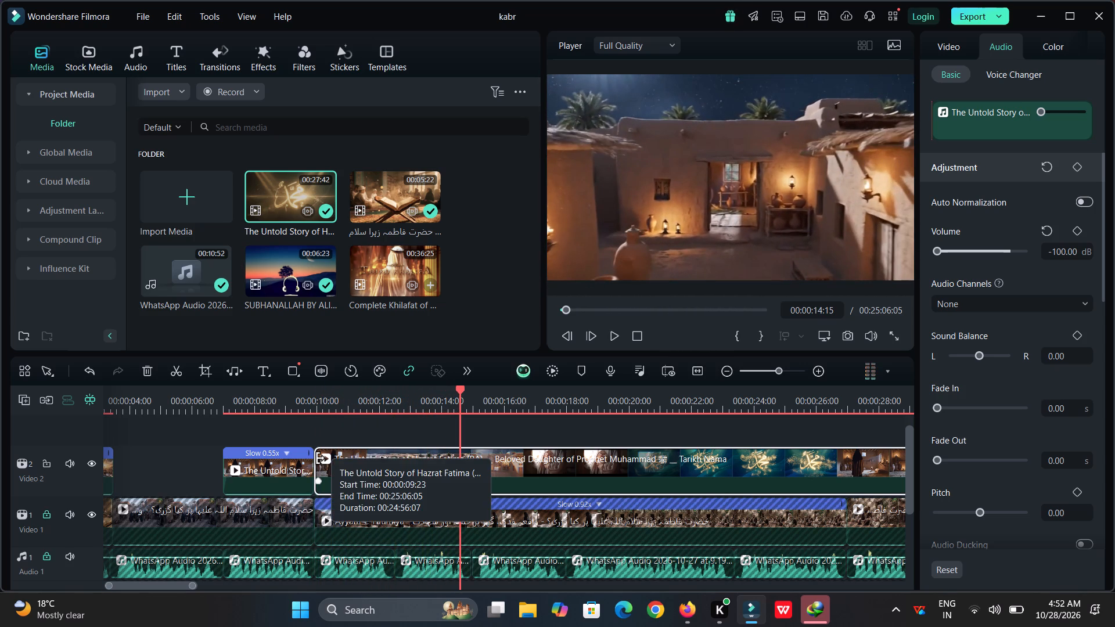
drag(320, 458, 346, 465)
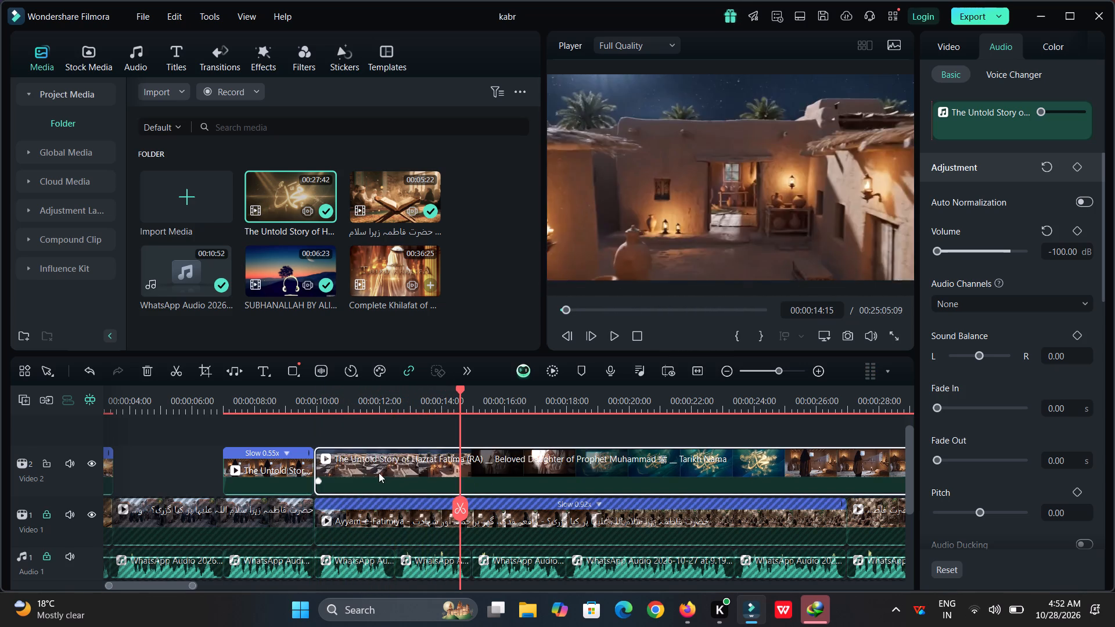
drag(319, 464, 355, 471)
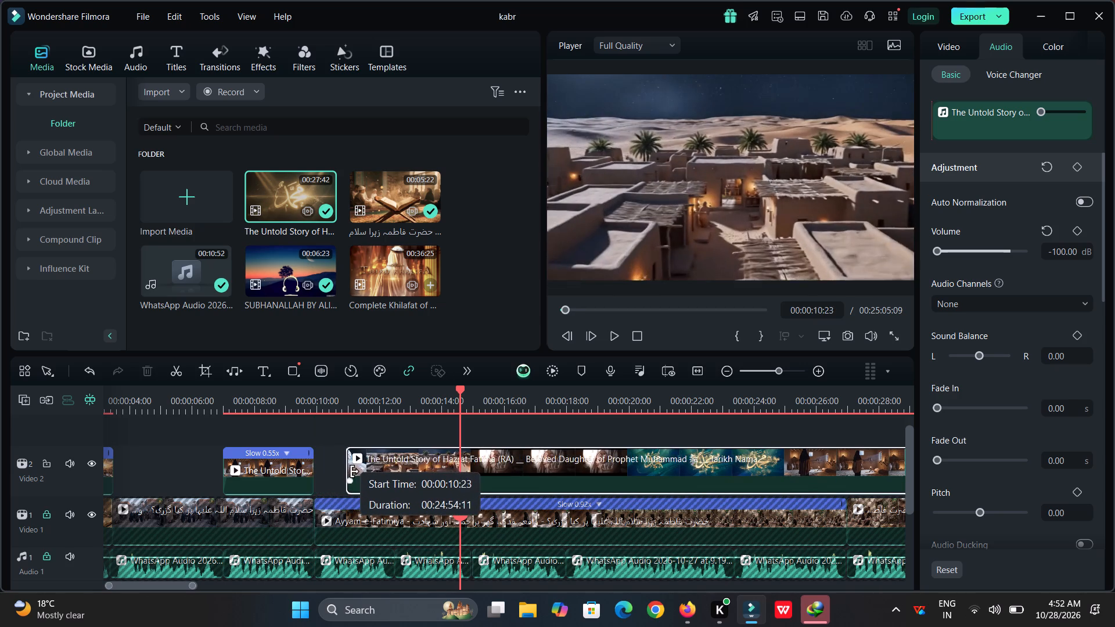
drag(355, 471, 365, 474)
click(409, 470)
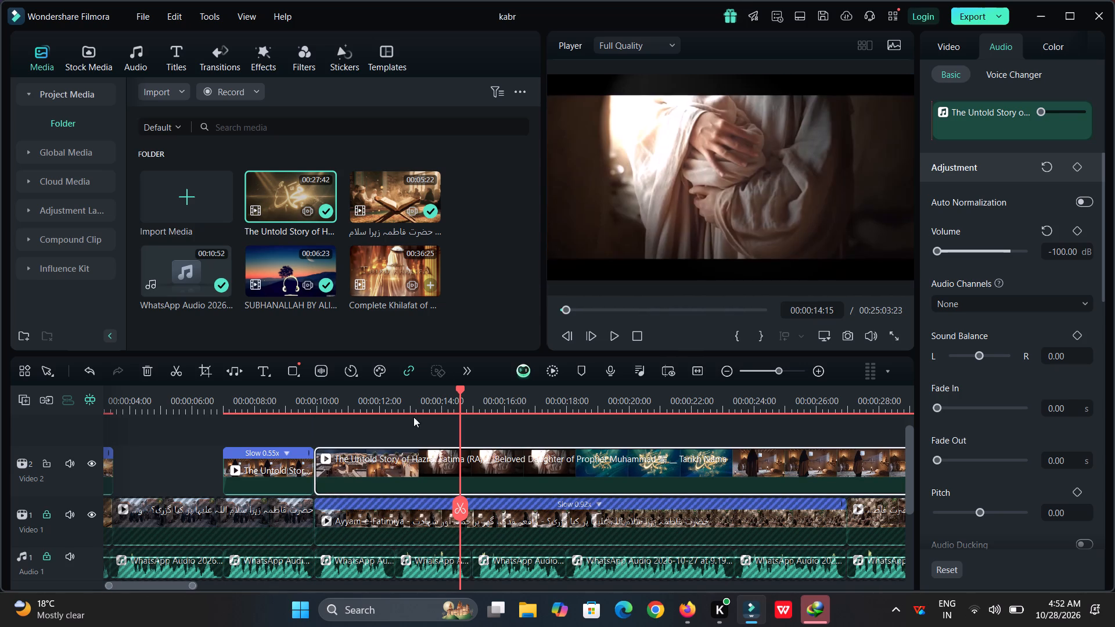
Play ahead through the Video 2 footage, split it at 00:00:23:01 at the cloaked figure indoors, and ripple-cut the piece before that point.
click(405, 399)
key(space)
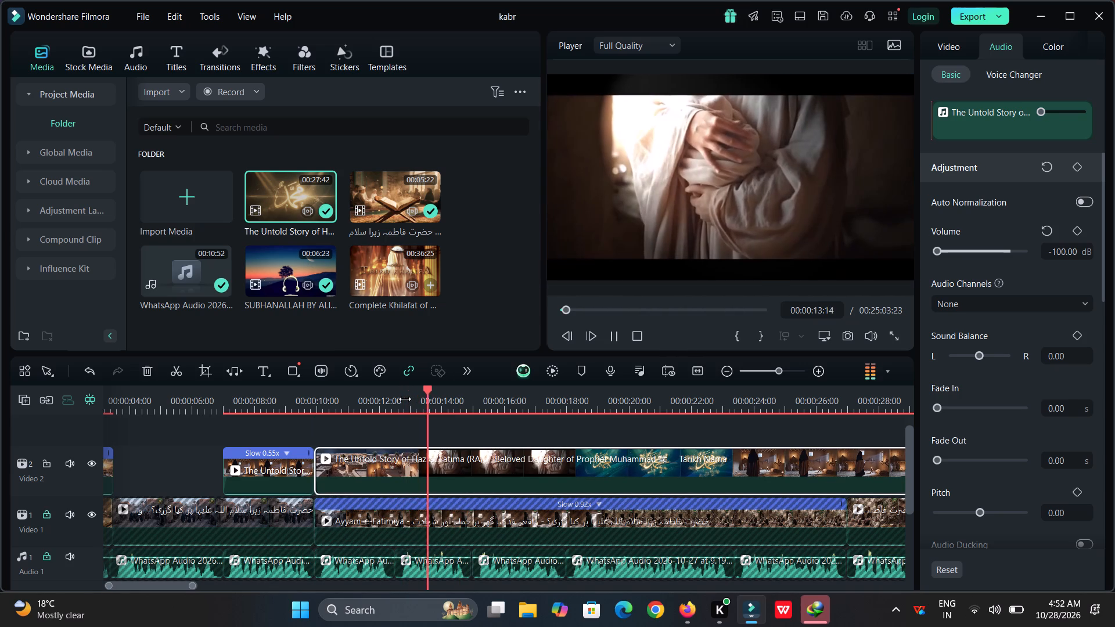
click(654, 401)
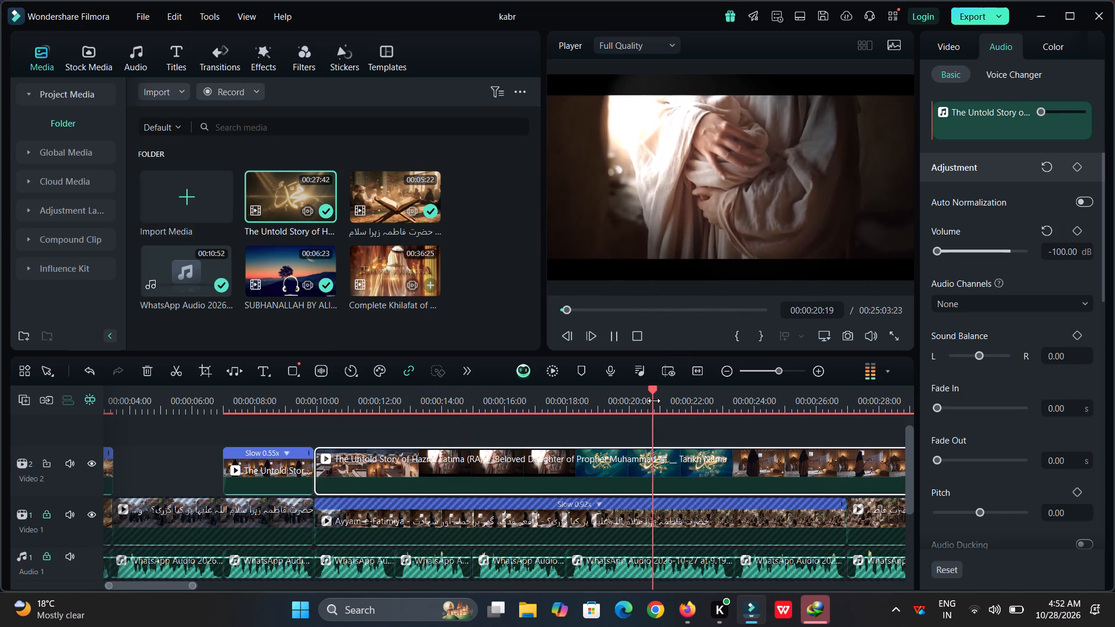
click(717, 405)
key(space)
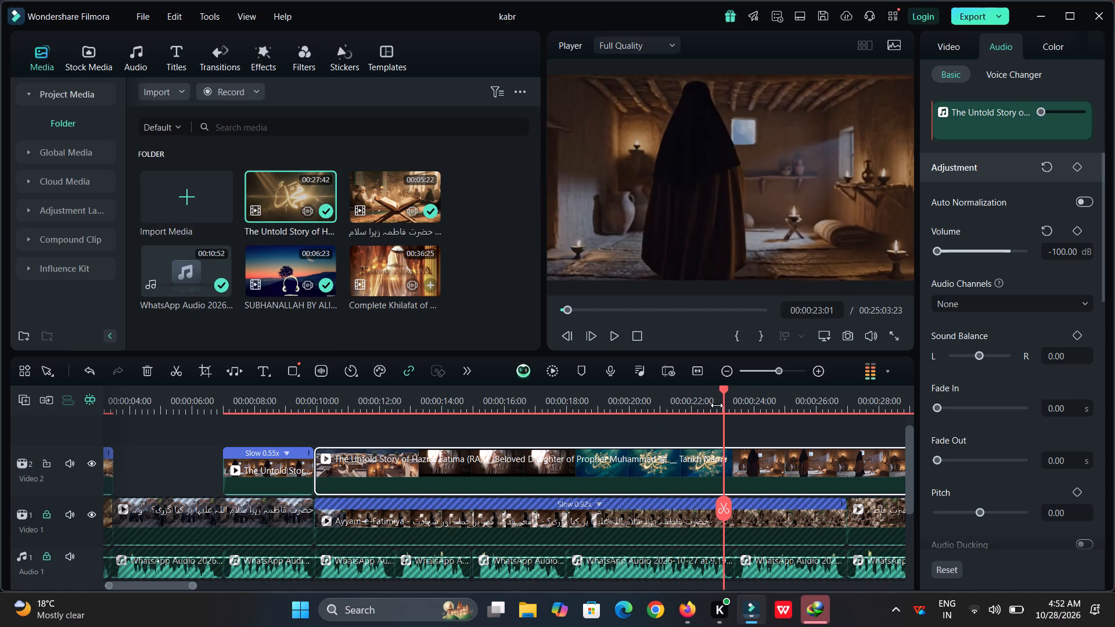
click(727, 506)
click(684, 483)
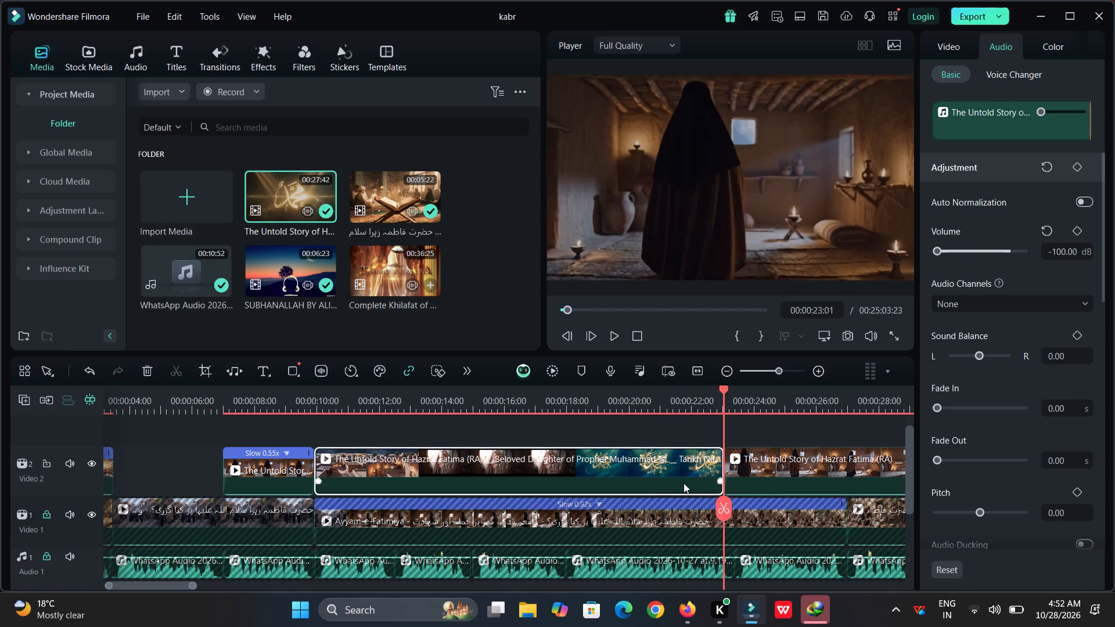
key(ctrl+x)
Mute the remaining Video 2 clip by lowering its volume to -∞ dB.
drag(648, 492, 808, 509)
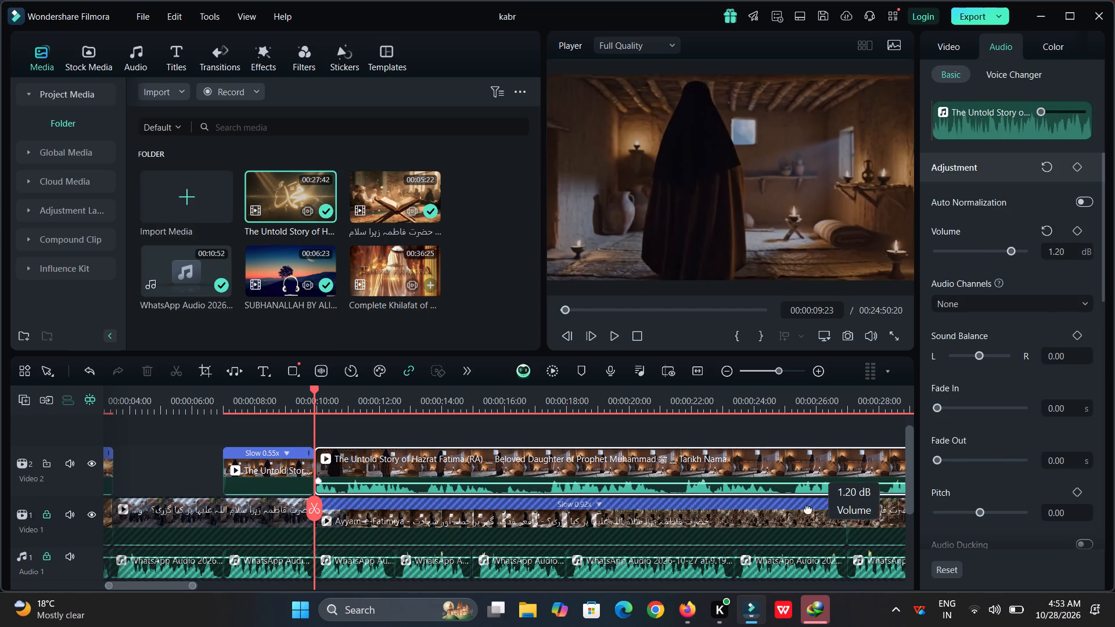
drag(808, 509, 807, 535)
drag(552, 497, 656, 522)
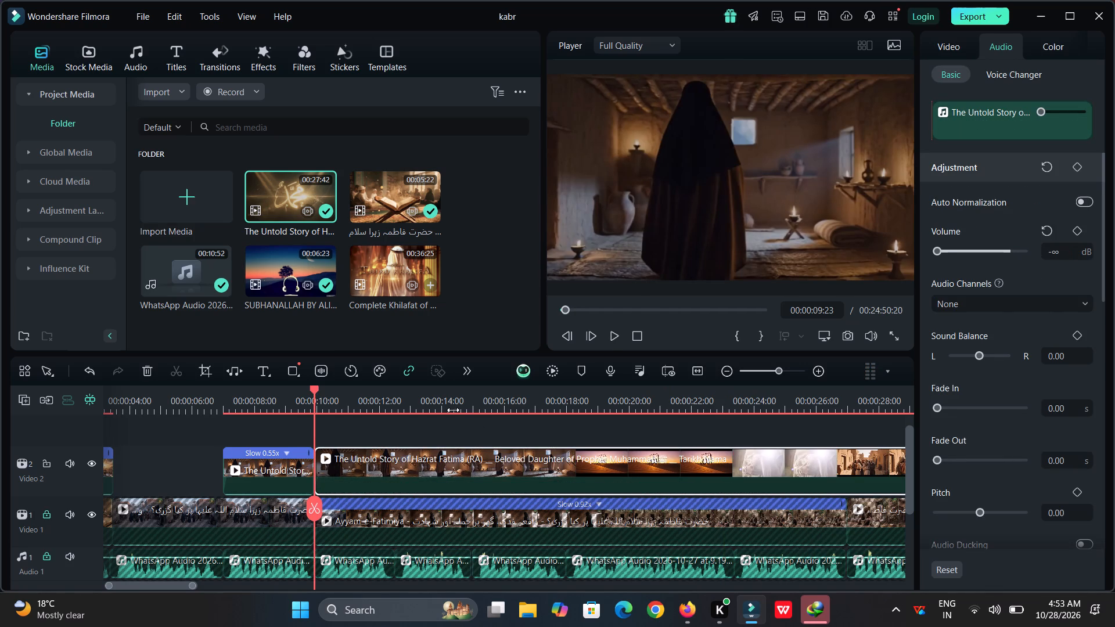
Move the remaining Video 2 clip to start at about 00:00:27:00 and play the uncovered Video 1 footage against the voice-over.
double_click(430, 399)
drag(430, 399, 509, 417)
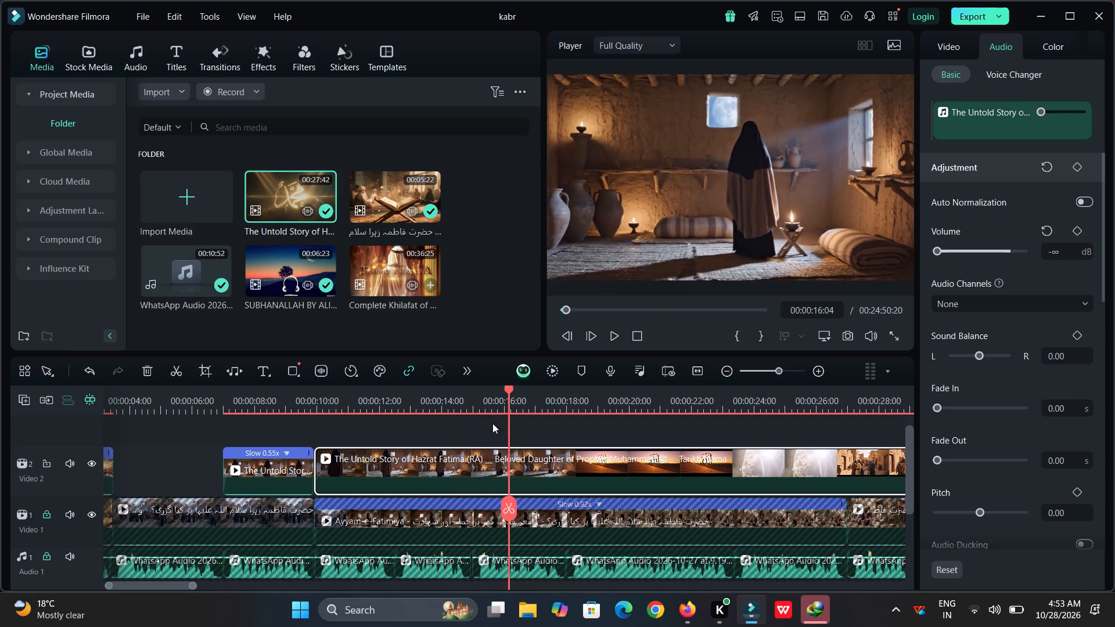
drag(369, 479, 542, 484)
key(space)
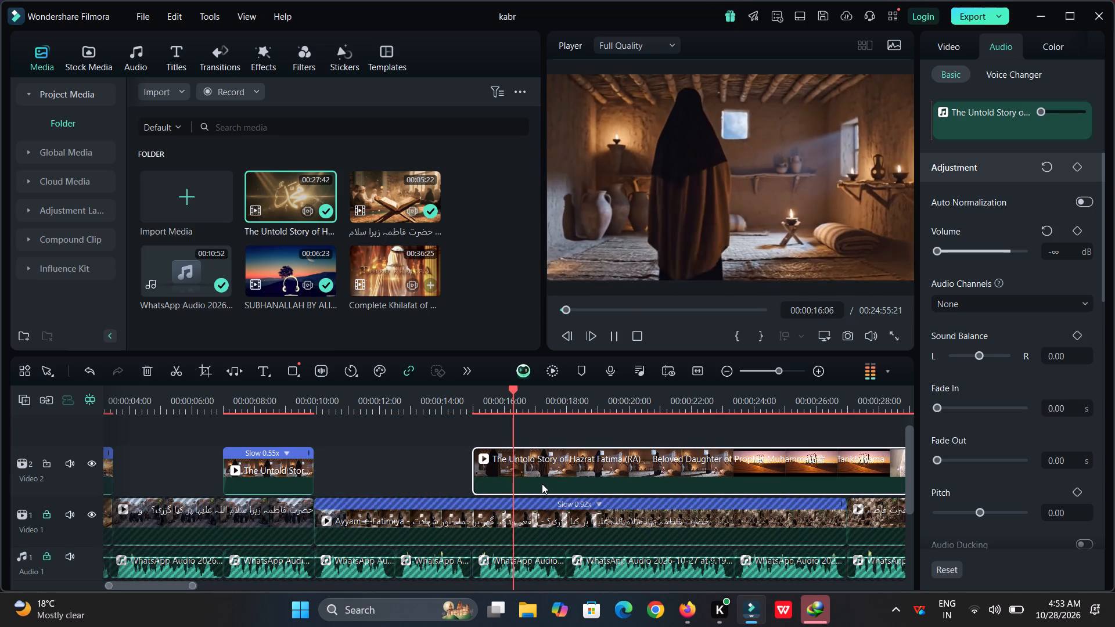
click(438, 404)
drag(533, 404, 511, 406)
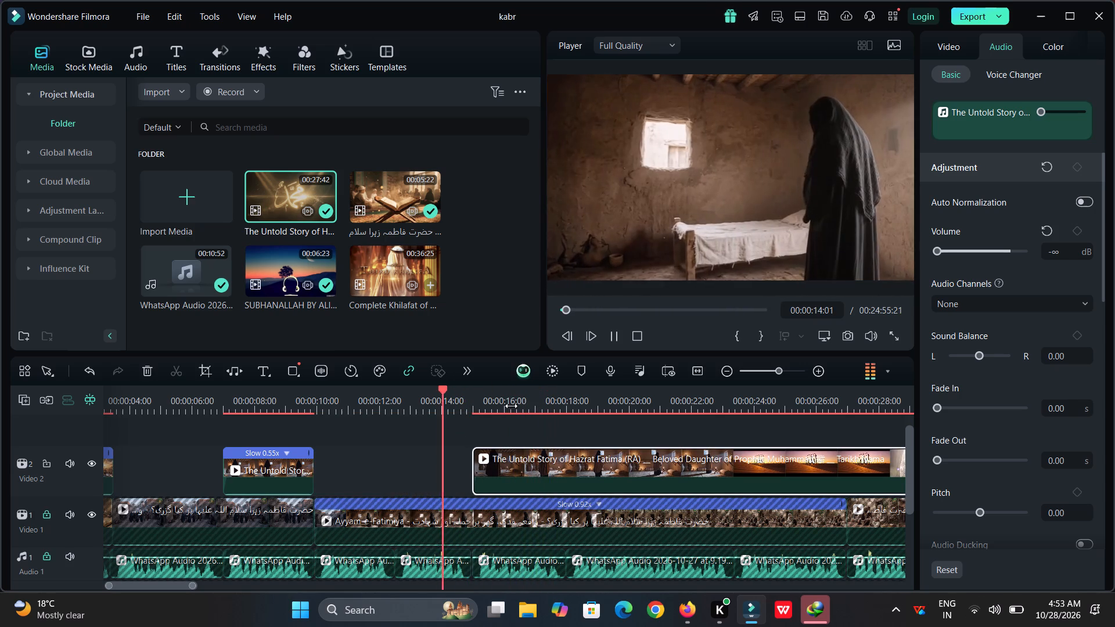
drag(511, 406, 408, 425)
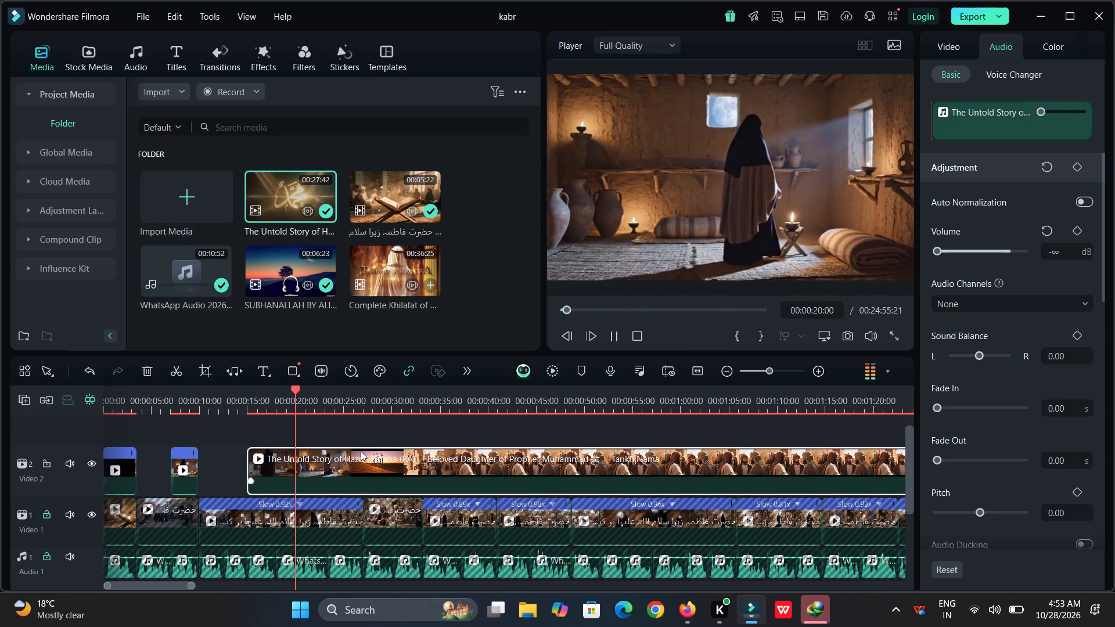
drag(341, 458, 463, 455)
key(space)
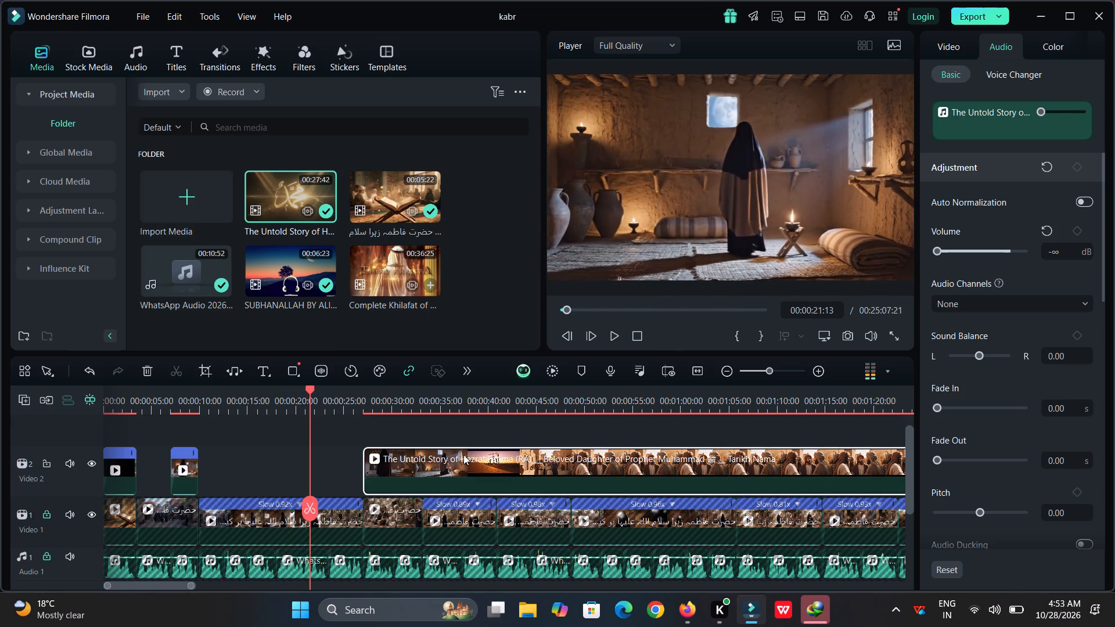
key(space)
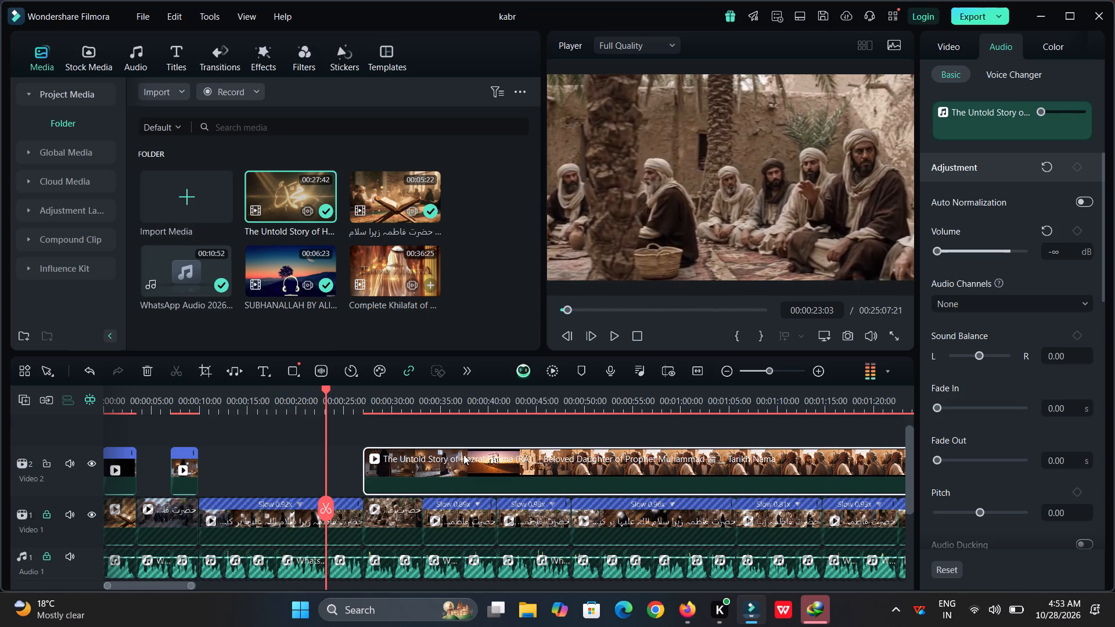
Scrub through the remaining Video 2 footage from about 00:00:48:00 to past 00:04:05:00 for a scene that suits the narration.
click(561, 409)
drag(561, 409, 570, 410)
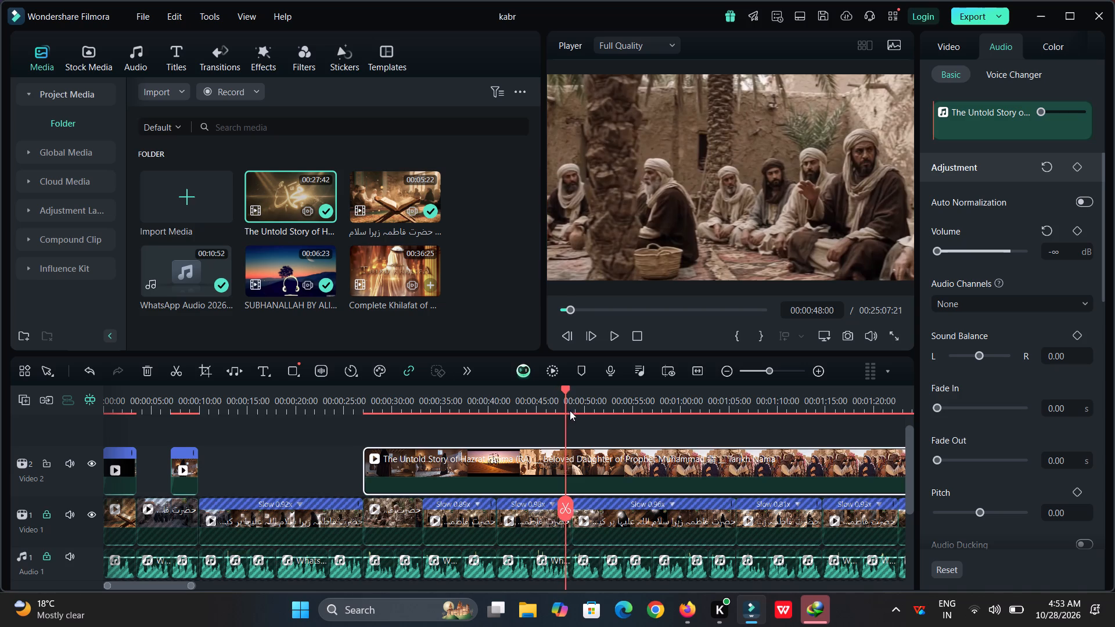
drag(570, 410, 645, 421)
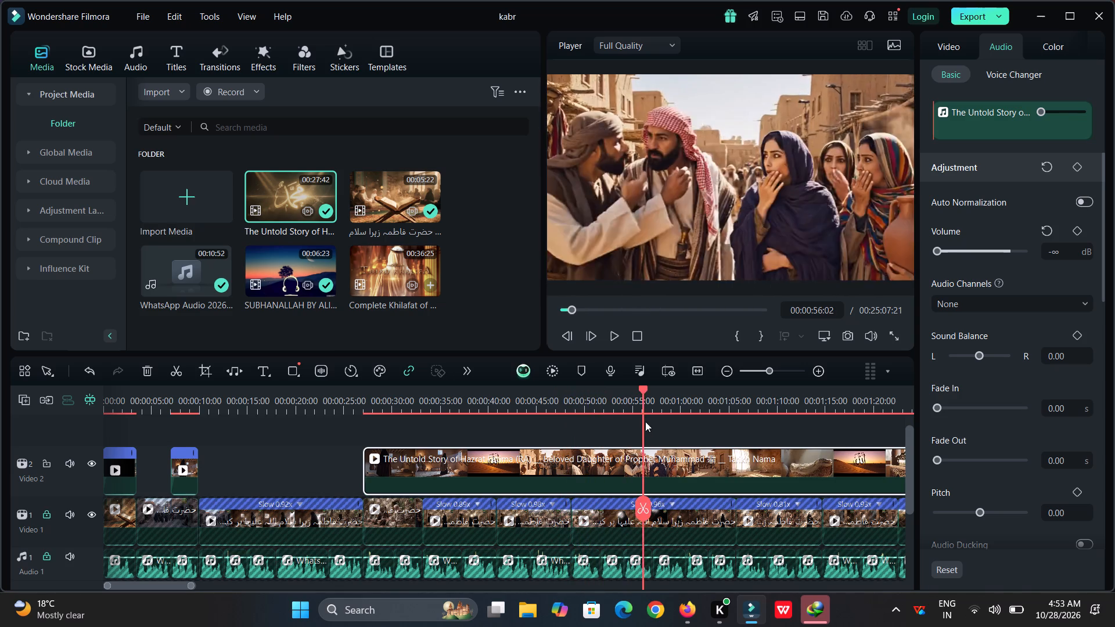
drag(645, 421, 664, 429)
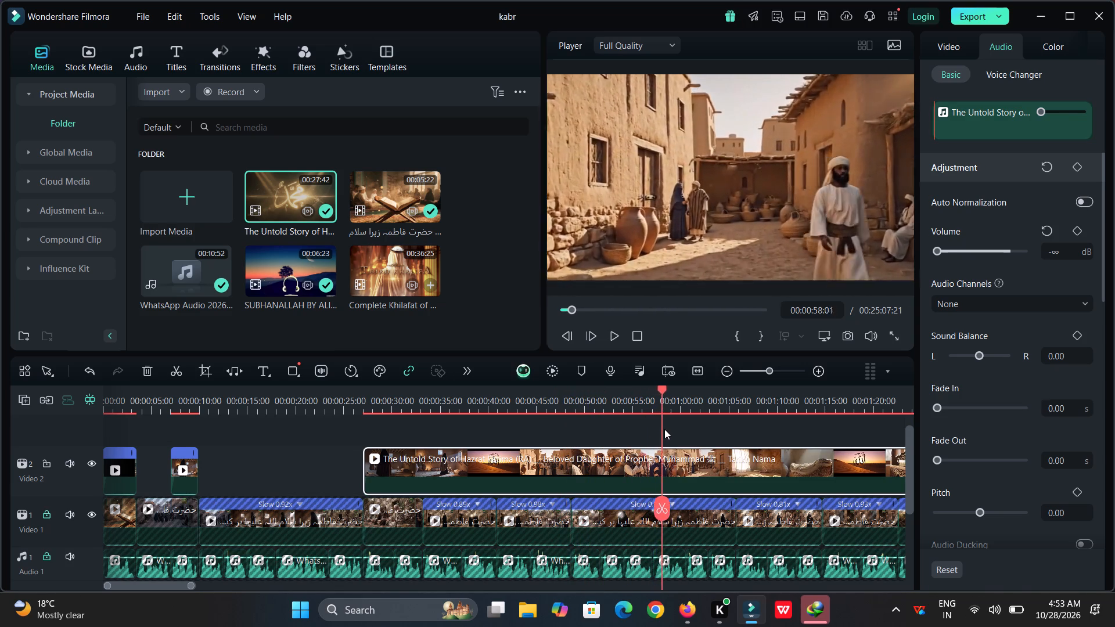
drag(664, 429, 709, 435)
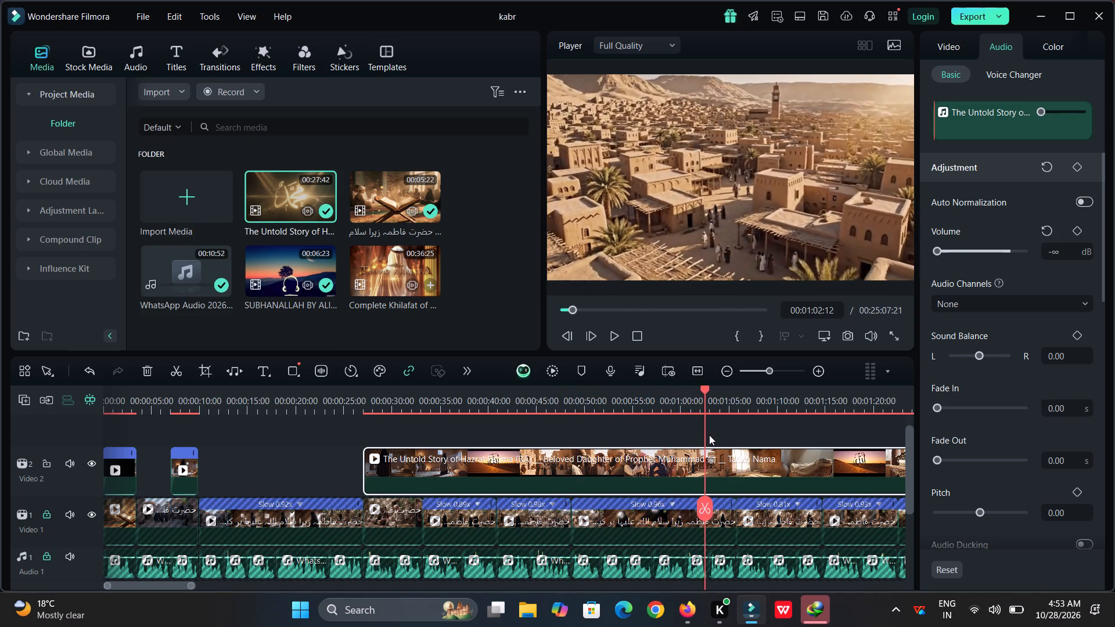
drag(709, 435, 725, 440)
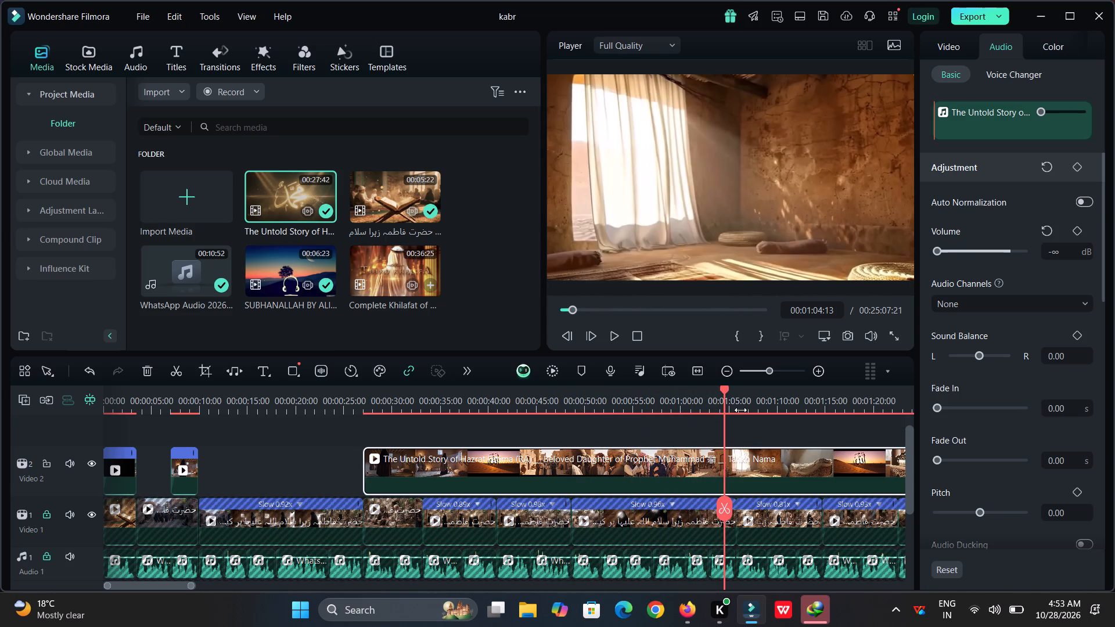
click(740, 402)
drag(740, 402, 844, 421)
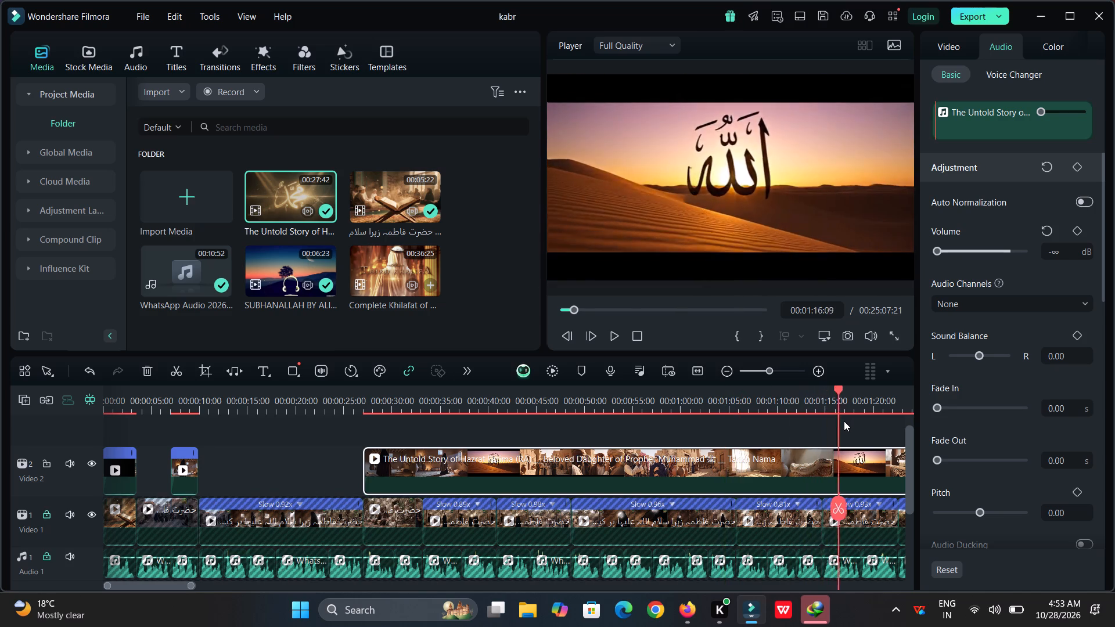
drag(844, 421, 938, 447)
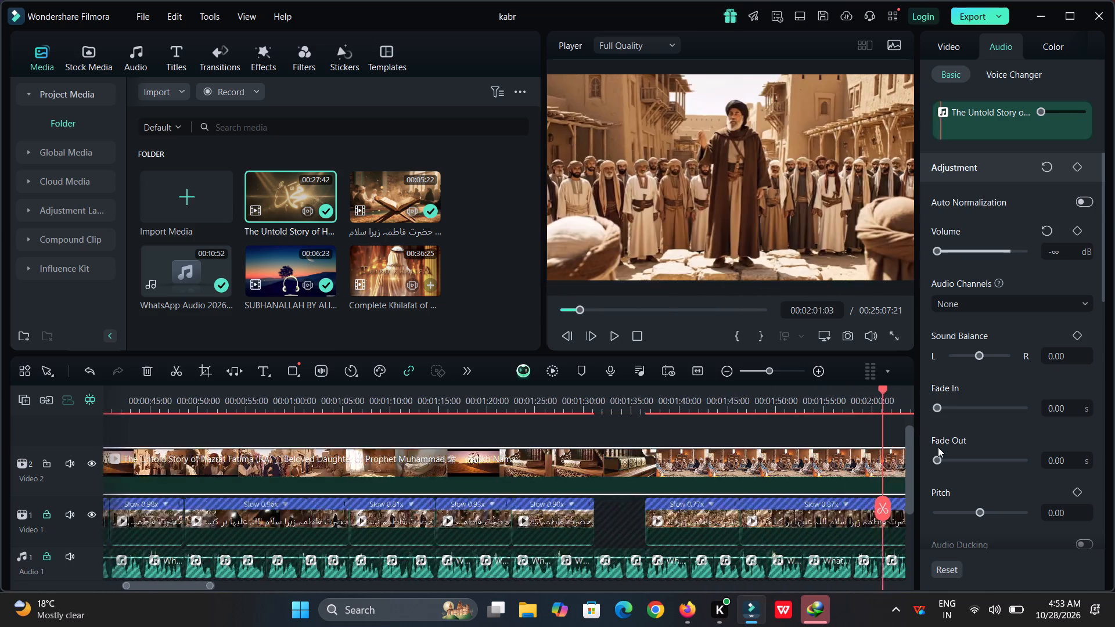
drag(938, 447, 930, 453)
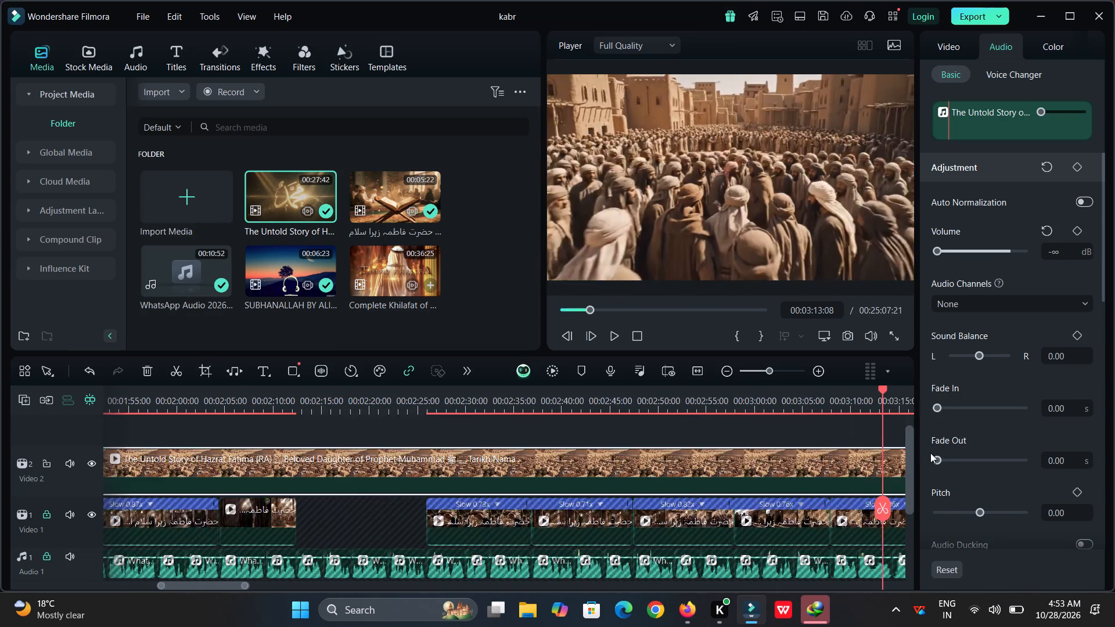
drag(930, 453, 926, 472)
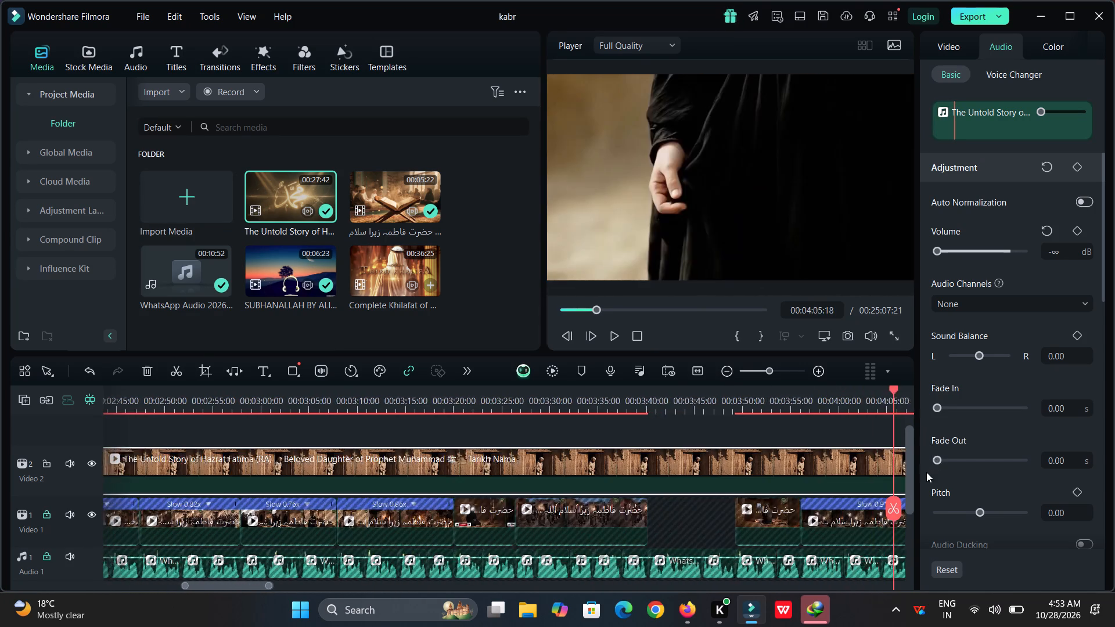
drag(926, 472, 703, 461)
Switch to YouTube in Firefox and preview the "Hazrat Fatima (s.a) Ki Zindagi (Remastered)" and "Hazrat Fatima Ka Waqia" results for usable scenes.
click(686, 611)
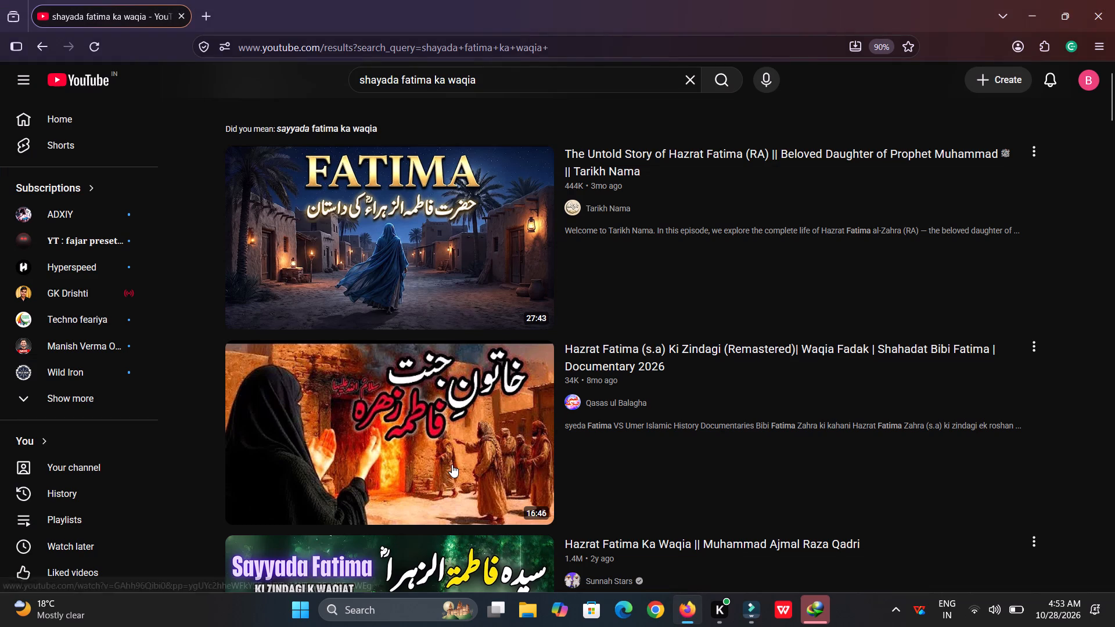
click(534, 391)
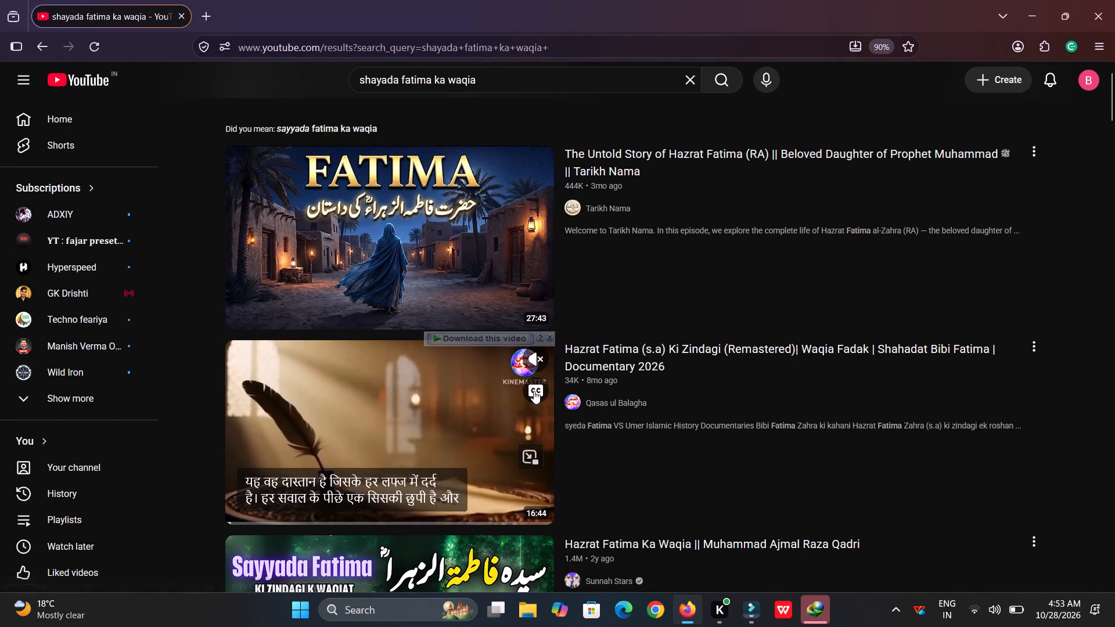
click(534, 366)
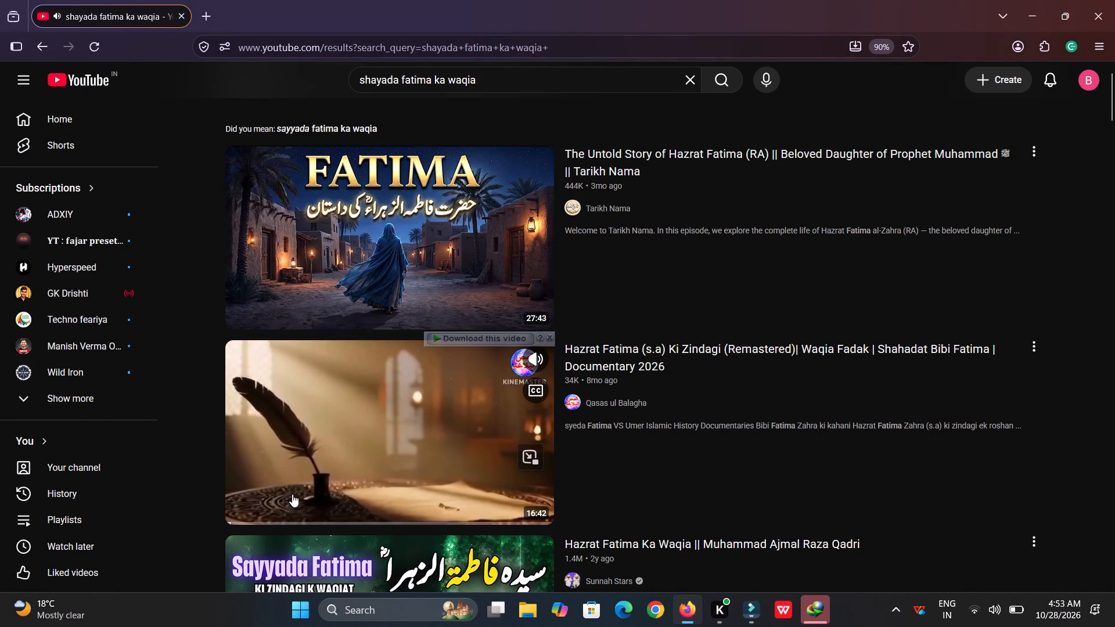
click(332, 514)
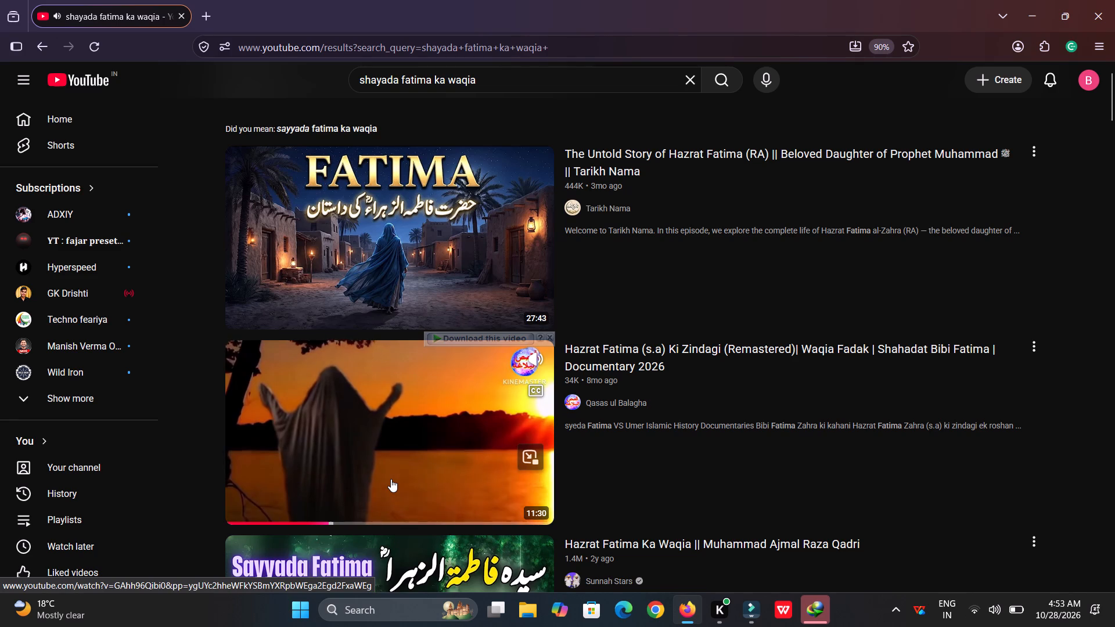
scroll(391, 479, down, 3)
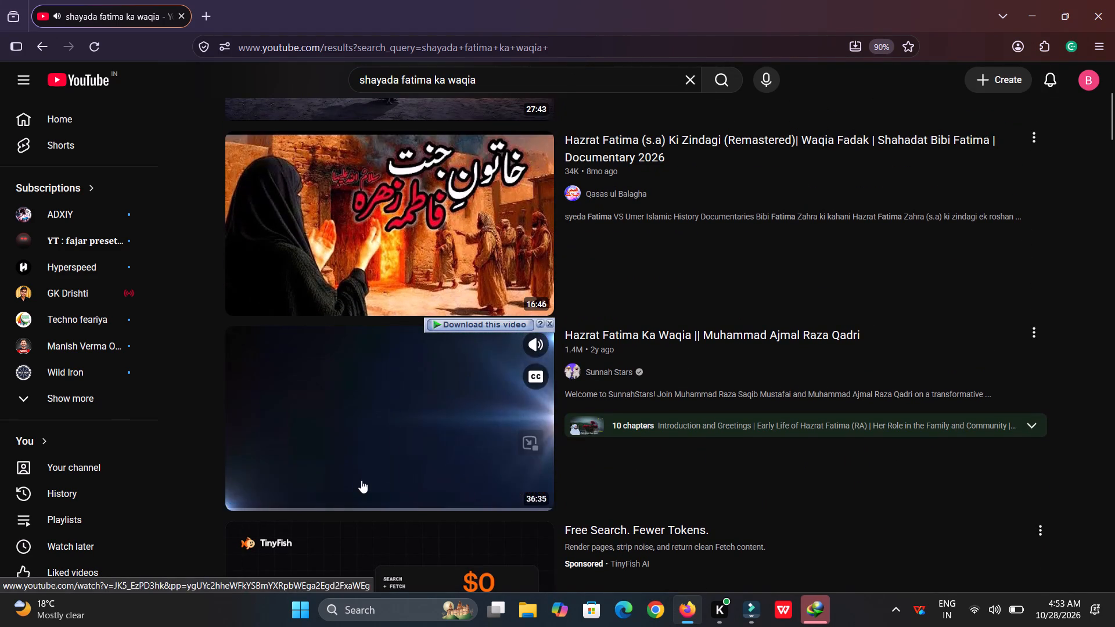
click(256, 499)
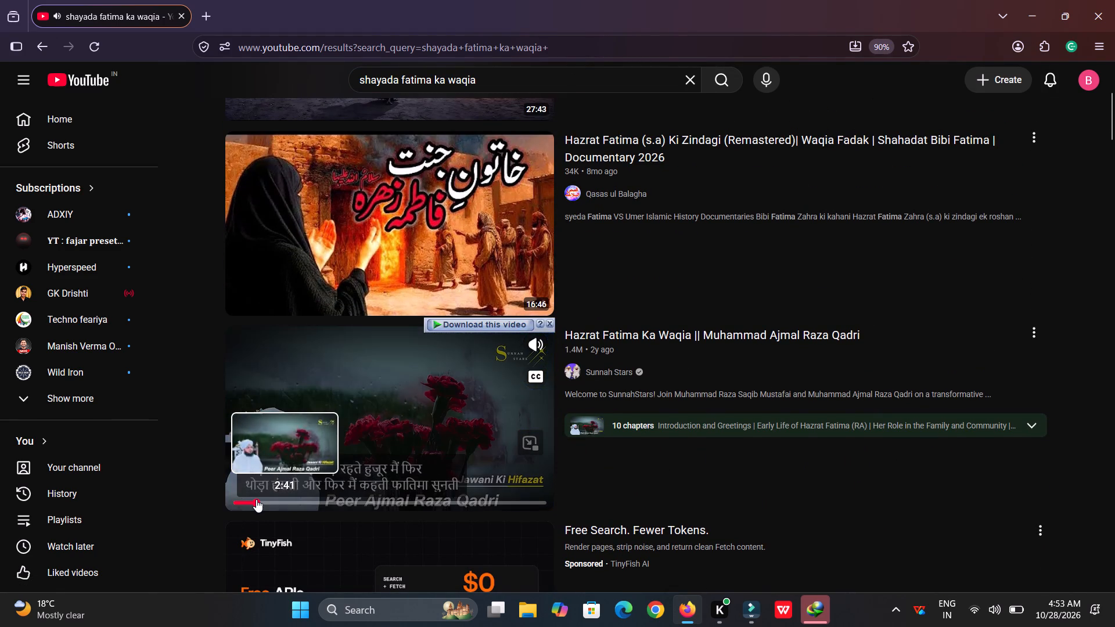
Preview "Untold Story Of Fatima Bint Muhammad S.A.W | Karbala Series EP:2" with sound on and captions off, sampling scenes from early to near its end.
scroll(256, 499, down, 4)
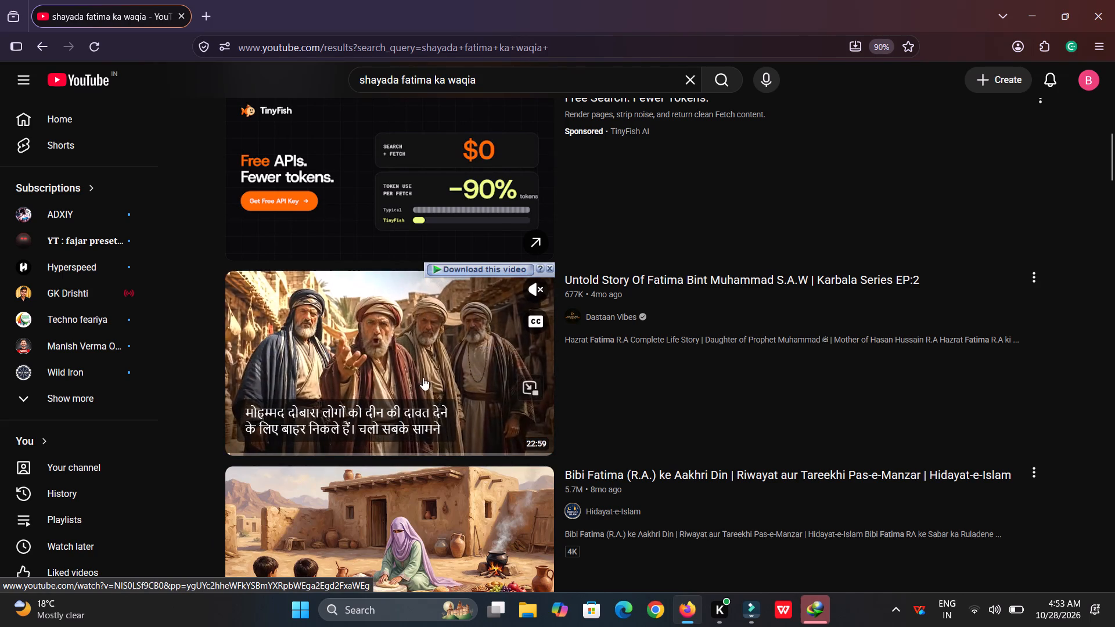
click(540, 289)
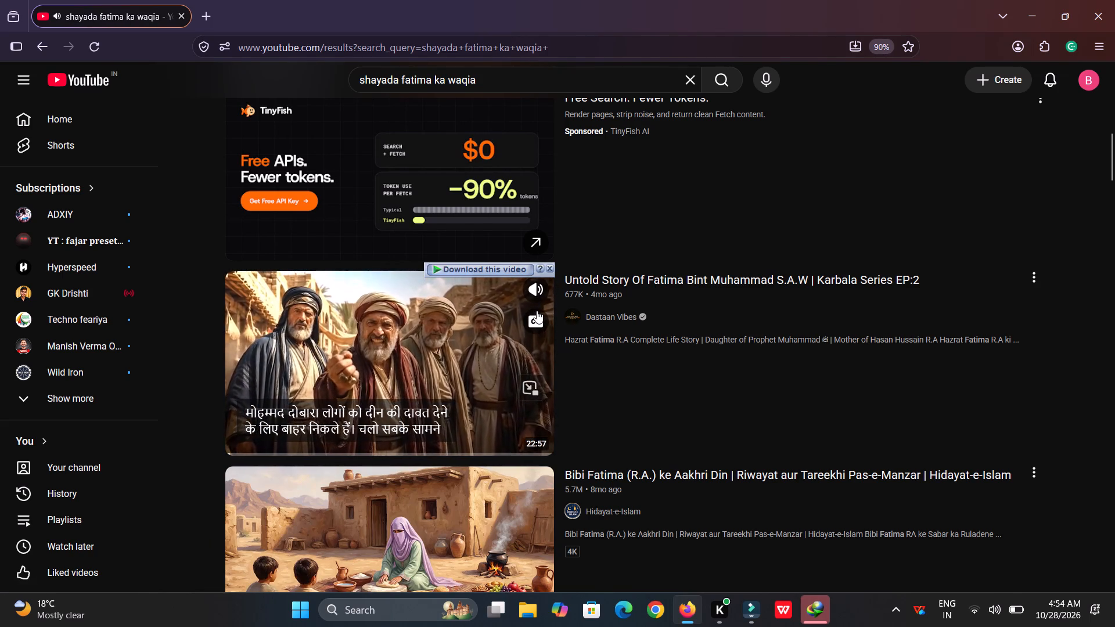
click(537, 311)
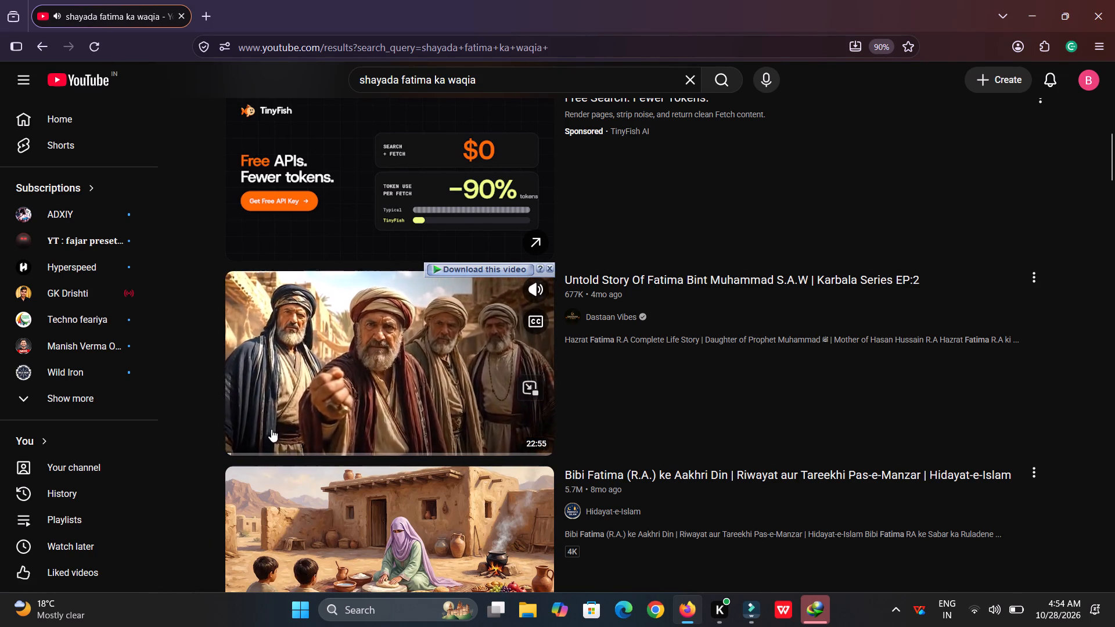
click(245, 446)
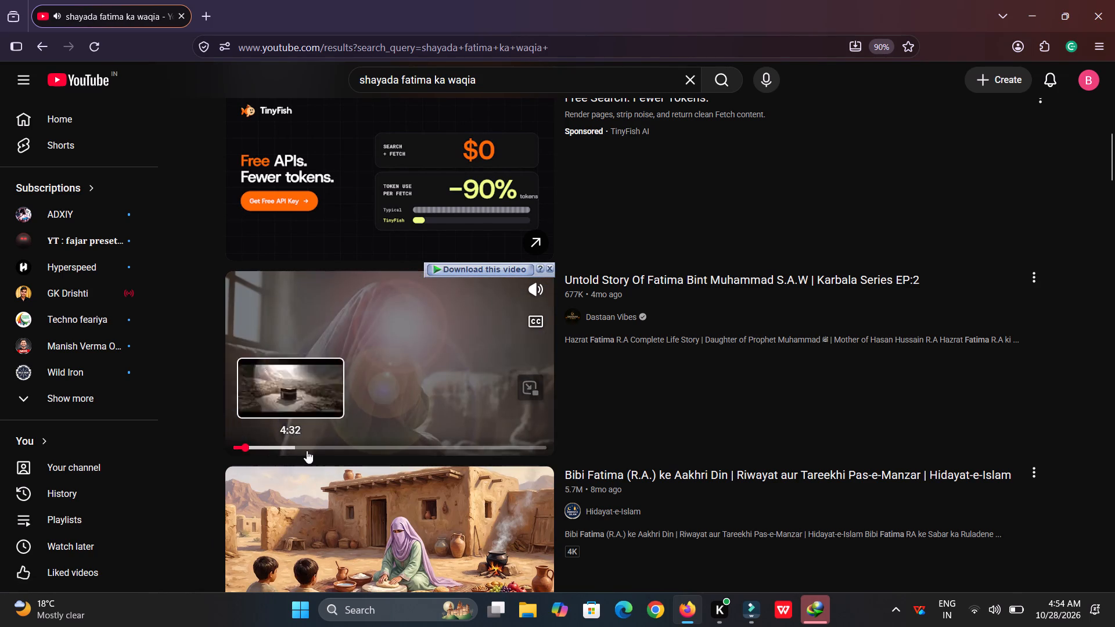
click(319, 451)
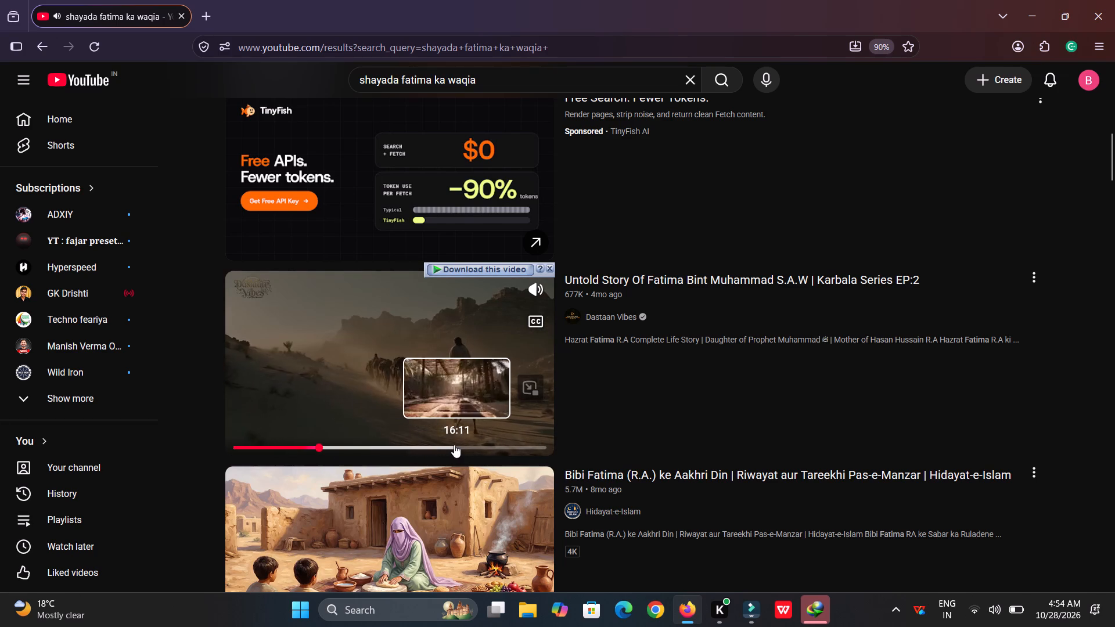
click(454, 445)
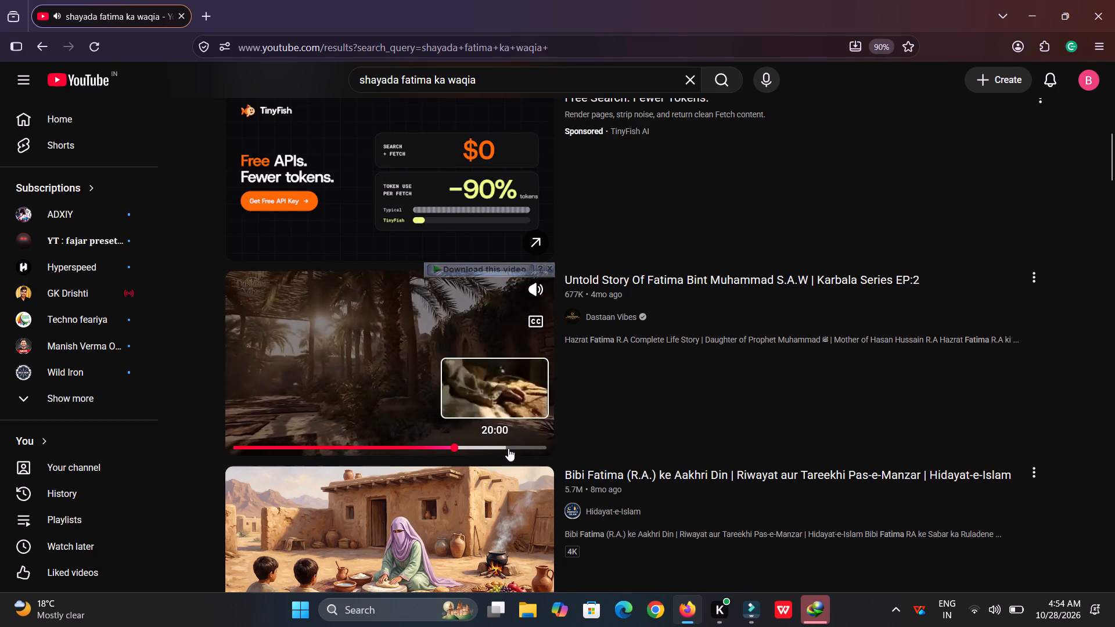
click(512, 448)
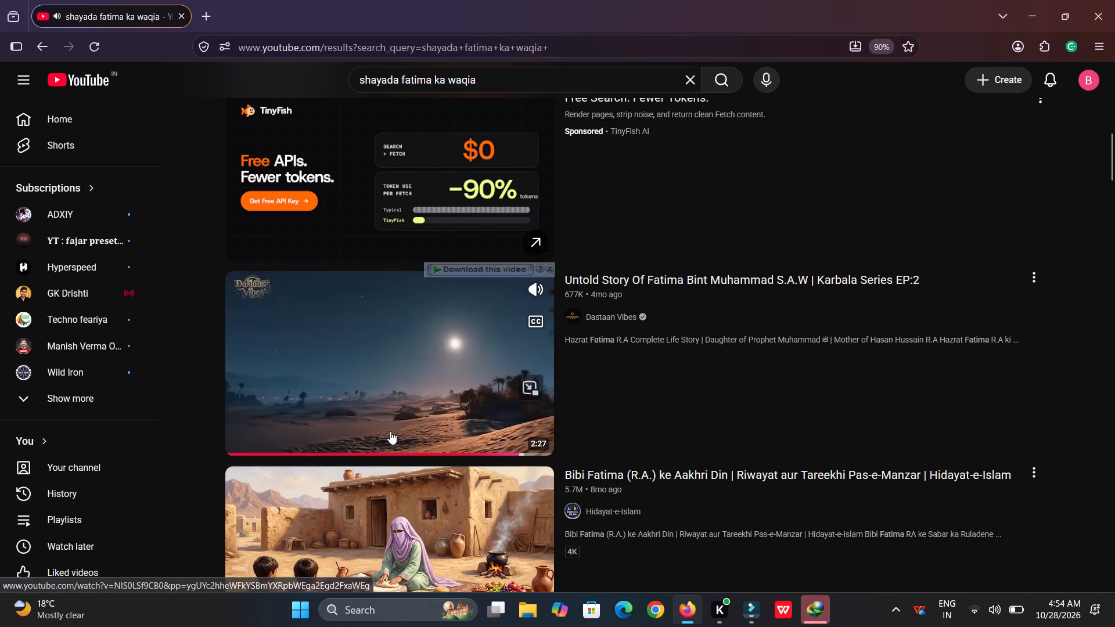
Browse further results and preview "Hazrat Bibi fatima ki zindagi ka waqia" with sound on, skipping past its intro.
scroll(390, 431, down, 4)
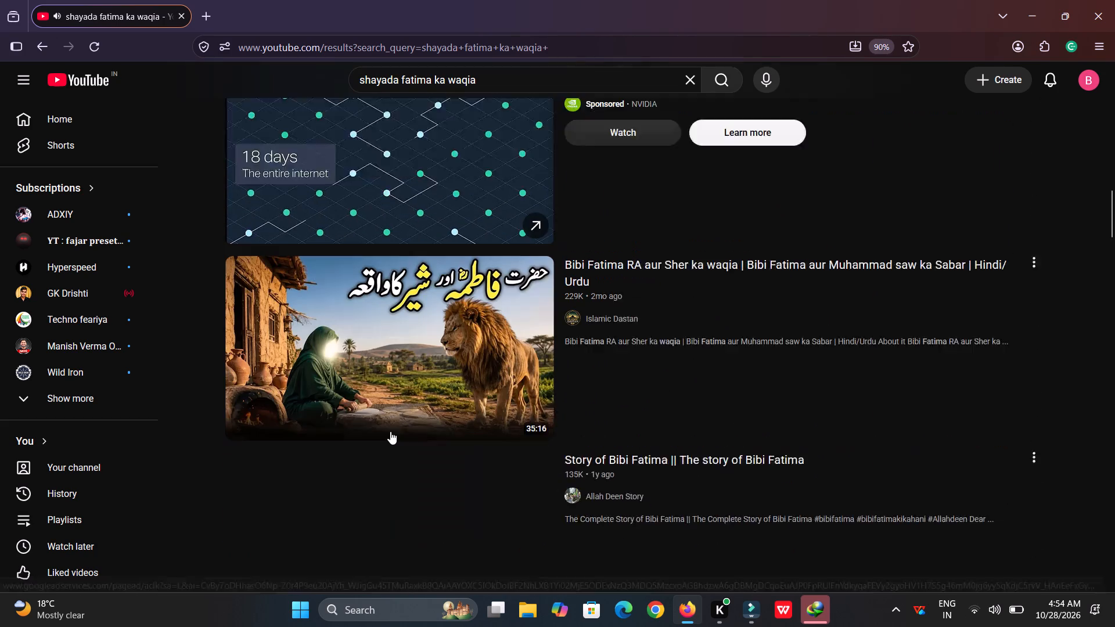
scroll(390, 431, down, 3)
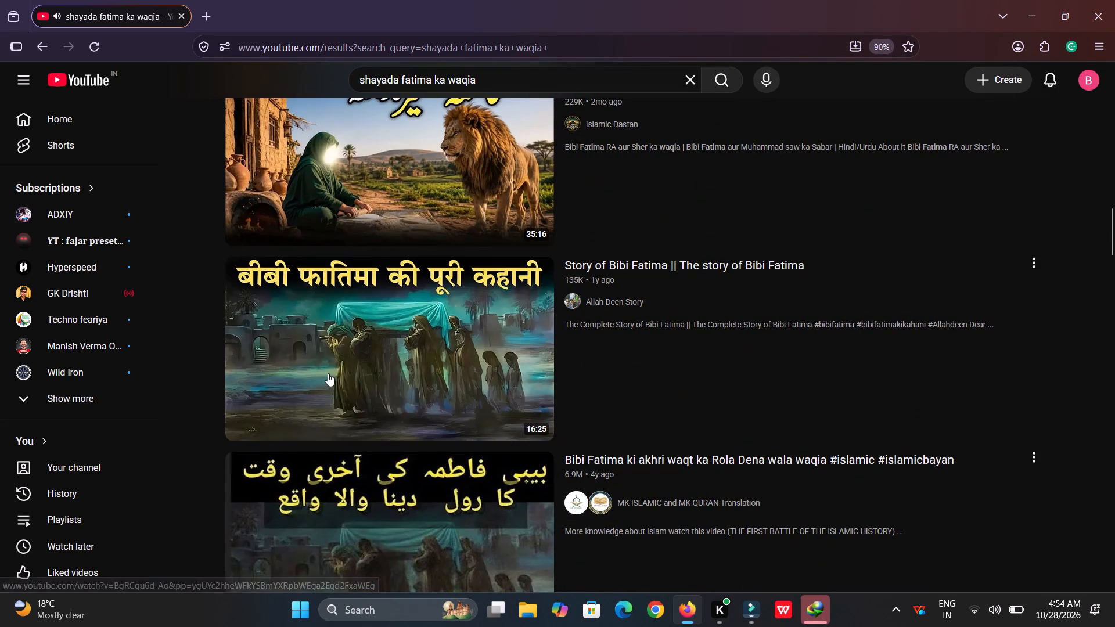
scroll(379, 398, down, 1)
scroll(182, 502, down, 6)
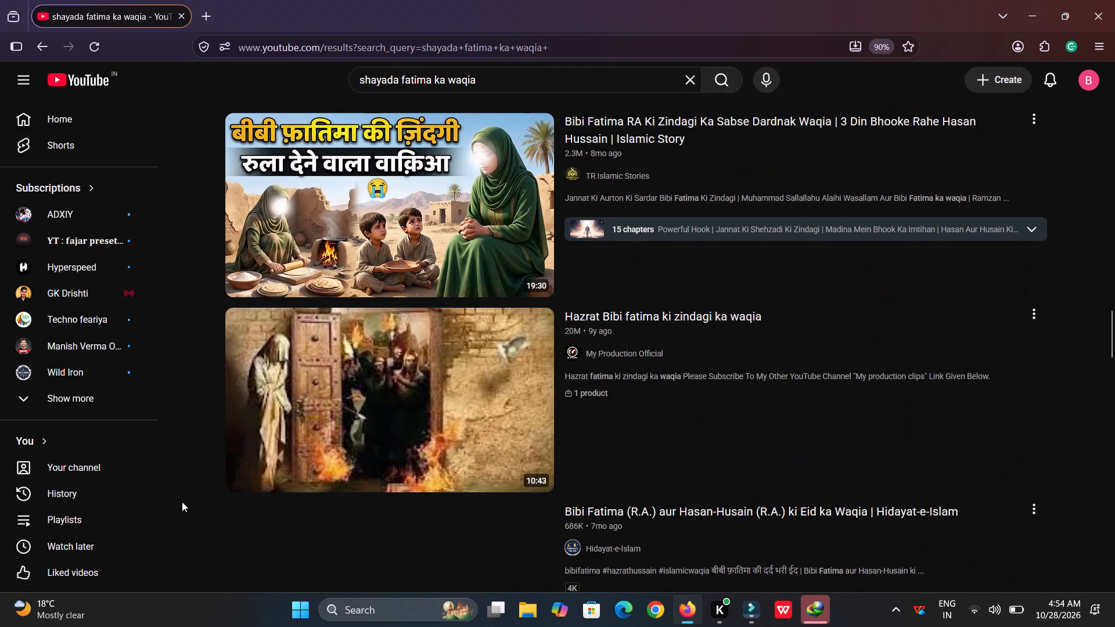
scroll(182, 502, down, 2)
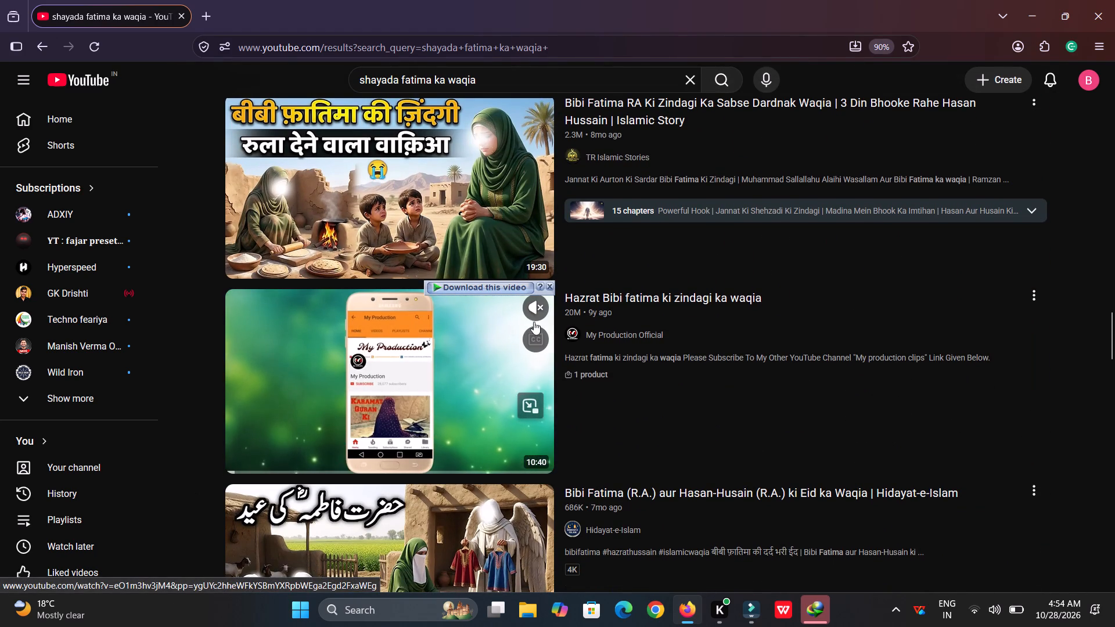
click(534, 312)
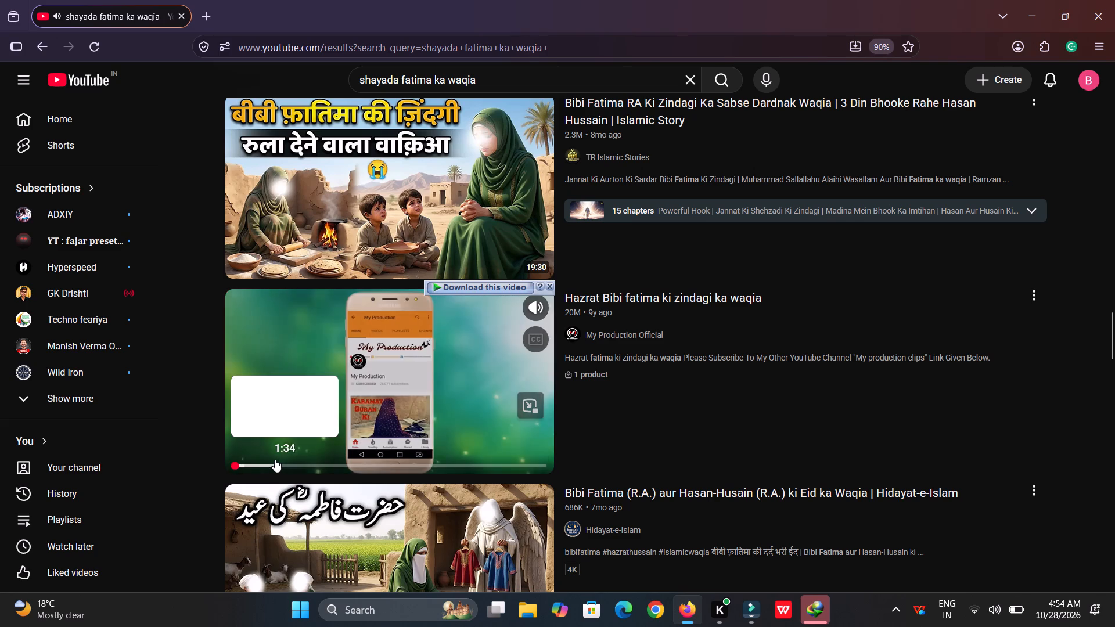
click(269, 460)
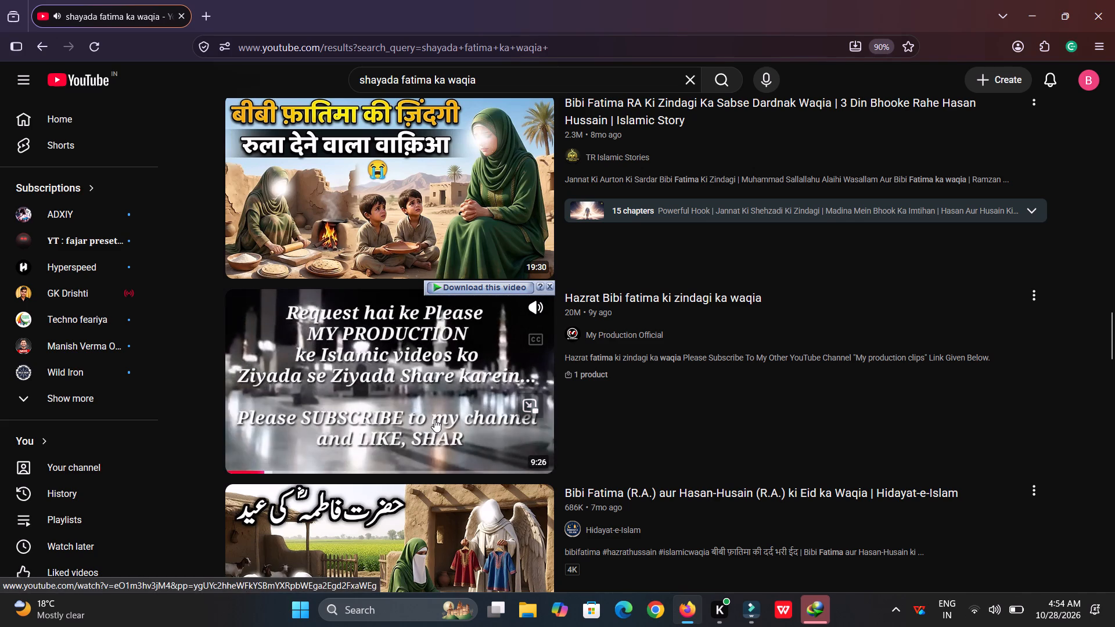
Browse further results and preview "Bibi Fatima Ki Wafat Ka Dardbara Waqia" with sound on and captions off, skipping to about 21:52.
scroll(441, 431, down, 5)
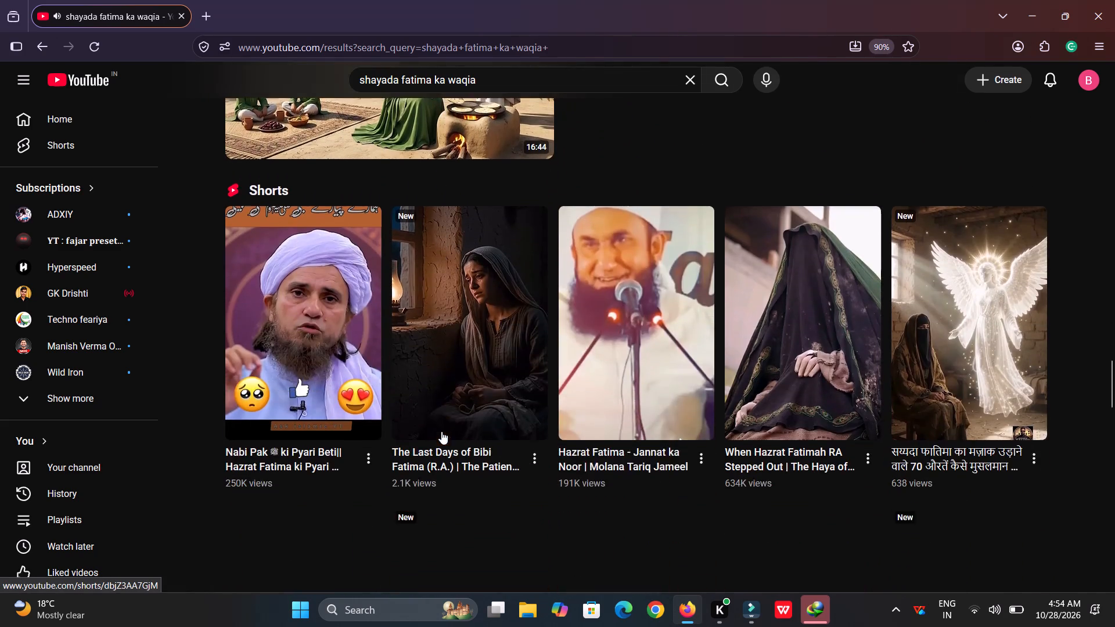
scroll(441, 431, down, 3)
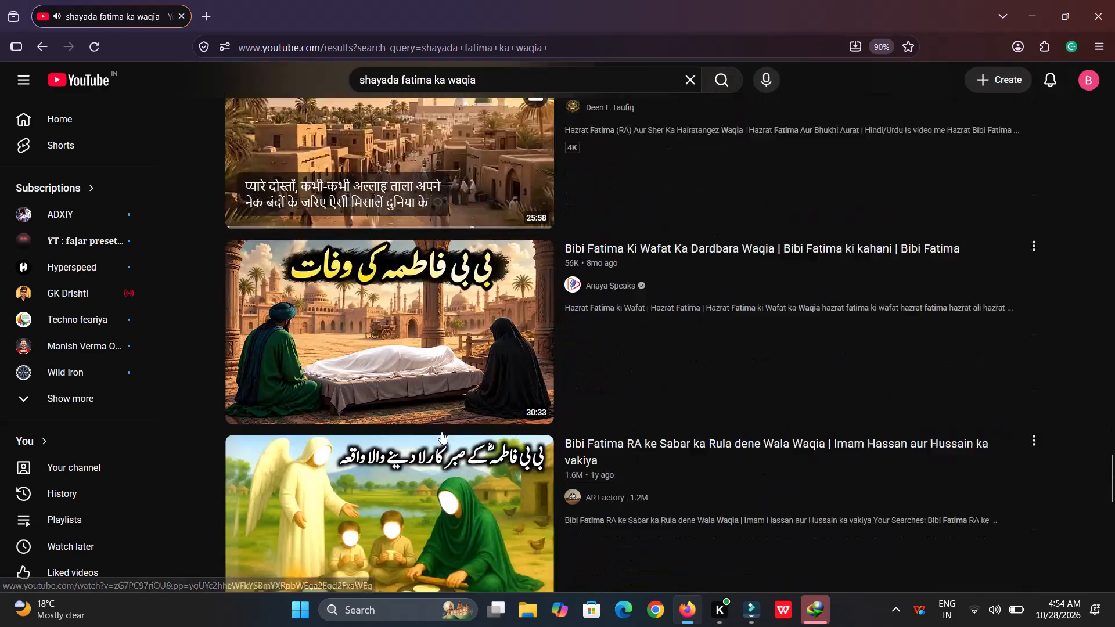
scroll(433, 301, up, 1)
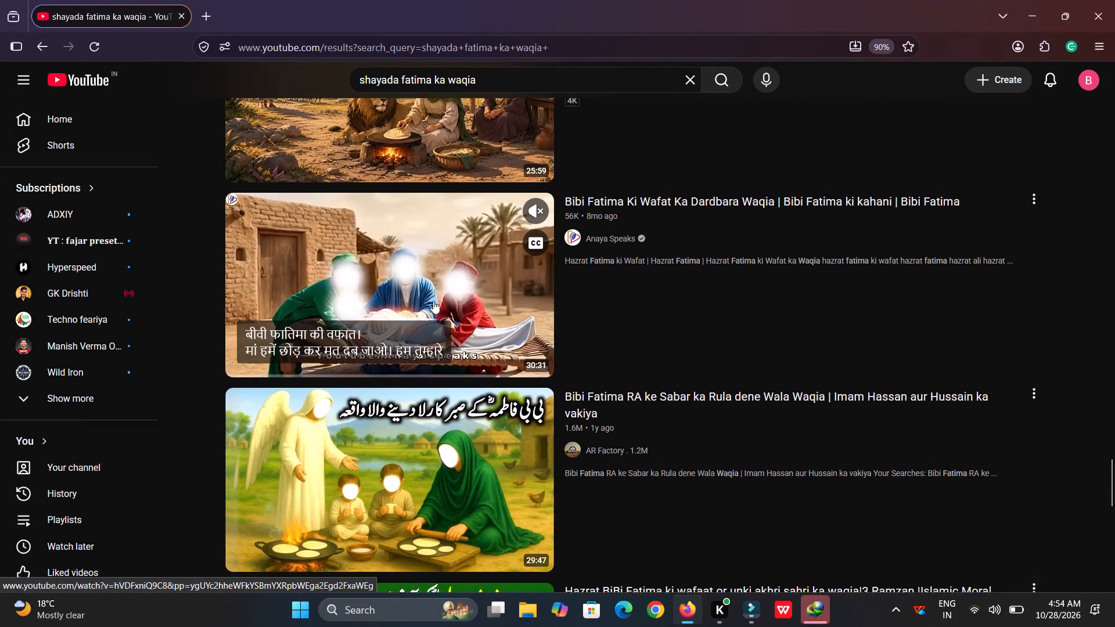
scroll(433, 301, up, 1)
click(536, 233)
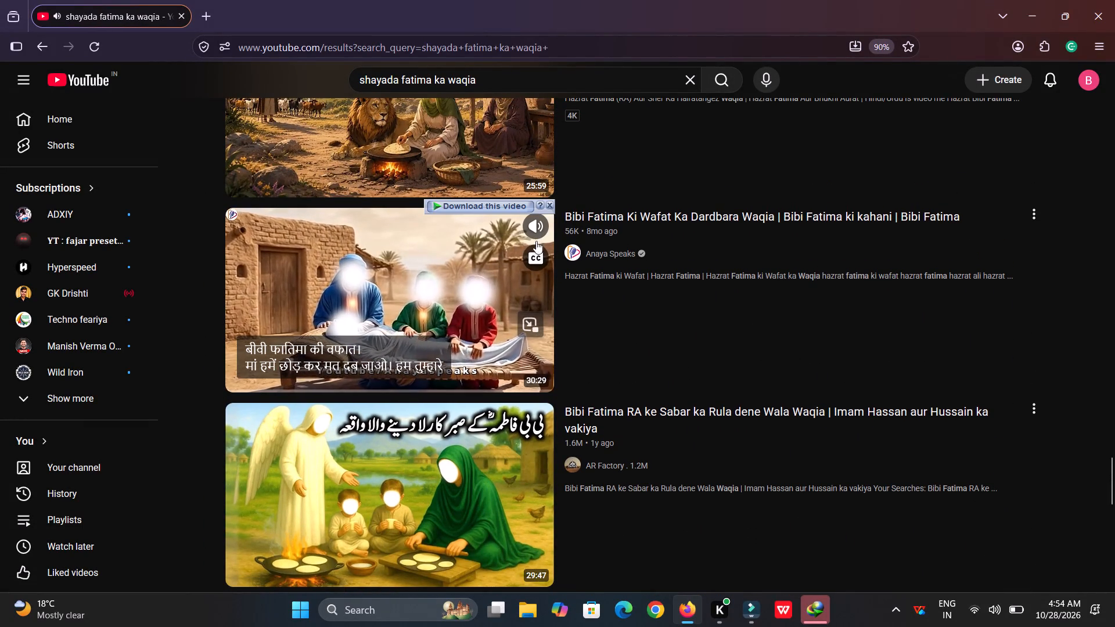
click(536, 262)
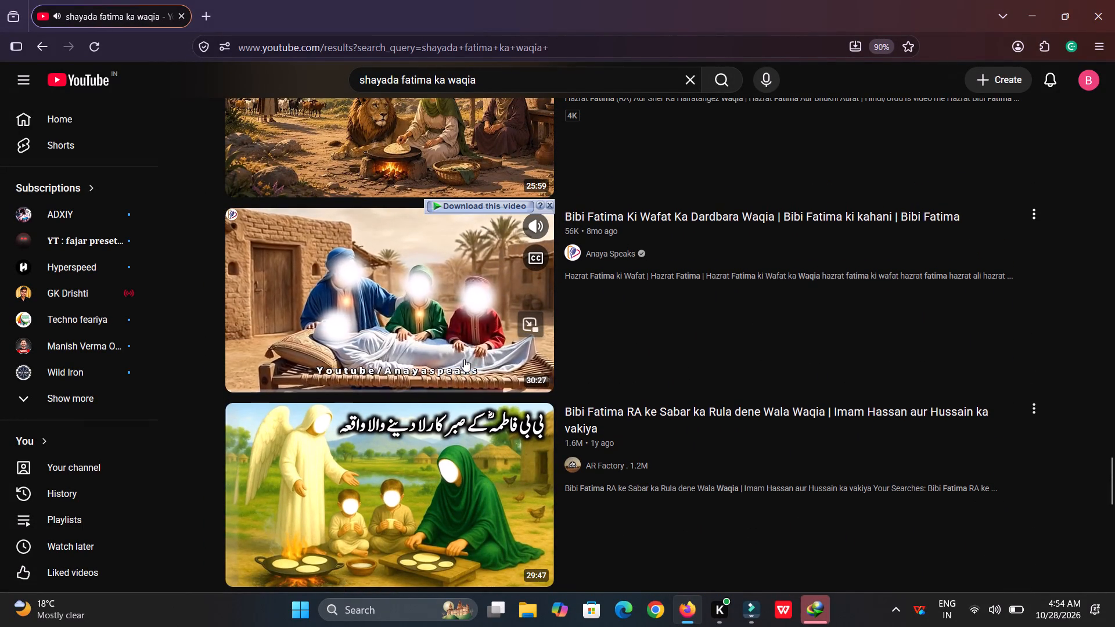
click(458, 381)
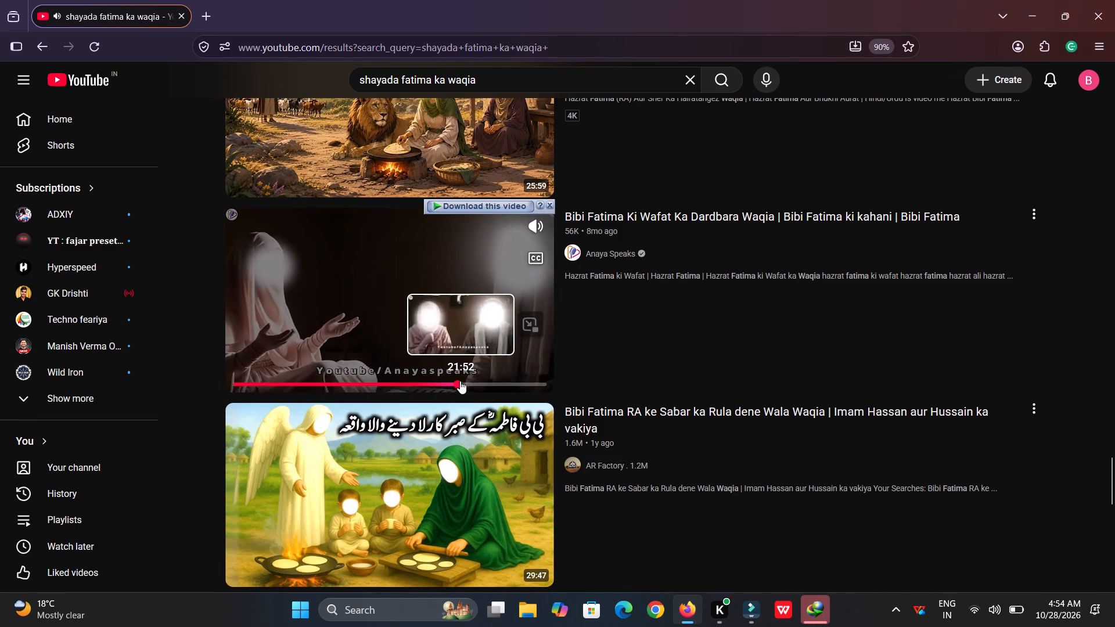
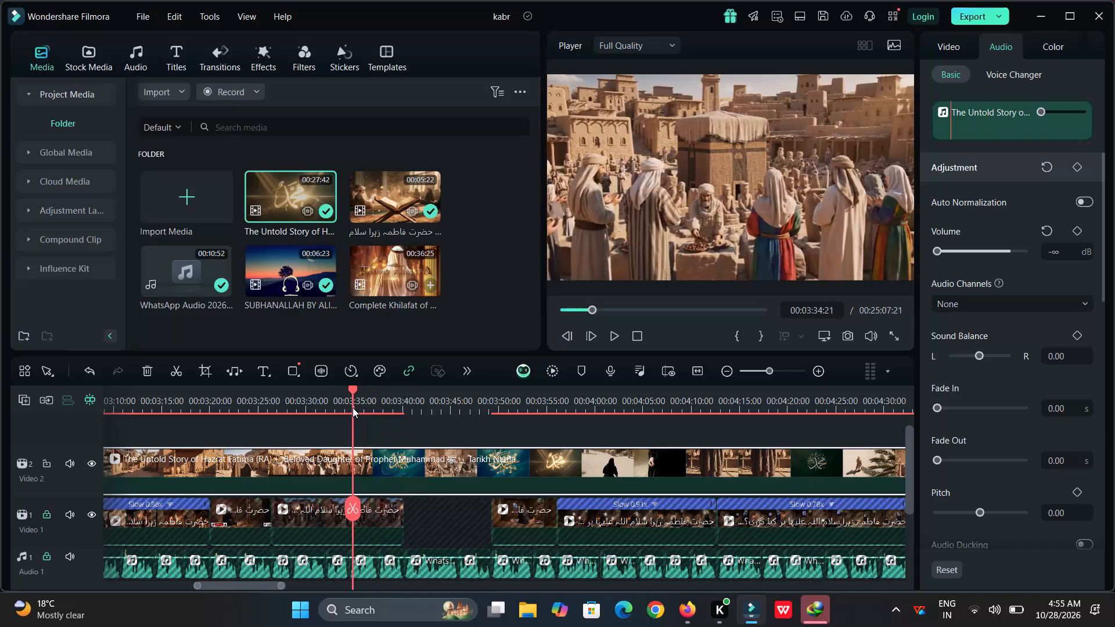
Move the Untold Story of Hazrat Fatima clip on Video 2 later so it starts at the Video 1 gap, about 00:03:40.
key(space)
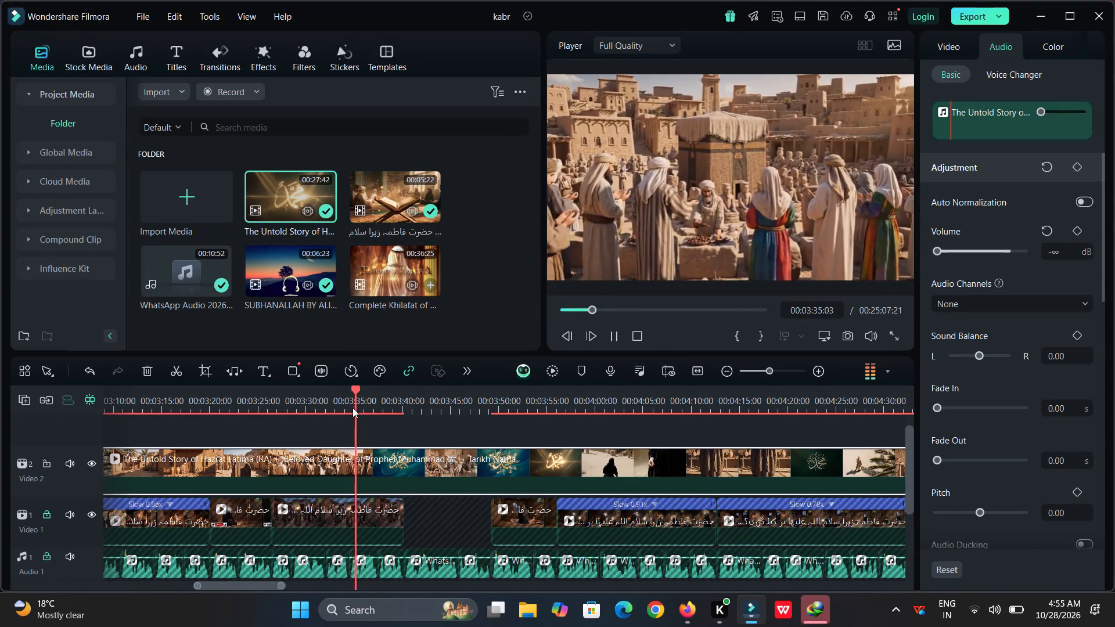
drag(226, 467, 236, 467)
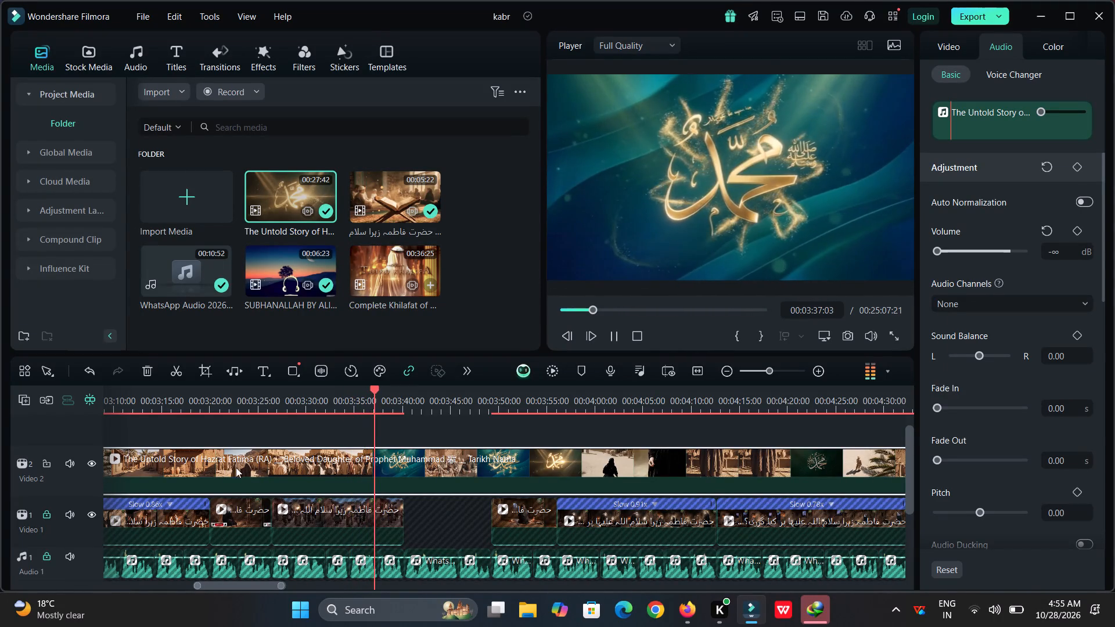
drag(236, 467, 237, 467)
click(431, 409)
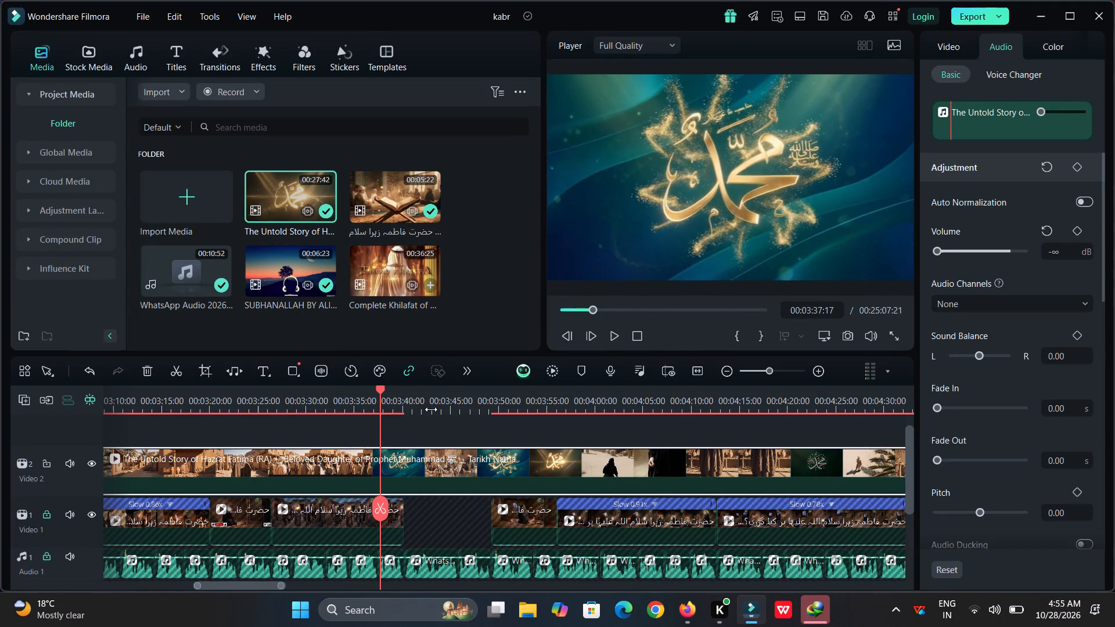
drag(431, 409, 512, 430)
drag(270, 473, 337, 472)
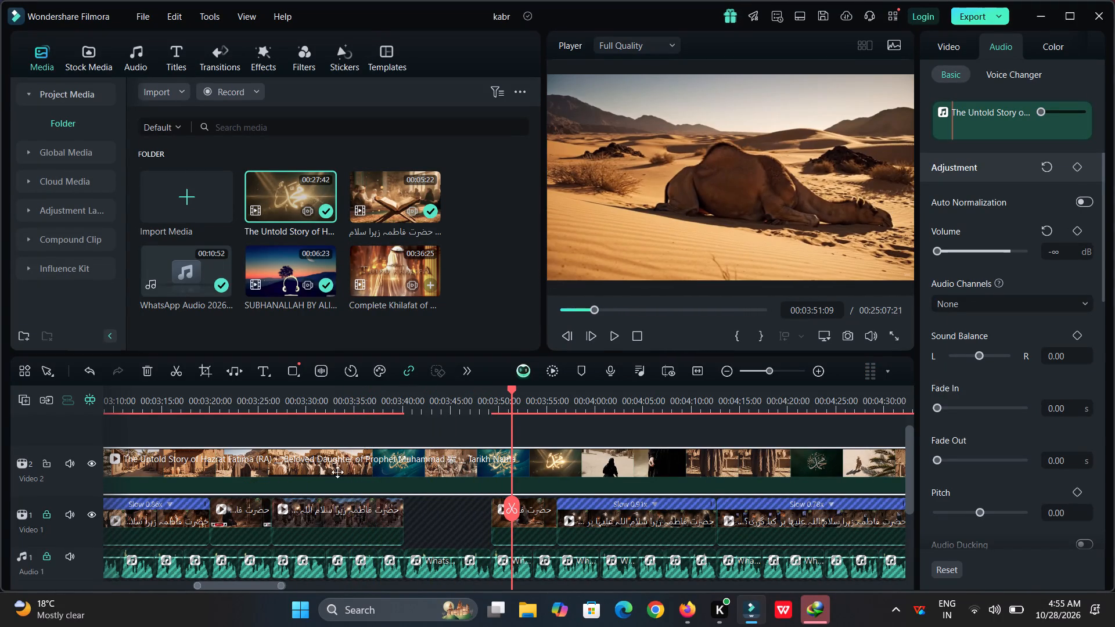
drag(337, 472, 718, 473)
drag(281, 470, 716, 473)
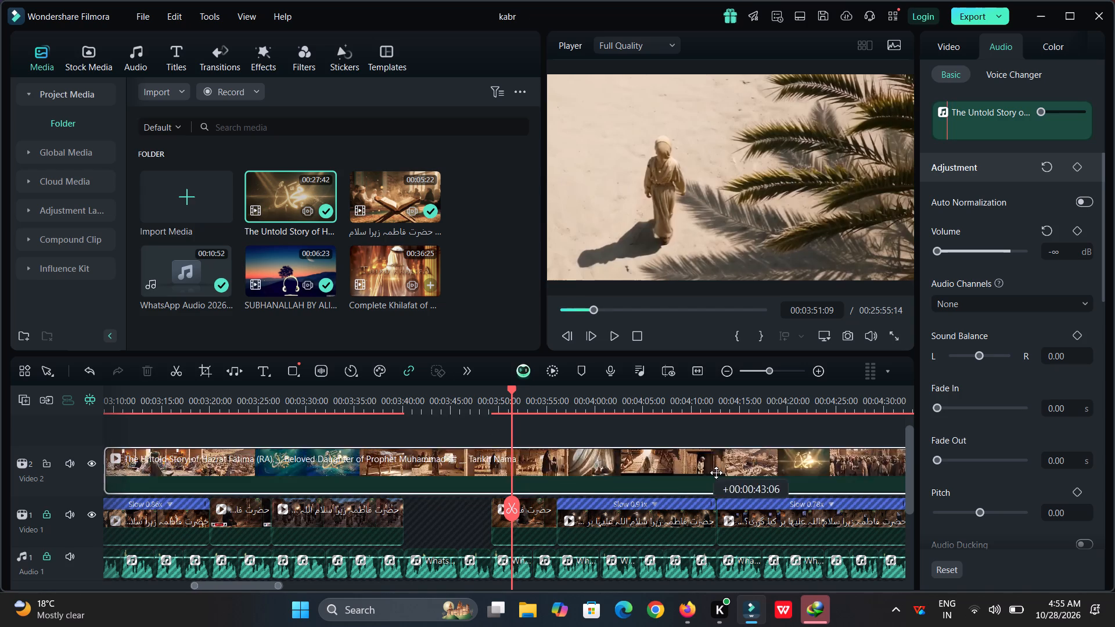
drag(716, 473, 732, 474)
drag(251, 459, 697, 447)
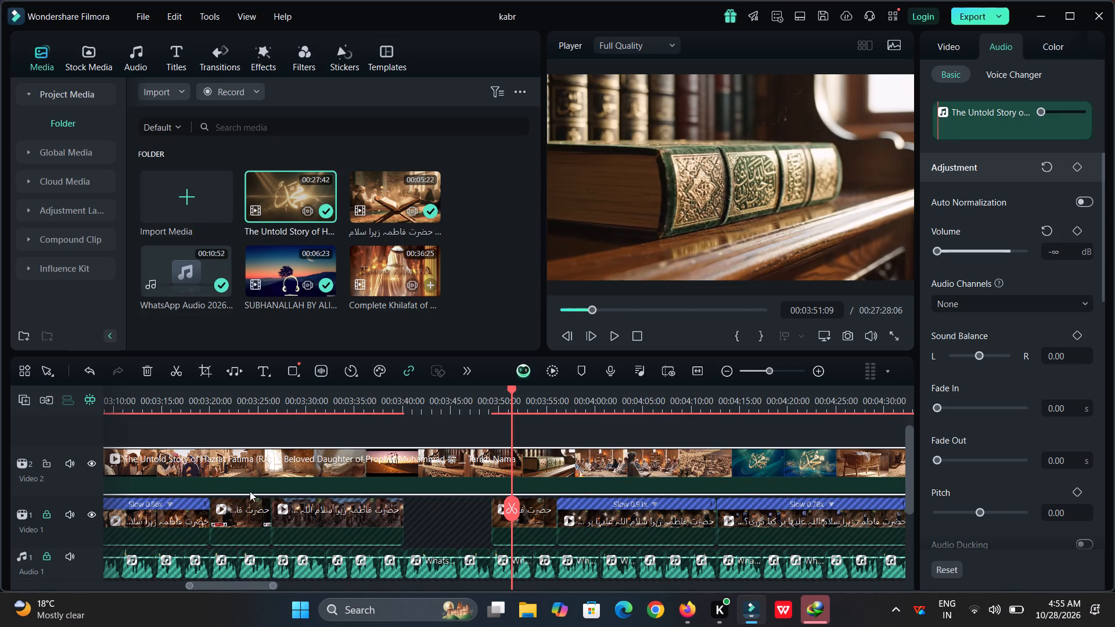
drag(250, 491, 718, 486)
drag(498, 491, 519, 492)
Play the moved Video 2 clip over the gap, then sample its scenes from about 00:14:02 to 00:24:44.
click(390, 392)
key(space)
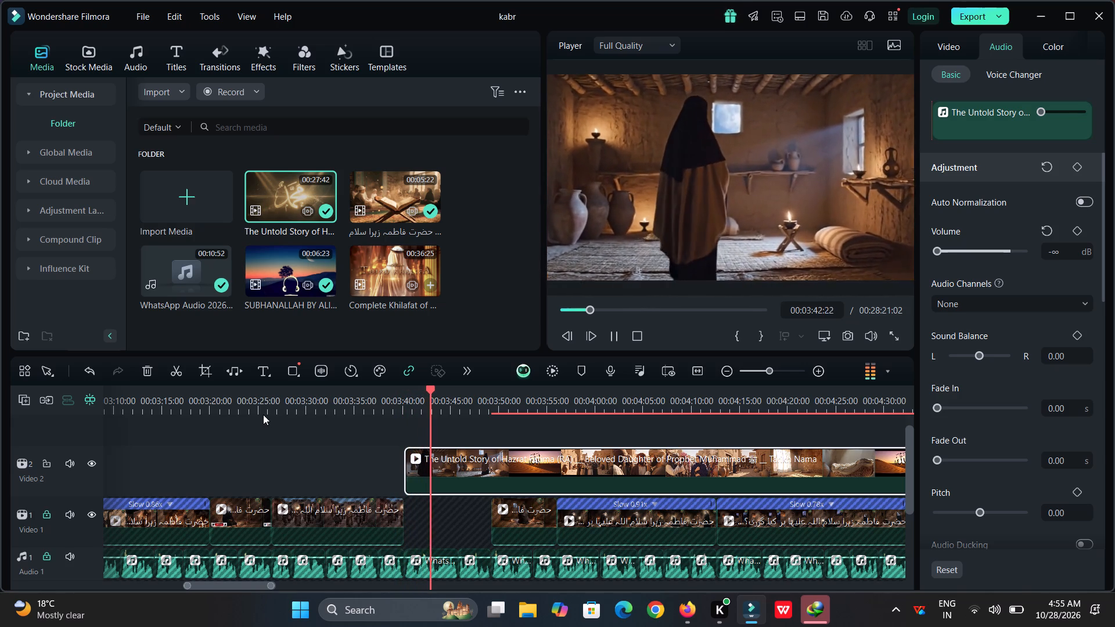
drag(567, 369, 571, 390)
drag(571, 390, 289, 406)
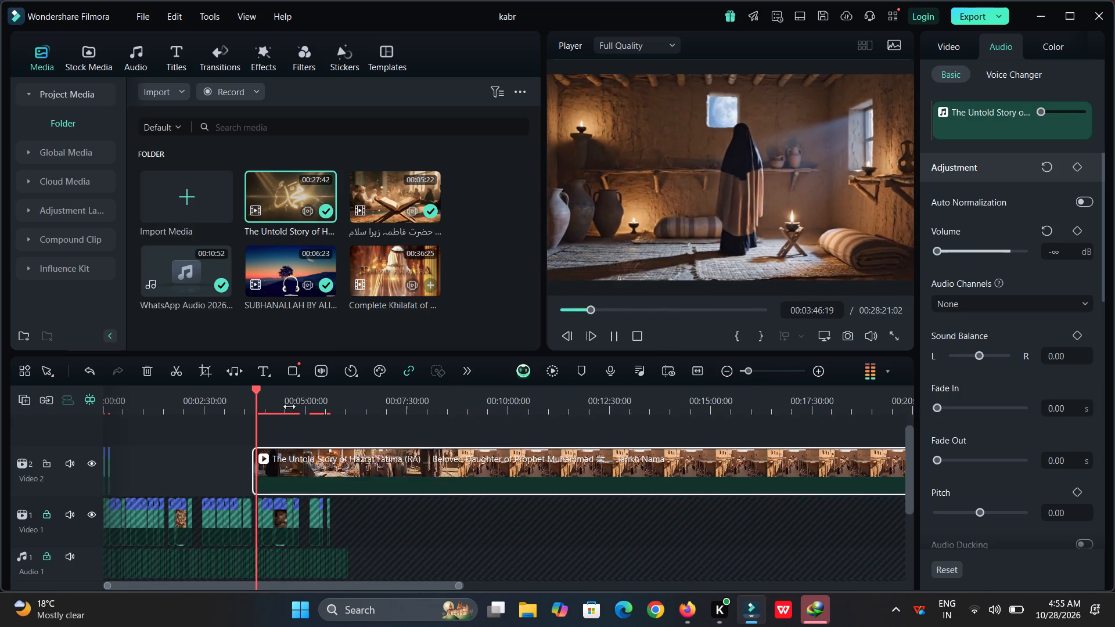
click(668, 395)
key(space)
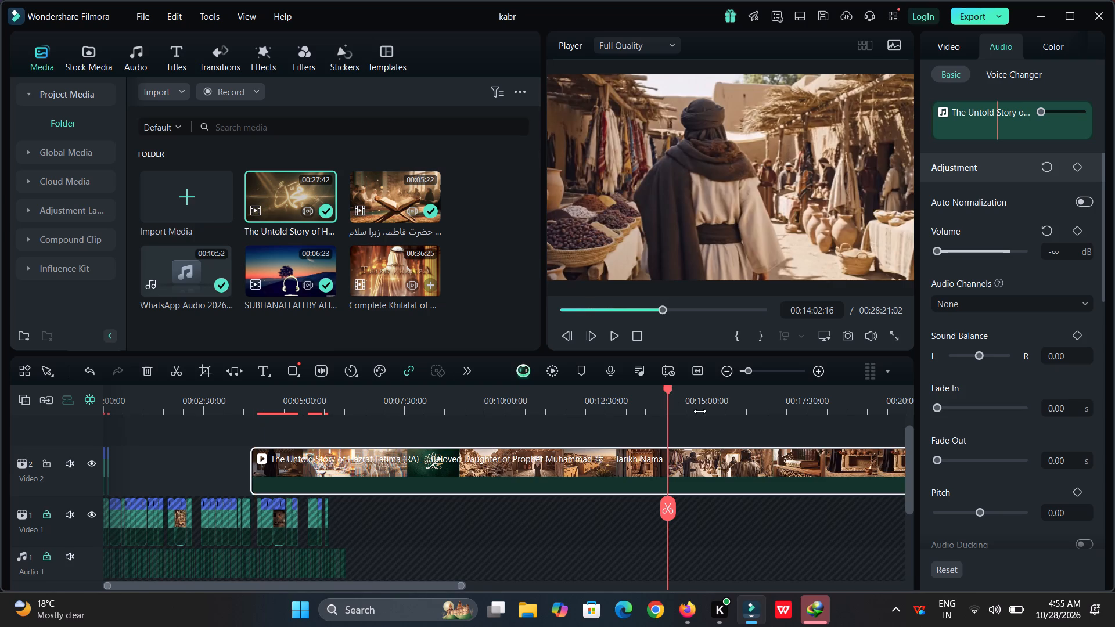
click(681, 401)
drag(681, 401, 711, 408)
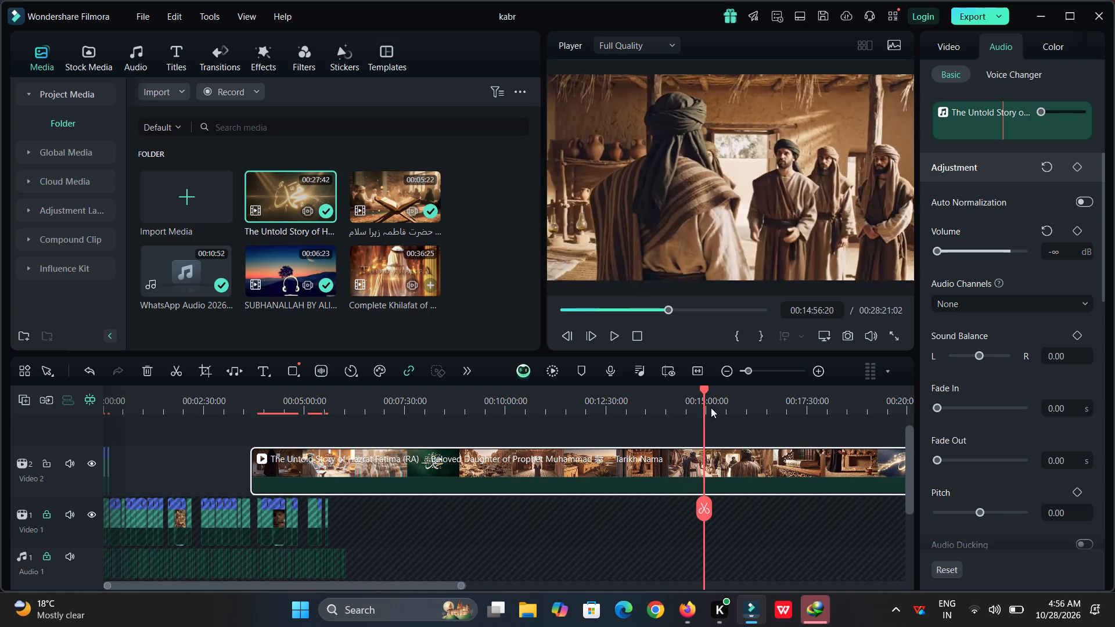
drag(711, 408, 767, 427)
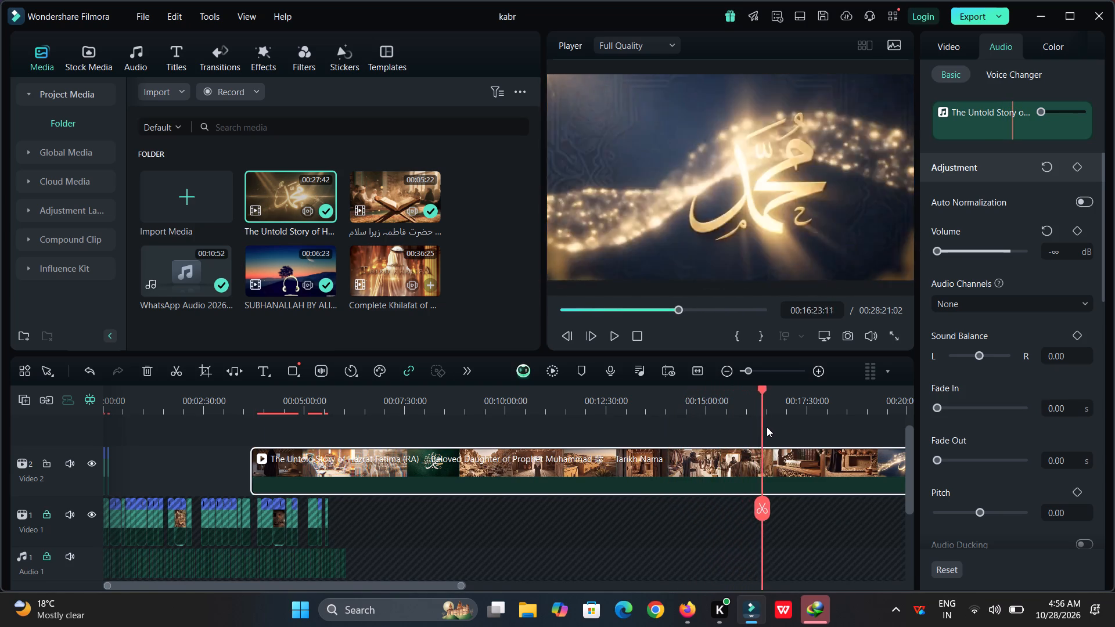
drag(767, 427, 804, 438)
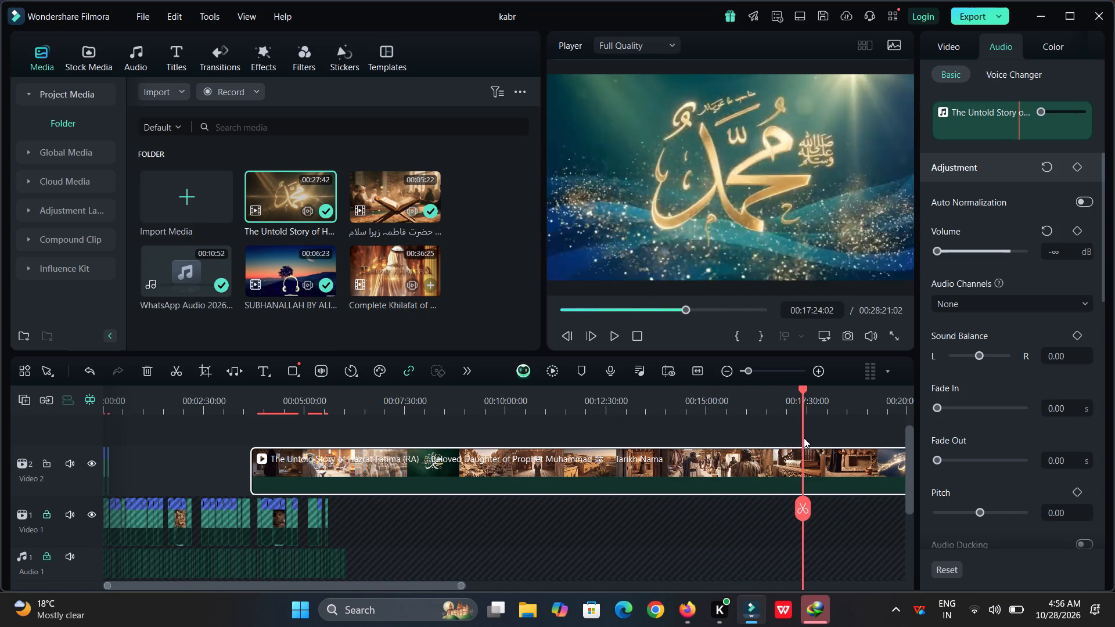
drag(804, 438, 838, 449)
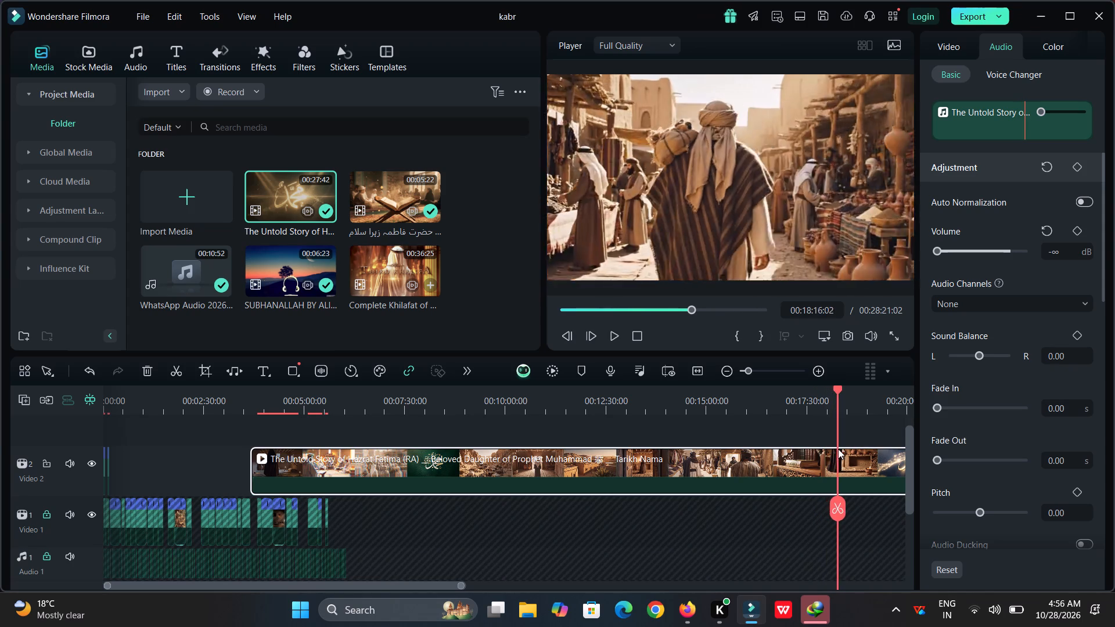
drag(838, 449, 936, 459)
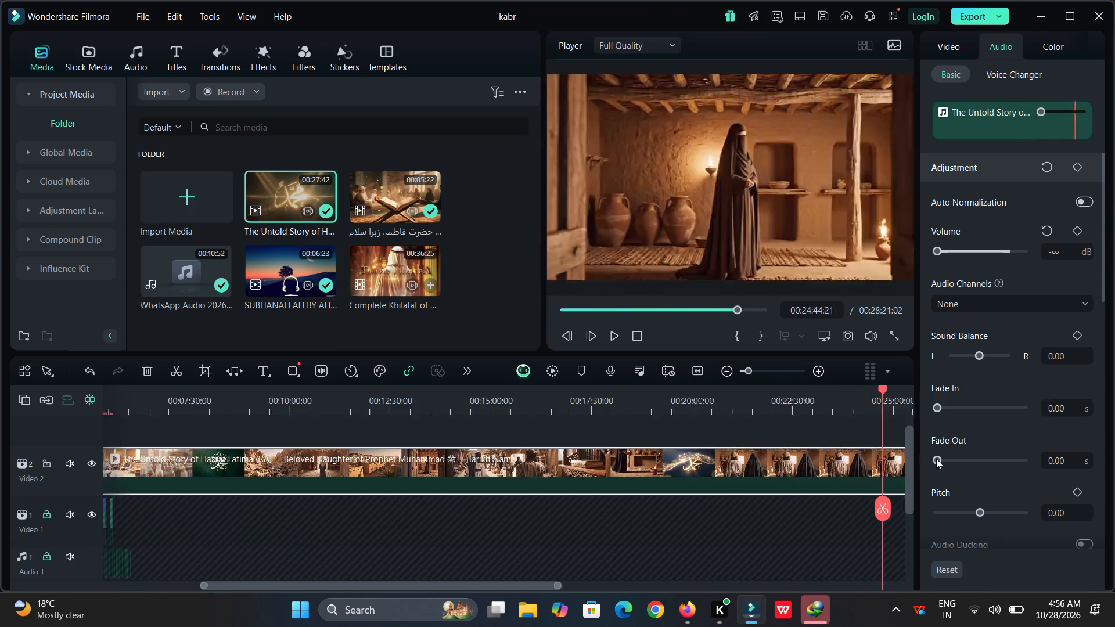
Examine the closing part of the Video 2 clip backwards from about 00:27:42 to 00:20:06 for a scene that suits the gap.
drag(936, 459, 427, 446)
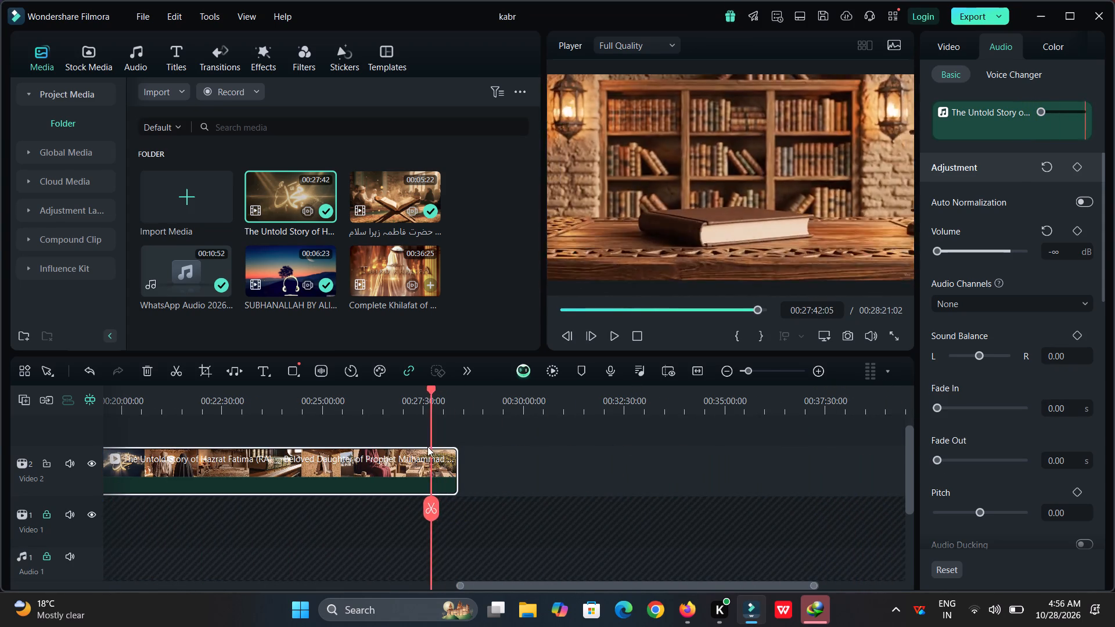
drag(427, 446, 367, 446)
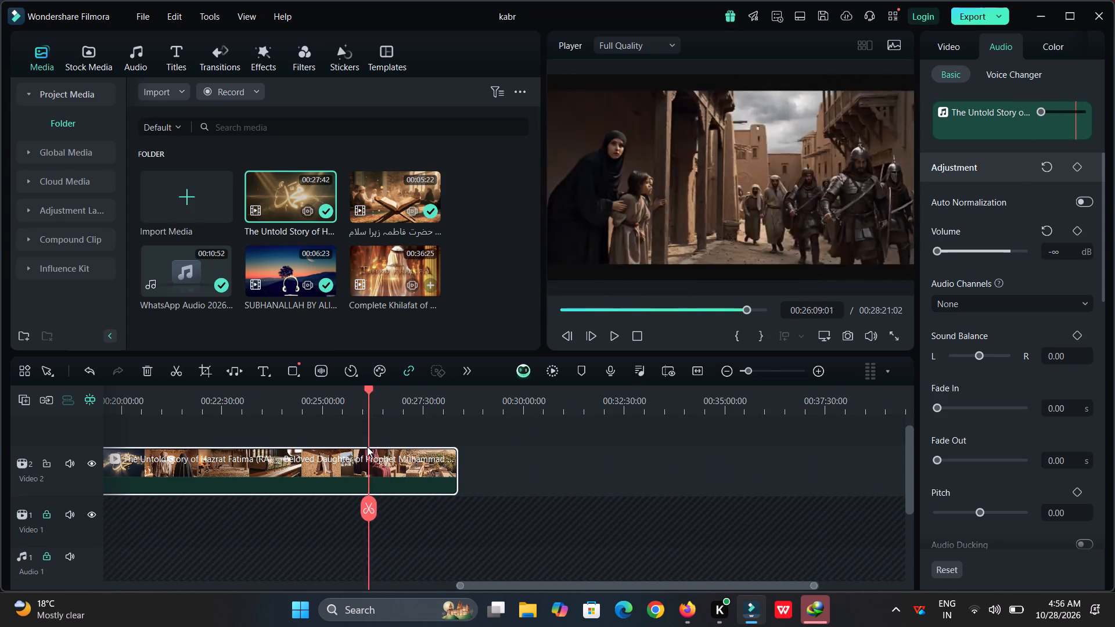
drag(367, 446, 333, 448)
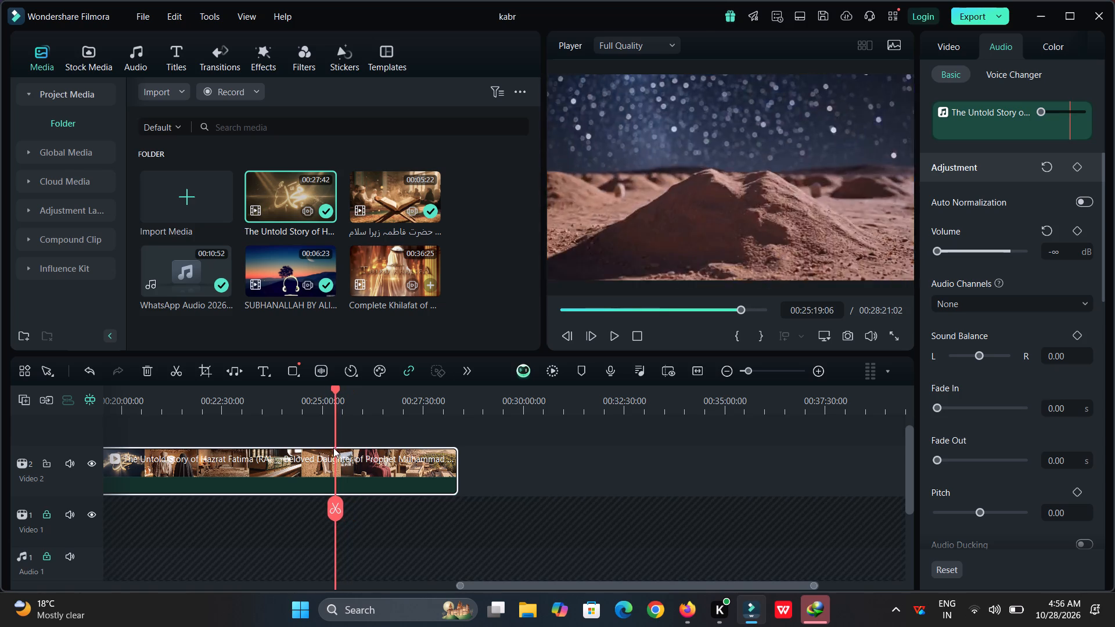
drag(333, 448, 332, 451)
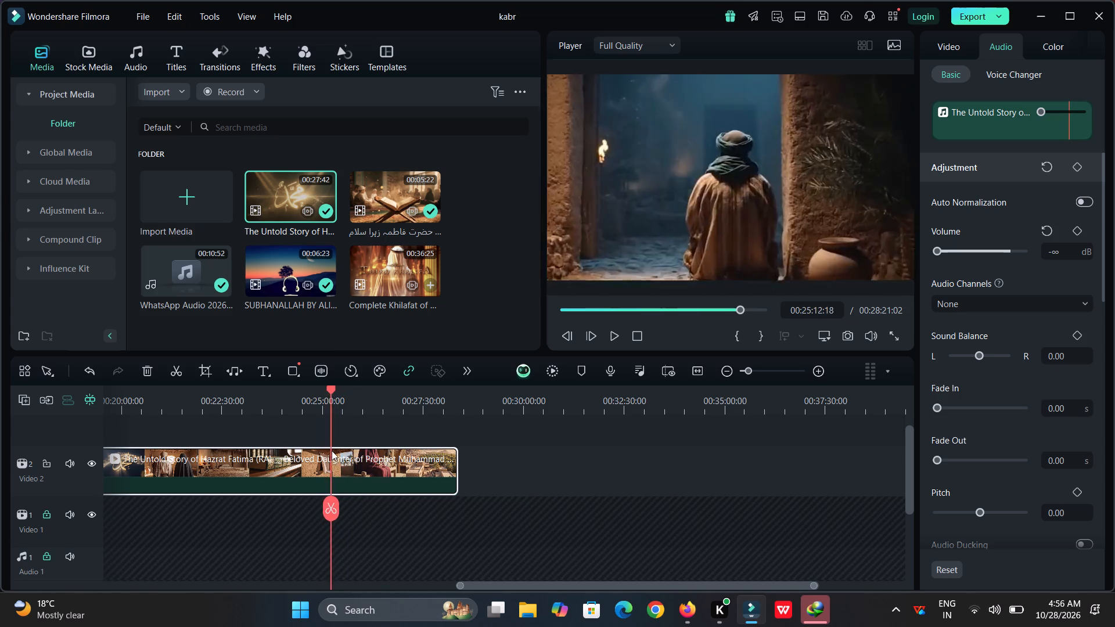
drag(332, 451, 272, 455)
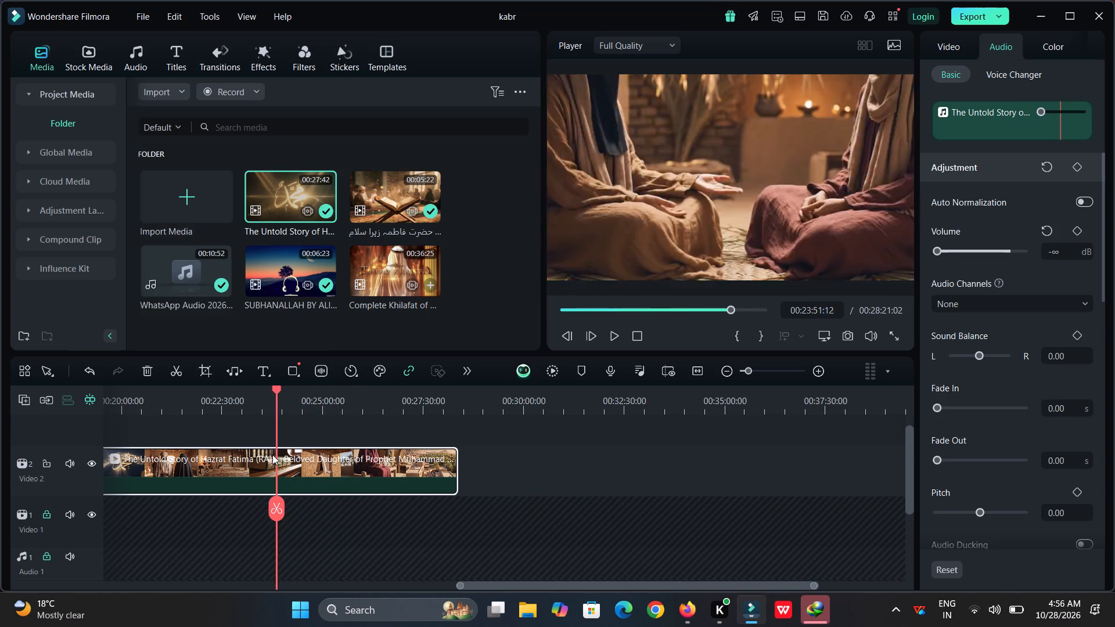
drag(272, 455, 224, 451)
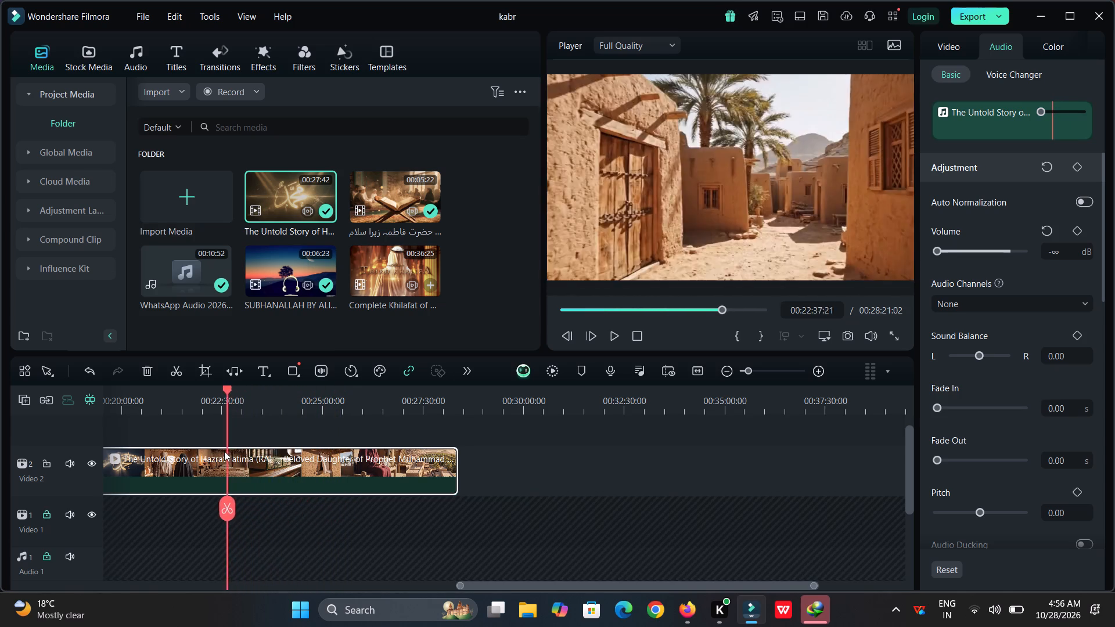
drag(224, 451, 189, 439)
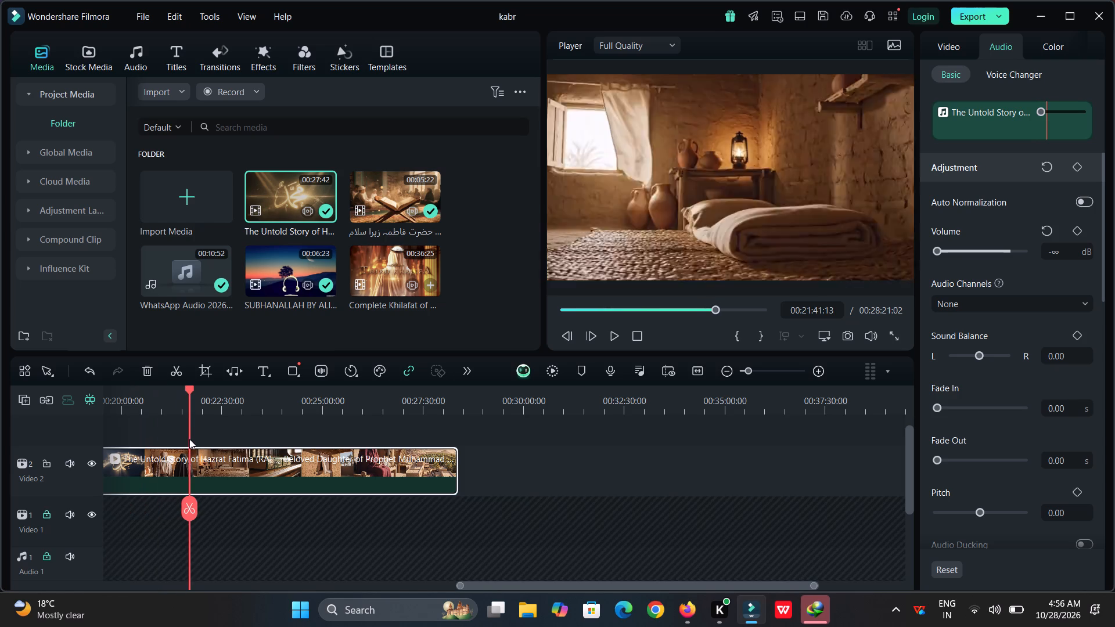
drag(189, 439, 117, 446)
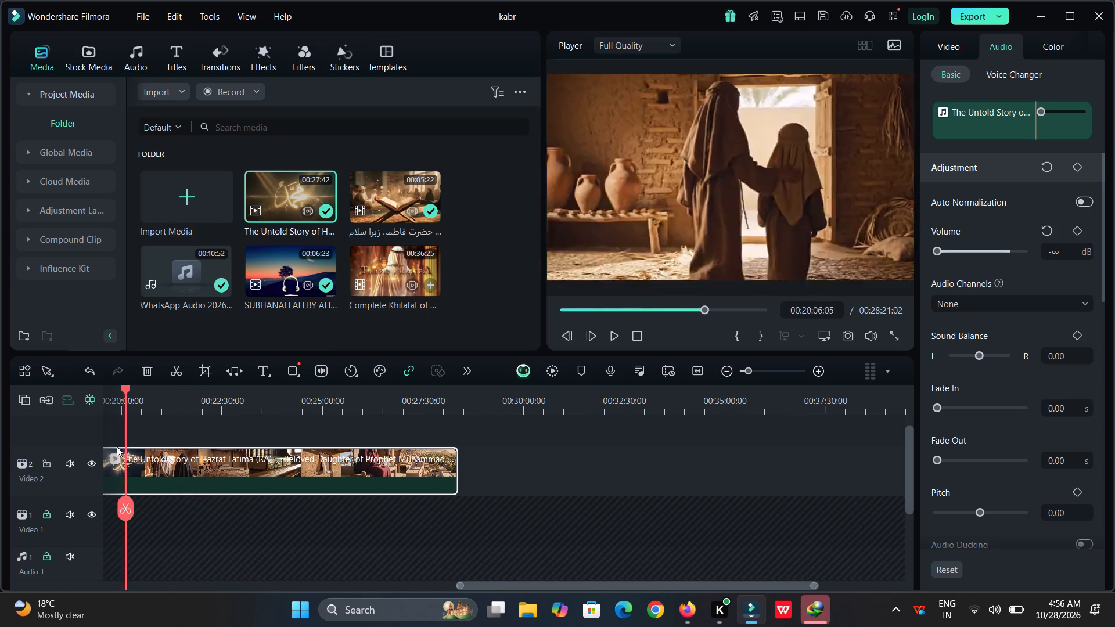
Examine the Video 2 clip's scenes more closely from about 00:16:42 to 00:20:40 for footage that suits the gap.
drag(117, 446, 483, 448)
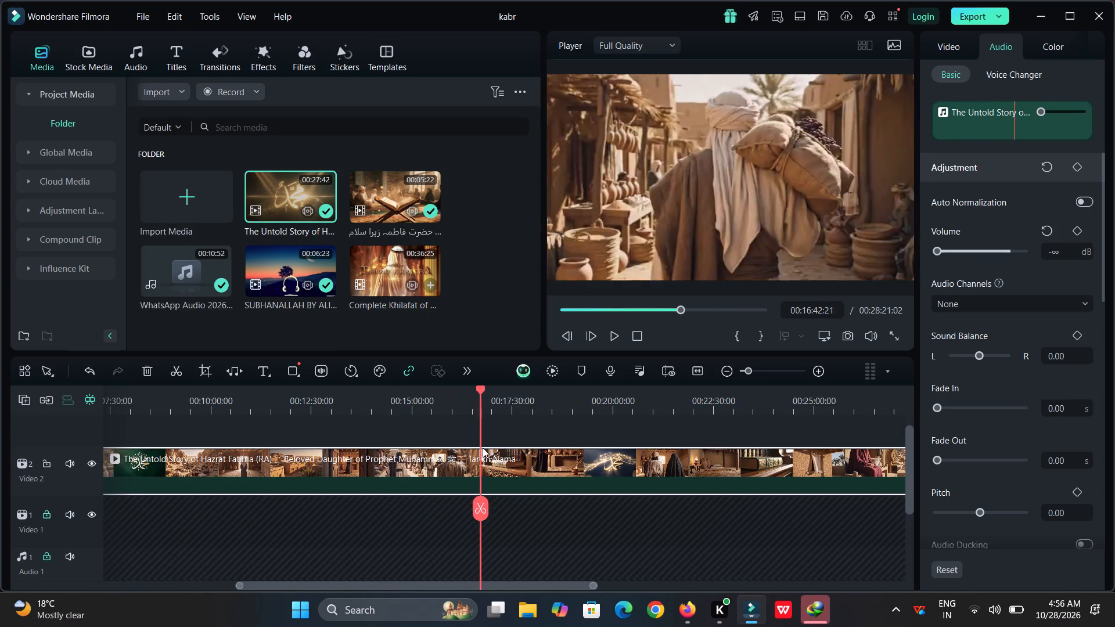
drag(483, 448, 500, 453)
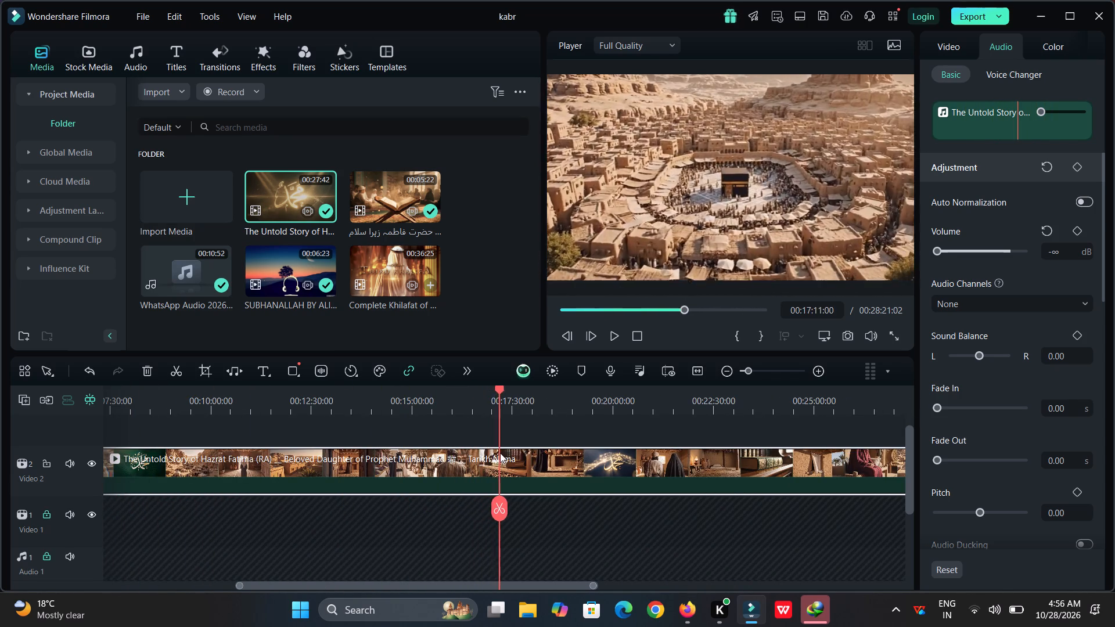
drag(500, 453, 516, 460)
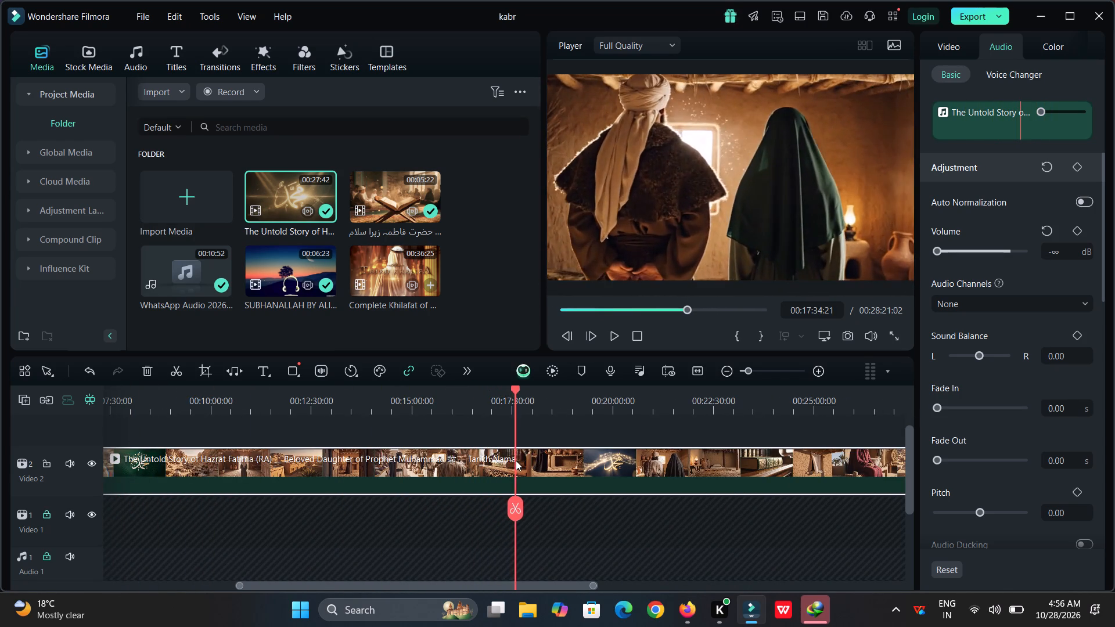
drag(516, 460, 531, 470)
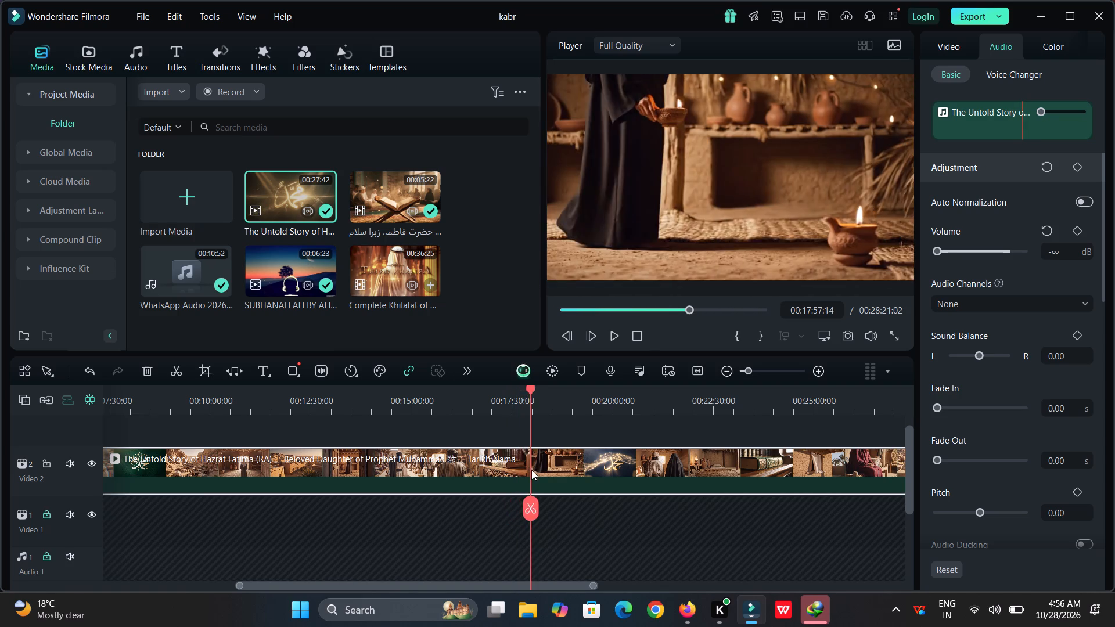
drag(531, 470, 548, 481)
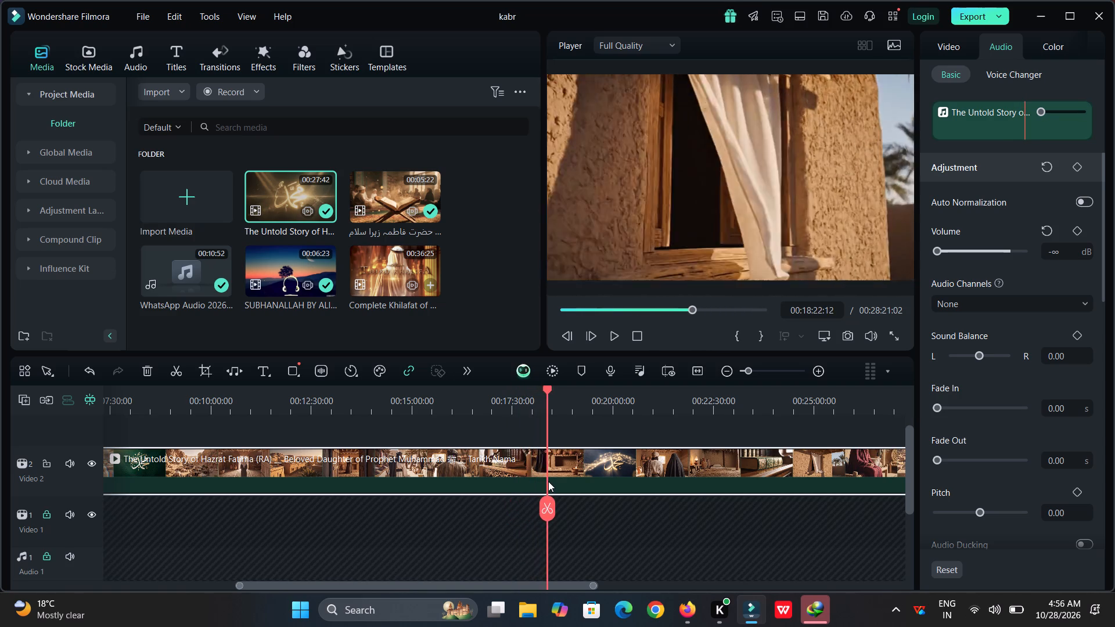
drag(548, 481, 563, 491)
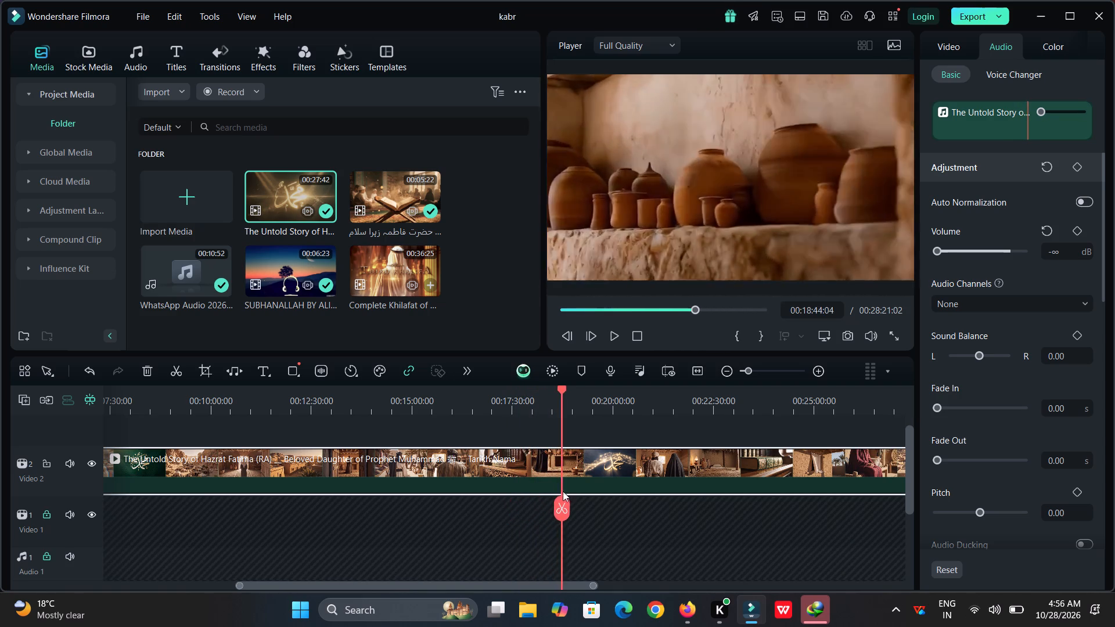
drag(563, 491, 584, 503)
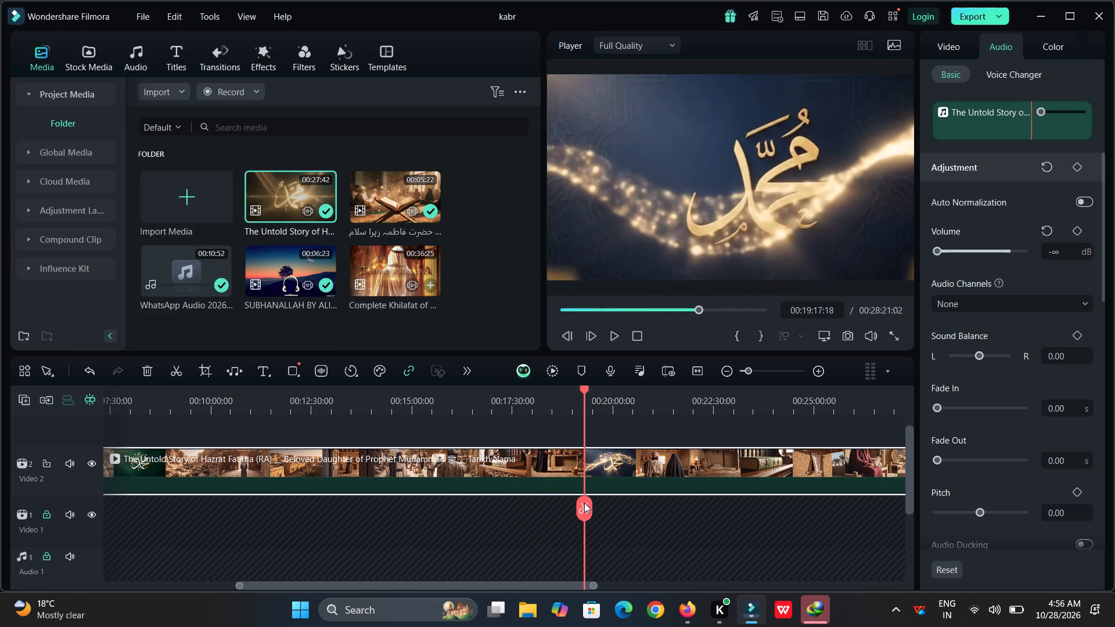
drag(584, 521, 577, 502)
drag(577, 502, 625, 532)
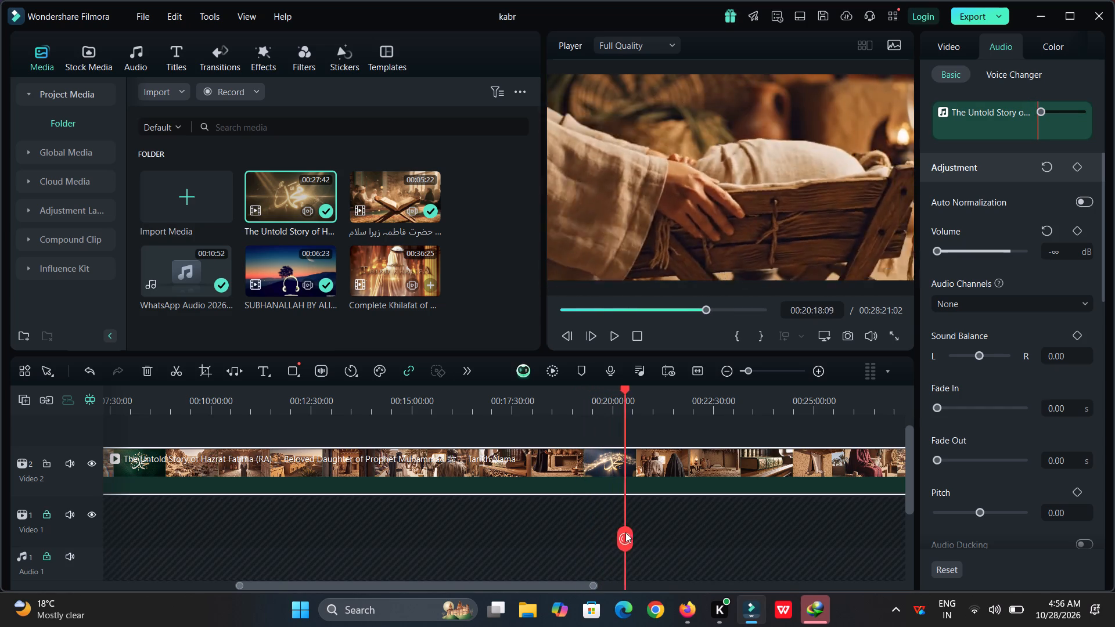
drag(625, 532, 639, 540)
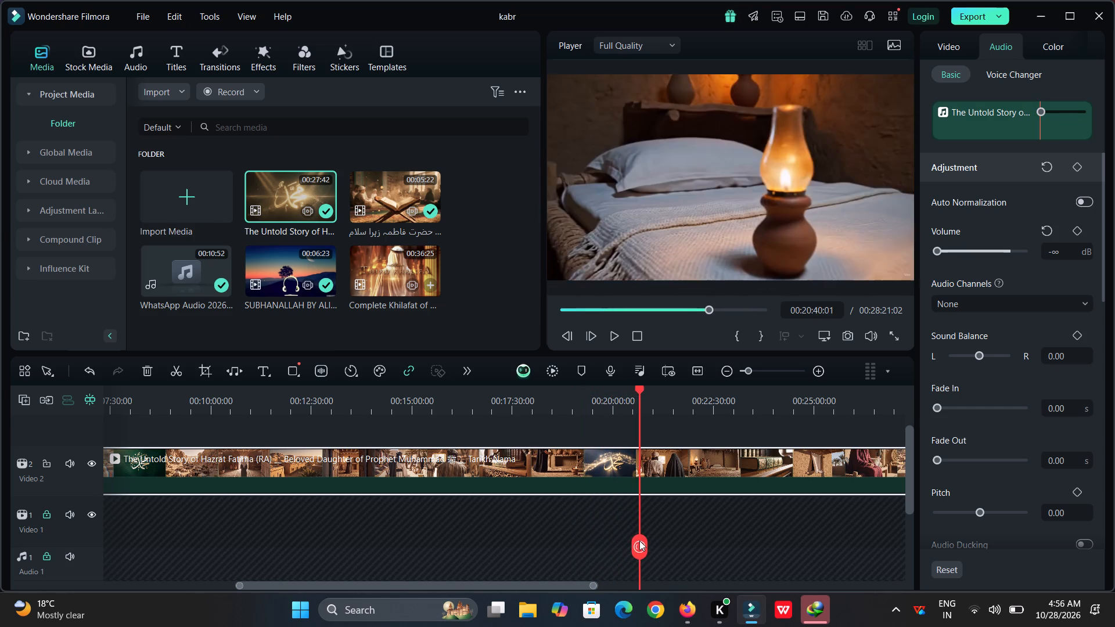
Split the Video 2 clip at about 00:06:35, at the man walking down the village street, and cut out the portion before it.
drag(639, 540, 183, 488)
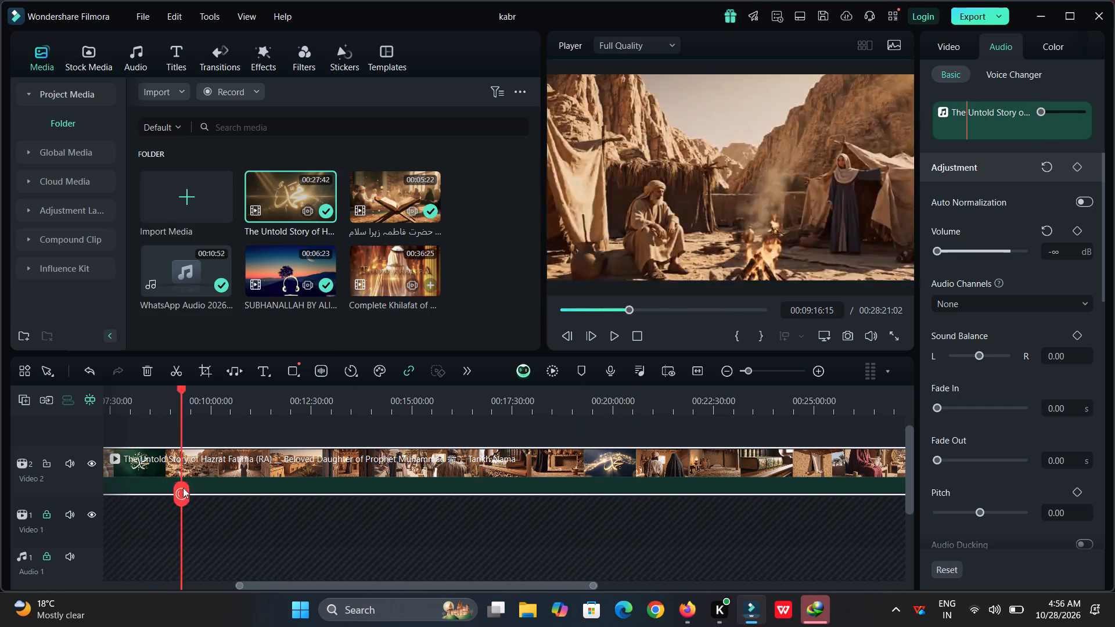
drag(183, 488, 253, 494)
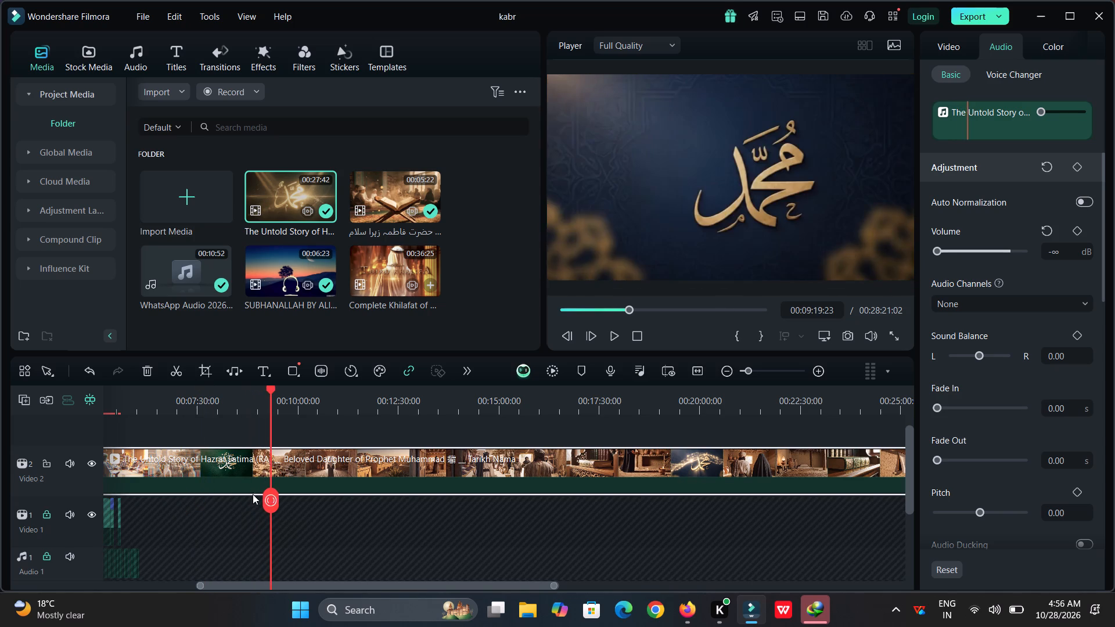
drag(253, 494, 197, 494)
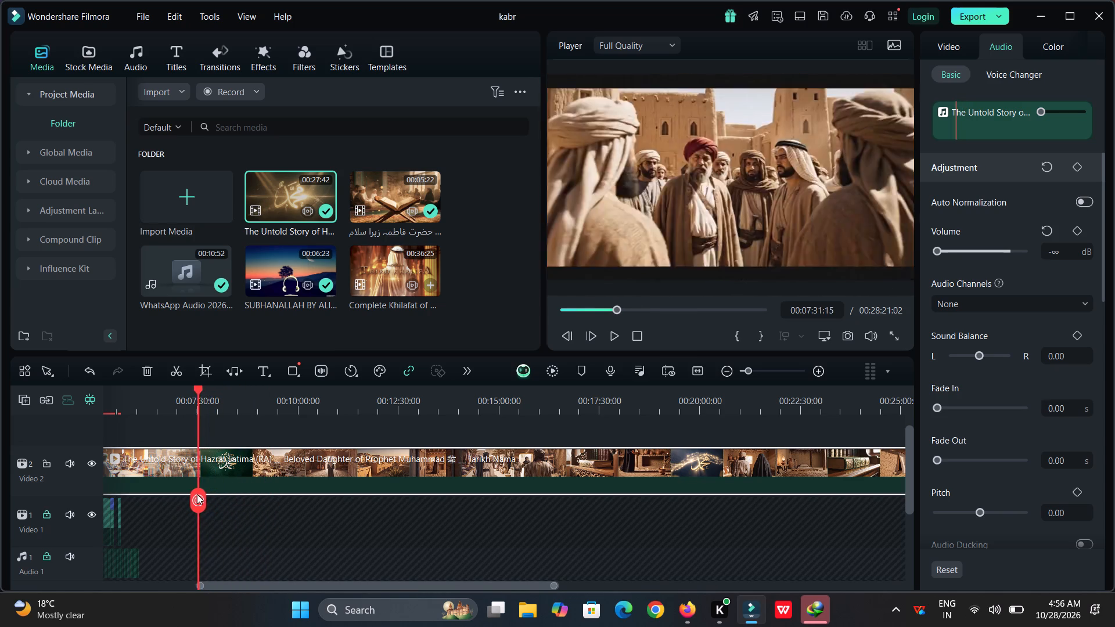
drag(197, 494, 175, 494)
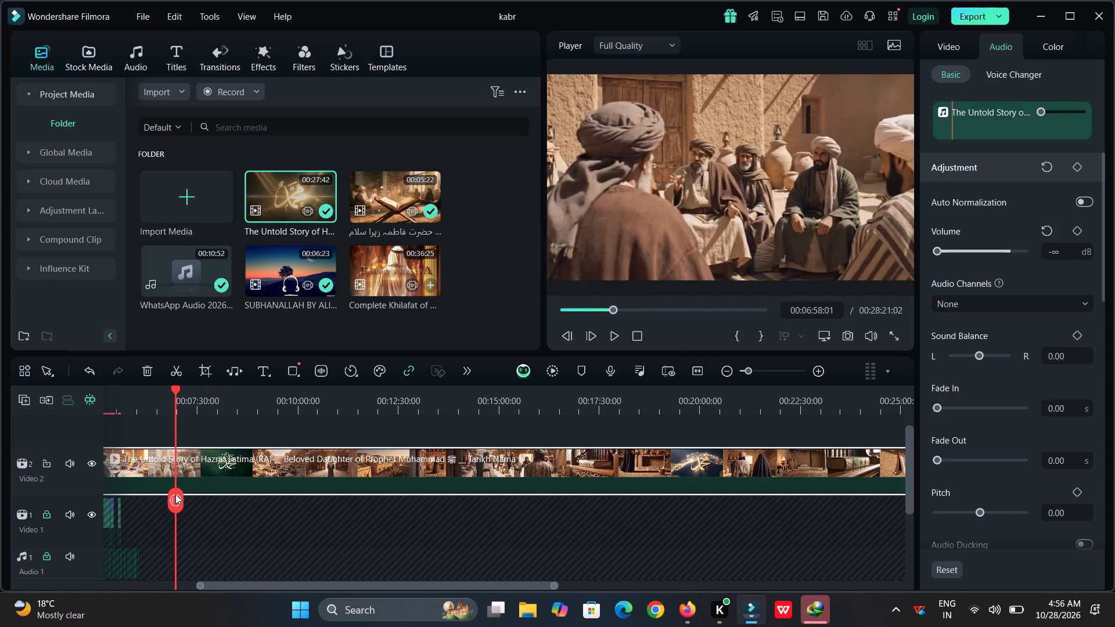
drag(175, 494, 157, 494)
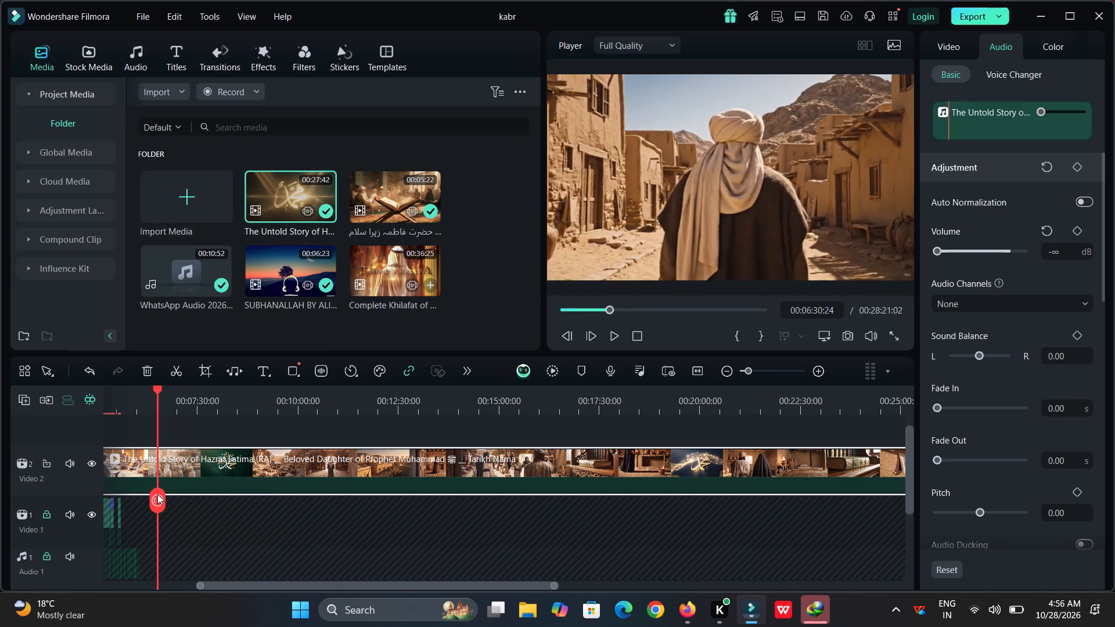
drag(157, 494, 156, 494)
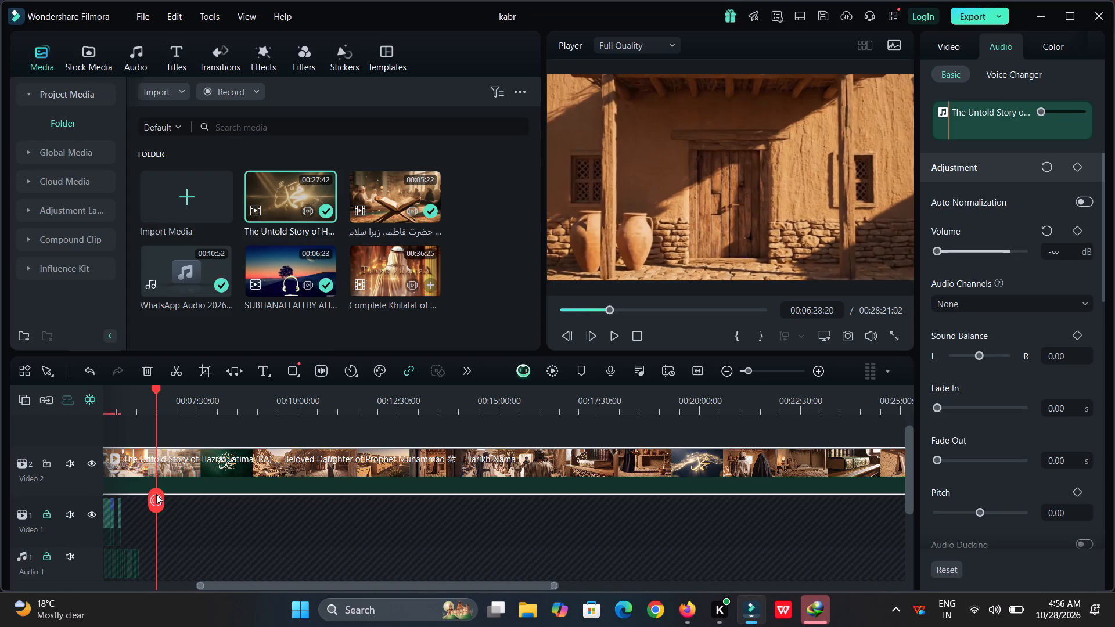
drag(156, 494, 160, 495)
click(160, 495)
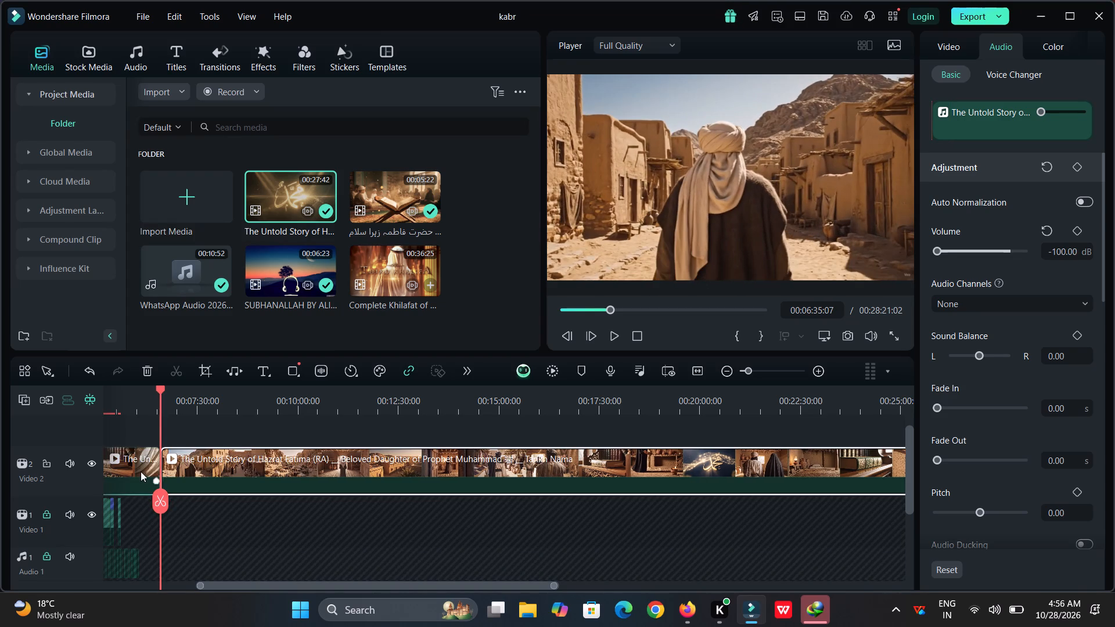
click(141, 471)
key(ctrl+x)
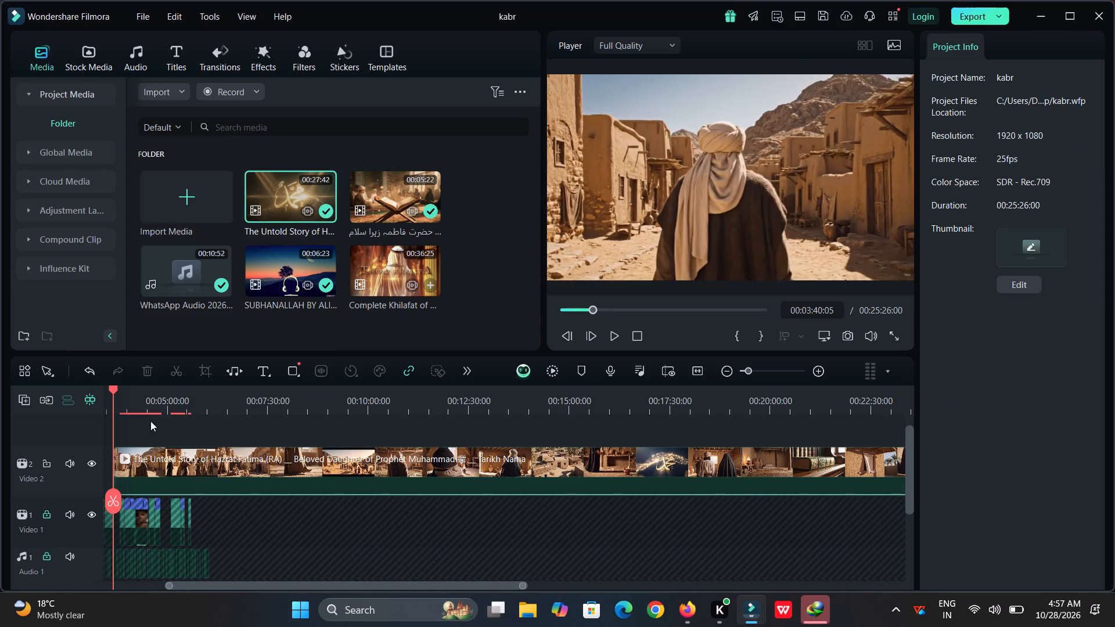
Play the Video 2 clip over the Video 1 gap and split it at the gap's end, about 00:03:49.
drag(143, 407, 472, 435)
key(space)
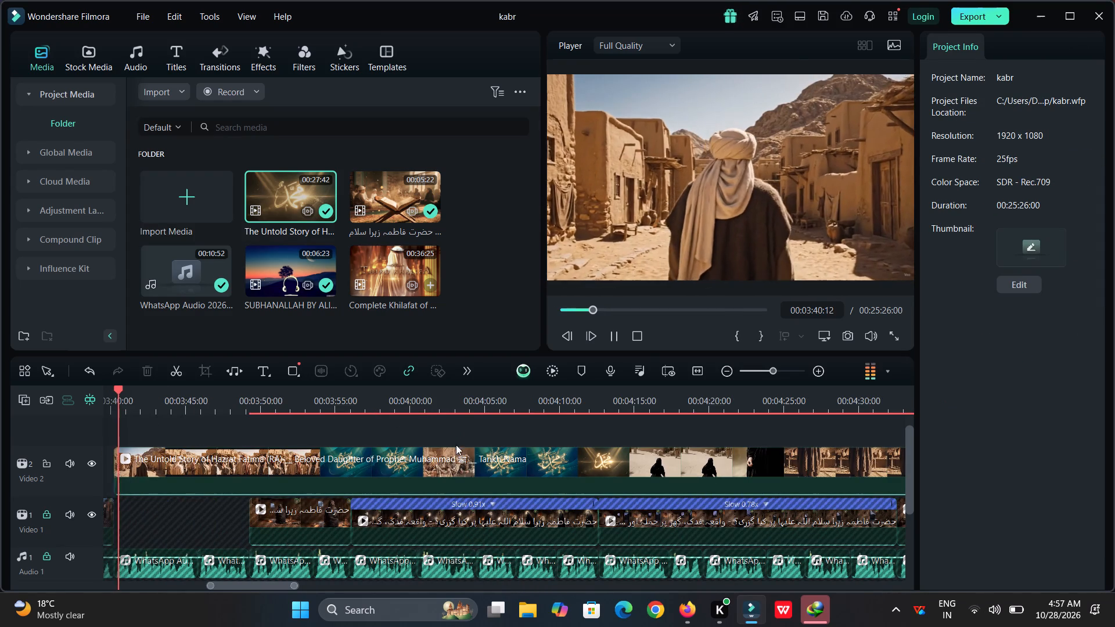
drag(273, 397, 410, 409)
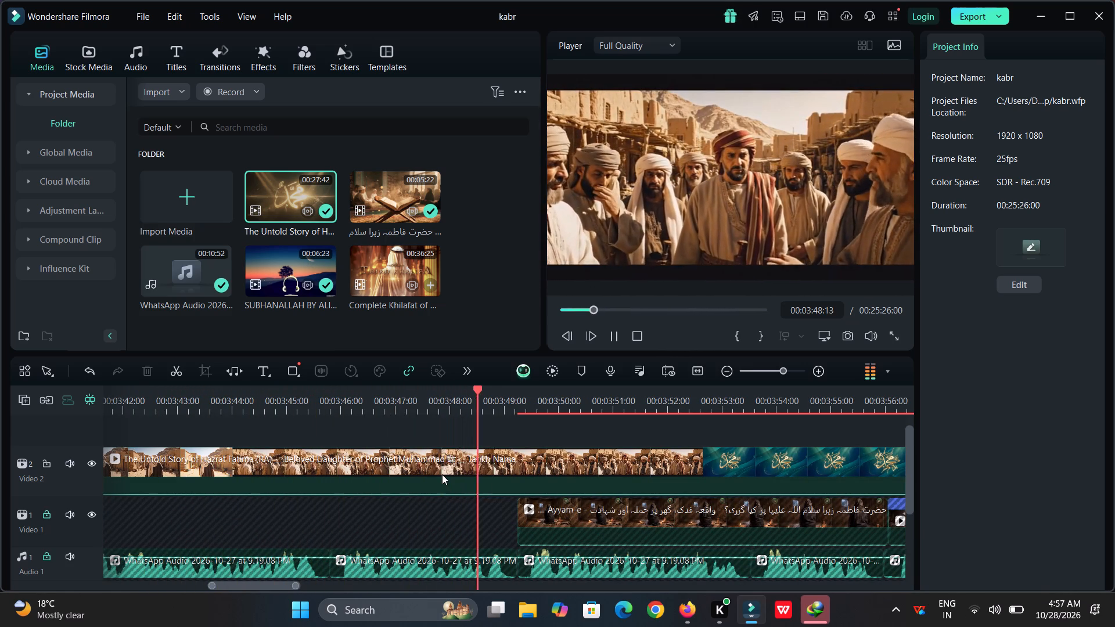
key(space)
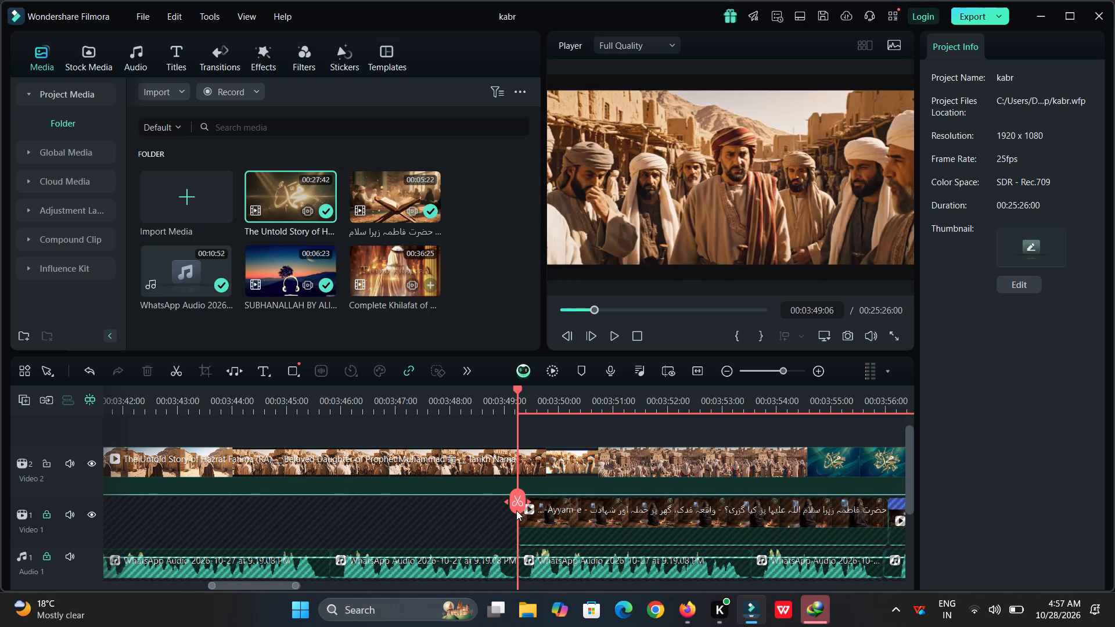
click(516, 510)
Scale the gap-filling Video 2 piece before the split to 120% so it fills the frame.
click(493, 409)
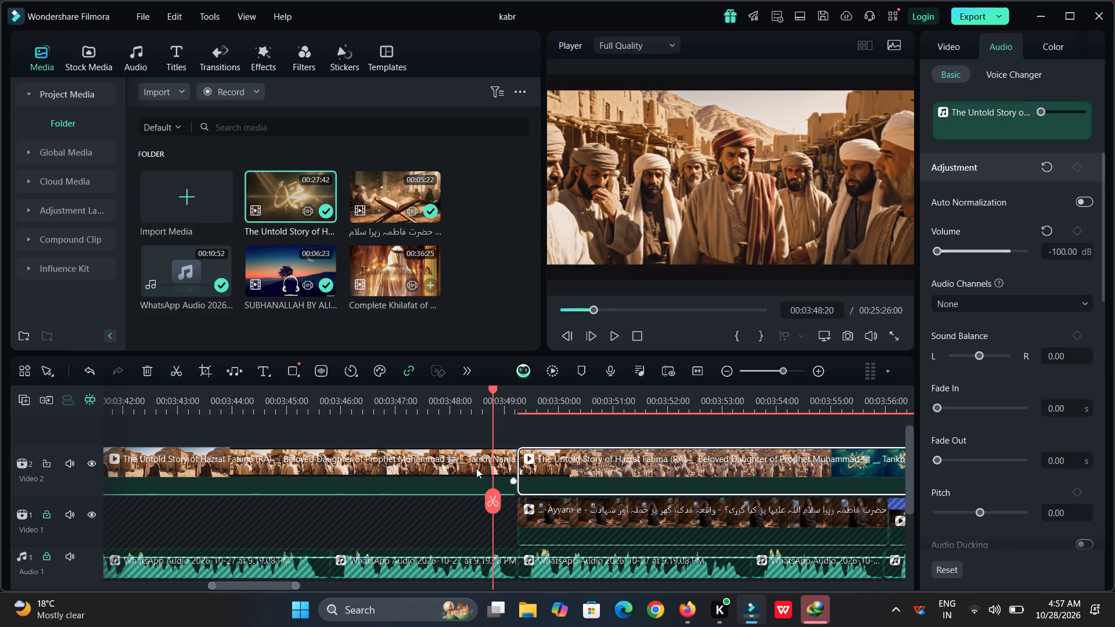
click(476, 468)
click(956, 55)
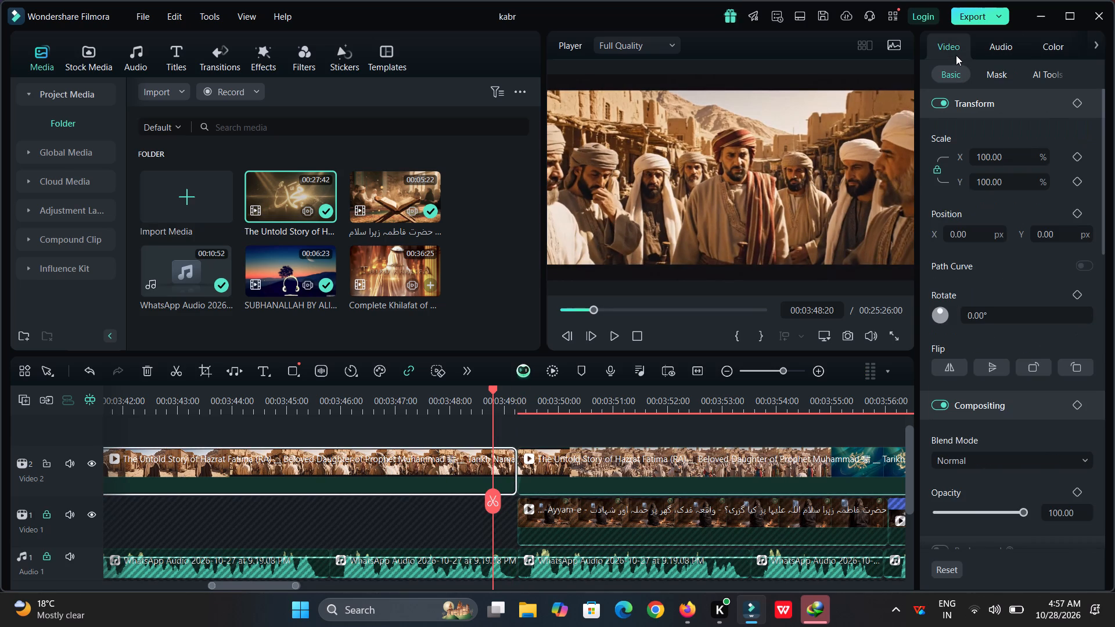
click(1019, 154)
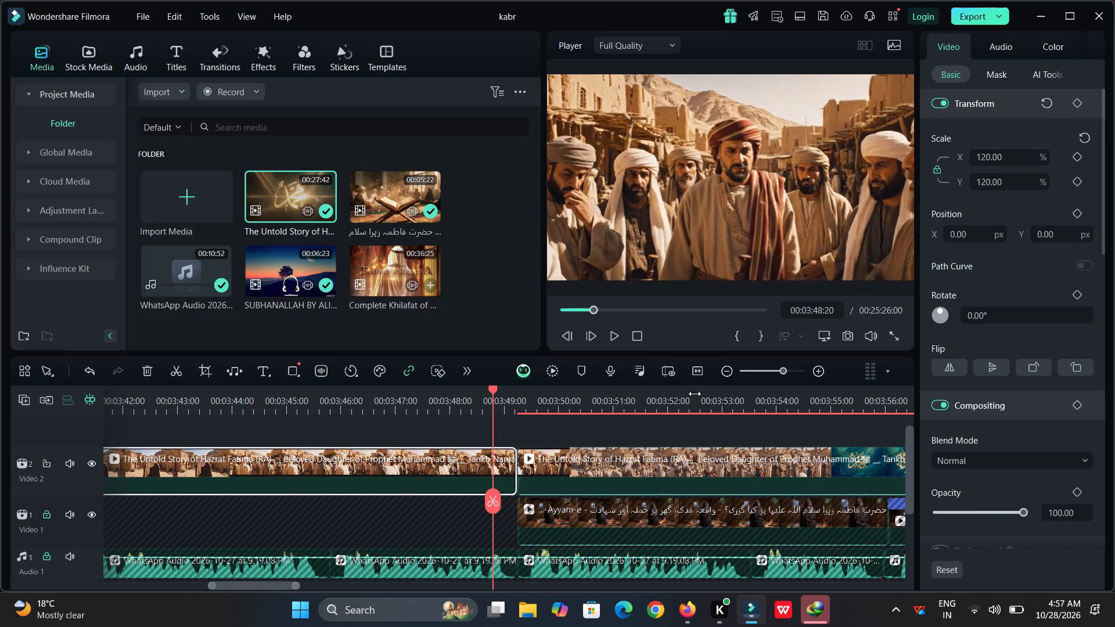
Split the remaining Video 2 clip at about 00:04:14, at the woman in black, and cut out the portion between the splits.
triple_click(672, 473)
click(672, 473)
key(space)
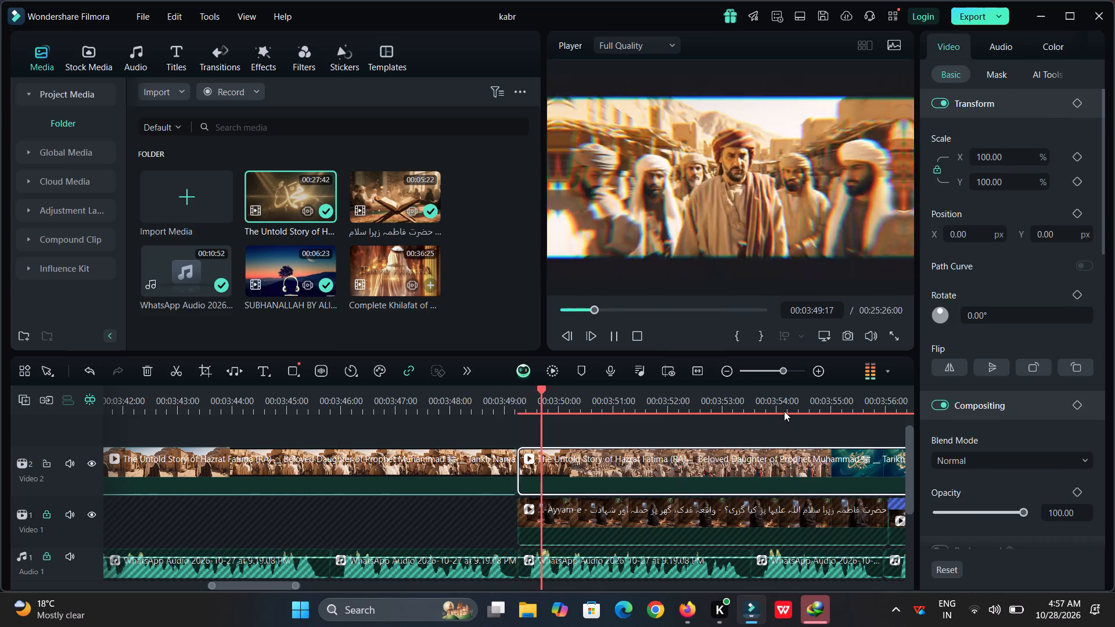
drag(795, 402, 577, 416)
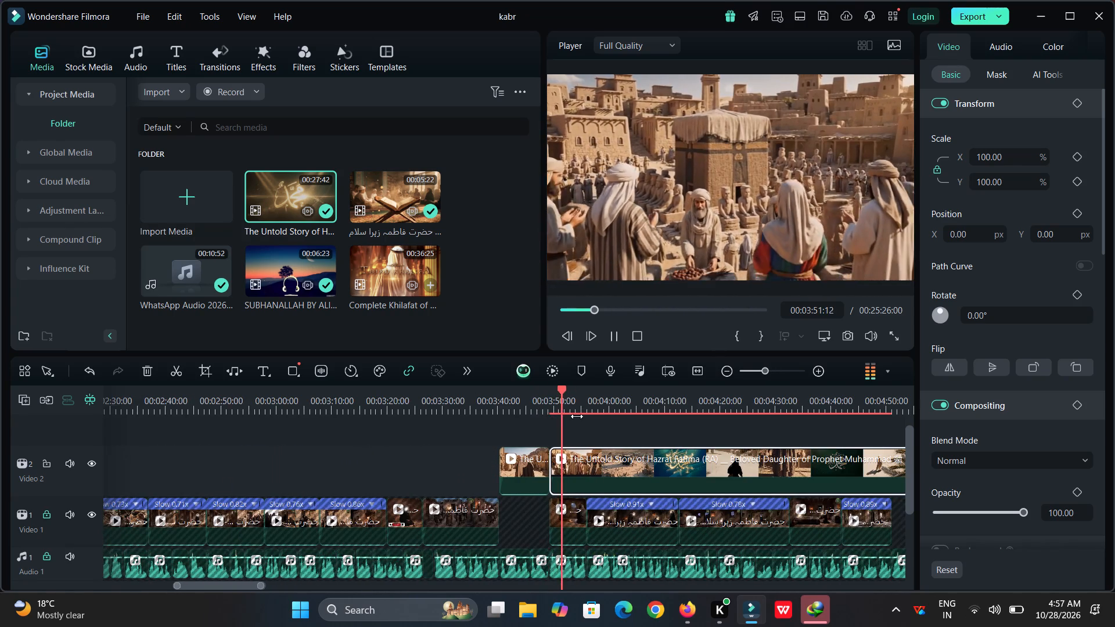
drag(577, 416, 401, 464)
drag(484, 406, 631, 398)
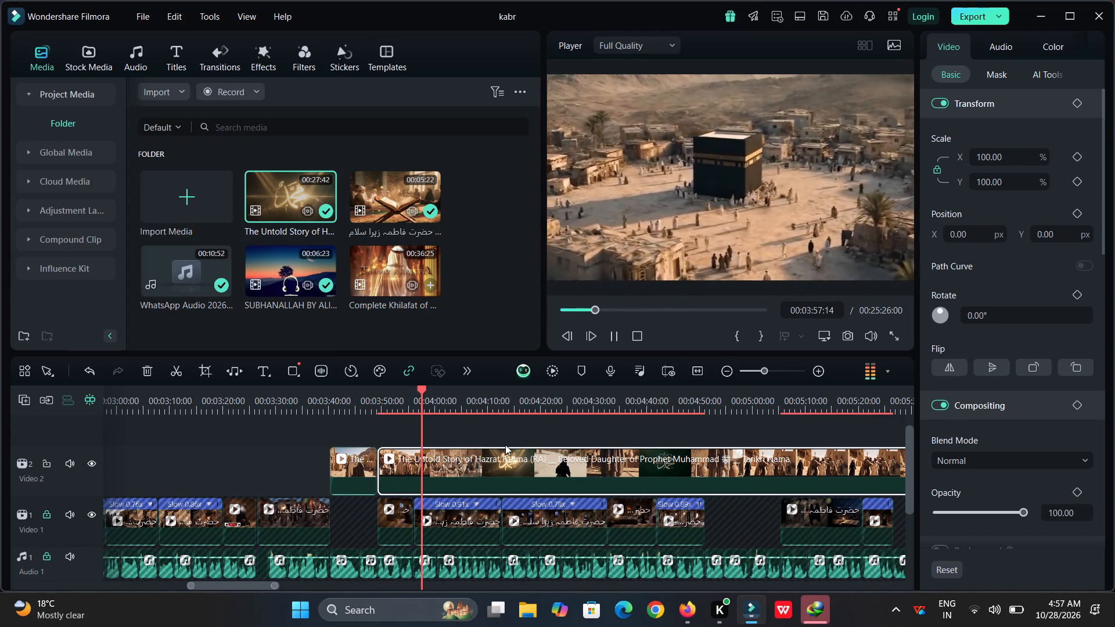
key(space)
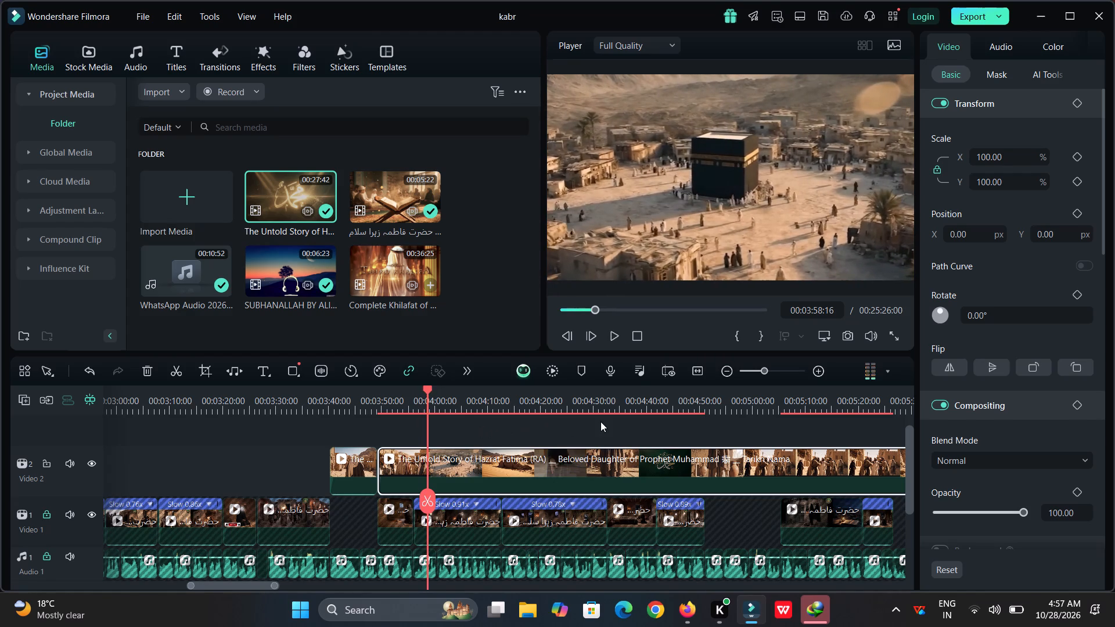
click(664, 392)
drag(664, 392, 544, 430)
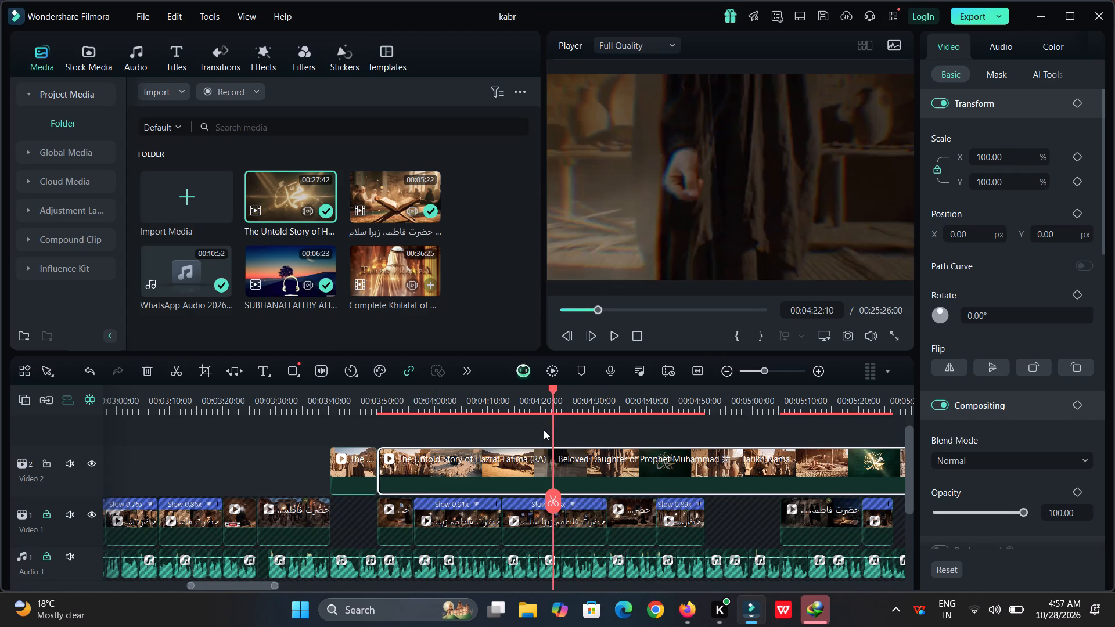
drag(544, 430, 522, 434)
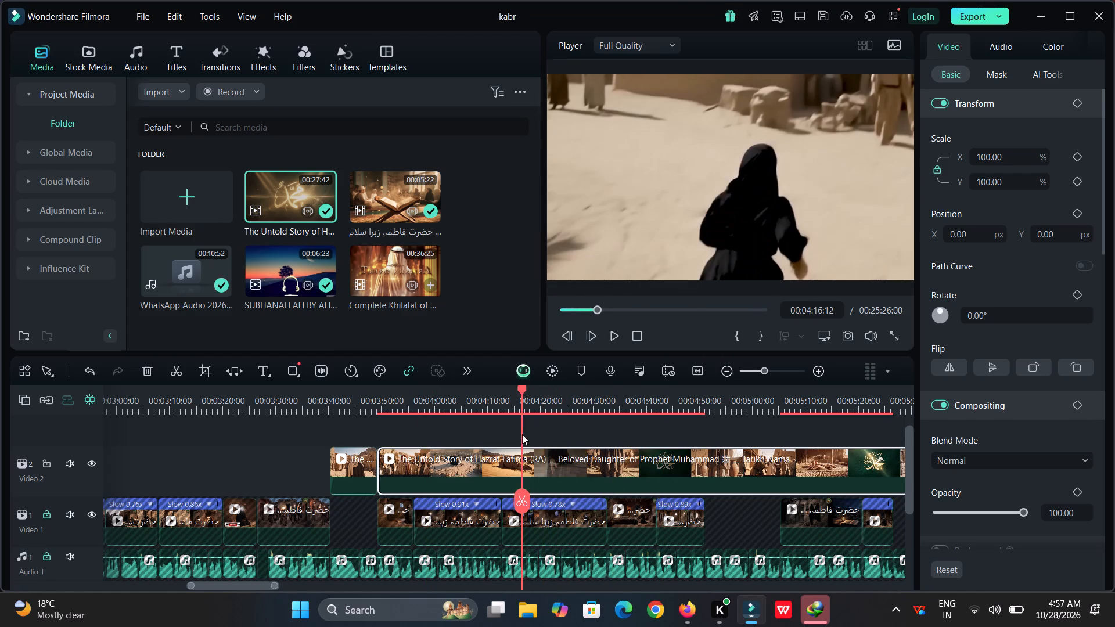
drag(522, 434, 510, 439)
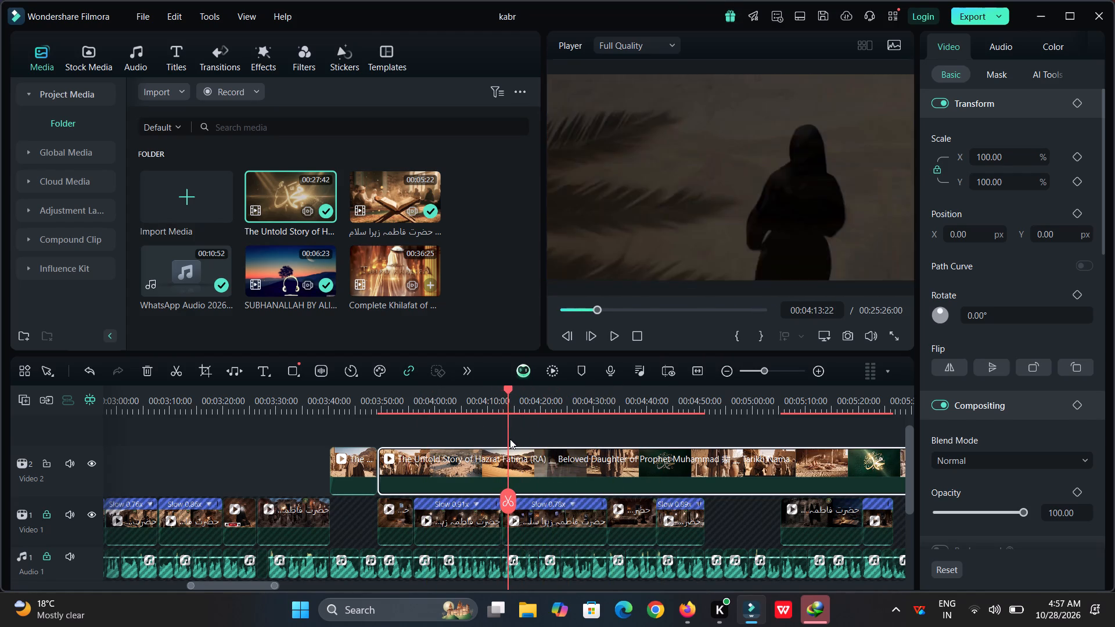
drag(510, 439, 513, 441)
click(512, 497)
click(447, 478)
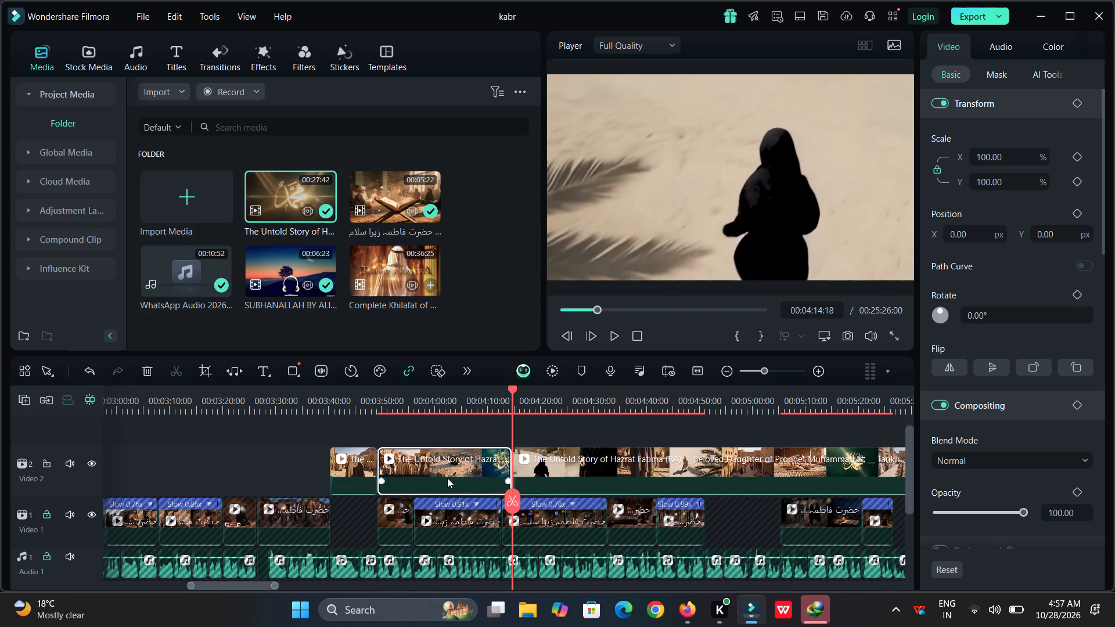
key(ctrl+x)
Move the remaining Hazrat Fatima clip to a new Video 3 track, starting at the Video 1 gap at about 00:01:31.
drag(563, 474, 141, 452)
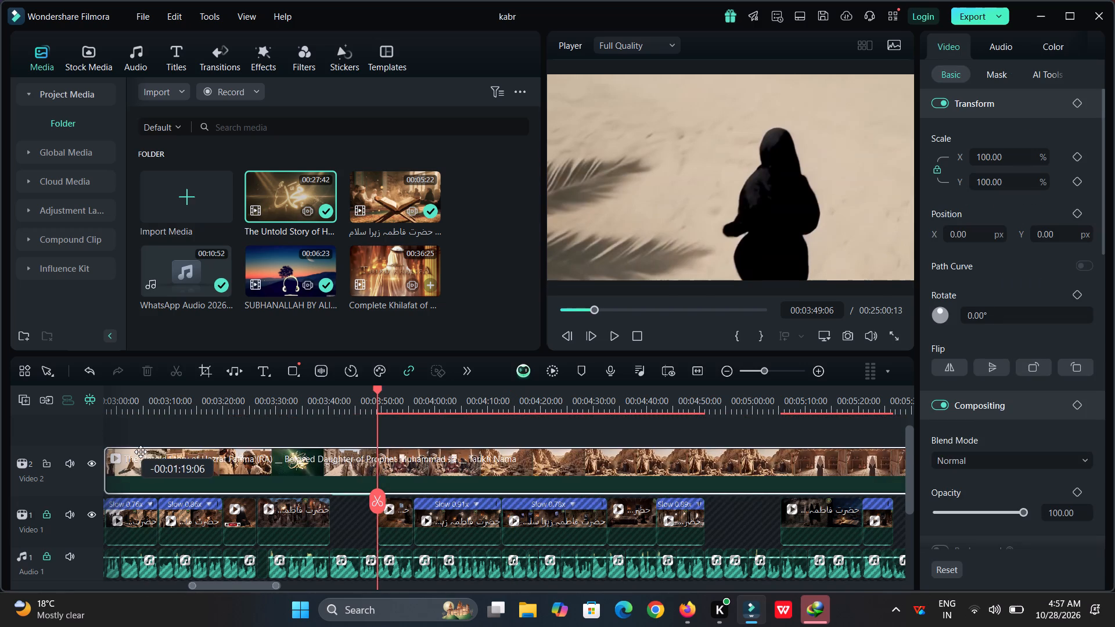
drag(141, 452, 511, 430)
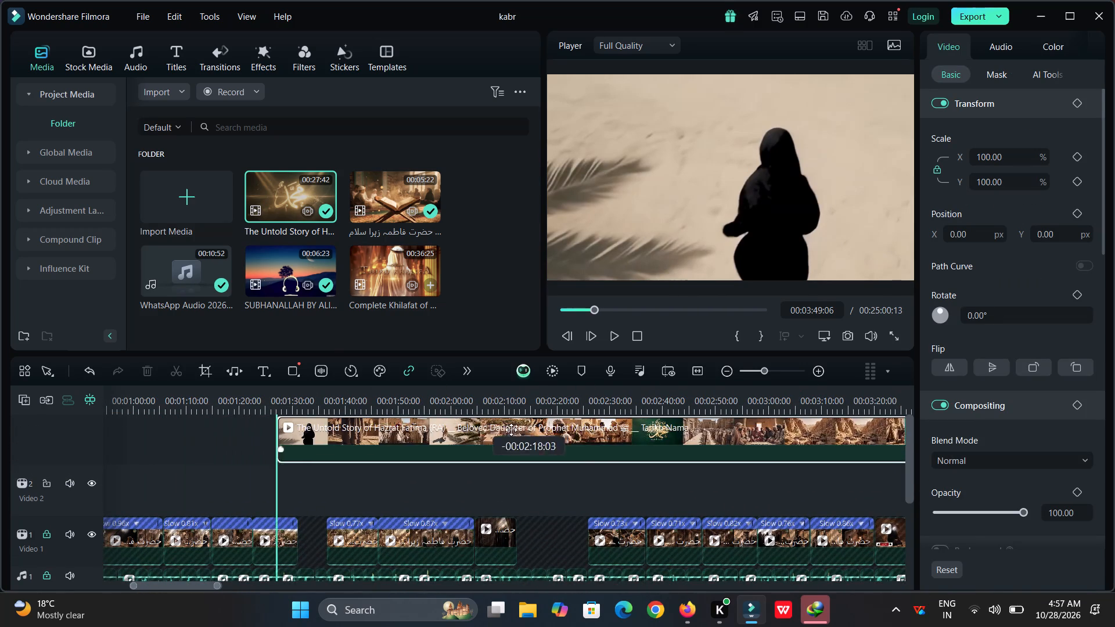
drag(511, 430, 481, 438)
Play the Video 3 clip over the gap from about 00:01:29 to 00:01:36 to check how its scene fits.
drag(291, 403, 349, 406)
drag(349, 406, 430, 415)
drag(425, 390, 333, 412)
click(197, 401)
drag(248, 402, 403, 421)
key(space)
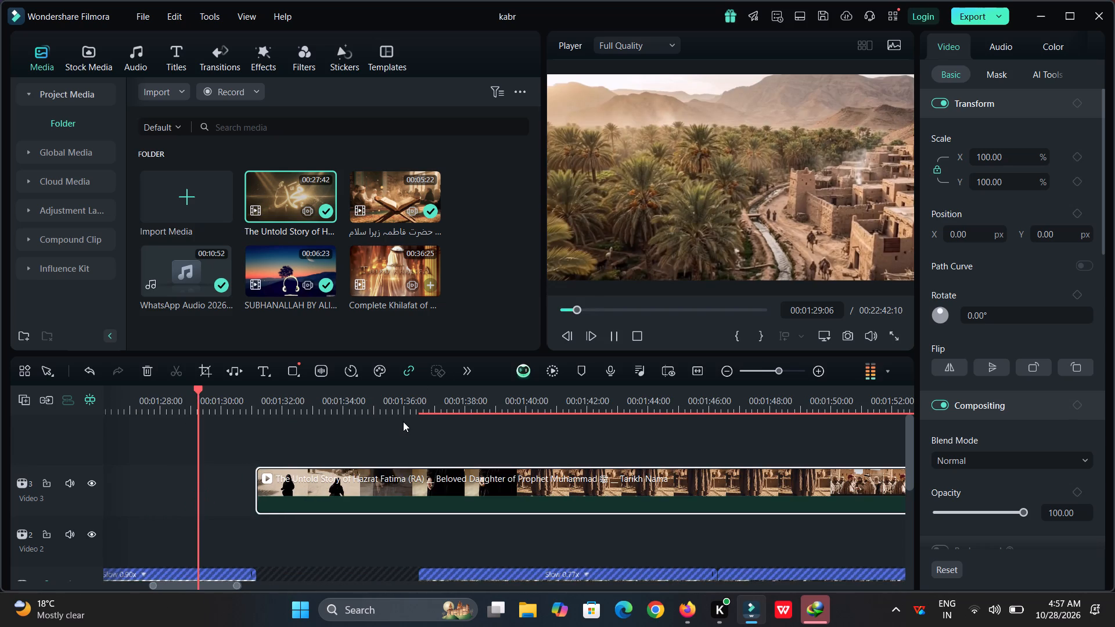
scroll(407, 469, down, 2)
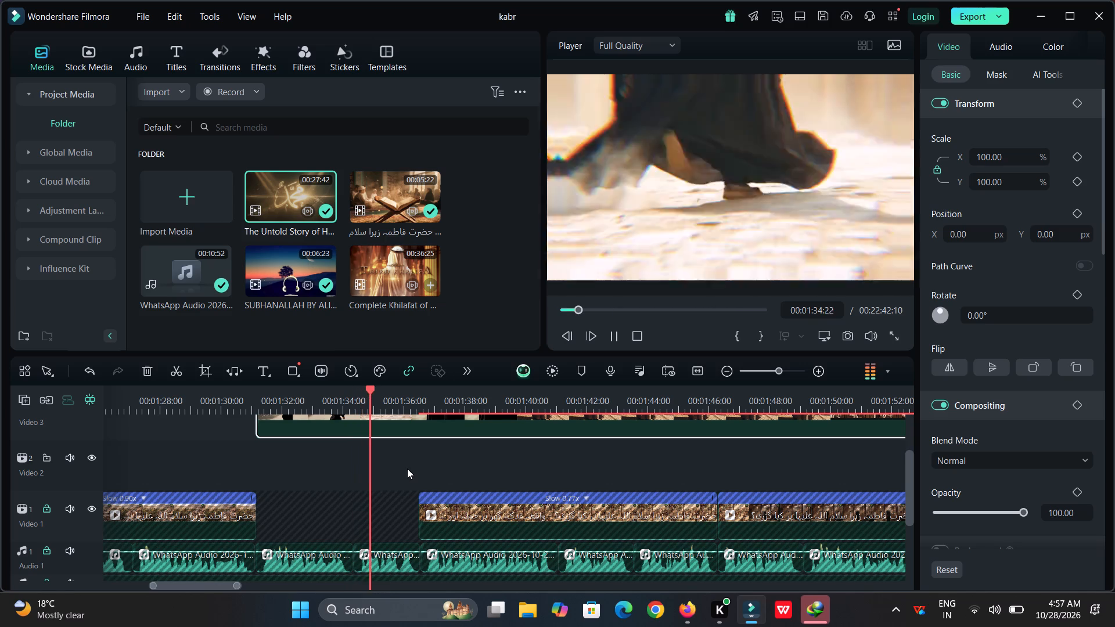
key(space)
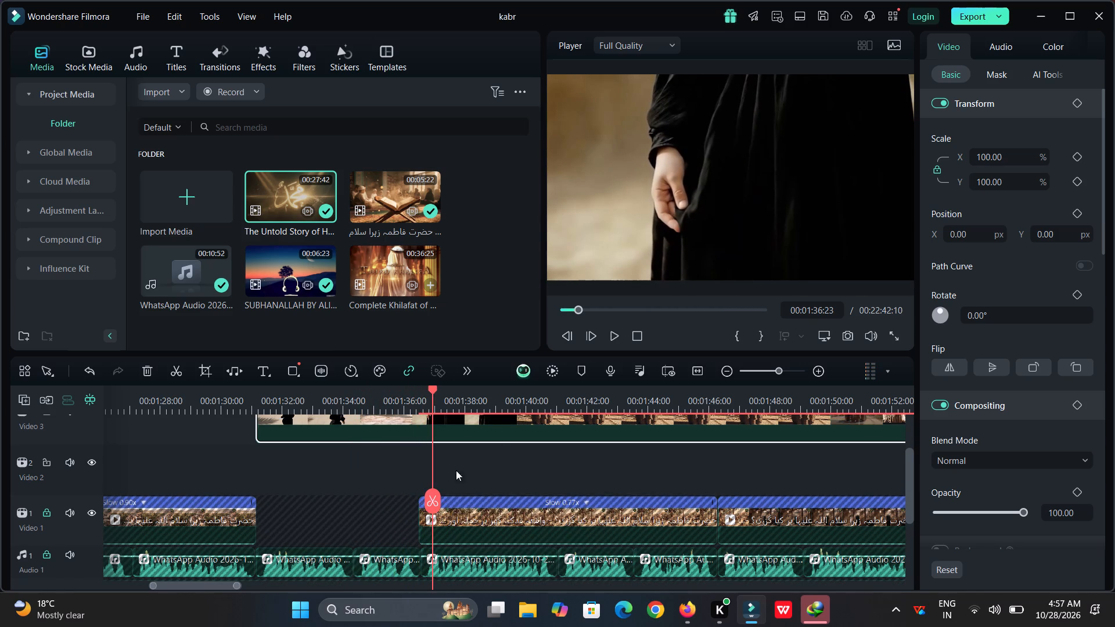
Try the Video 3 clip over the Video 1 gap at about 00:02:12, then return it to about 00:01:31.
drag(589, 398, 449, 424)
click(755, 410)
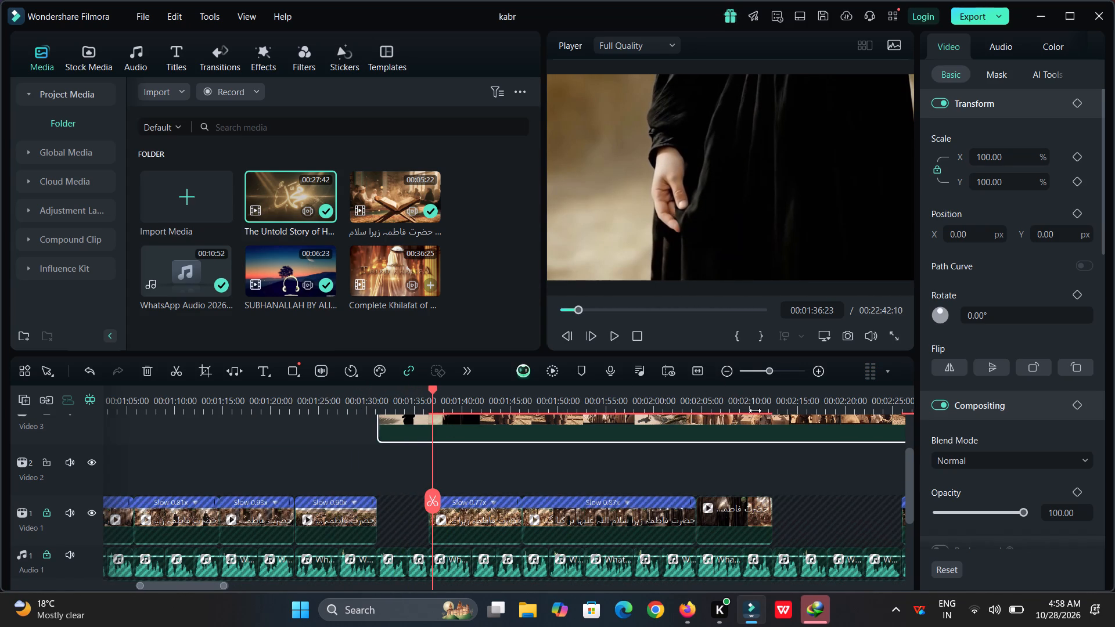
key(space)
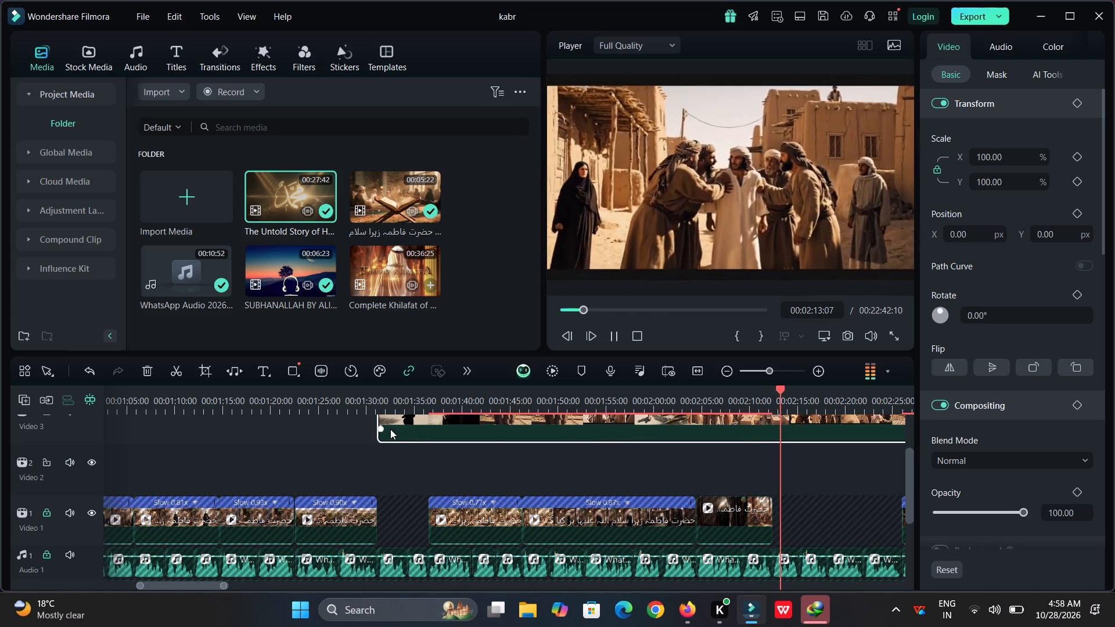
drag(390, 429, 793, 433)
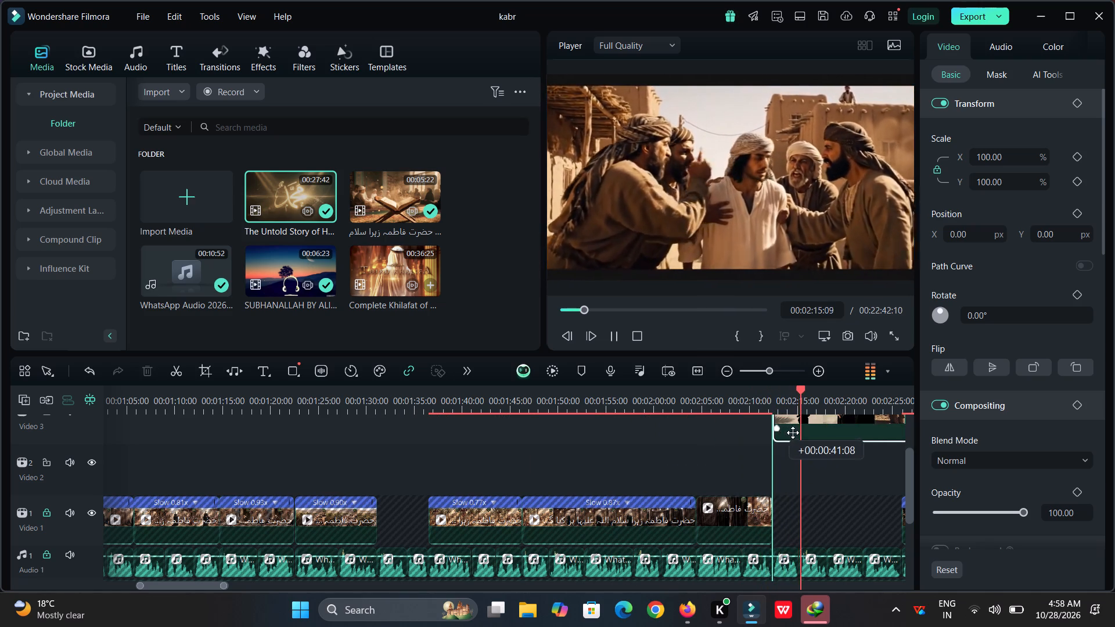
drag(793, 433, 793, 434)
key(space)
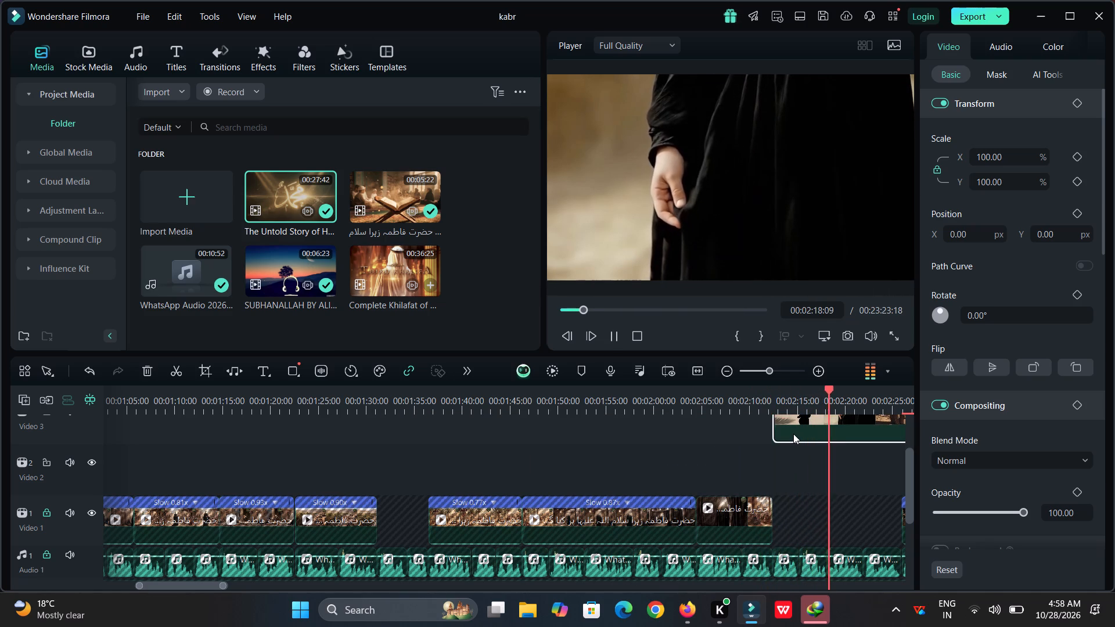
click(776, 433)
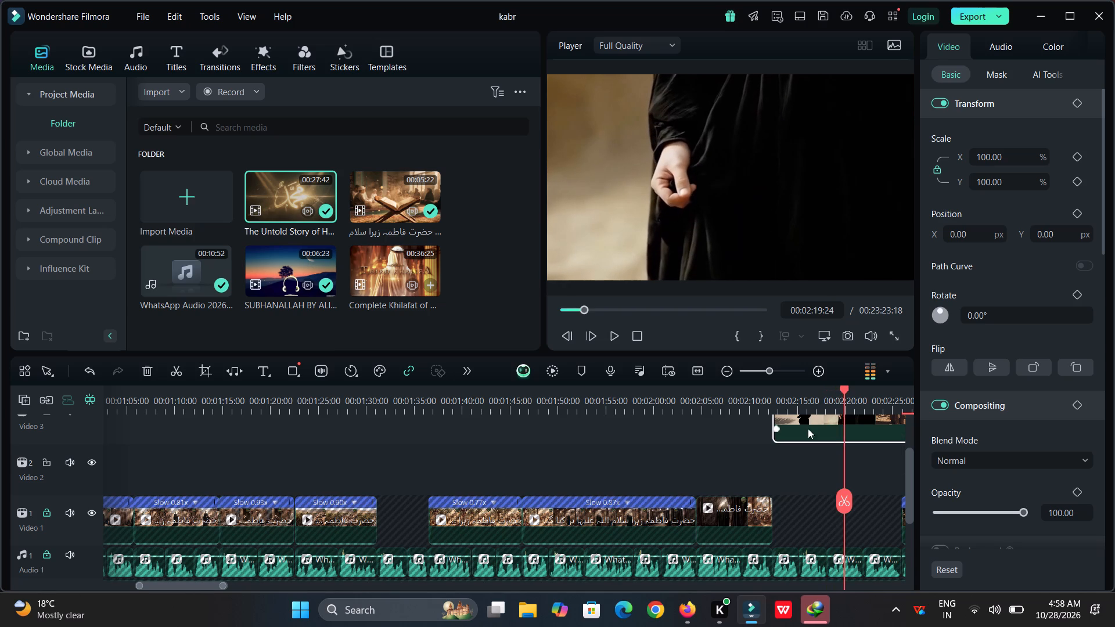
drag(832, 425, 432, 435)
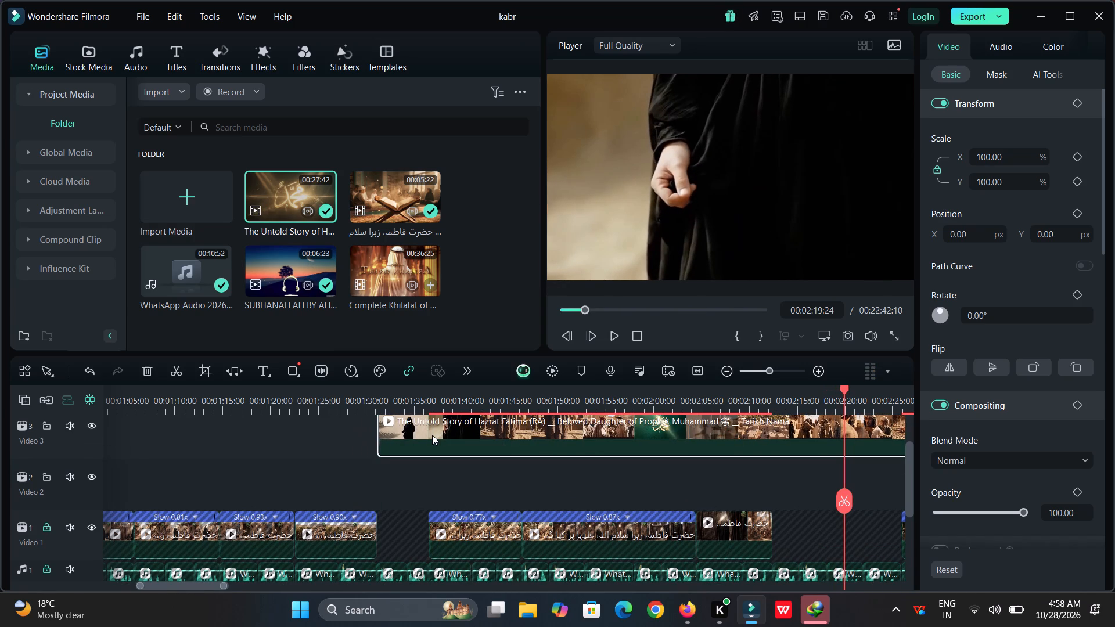
Split the Video 3 clip at about 00:01:34:18, within the gap, to separate its opening walking scene.
click(422, 399)
drag(422, 399, 422, 416)
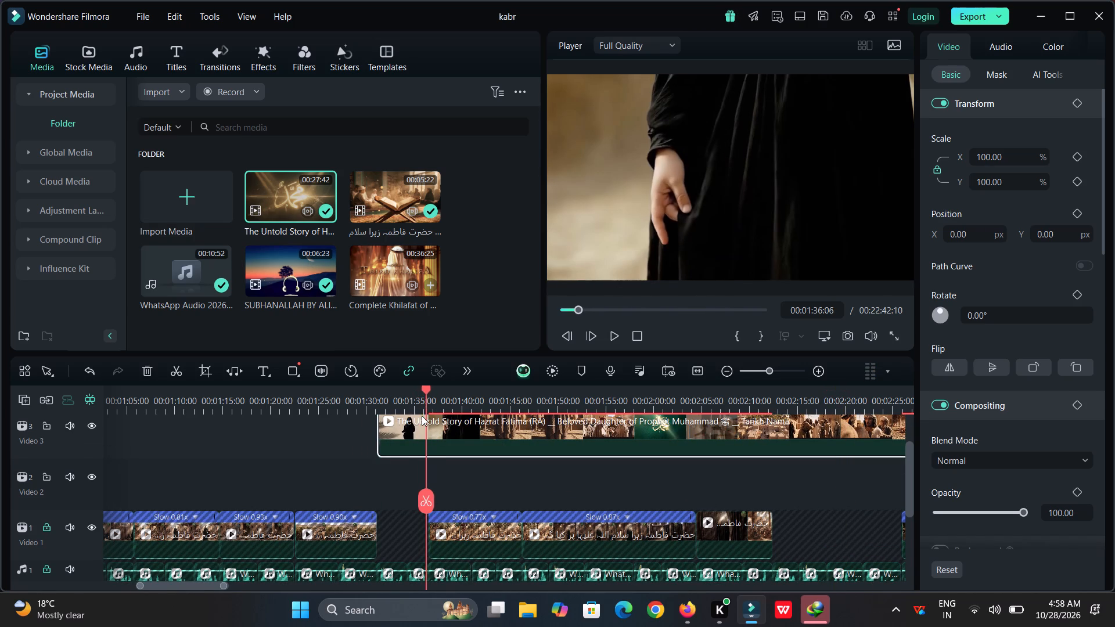
drag(422, 416, 415, 432)
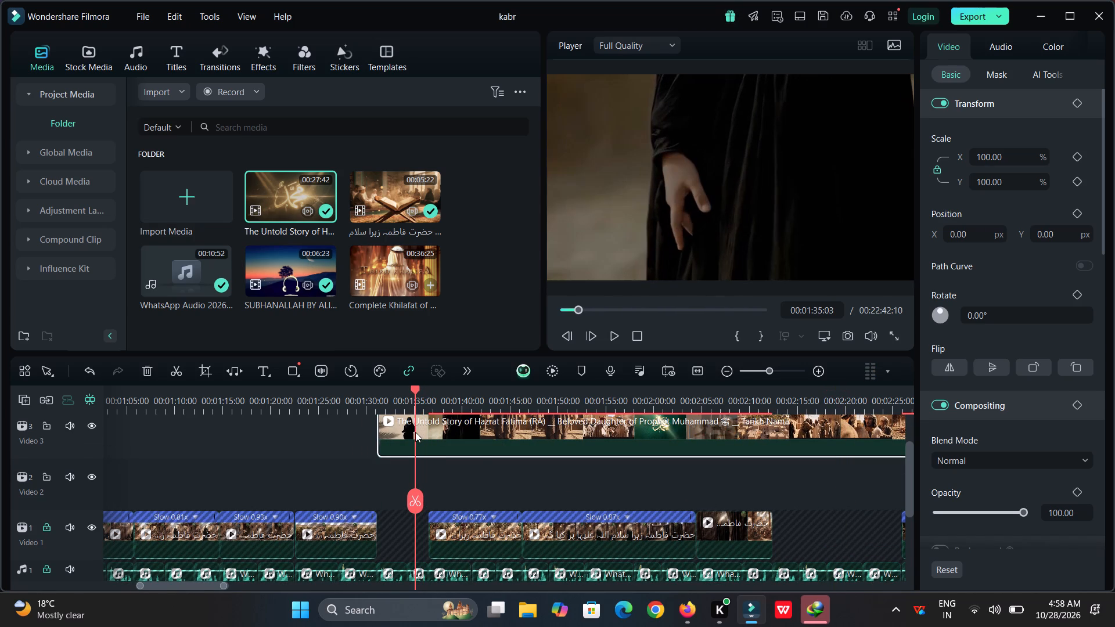
drag(415, 432, 410, 441)
drag(416, 394, 410, 404)
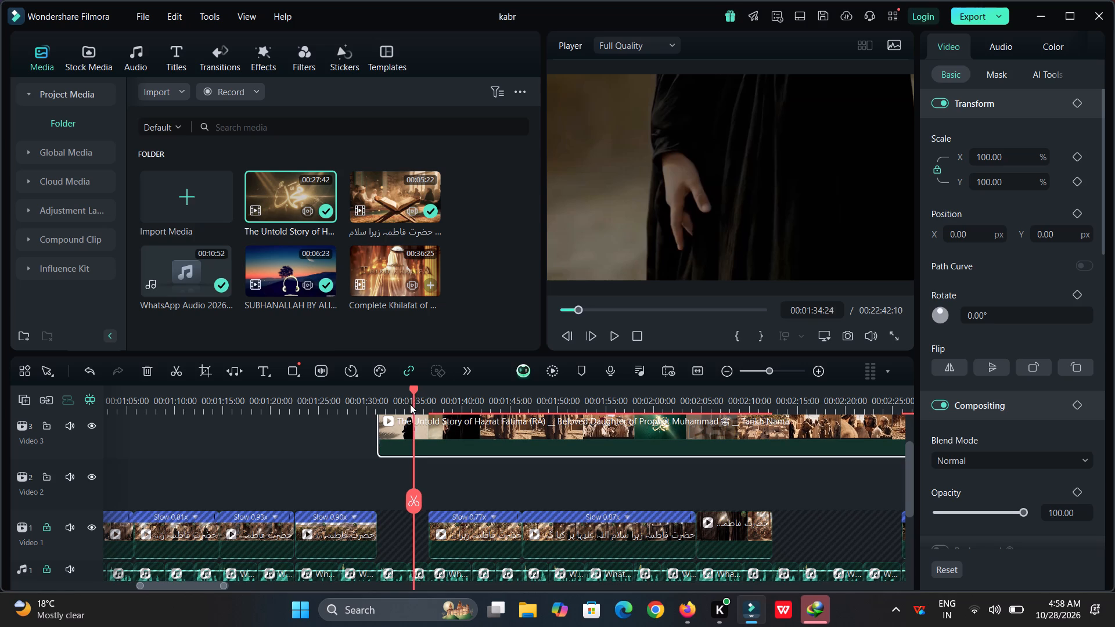
drag(410, 404, 409, 407)
drag(402, 498, 407, 498)
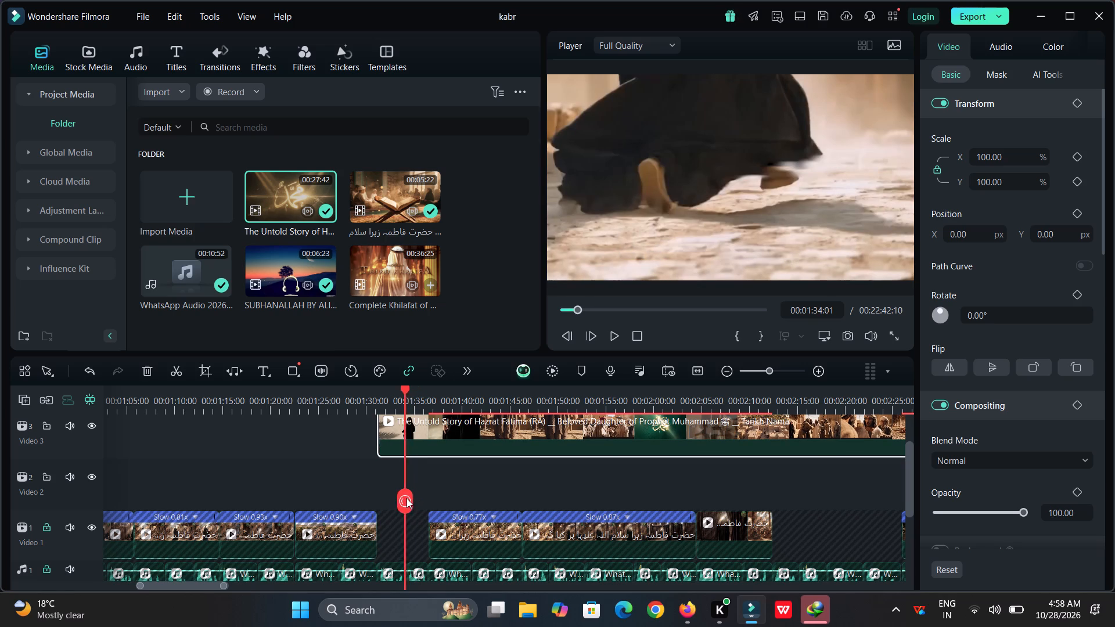
drag(407, 498, 412, 503)
click(412, 503)
Move the rest of the clip clear and slow the walking piece to about 0.67x, filling the gap to about 00:01:36:13.
drag(439, 444, 461, 448)
ctrl+drag(409, 433, 430, 439)
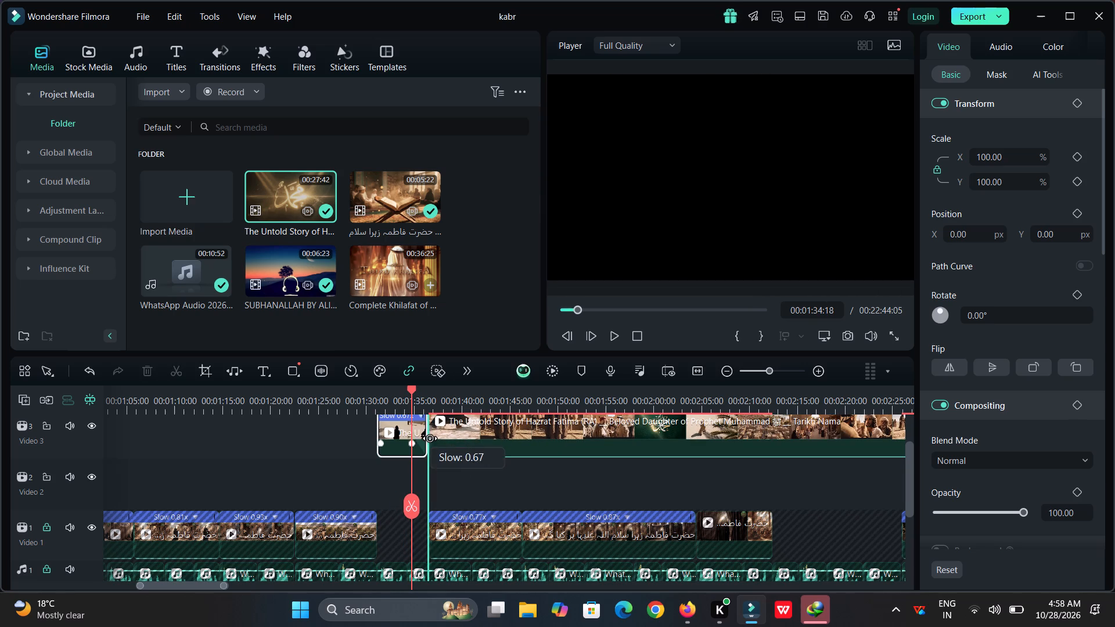
ctrl+drag(430, 439, 431, 439)
Play the rest of the Video 3 clip, split it at 00:01:41:14, and cut out its portion from 00:01:36:13.
triple_click(481, 435)
key(space)
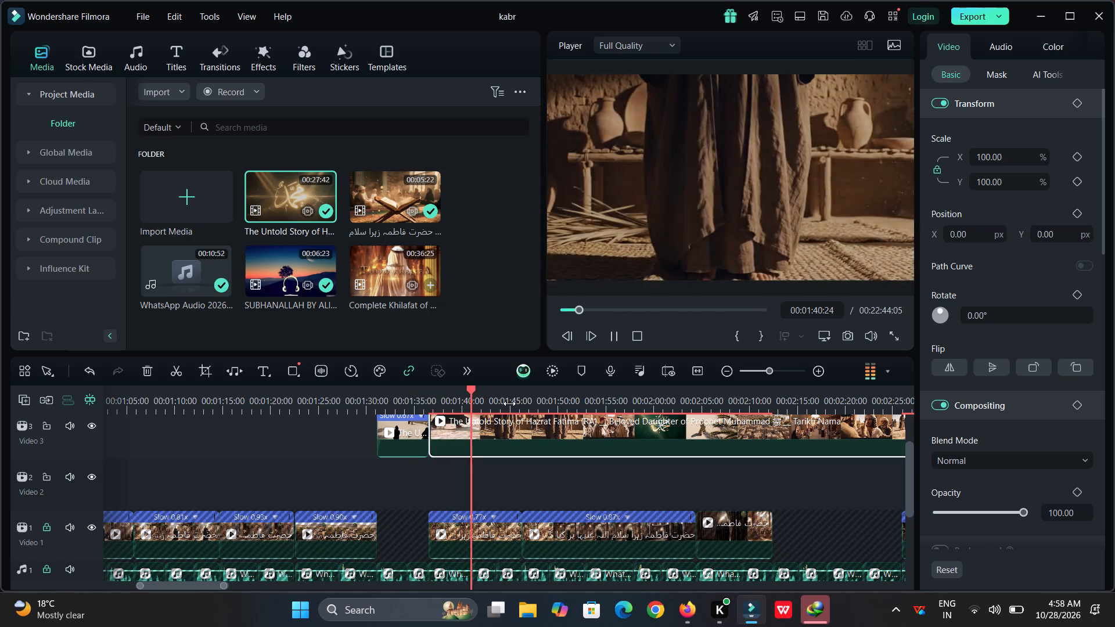
key(space)
click(474, 502)
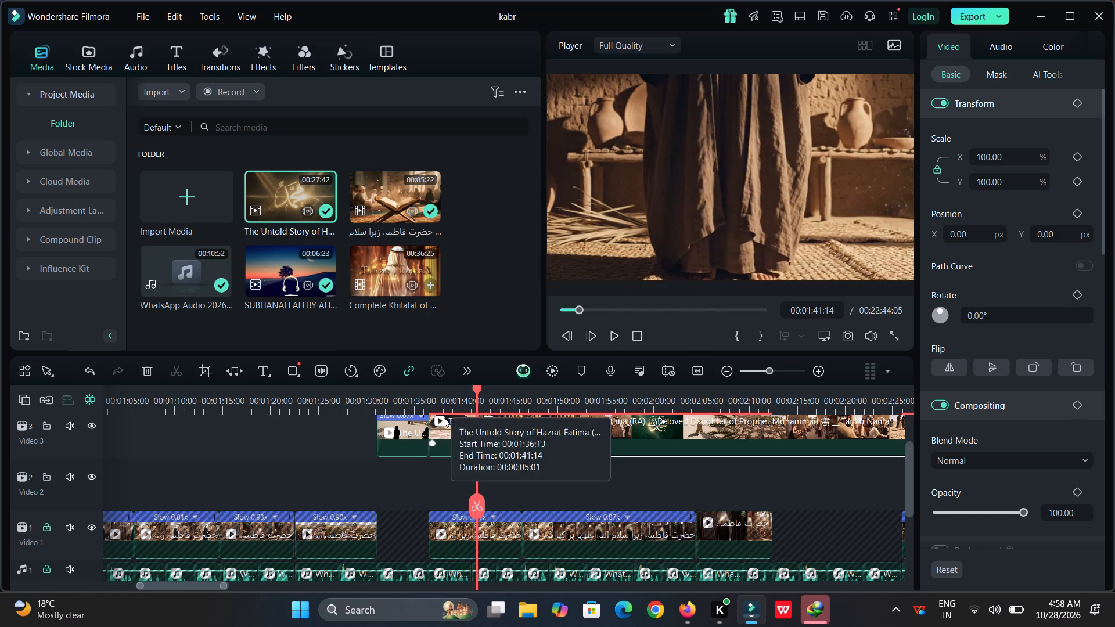
click(444, 417)
key(ctrl+x)
Move the remaining Video 3 clip to the start of the Video 1 gap at about 00:02:12.
drag(510, 448, 843, 445)
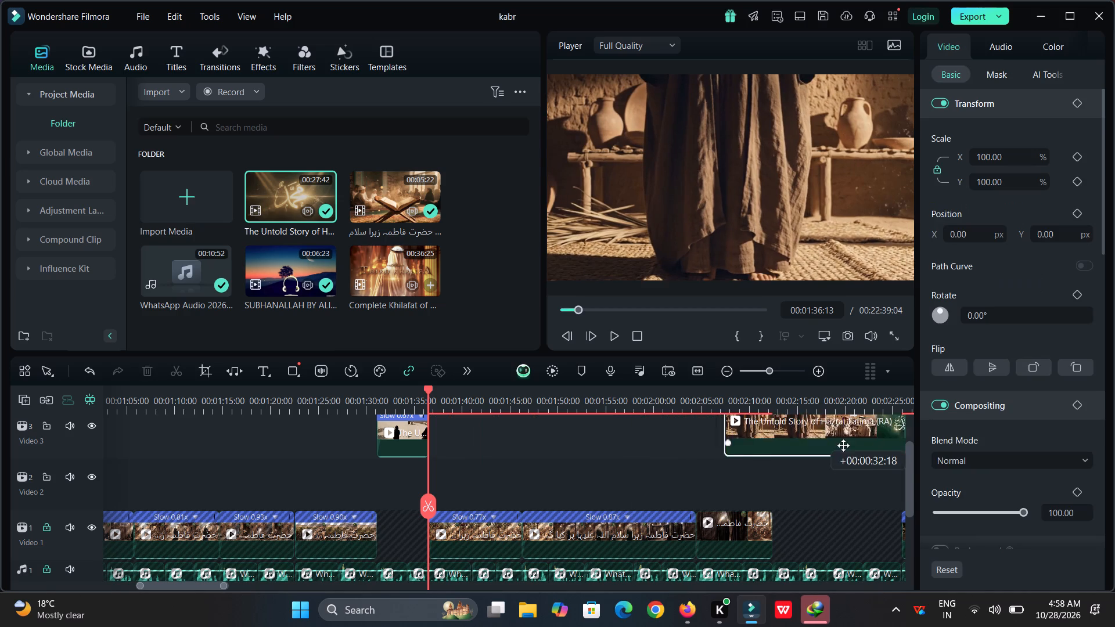
drag(843, 445, 858, 445)
Play the clip over the gap and split it at 00:02:18:09, during the standing robed figure scene.
triple_click(858, 445)
key(space)
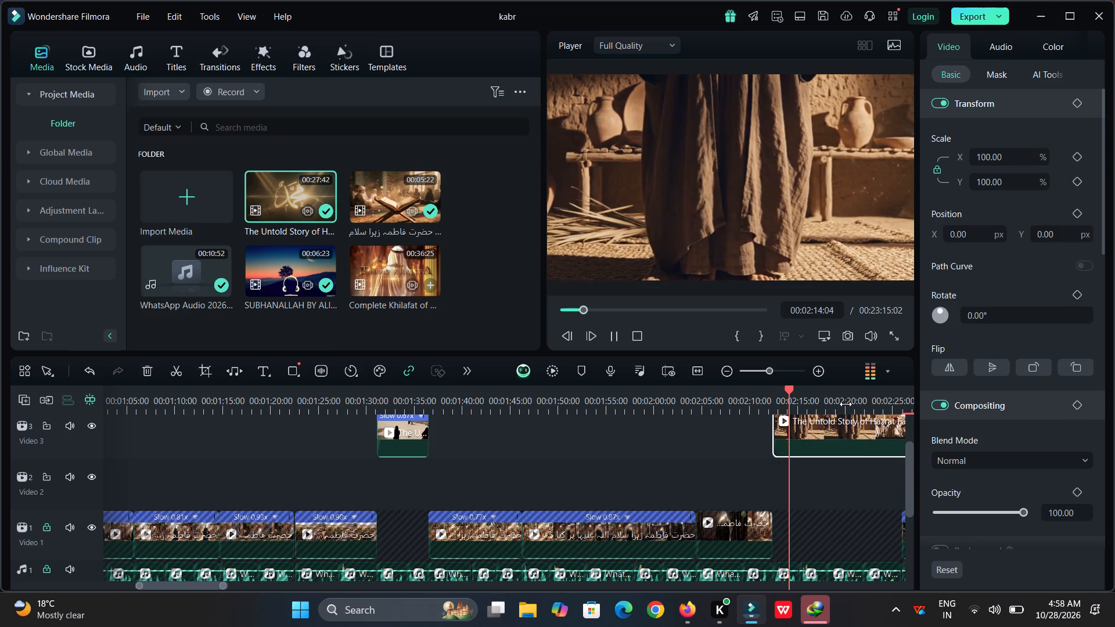
drag(846, 404, 573, 449)
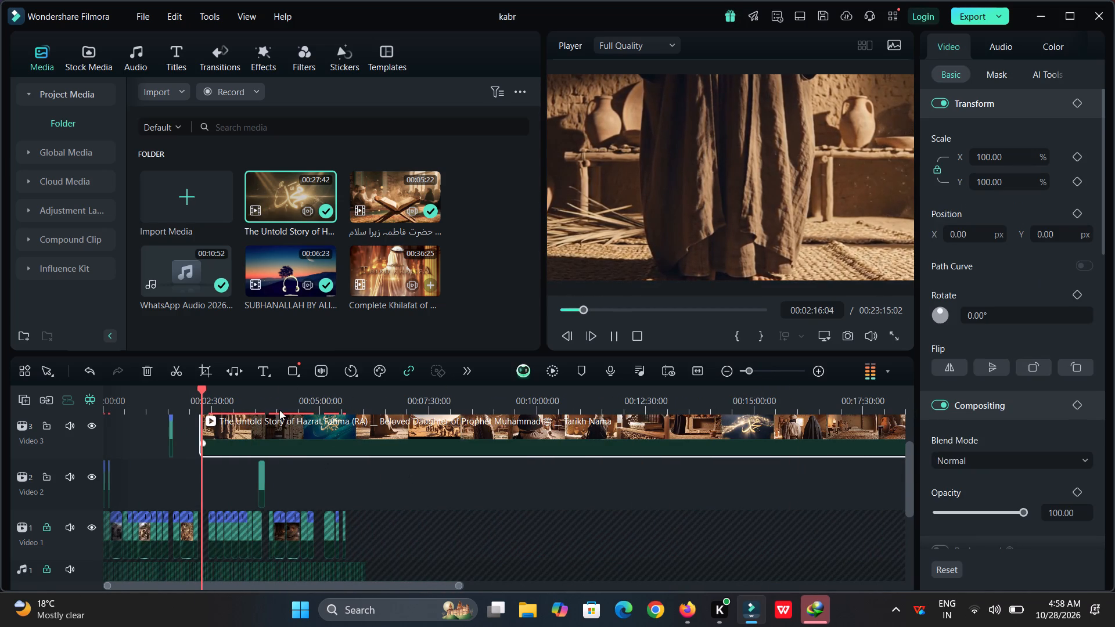
drag(279, 403, 616, 435)
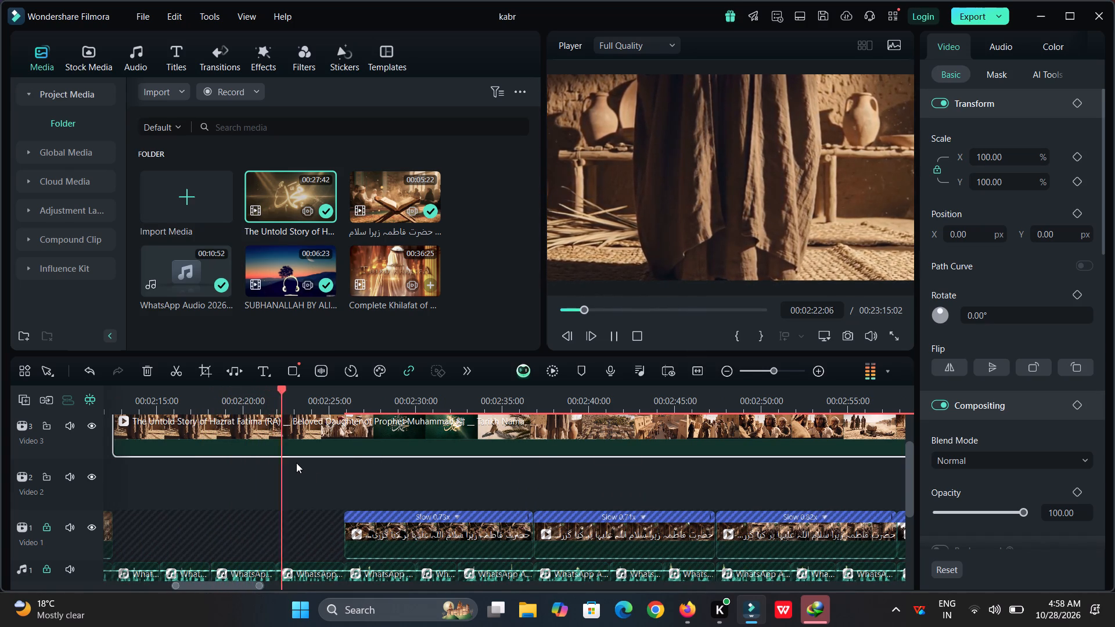
key(space)
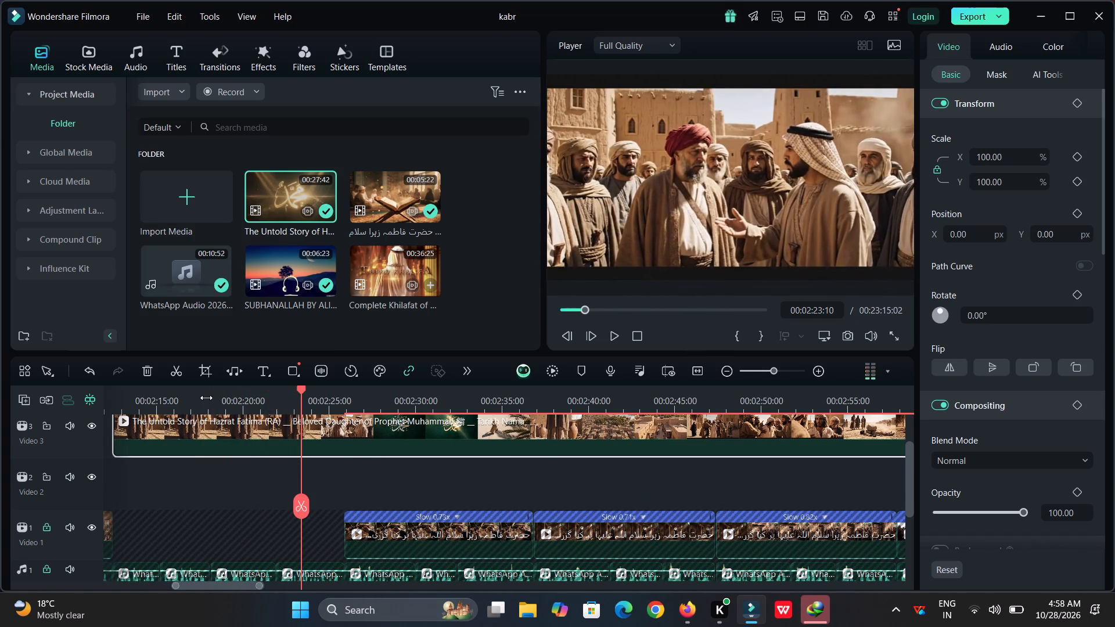
click(206, 398)
drag(206, 398, 214, 412)
click(210, 503)
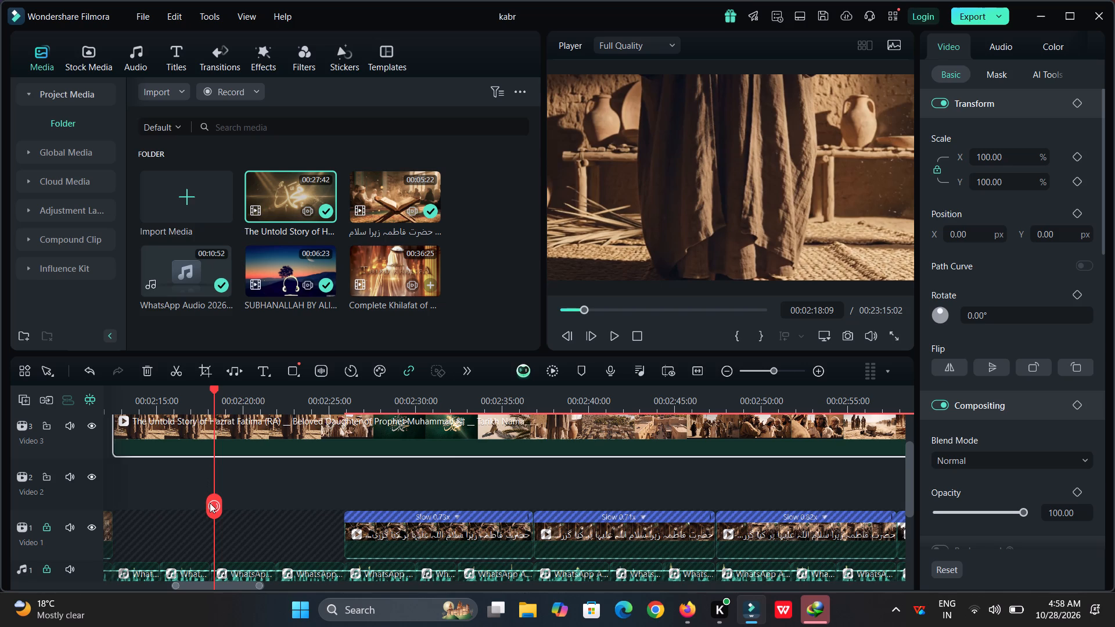
Split the Video 3 clip at about 00:03:48, at the woman-in-the-doorway scene, and cut out the portion from 00:02:18:09.
drag(210, 503, 516, 486)
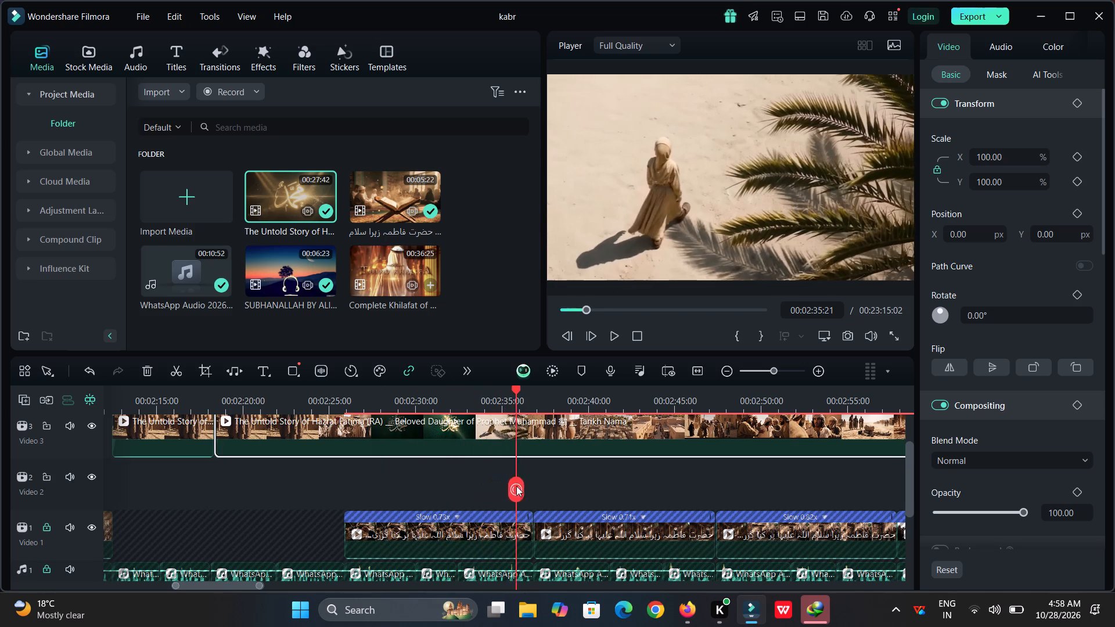
drag(516, 486, 738, 480)
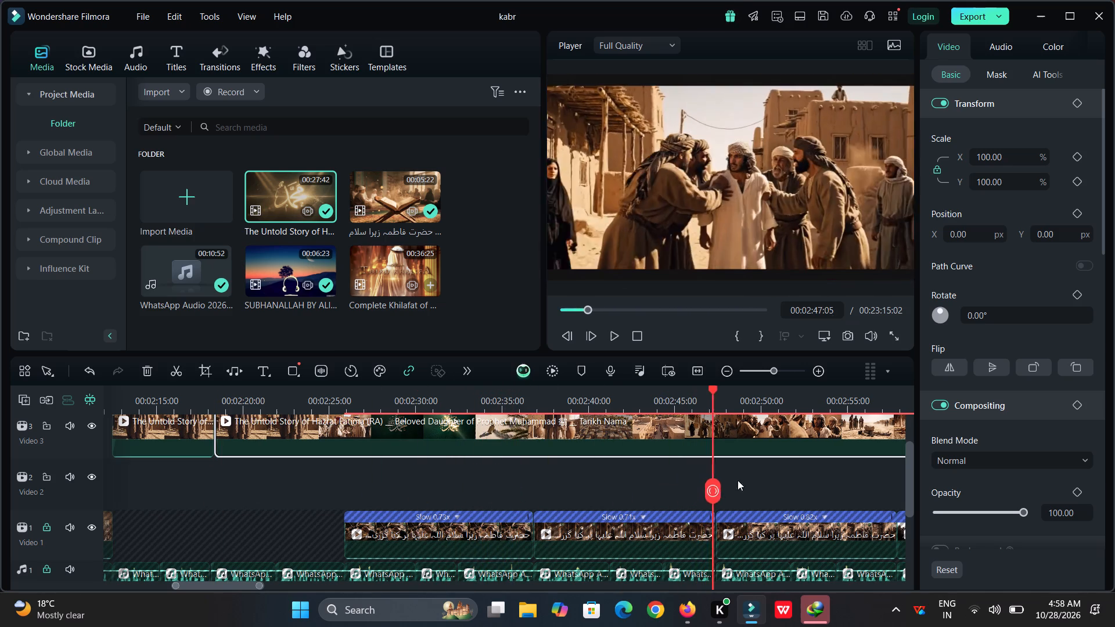
drag(738, 480, 939, 478)
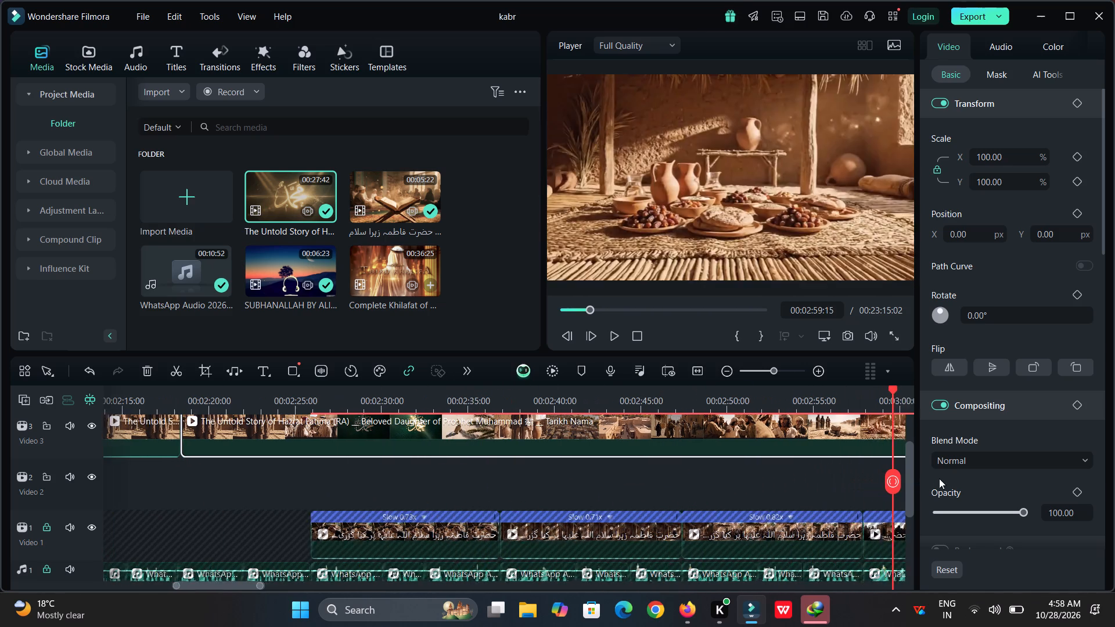
drag(939, 478, 982, 462)
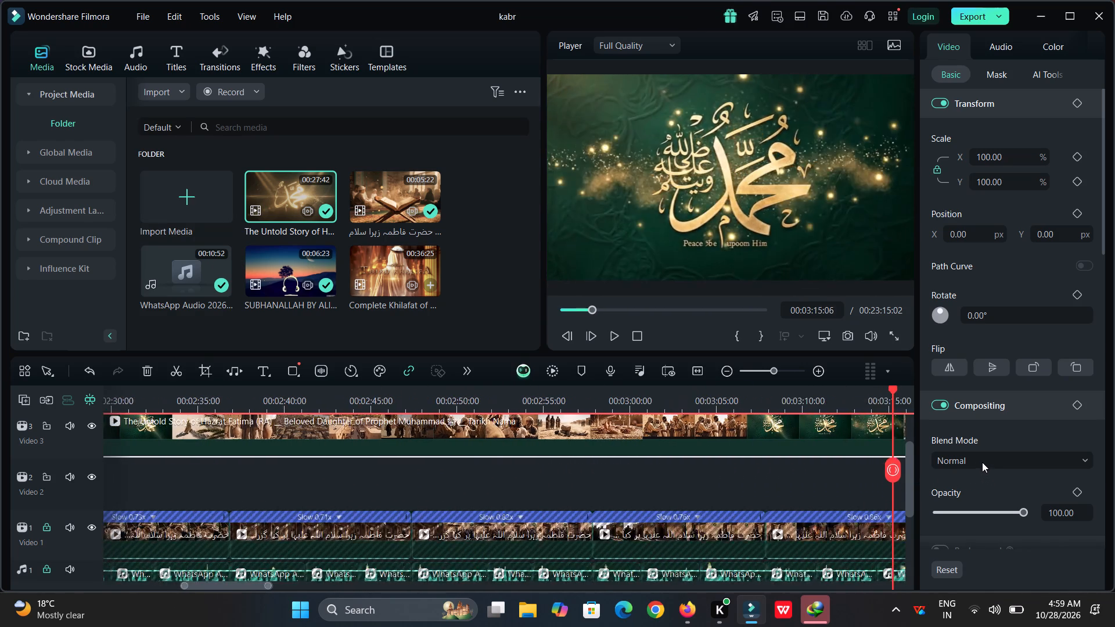
drag(982, 462, 984, 467)
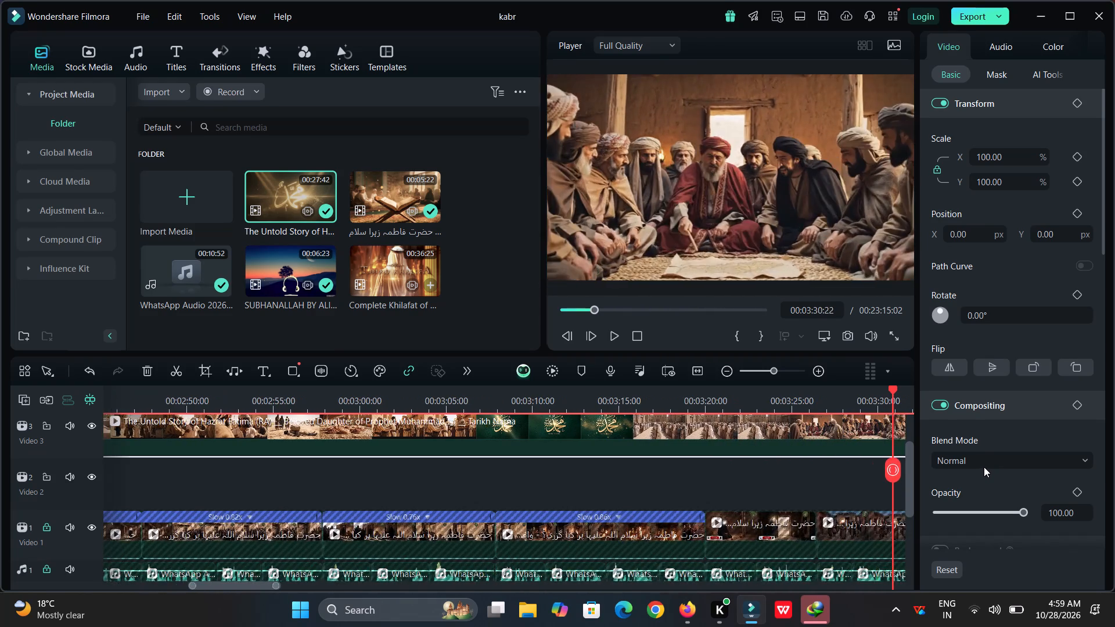
drag(984, 467, 992, 456)
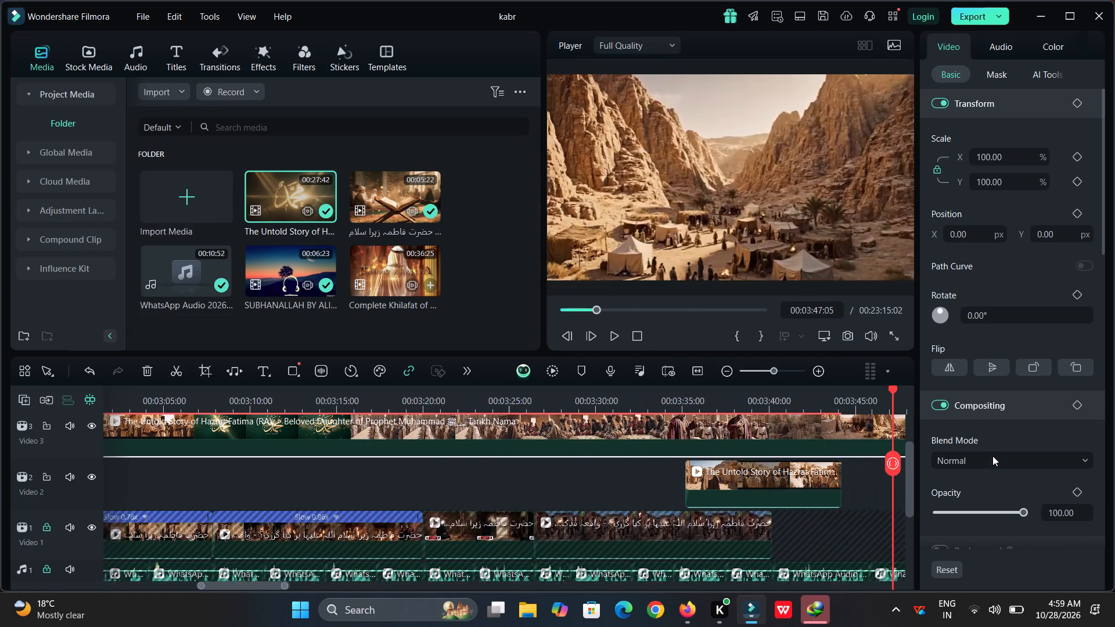
drag(992, 456, 787, 478)
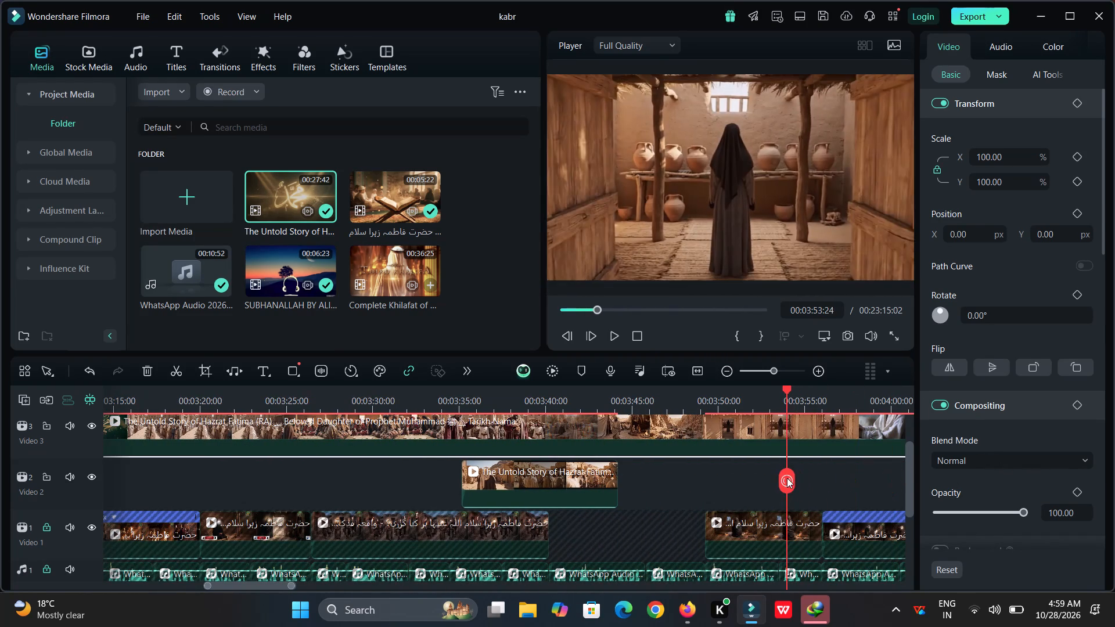
drag(787, 478, 702, 478)
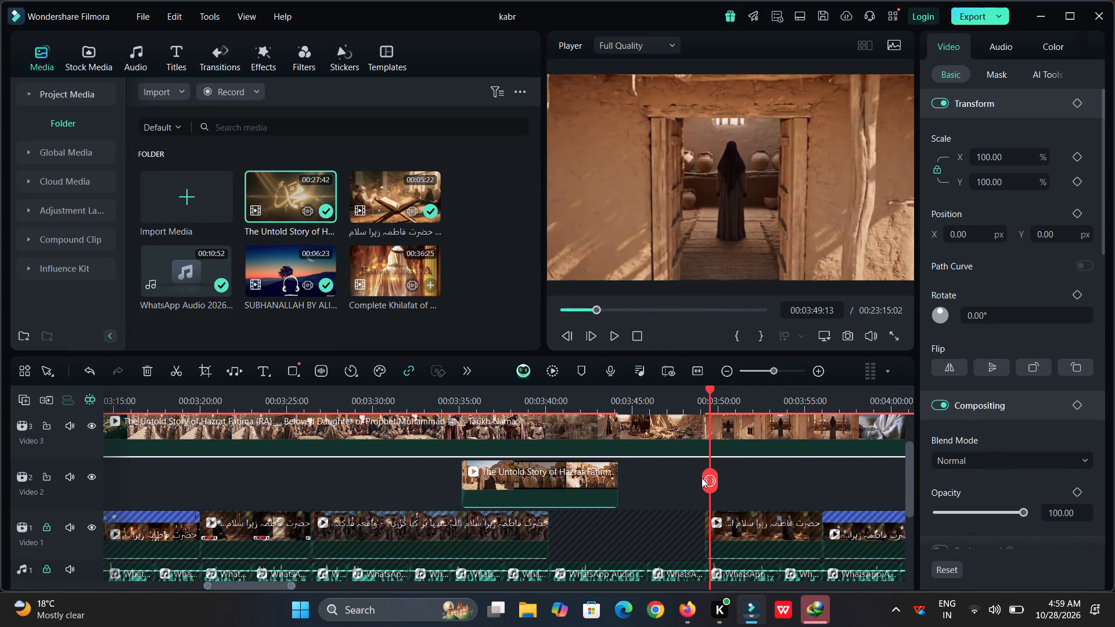
drag(702, 478, 693, 477)
click(693, 477)
click(648, 439)
key(ctrl+x)
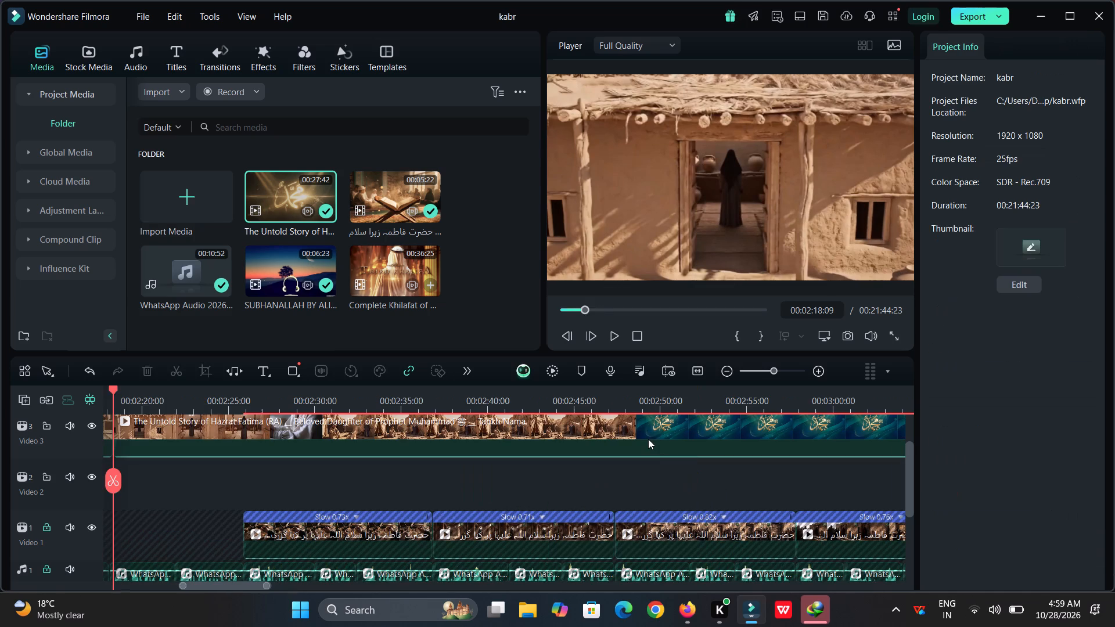
Play the doorway scene and split the Video 3 clip at about 00:02:25:24, where the Video 1 gap ends.
key(space)
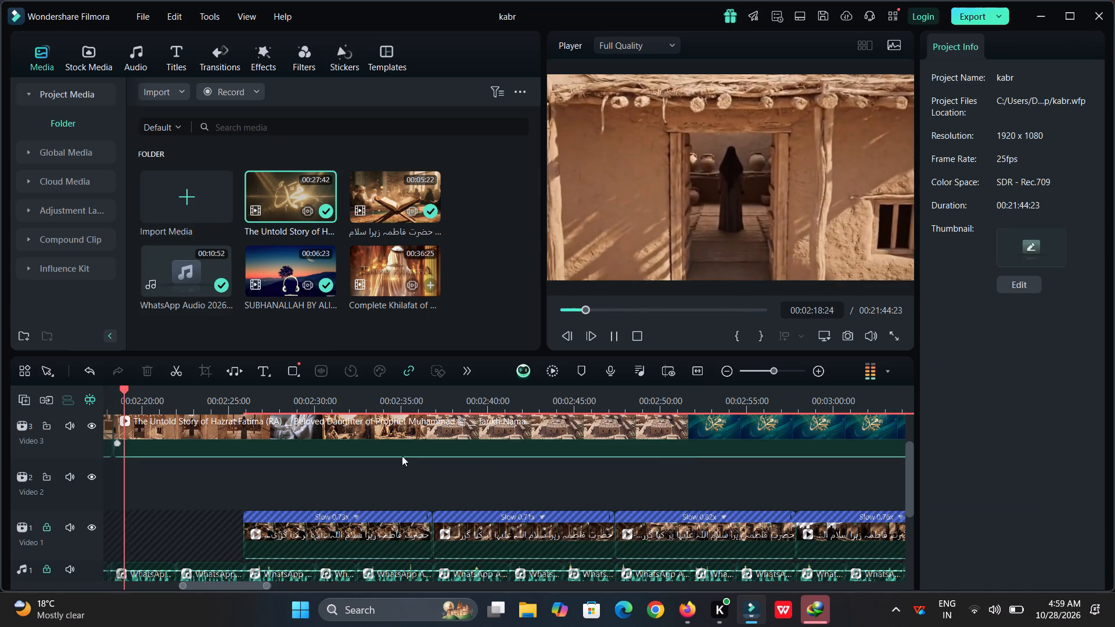
click(362, 440)
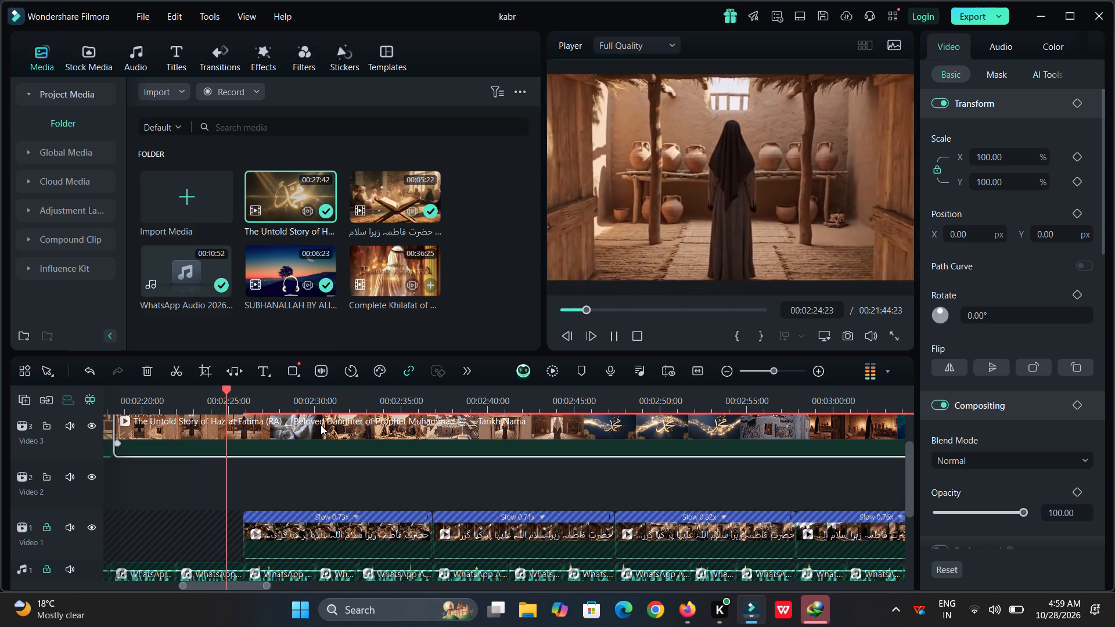
key(space)
click(241, 482)
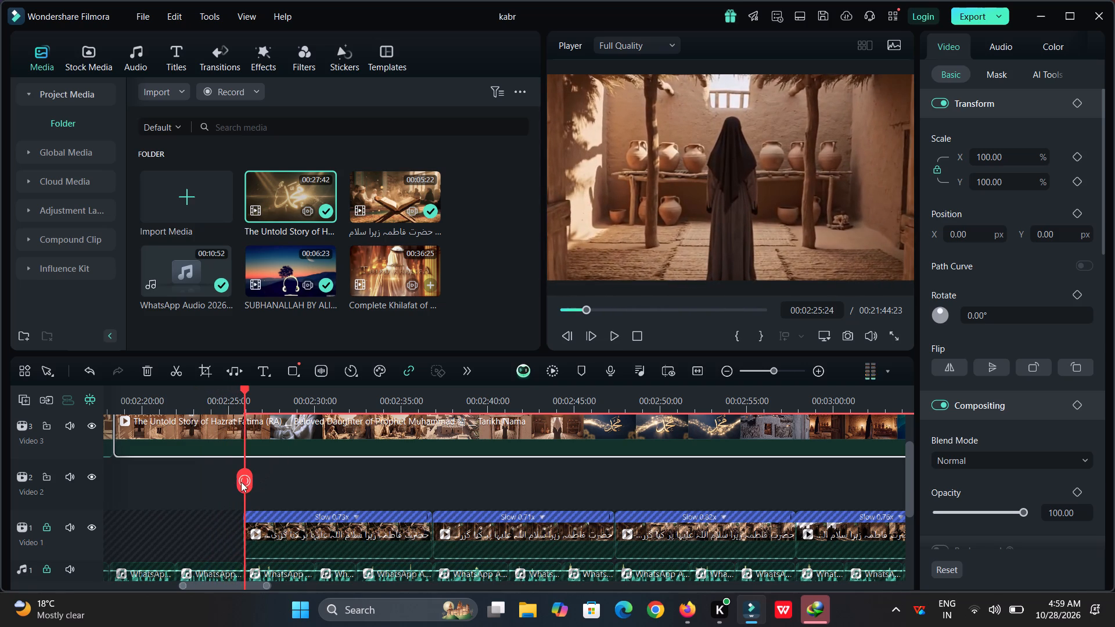
Move the remaining Hazrat Fatima clip to the Video 2 track, starting at the Video 1 gap at about 00:03:40.
key(space)
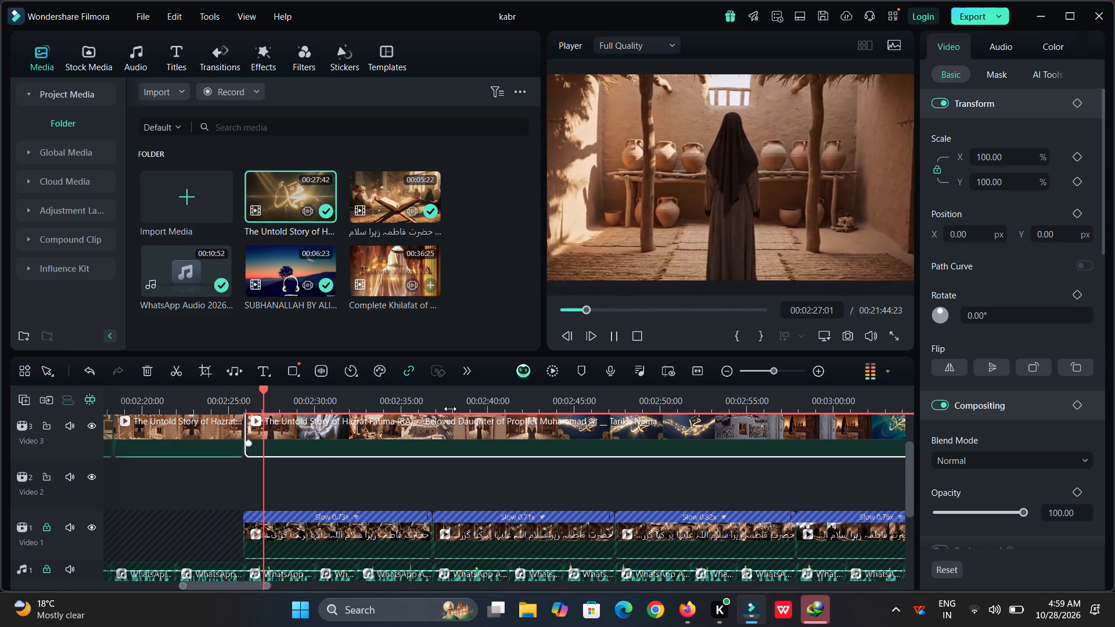
drag(515, 391, 199, 434)
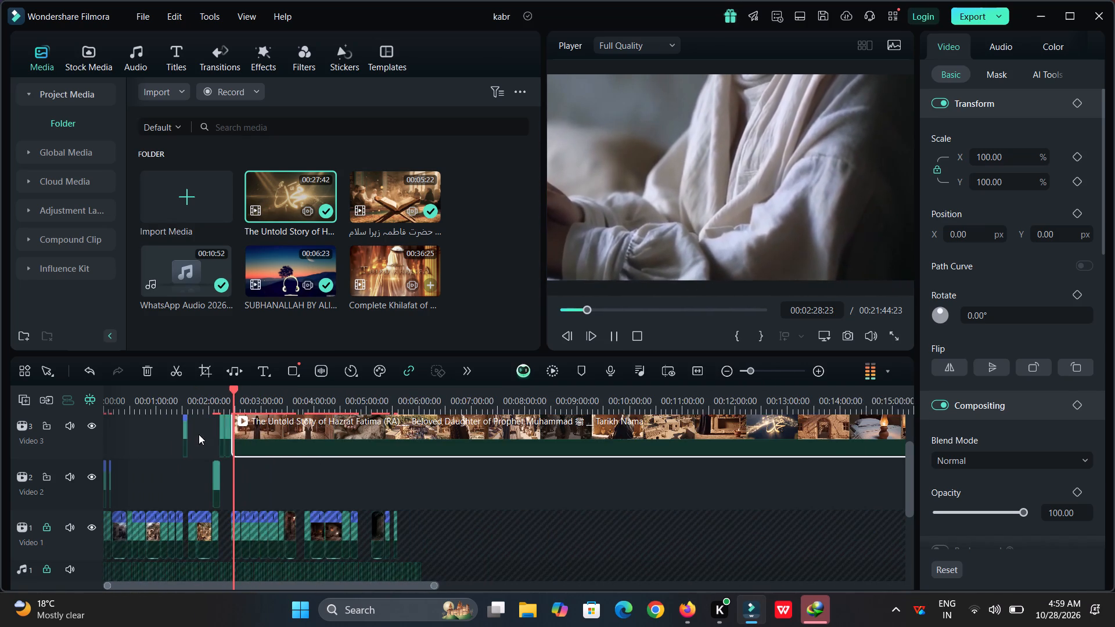
drag(307, 442, 392, 449)
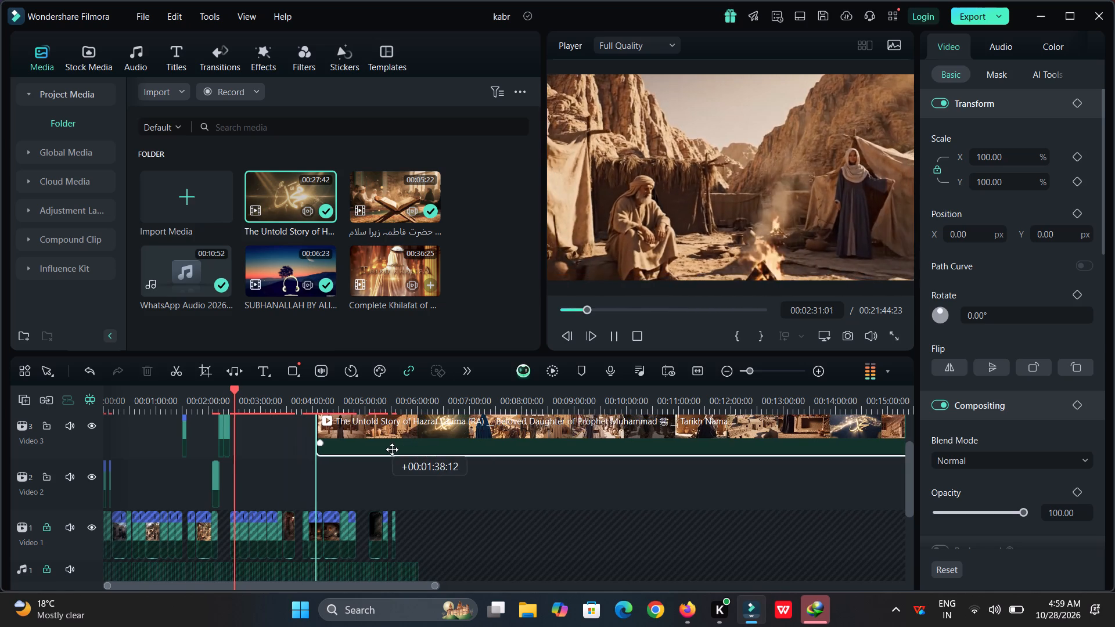
drag(392, 449, 378, 449)
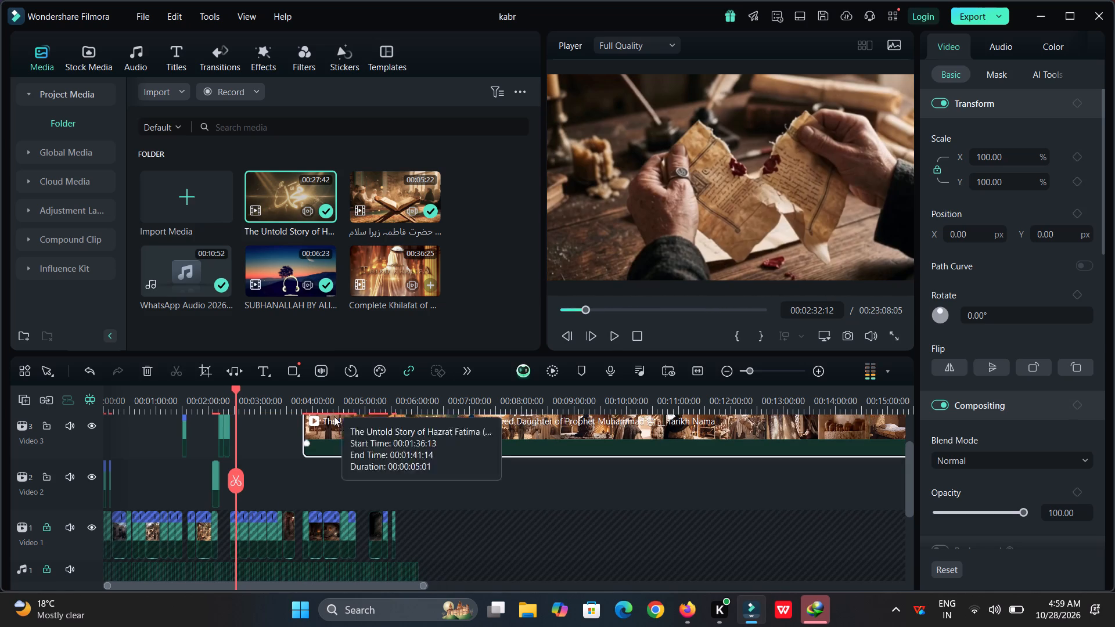
drag(334, 407, 454, 429)
drag(454, 429, 441, 474)
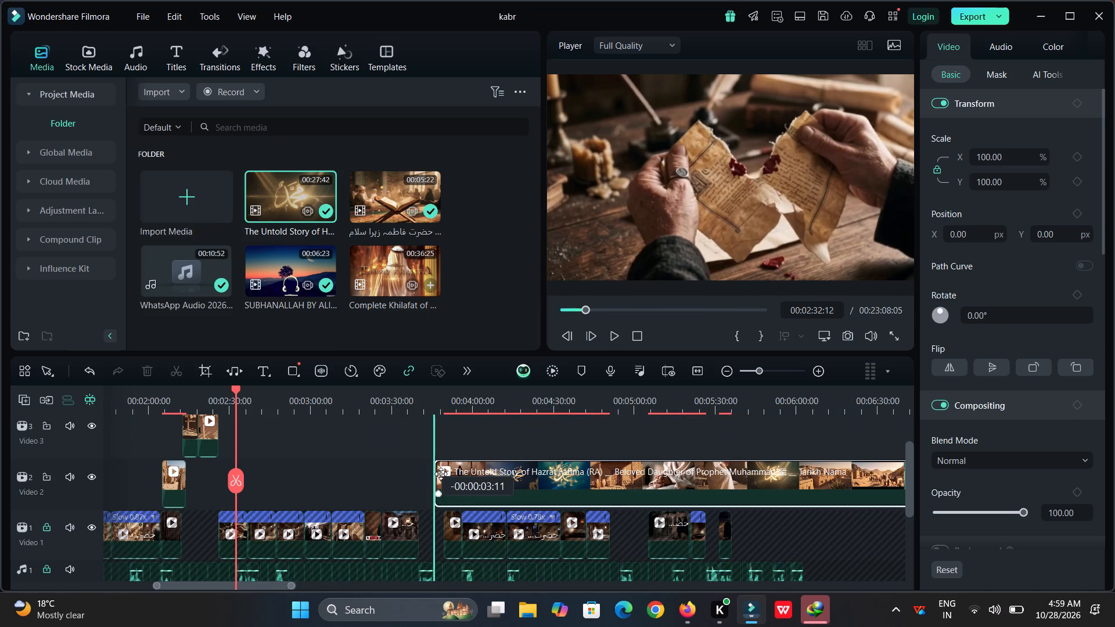
drag(441, 474, 429, 482)
Look through the Hazrat Fatima clip on Video 2, from the gap start to about 00:07:02, for a scene suited to the gap.
triple_click(452, 484)
key(space)
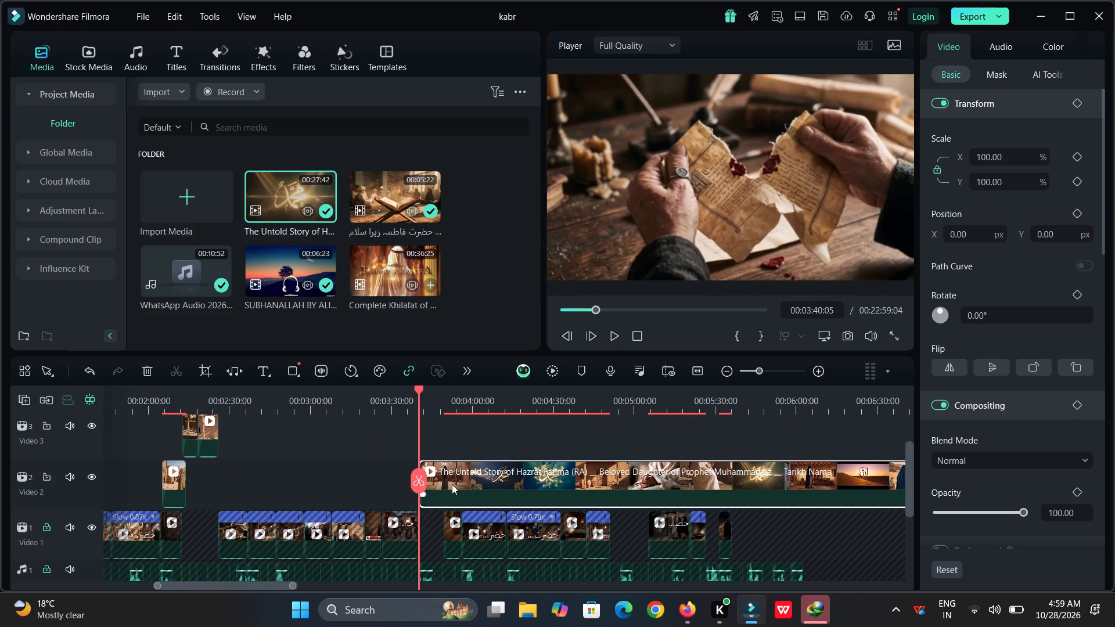
drag(461, 392, 648, 430)
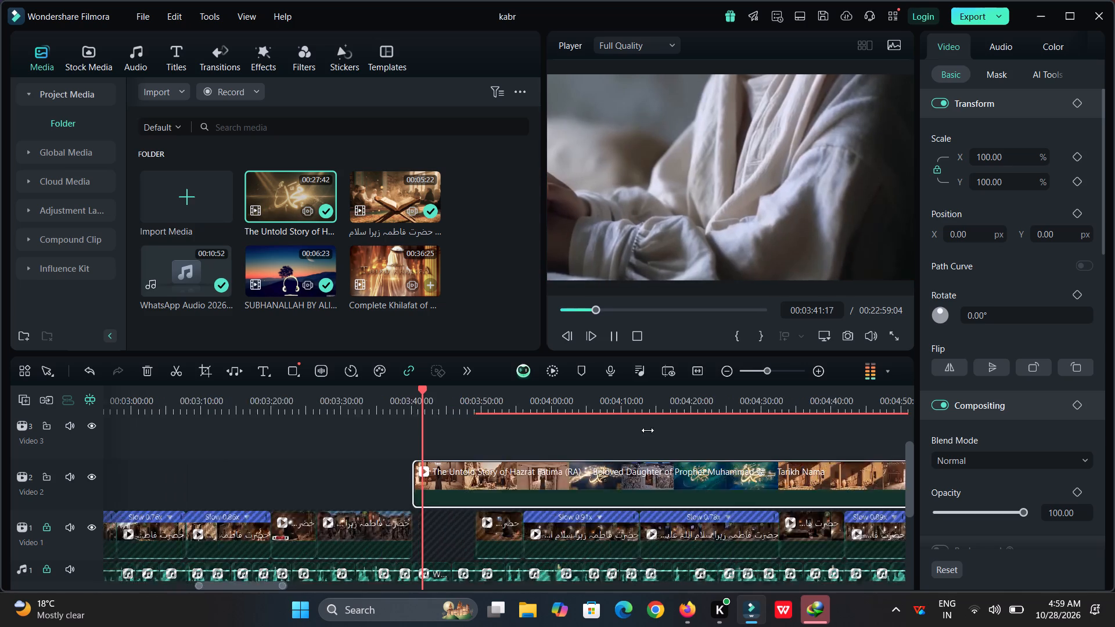
drag(648, 430, 670, 430)
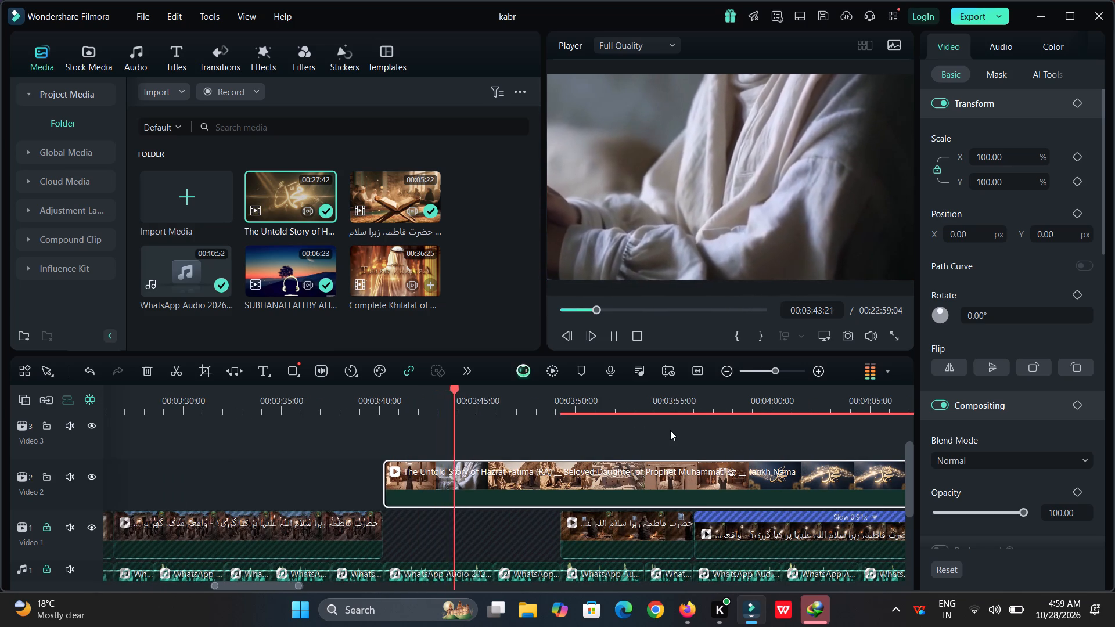
key(space)
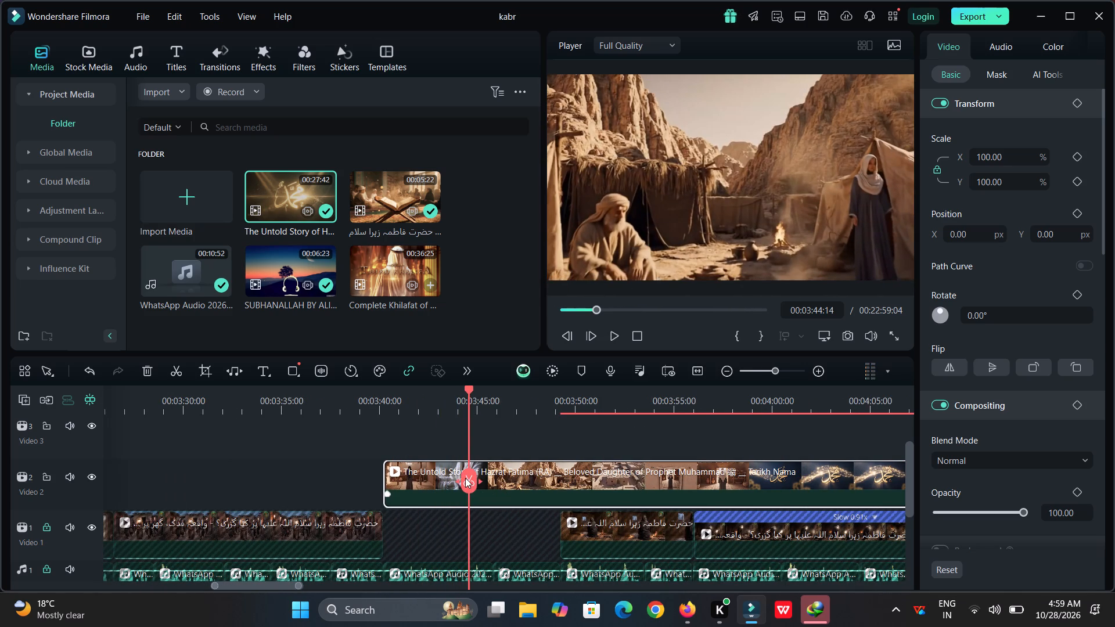
drag(465, 478, 617, 496)
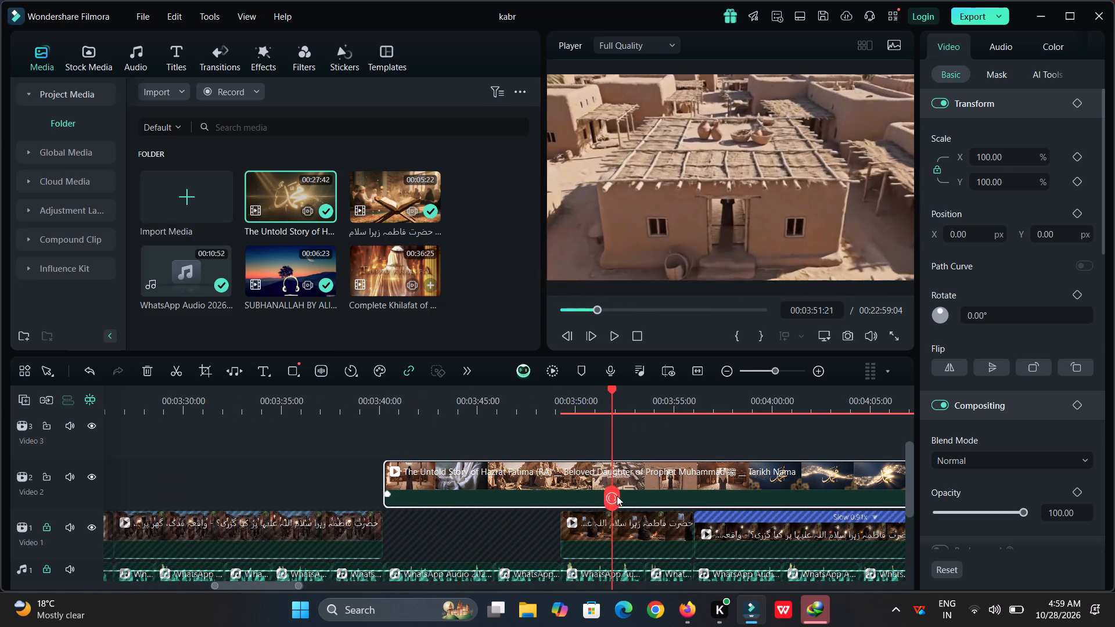
drag(617, 496, 756, 489)
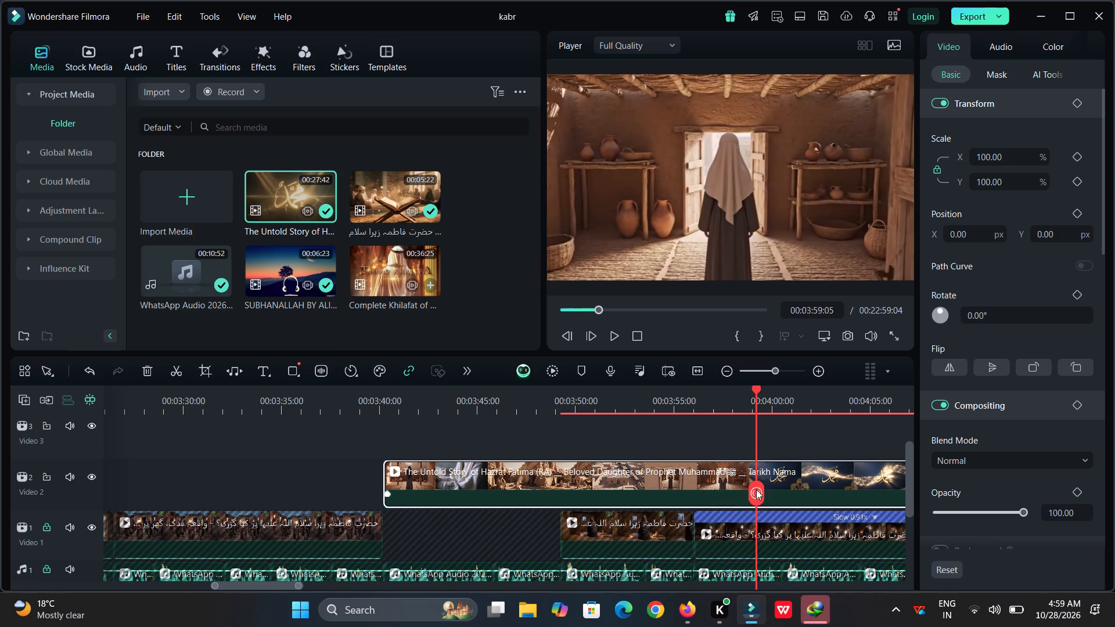
drag(756, 489, 1031, 503)
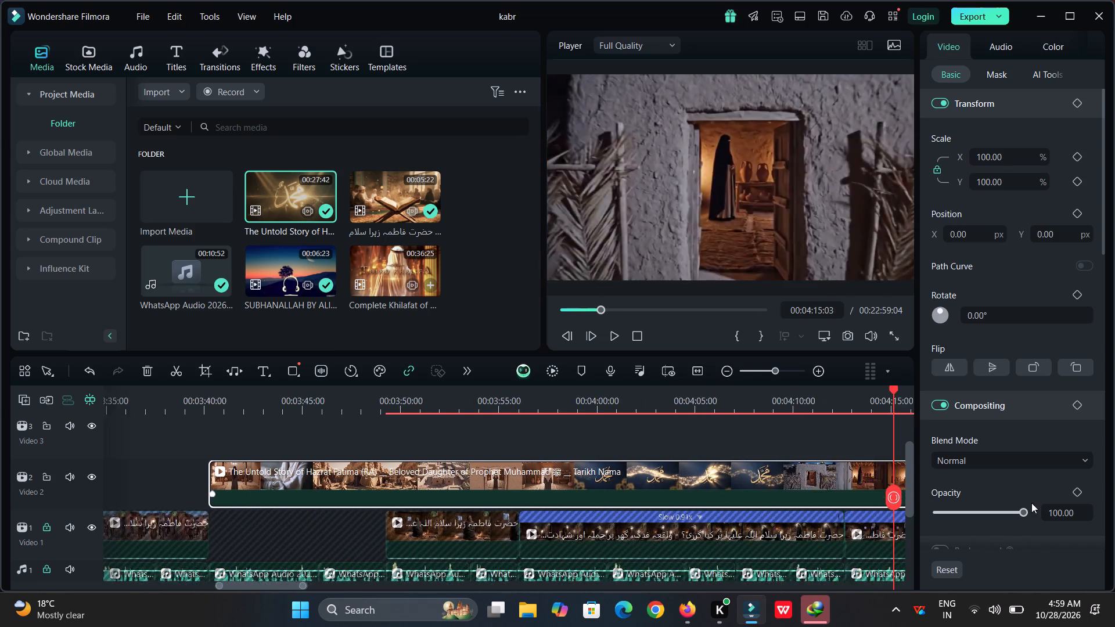
drag(1031, 503, 991, 499)
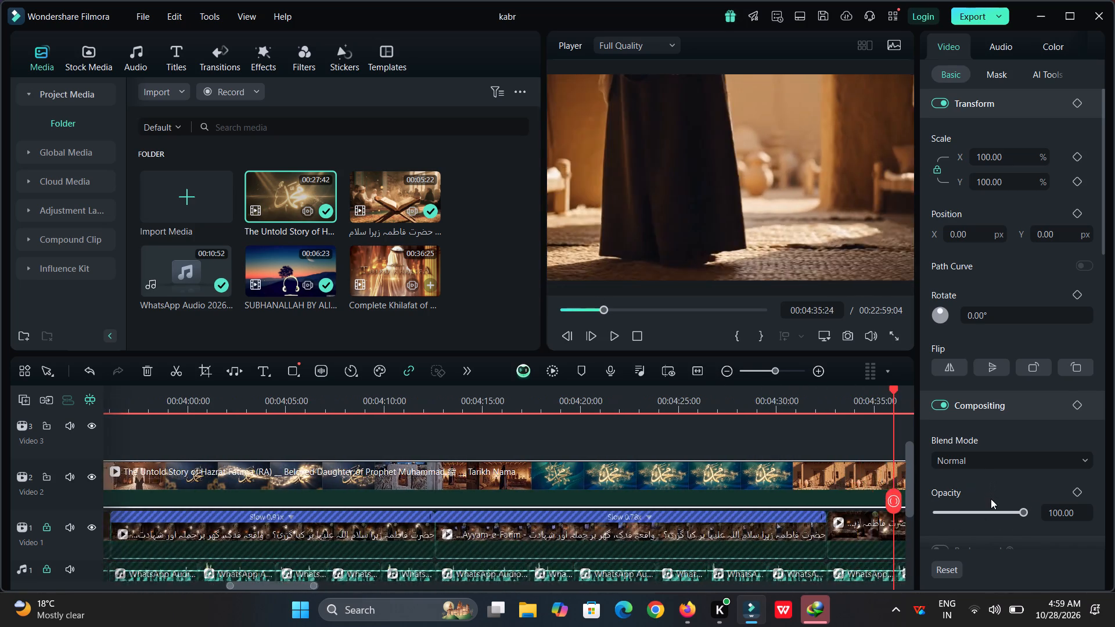
drag(991, 499, 991, 505)
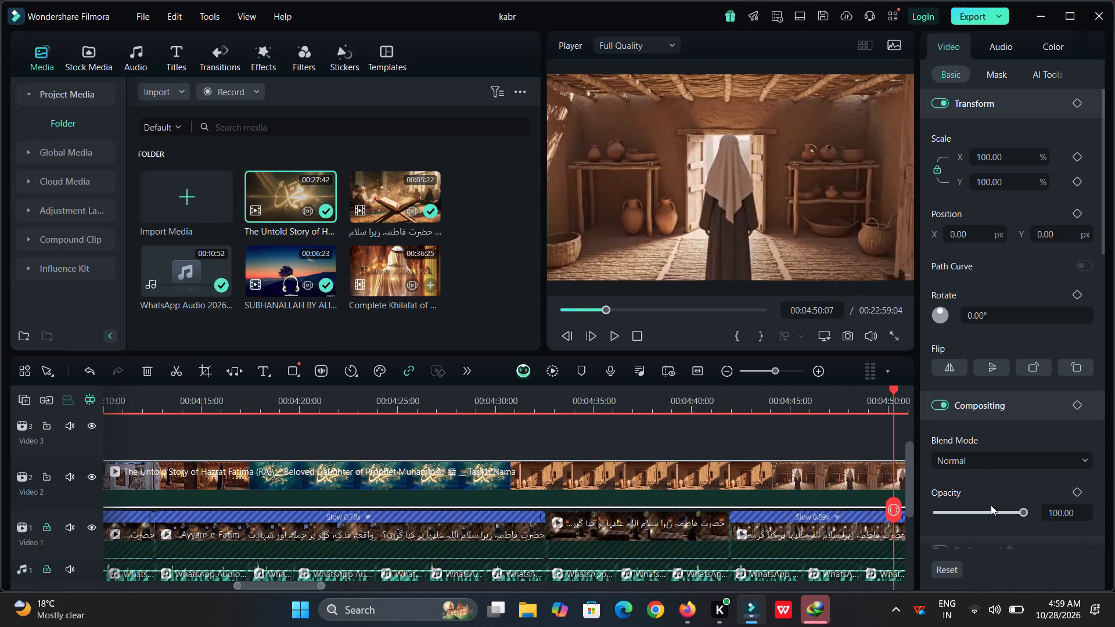
drag(991, 505, 998, 485)
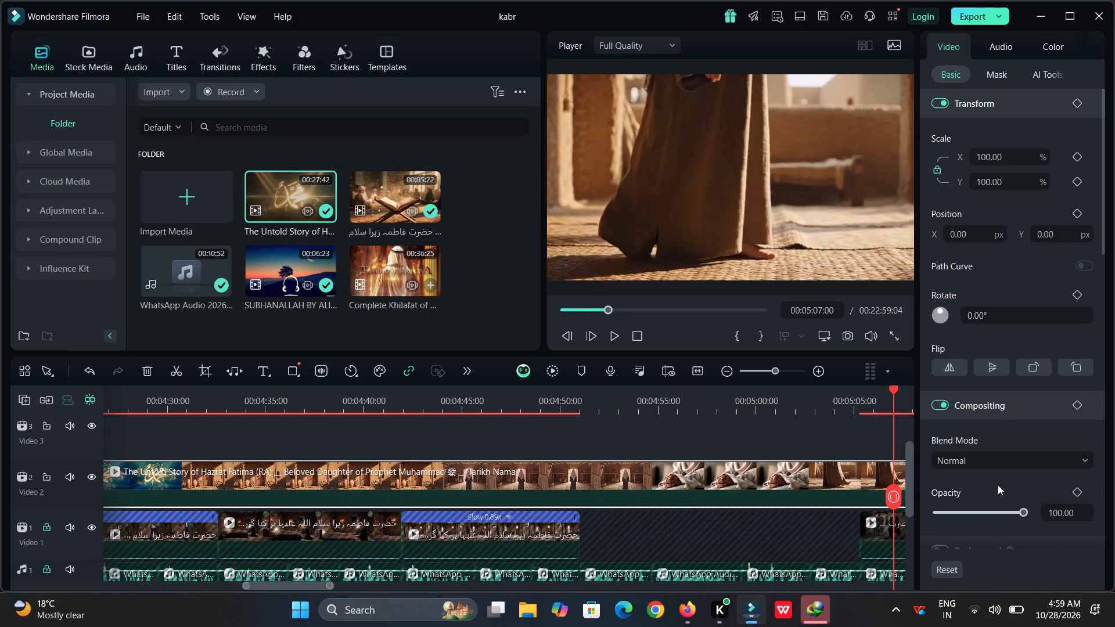
drag(998, 485, 1003, 481)
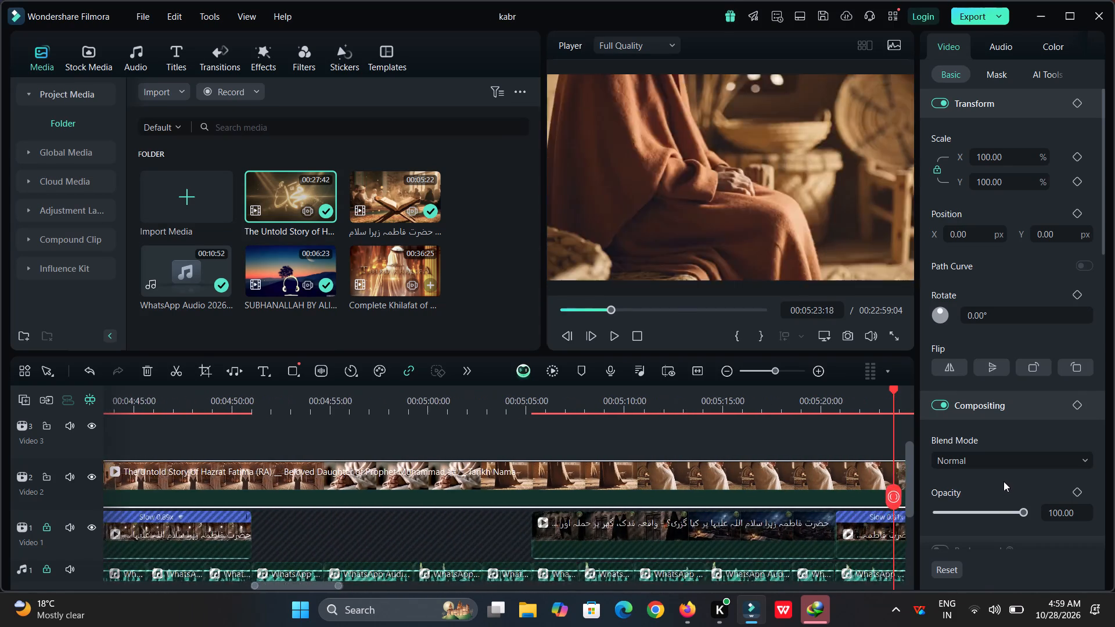
drag(1003, 481, 1006, 473)
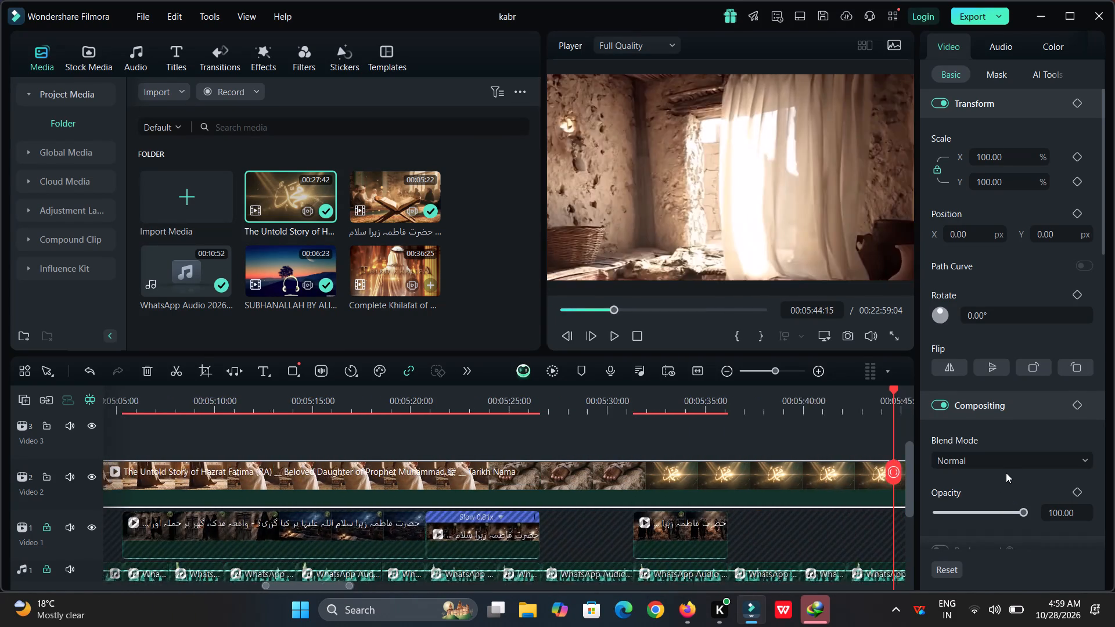
drag(1006, 473, 1008, 476)
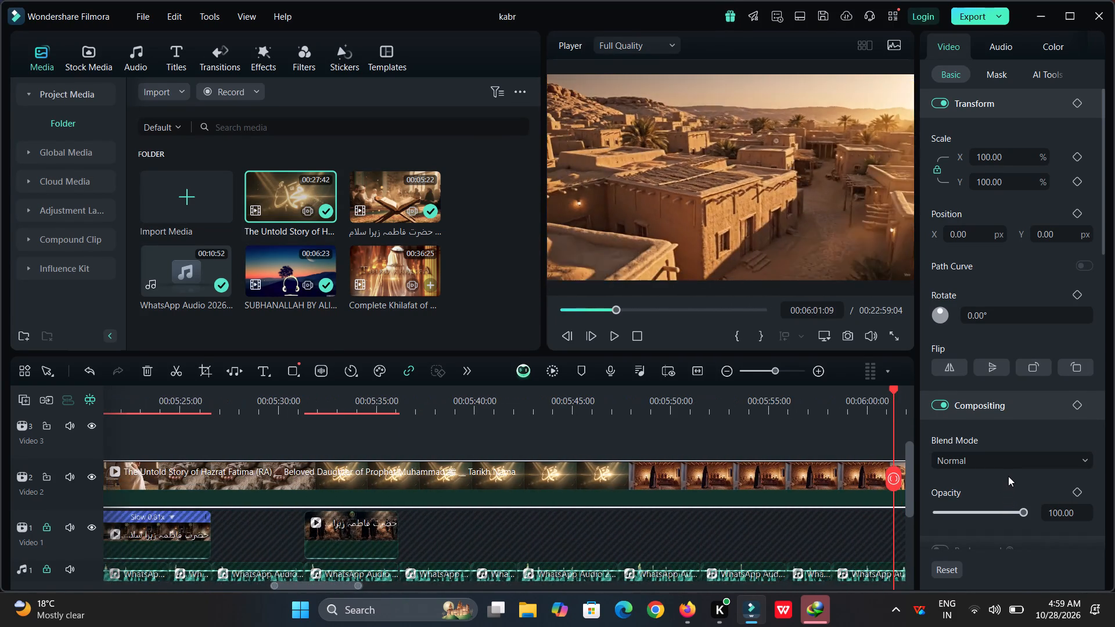
drag(1008, 476, 1008, 501)
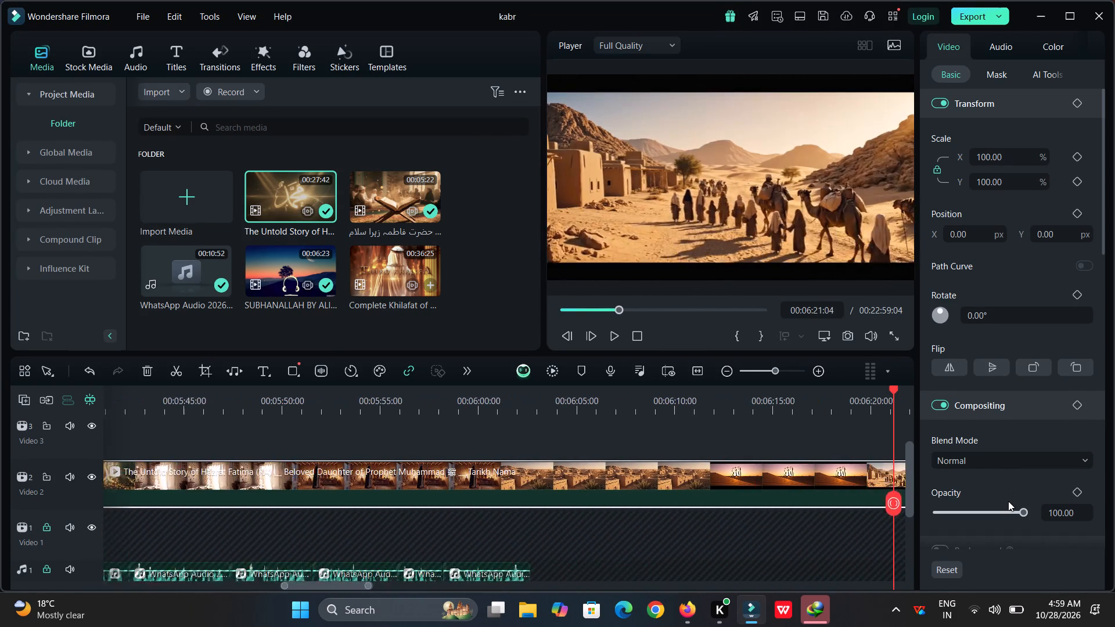
drag(1008, 501, 1010, 492)
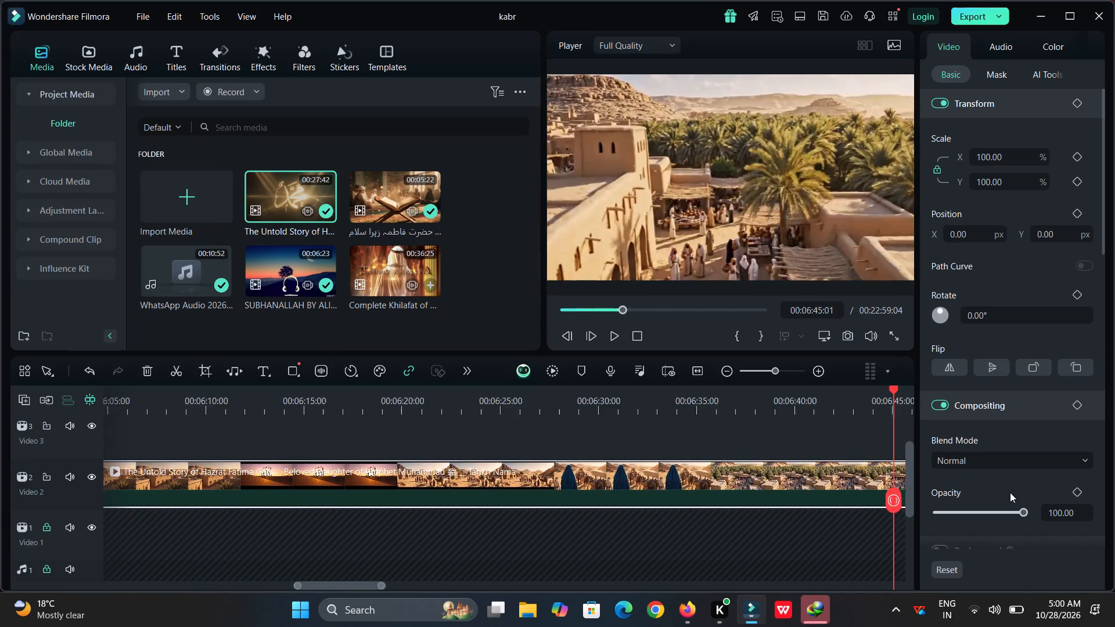
drag(1010, 492, 1012, 476)
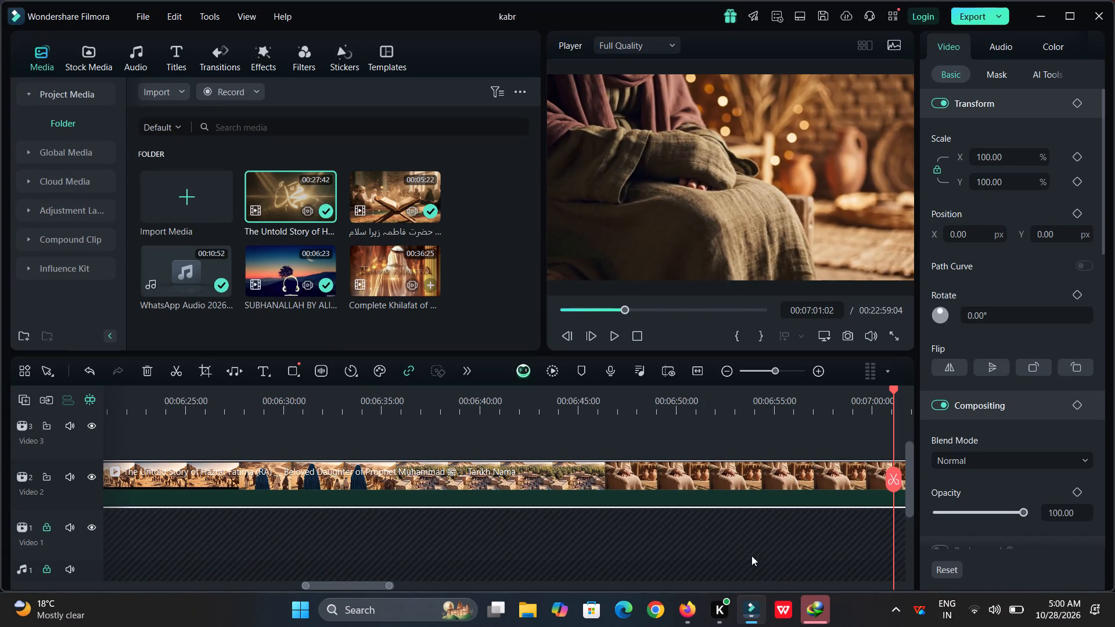
key(space)
key(space)
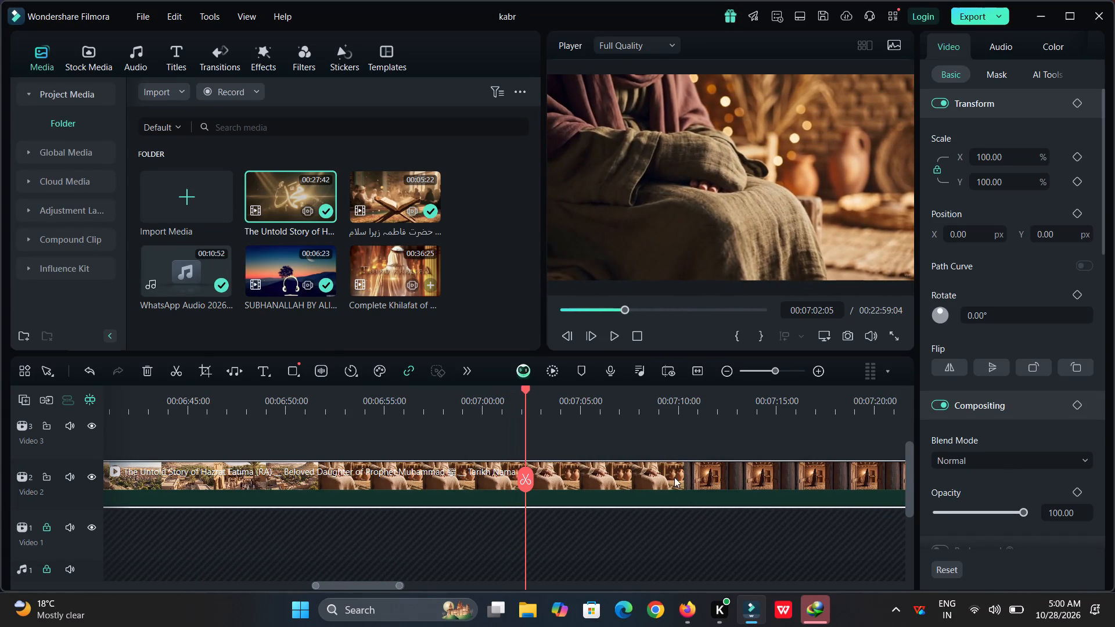
Split the Video 2 clip at 00:07:20:17, at the moonlit mud-house scene, and cut out the portion from about 00:03:40.
click(567, 398)
drag(567, 398, 590, 405)
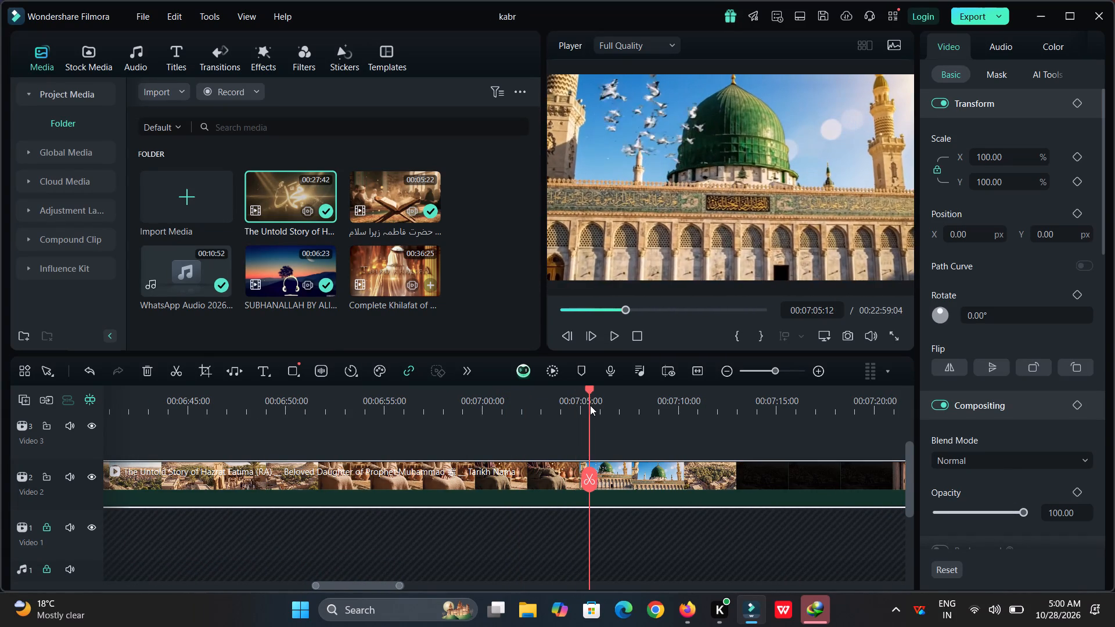
drag(590, 405, 592, 405)
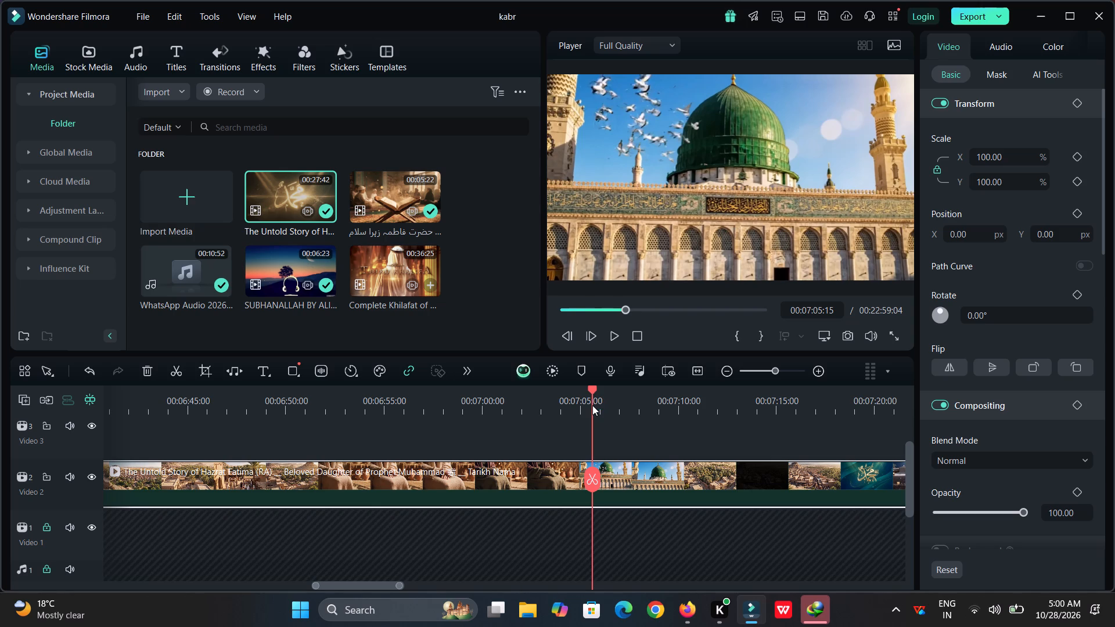
drag(588, 482, 628, 489)
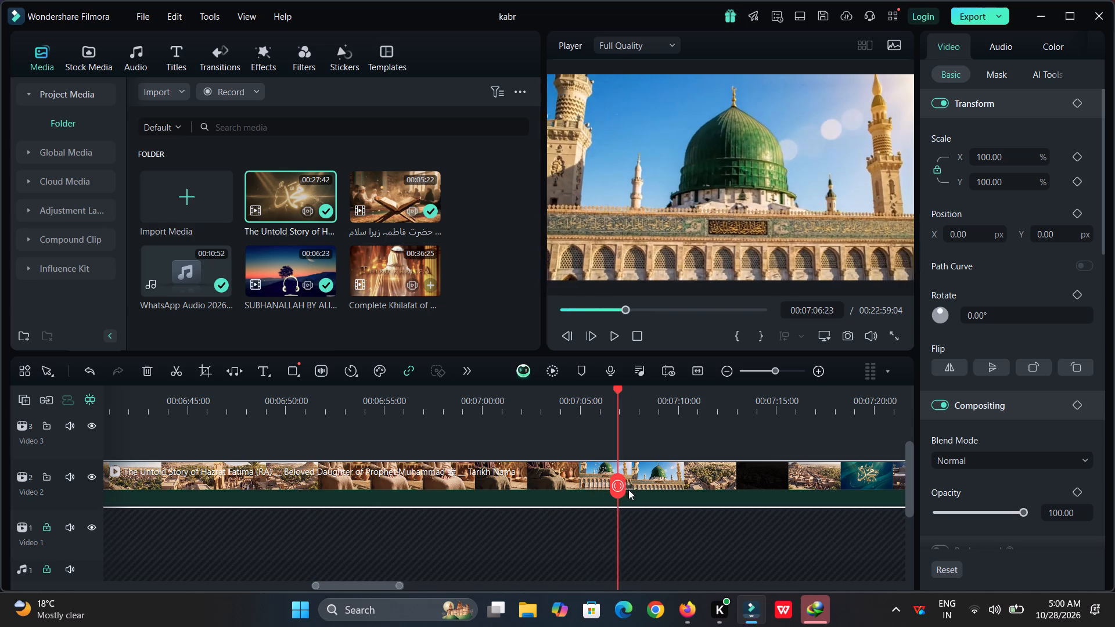
drag(628, 489, 794, 483)
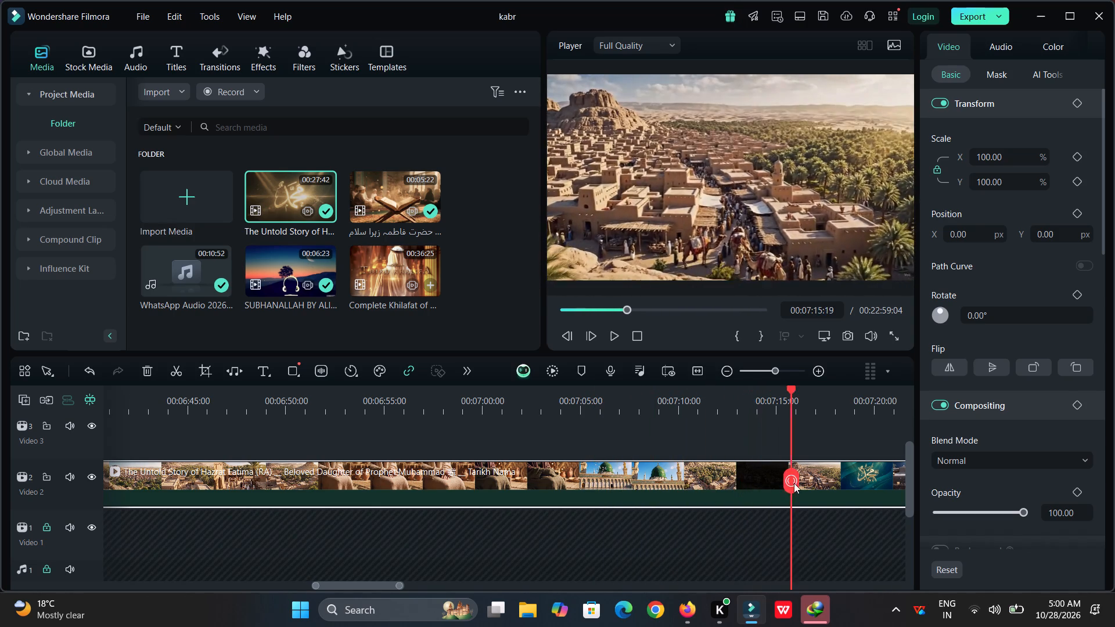
drag(794, 483, 733, 478)
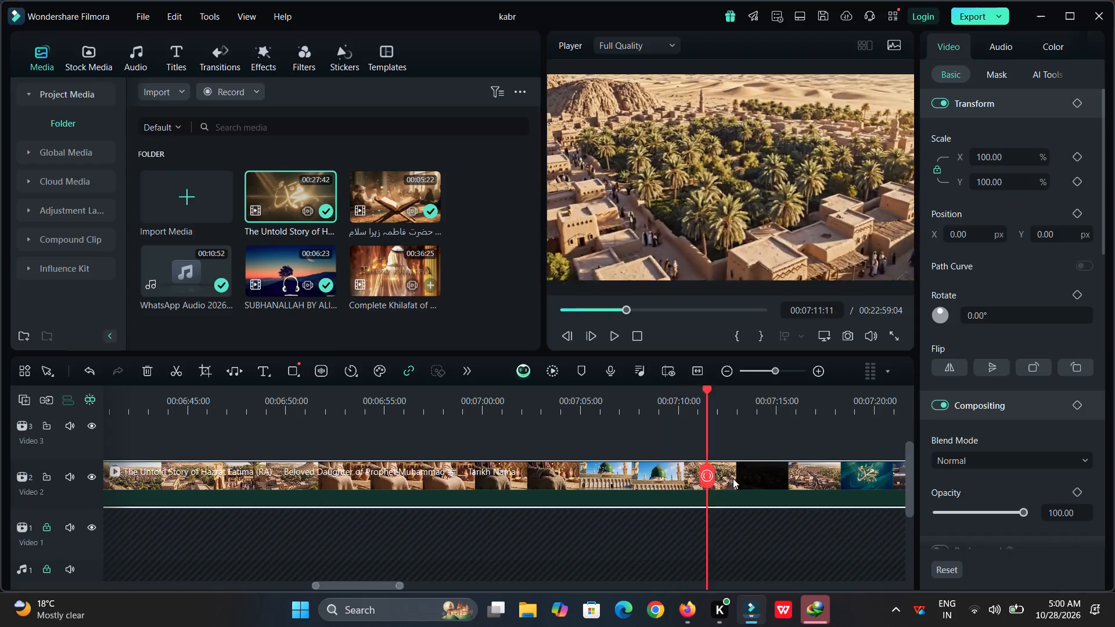
drag(733, 478, 758, 485)
drag(758, 485, 906, 498)
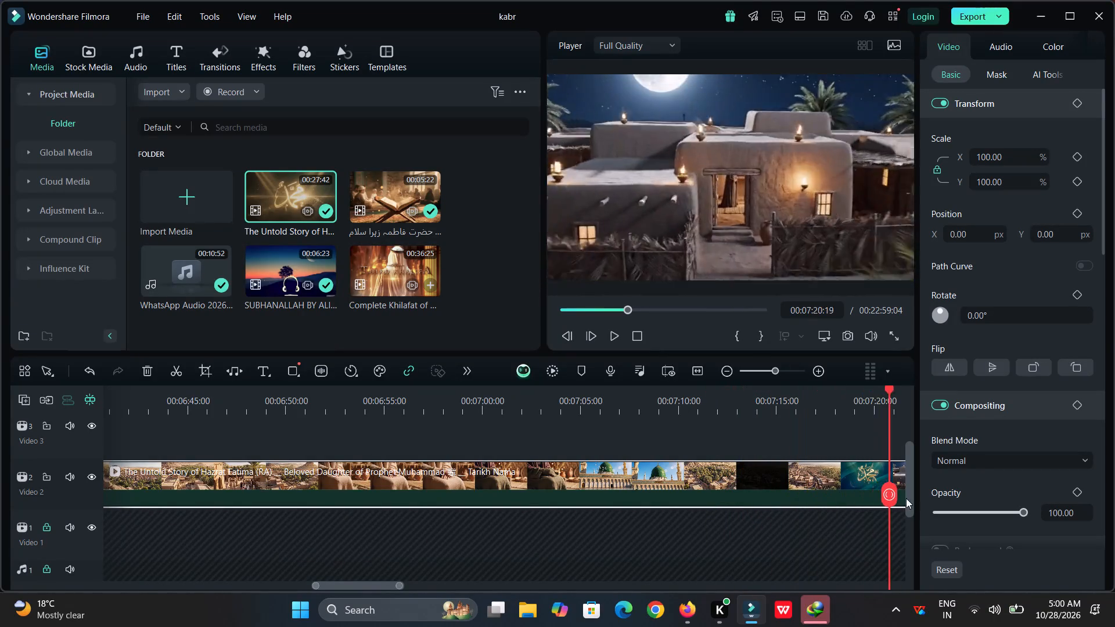
drag(906, 498, 707, 495)
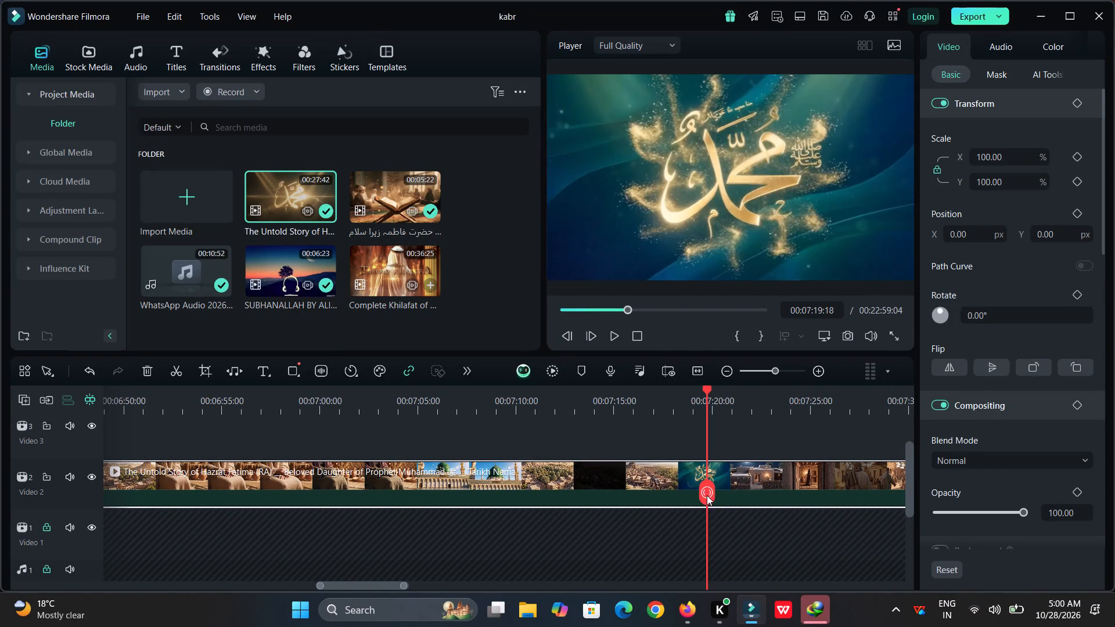
drag(707, 495, 725, 500)
click(725, 500)
click(681, 480)
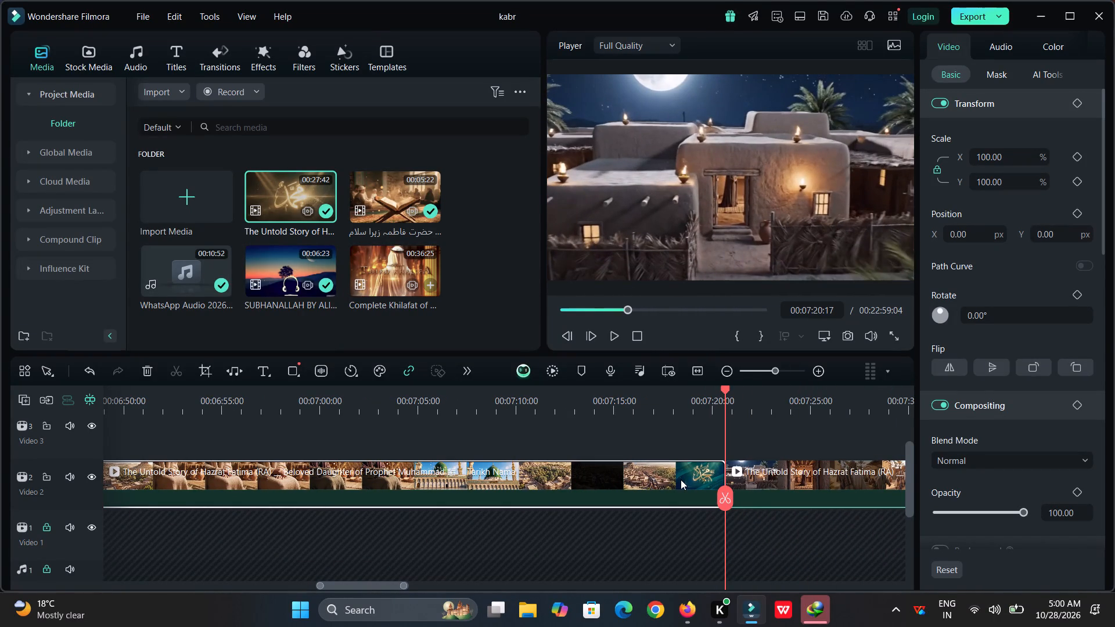
key(ctrl+x)
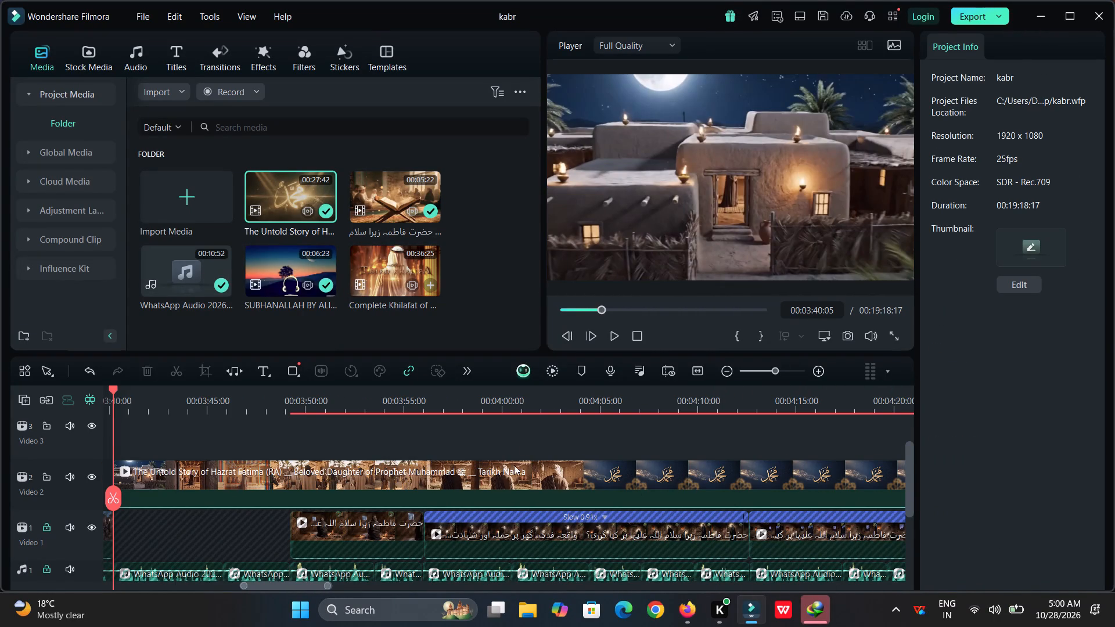
Review the opening scenes of the Video 2 clip and split it at 00:03:45:21, where the robed men walk through the village.
click(490, 434)
double_click(438, 428)
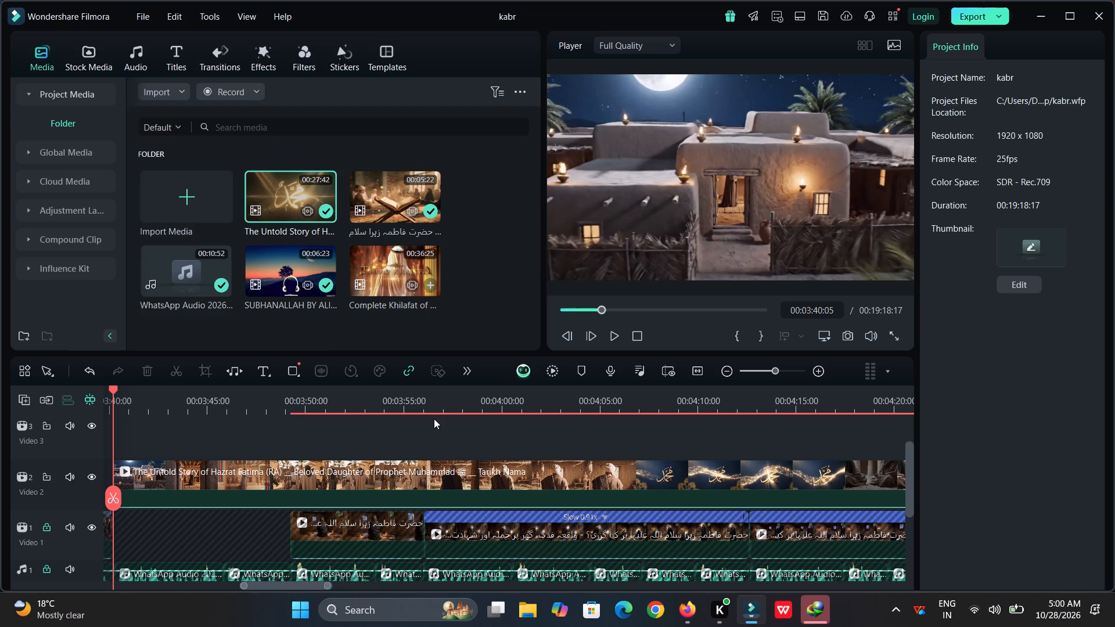
click(434, 419)
click(424, 413)
drag(424, 413, 444, 430)
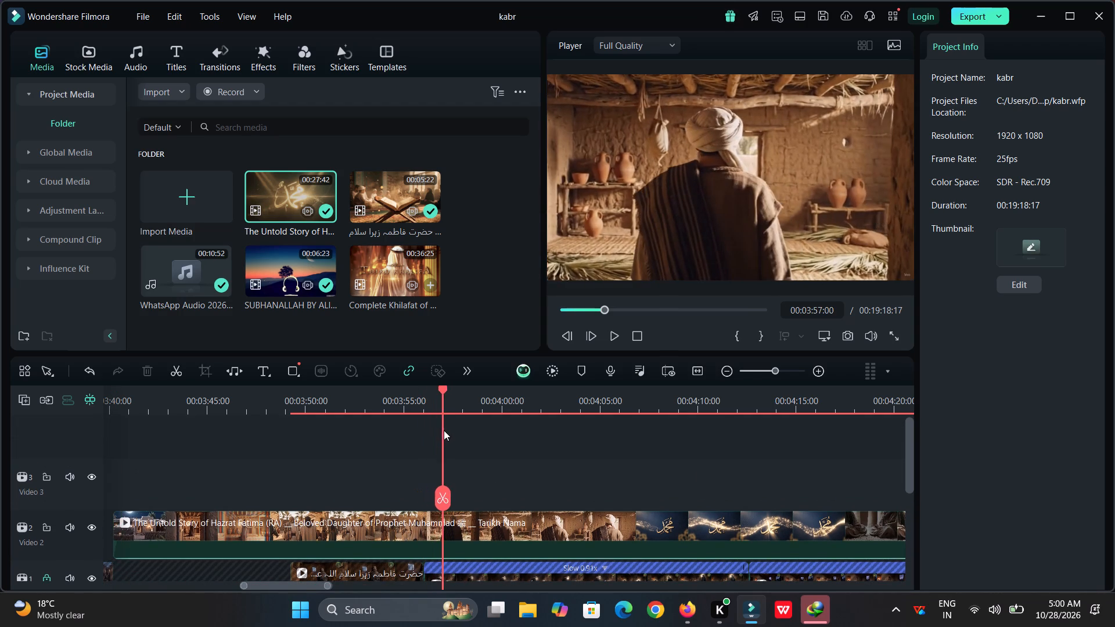
drag(444, 430, 427, 435)
click(446, 545)
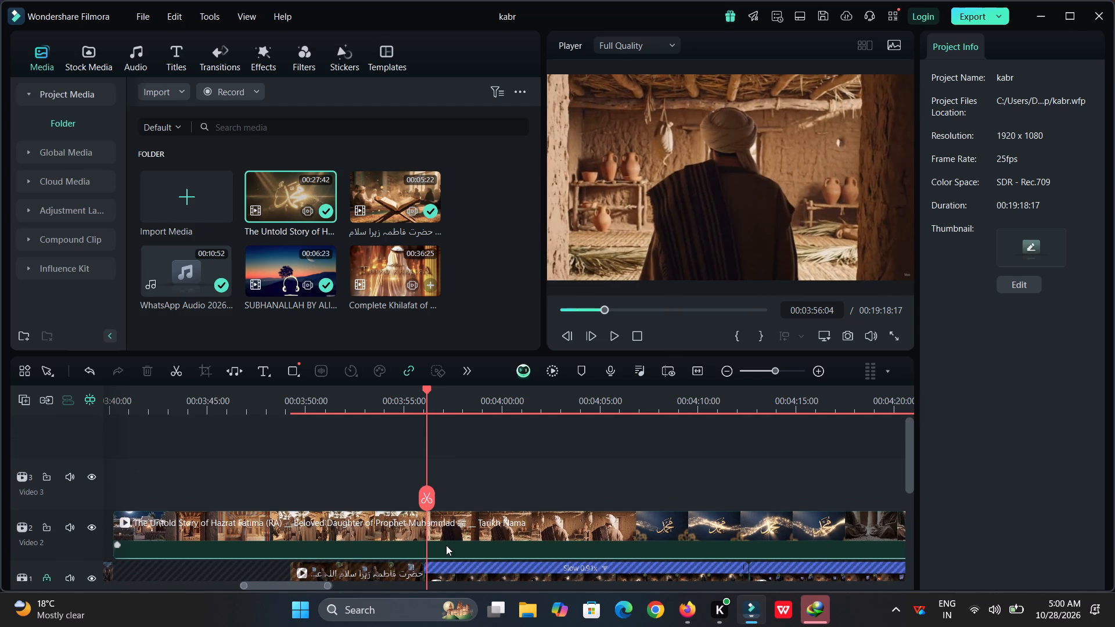
drag(425, 499, 397, 506)
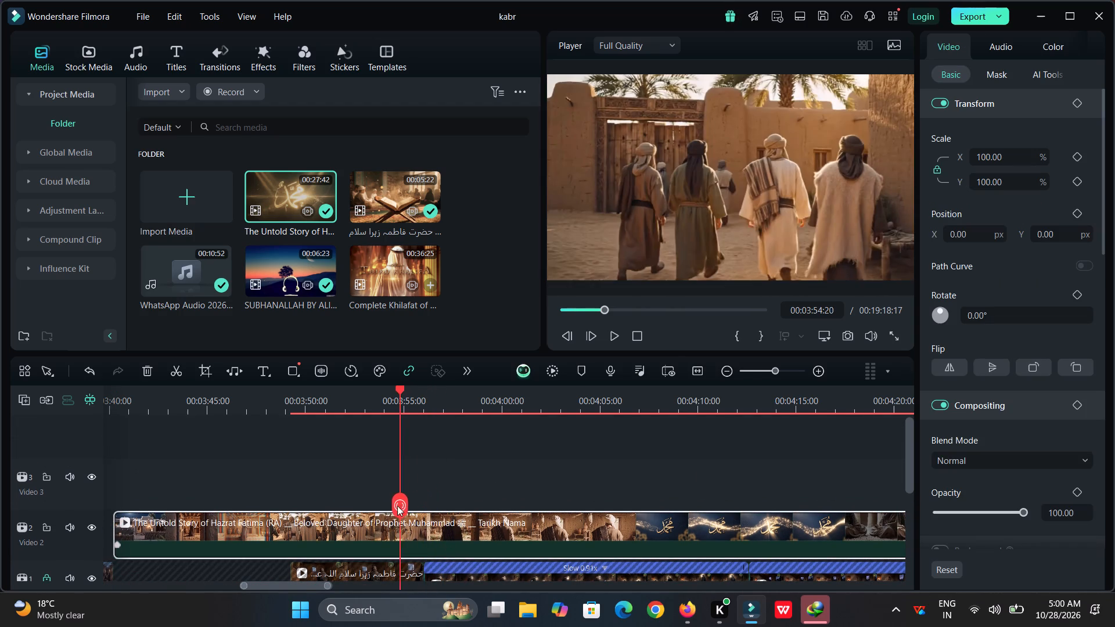
drag(397, 506, 298, 505)
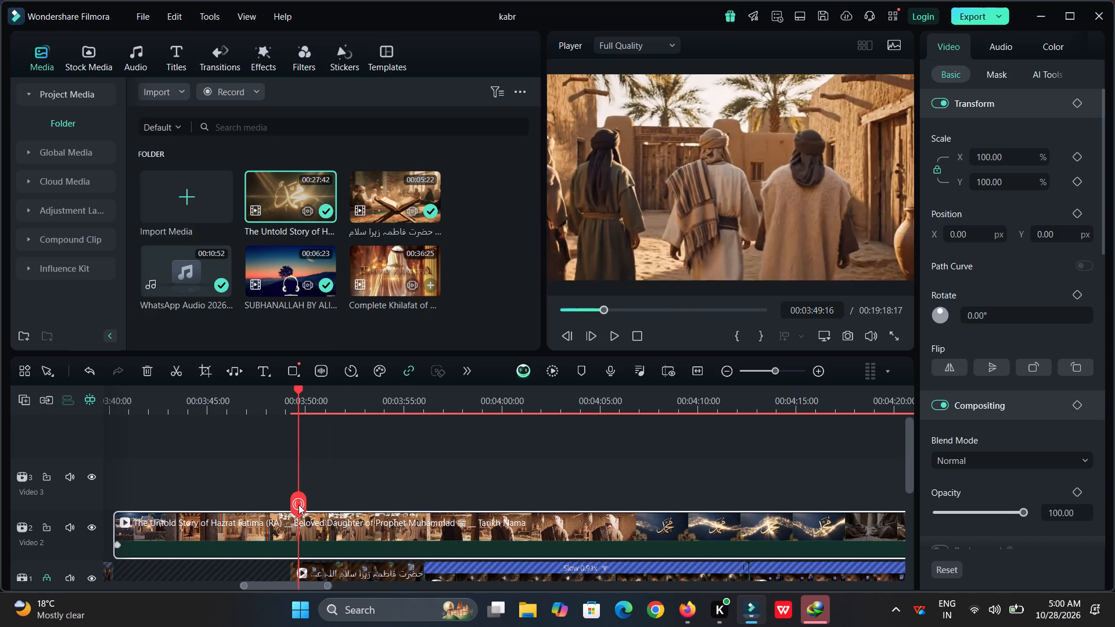
drag(298, 505, 233, 499)
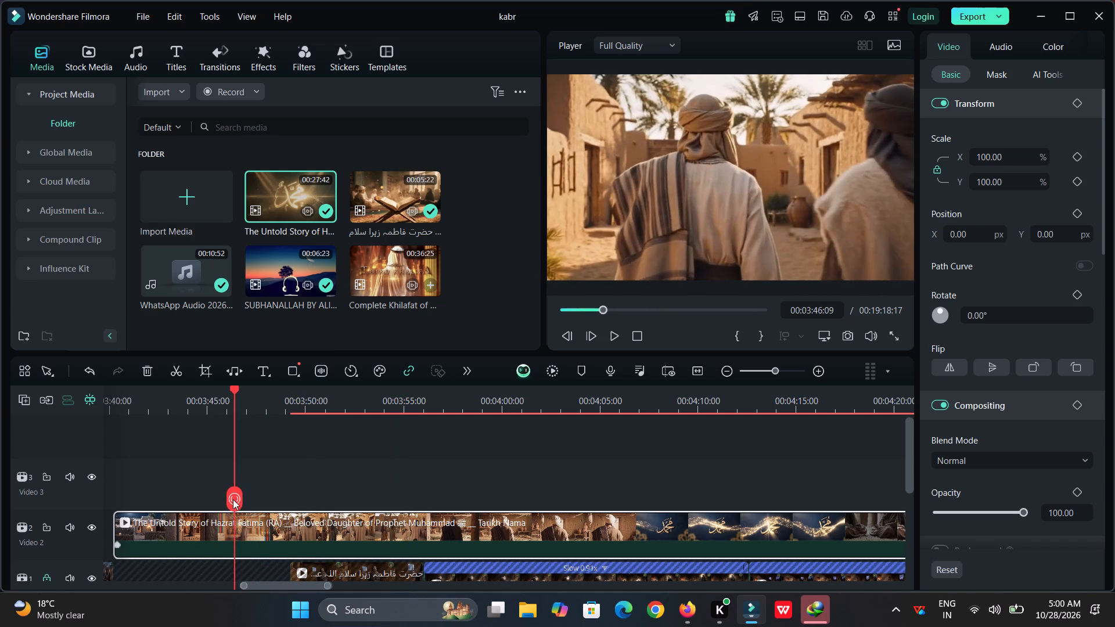
drag(233, 499, 185, 513)
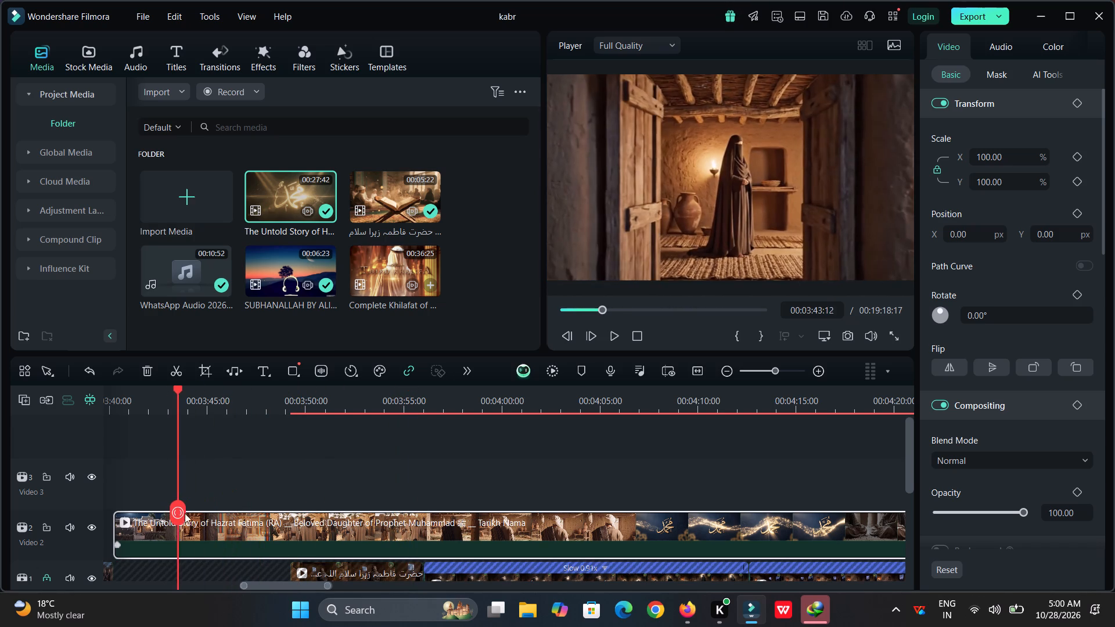
drag(185, 513, 222, 528)
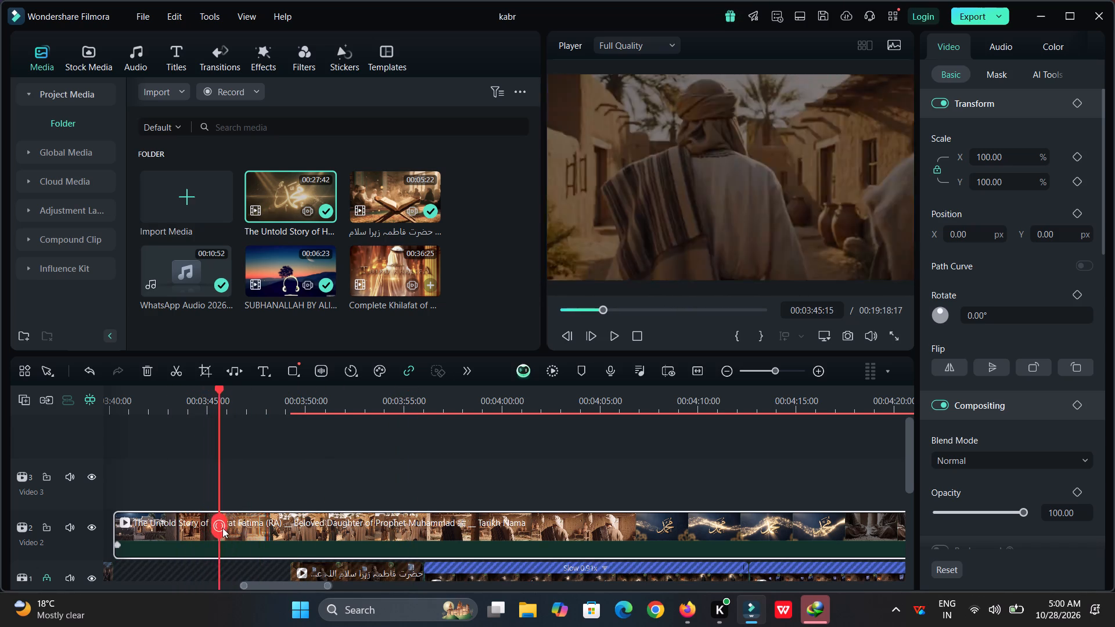
drag(222, 528, 224, 528)
click(224, 528)
Move the Hazrat Fatima footage after the split onto Video 3, starting at the gap at about 00:03:40, and preview its opening.
drag(282, 547, 157, 476)
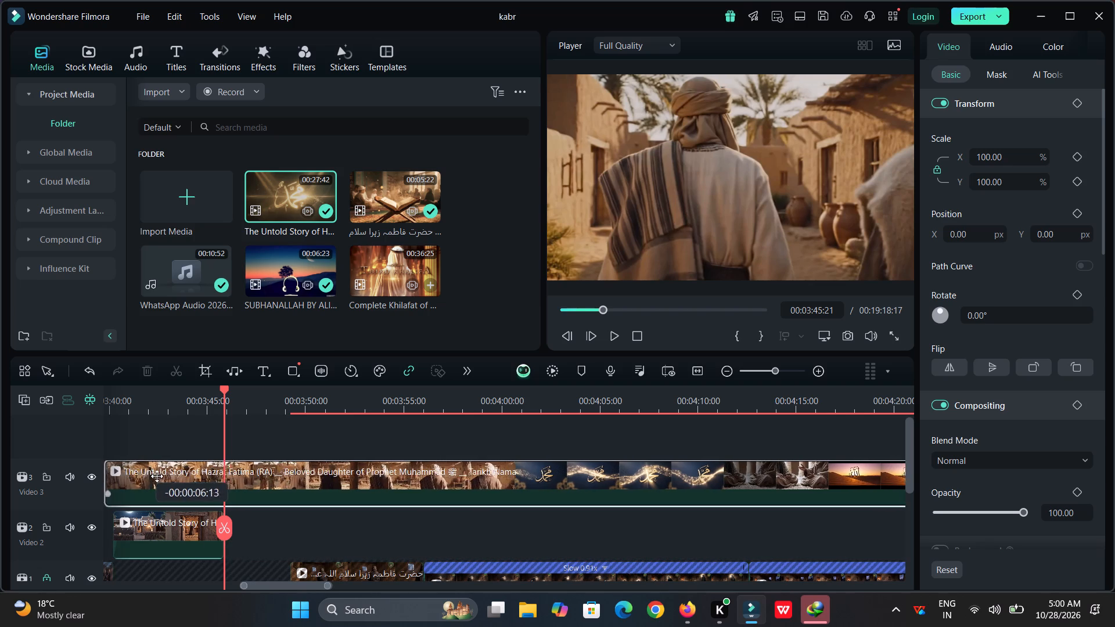
drag(157, 476, 163, 478)
key(space)
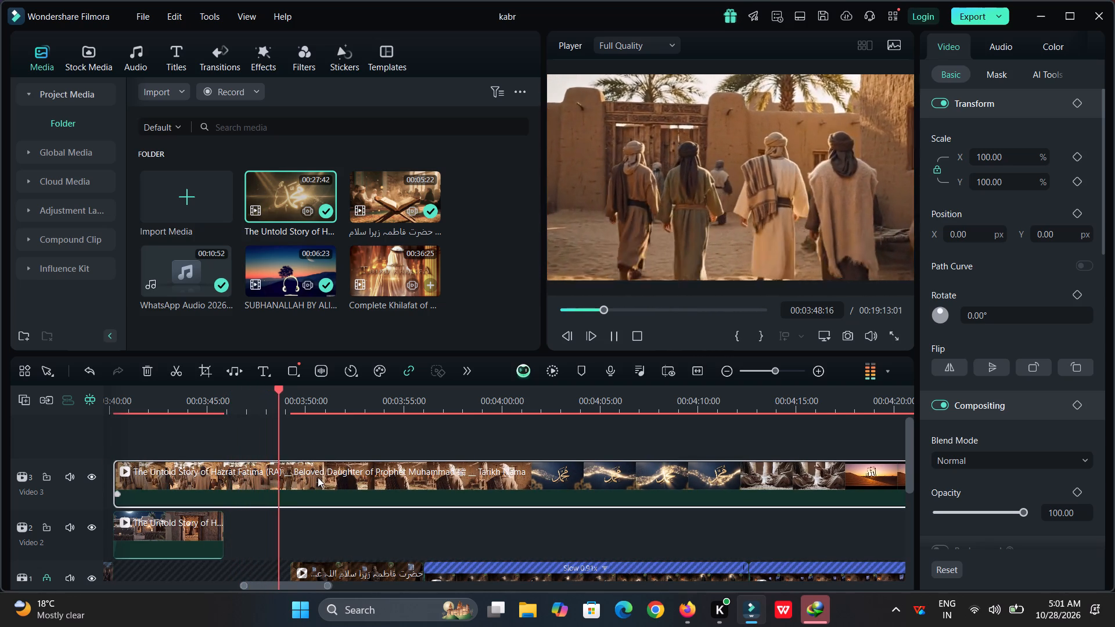
key(space)
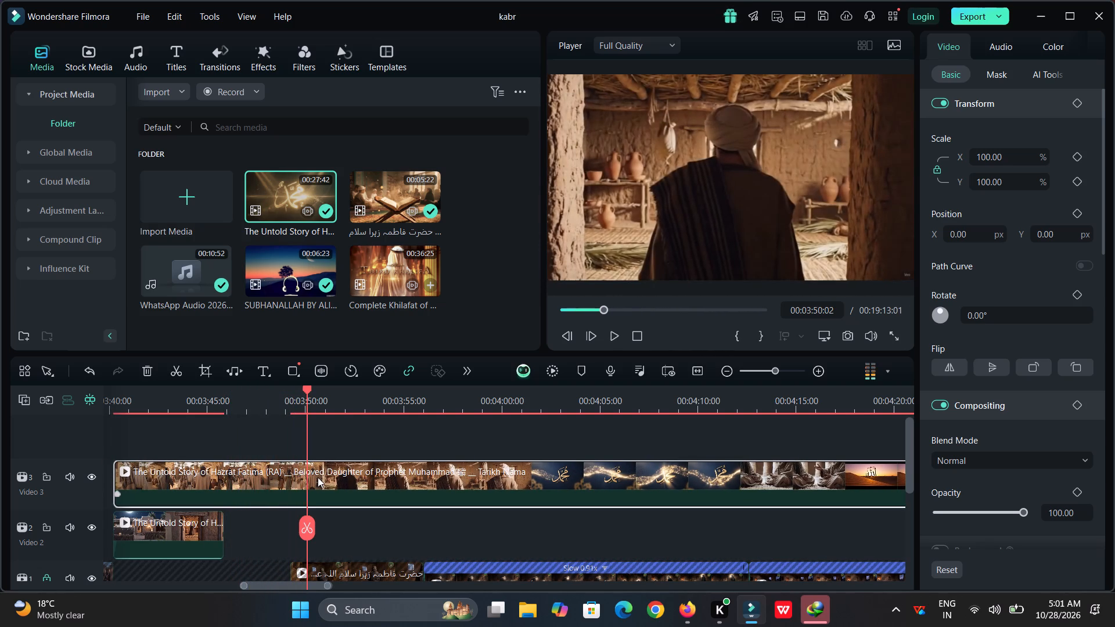
key(space)
key(space)
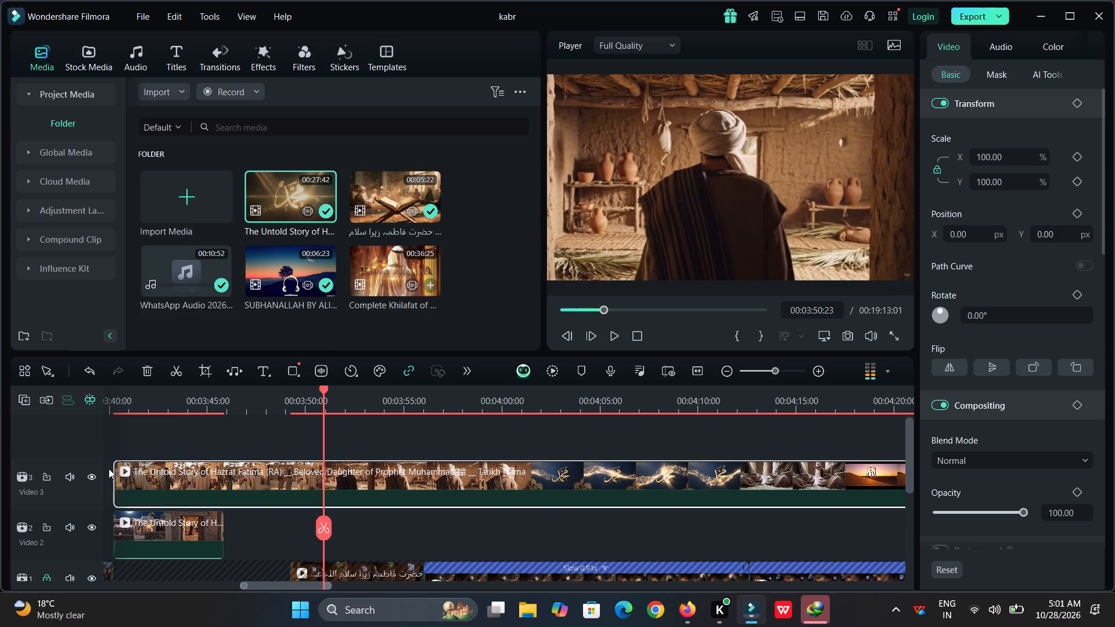
Trim about 3.6 seconds off the start of the Video 3 clip, keeping it at the gap start near 00:03:40.
drag(117, 475, 189, 484)
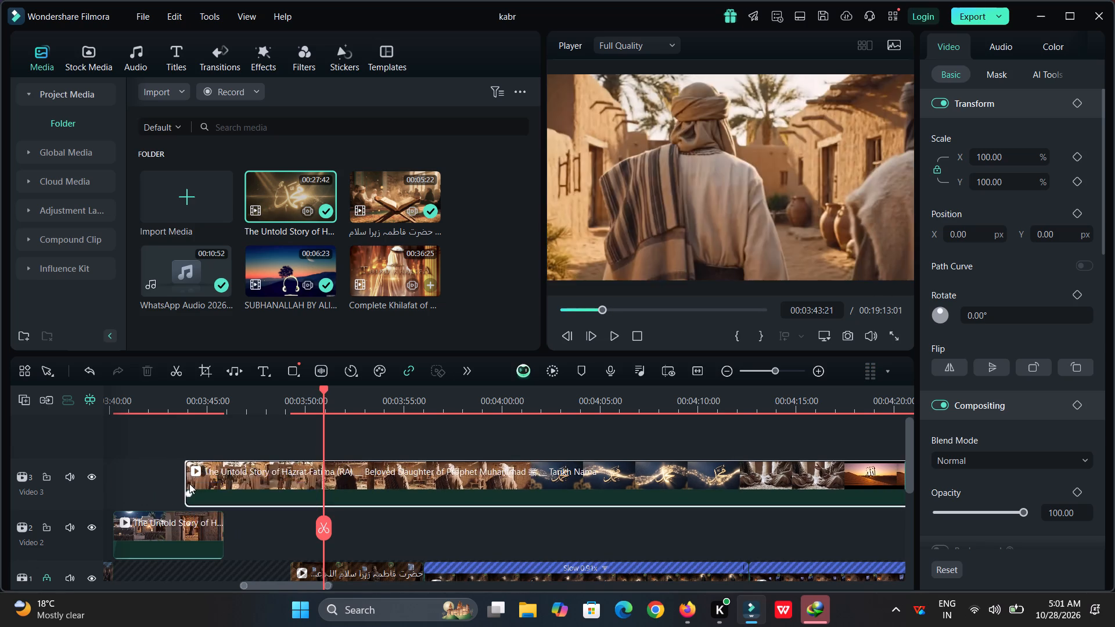
drag(236, 486, 231, 487)
drag(231, 487, 220, 488)
key(space)
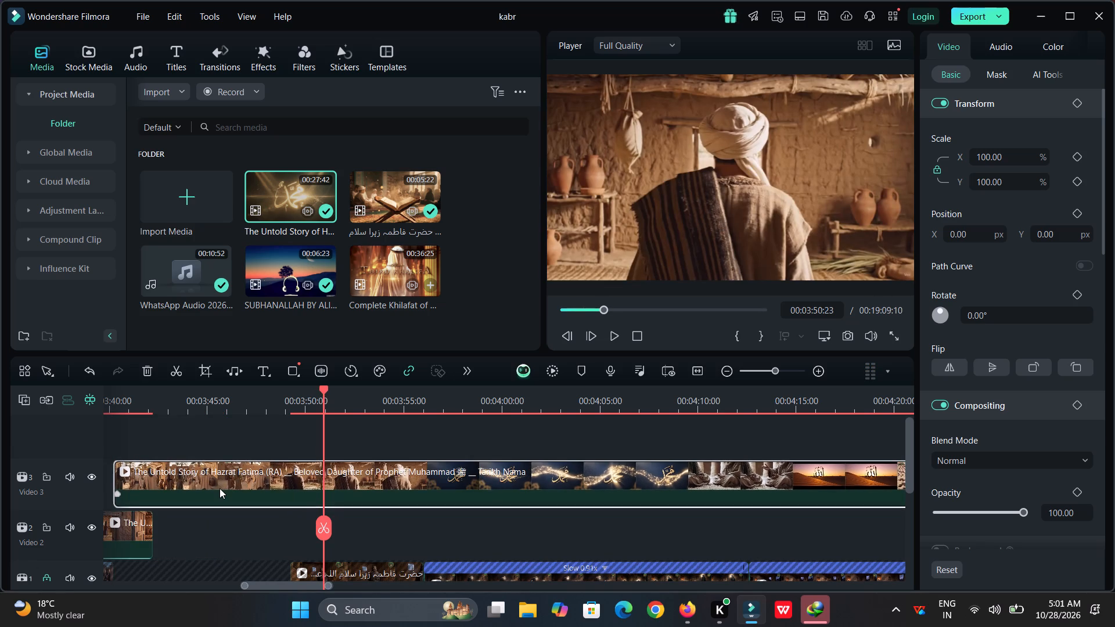
Split the Video 3 clip at 00:03:49:06, where the Video 1 gap ends.
click(287, 401)
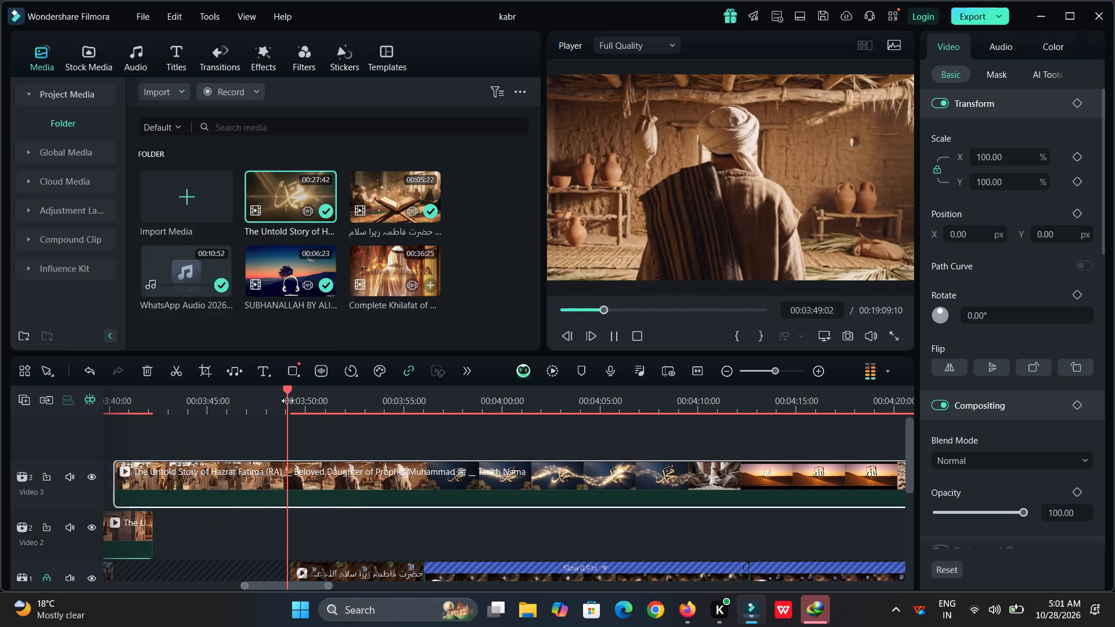
key(space)
drag(283, 533, 290, 533)
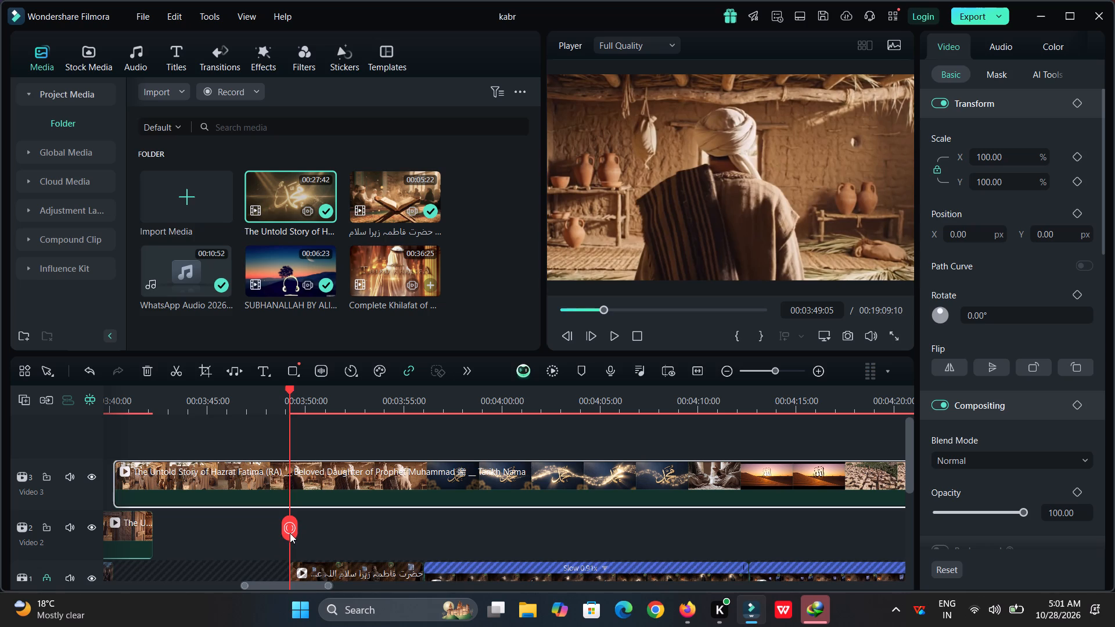
drag(290, 533, 290, 533)
click(290, 533)
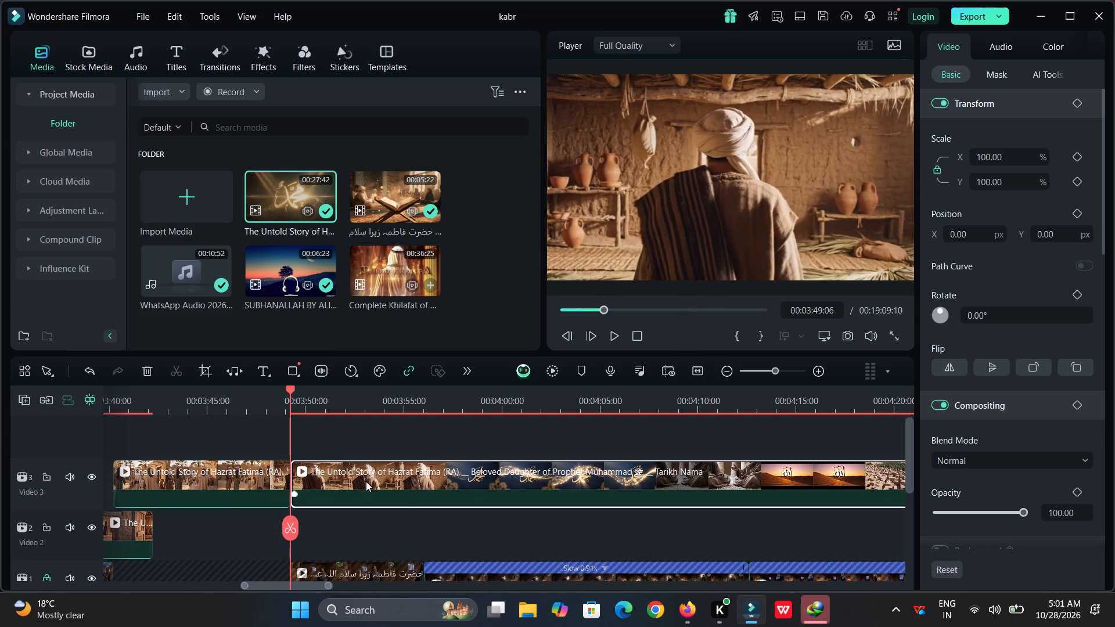
Move the Video 3 portion after the split to the next Video 1 gap, starting at about 00:04:51, and play it.
drag(366, 481, 929, 478)
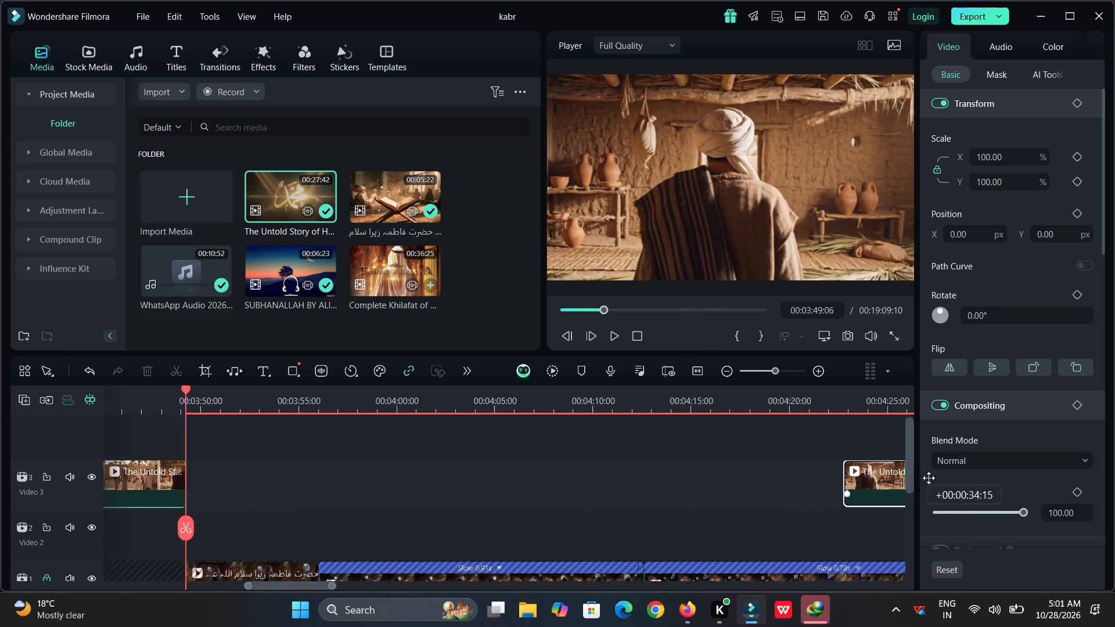
drag(929, 478, 576, 480)
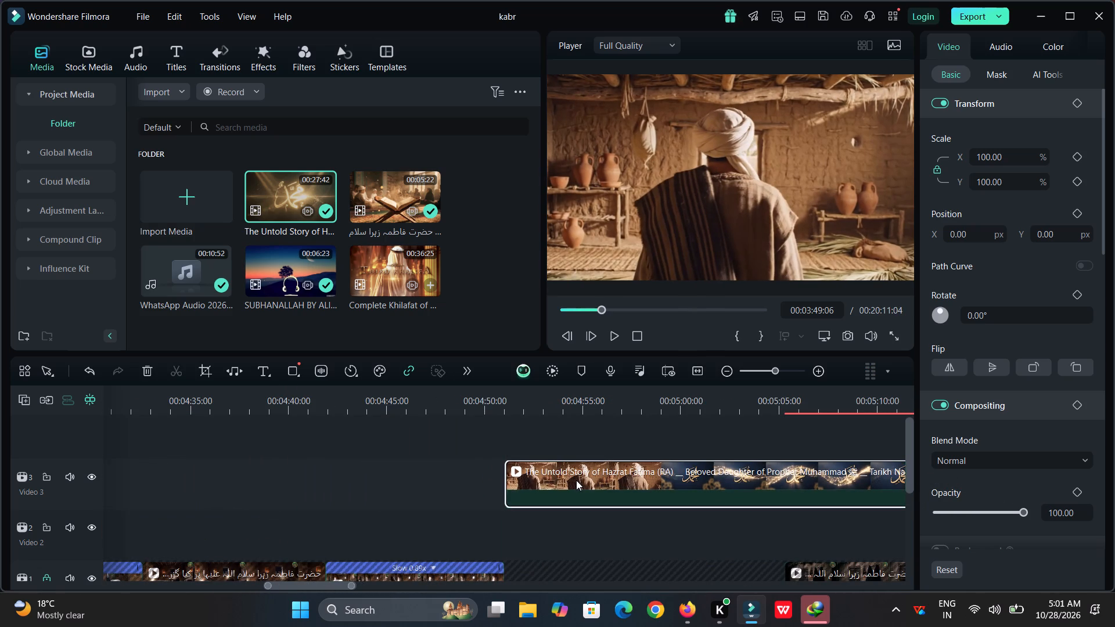
triple_click(576, 480)
key(space)
Move the short mud-house clip on Video 2 from about 00:03:40 to the gap start at about 00:04:51.
drag(749, 395, 332, 470)
drag(243, 406, 463, 419)
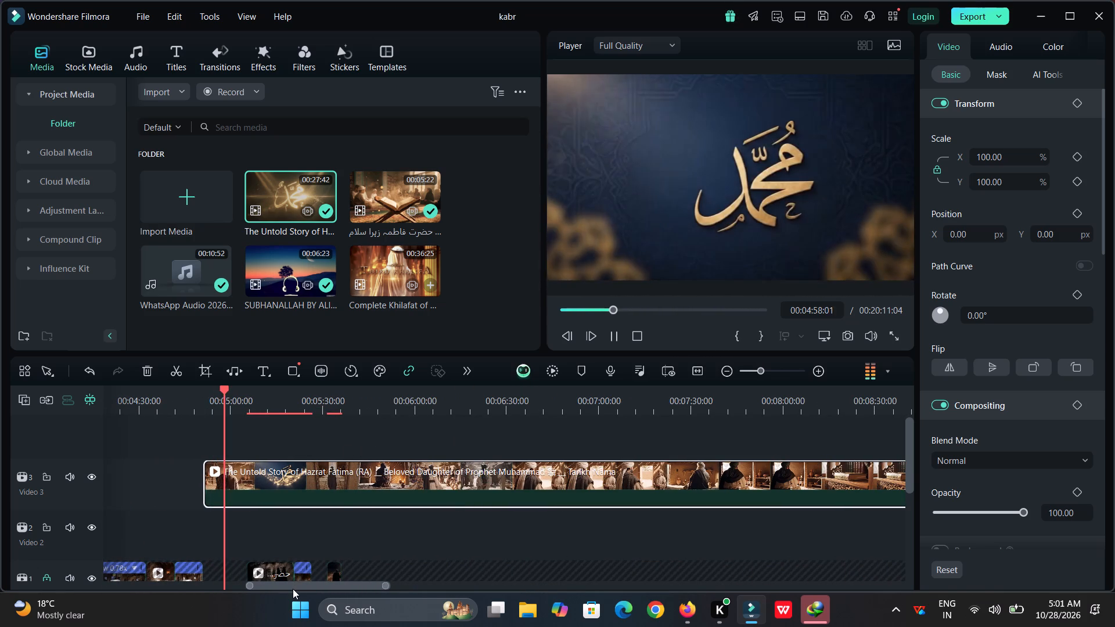
drag(293, 589, 238, 593)
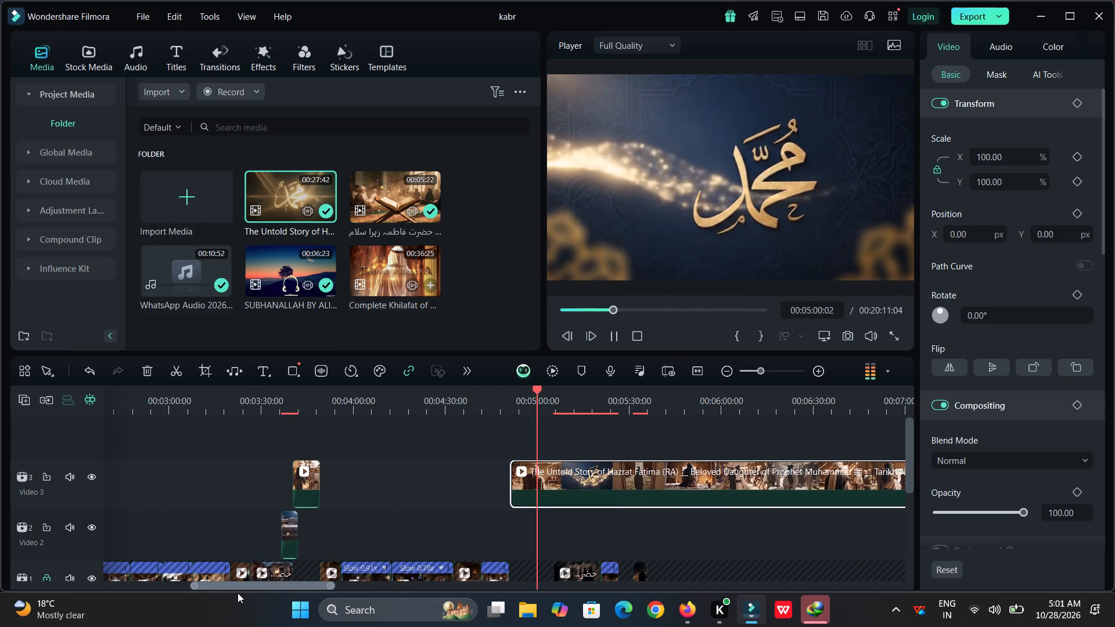
key(space)
drag(290, 522, 515, 545)
Shift the long Video 3 clip clear, preview the mud-house clip on Video 2, and trim its end to just before 00:04:54:22.
click(517, 412)
drag(588, 395, 835, 417)
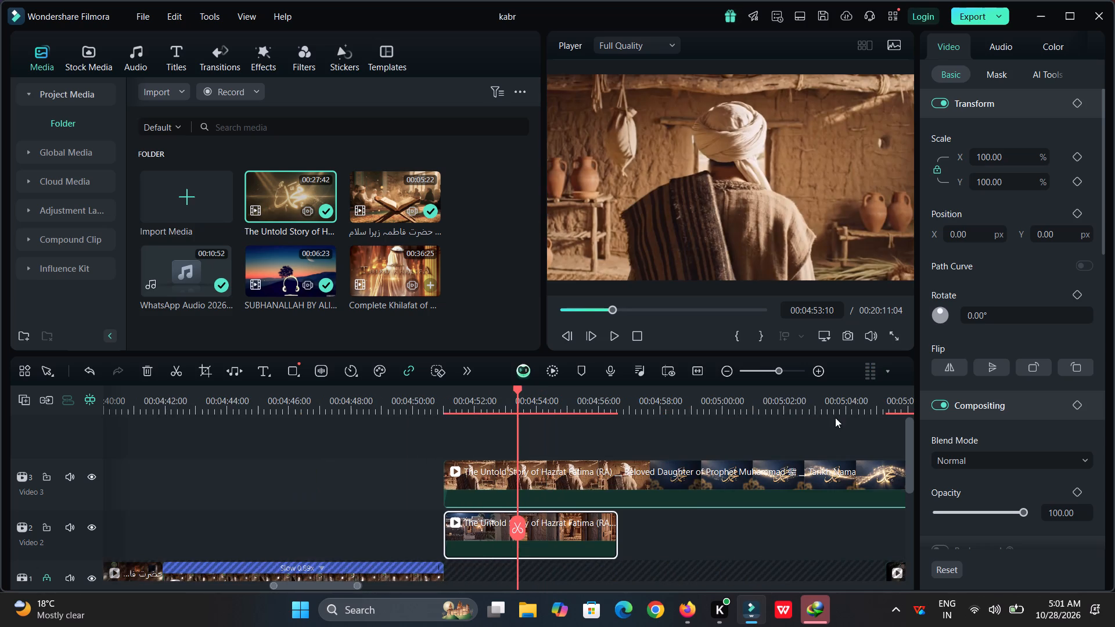
drag(529, 470, 764, 463)
key(space)
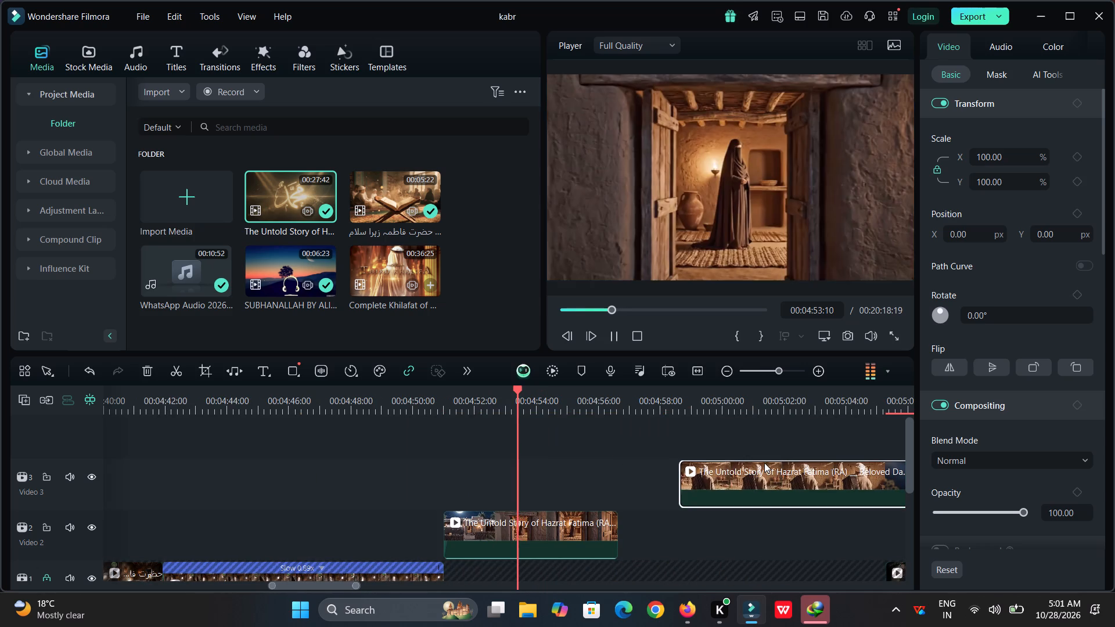
scroll(764, 463, down, 1)
key(space)
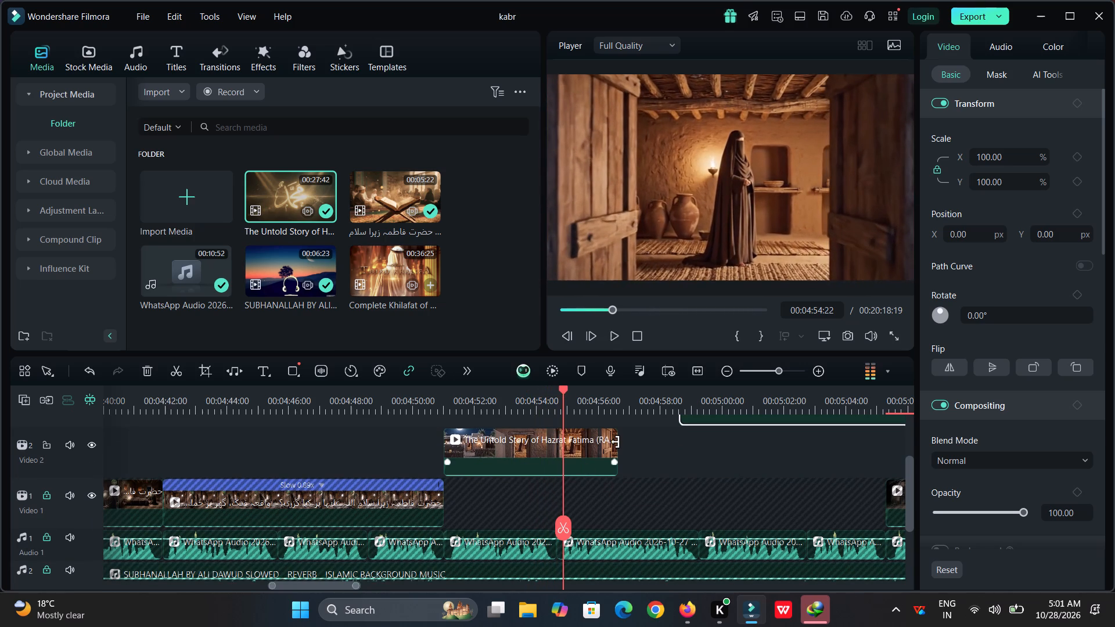
drag(613, 447, 554, 460)
Move the long Hazrat Fatima clip from Video 3 to Video 2, directly against the end of the trimmed mud-house clip.
scroll(716, 423, up, 1)
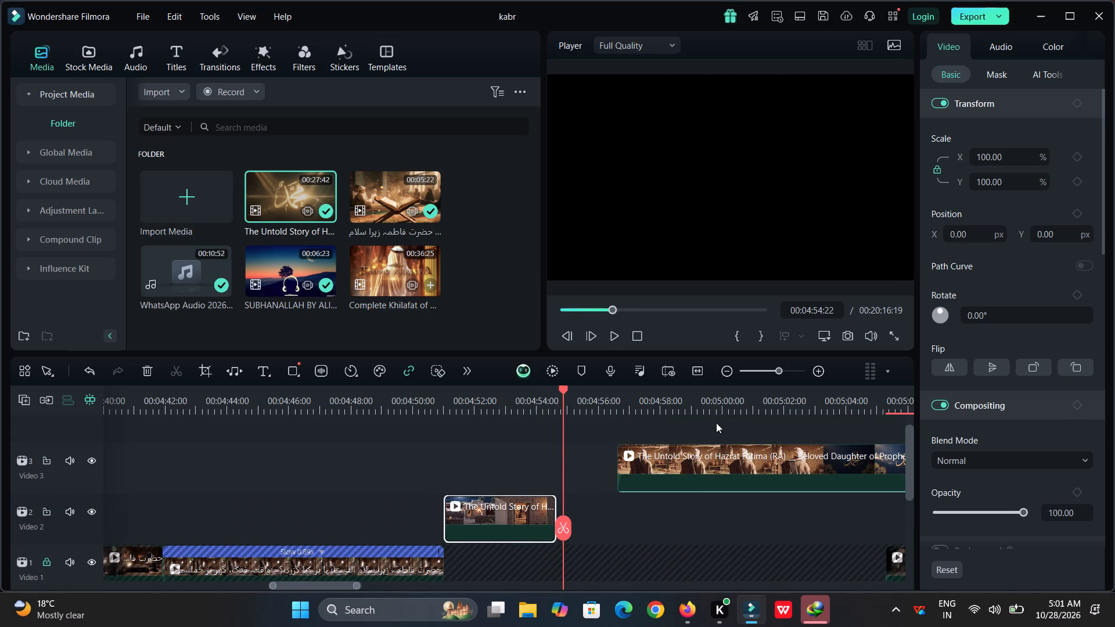
drag(689, 455, 650, 507)
click(650, 507)
key(space)
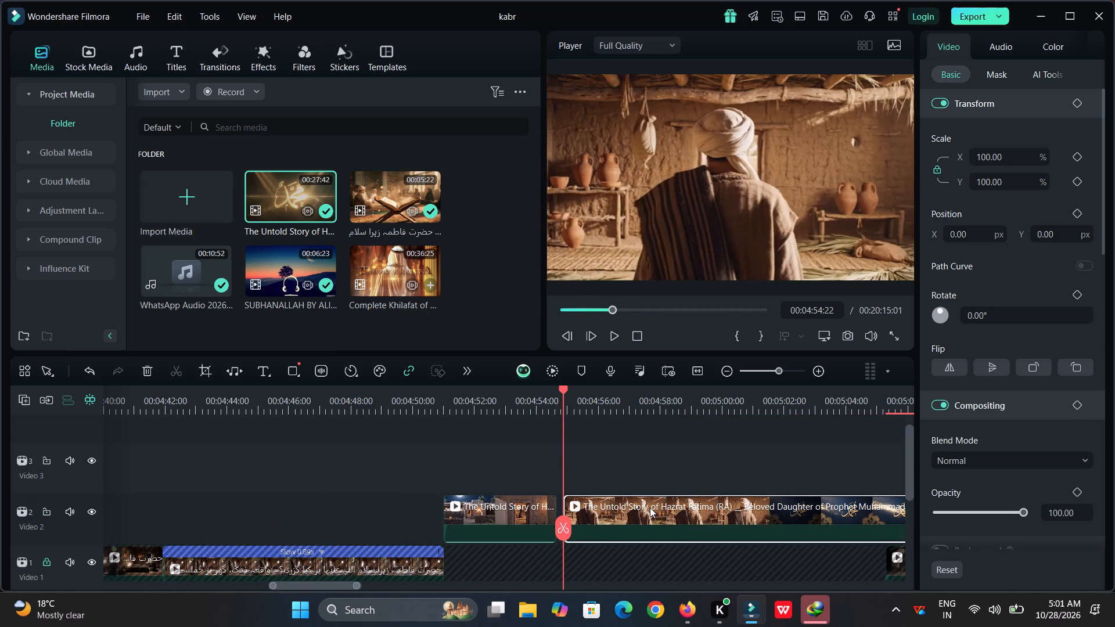
drag(634, 514, 628, 516)
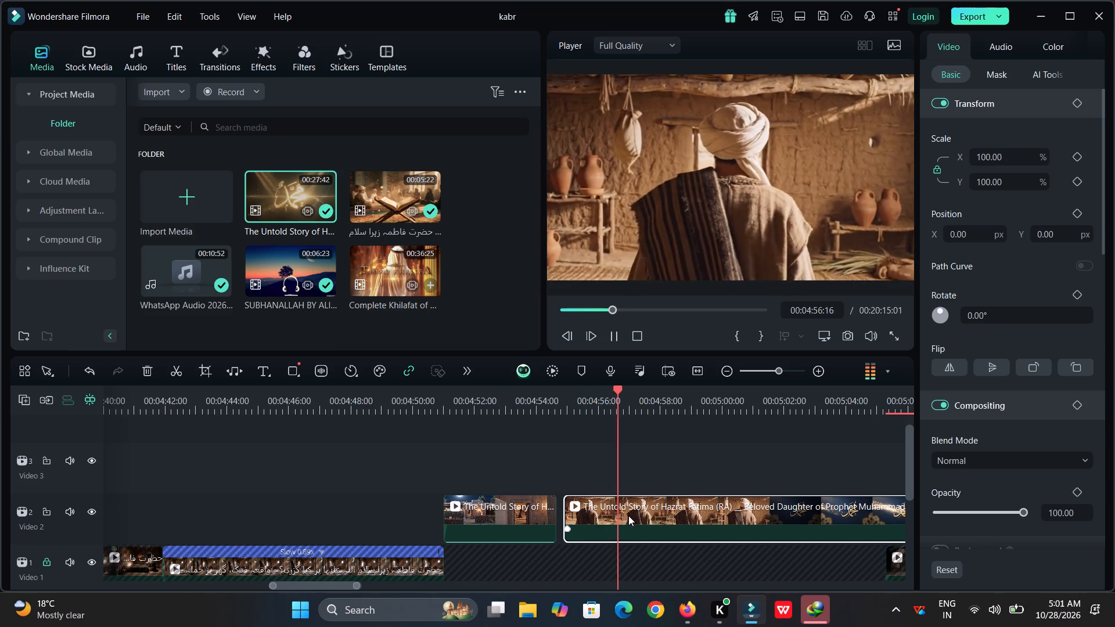
drag(628, 516, 621, 516)
key(space)
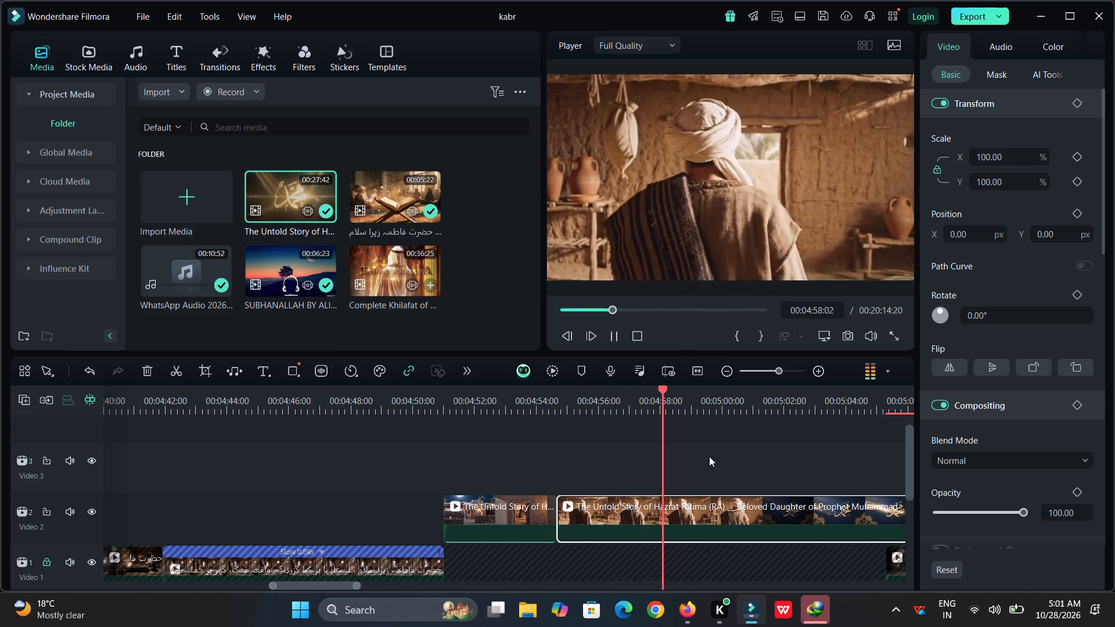
Look through the long Hazrat Fatima clip on Video 2, up to about 00:09:47, for a scene suited to the gap.
drag(779, 395, 365, 477)
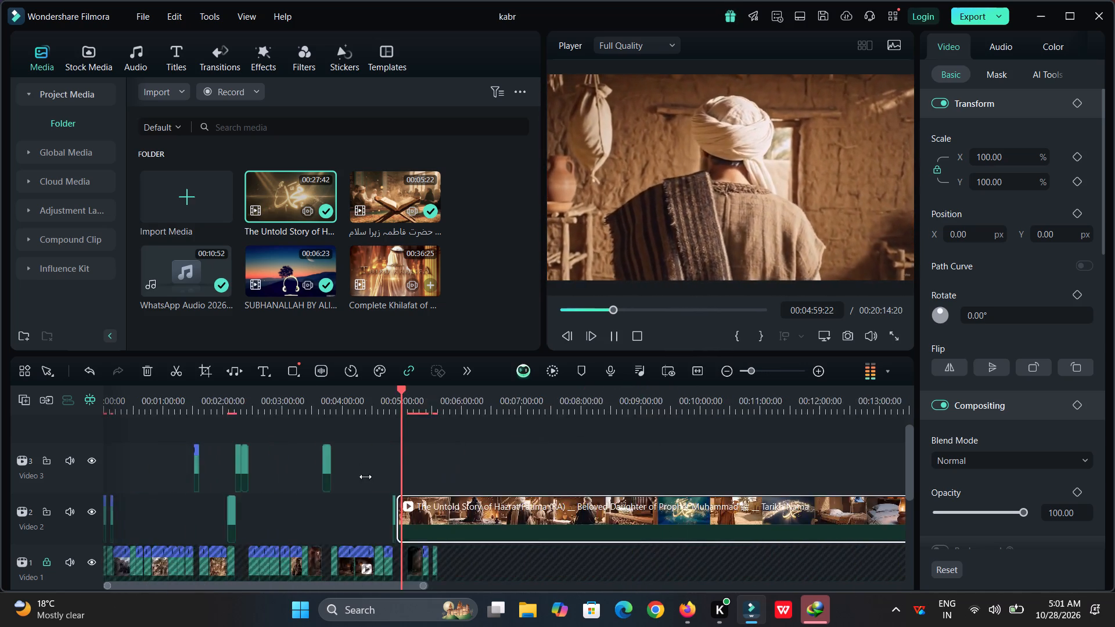
drag(365, 477, 347, 479)
drag(376, 404, 556, 427)
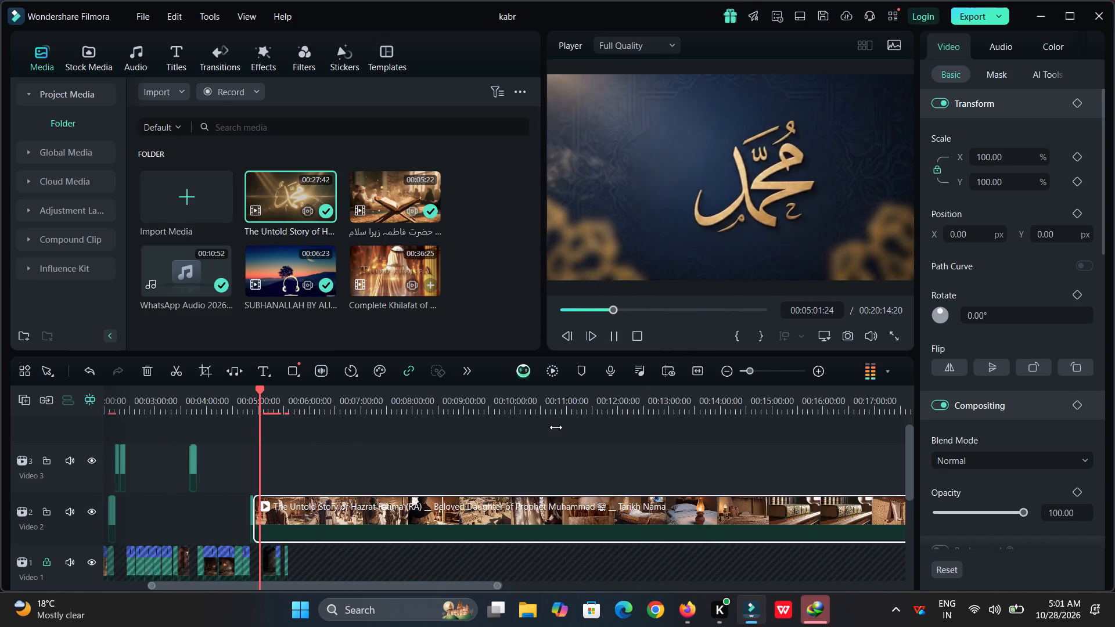
drag(556, 427, 627, 431)
key(space)
click(439, 406)
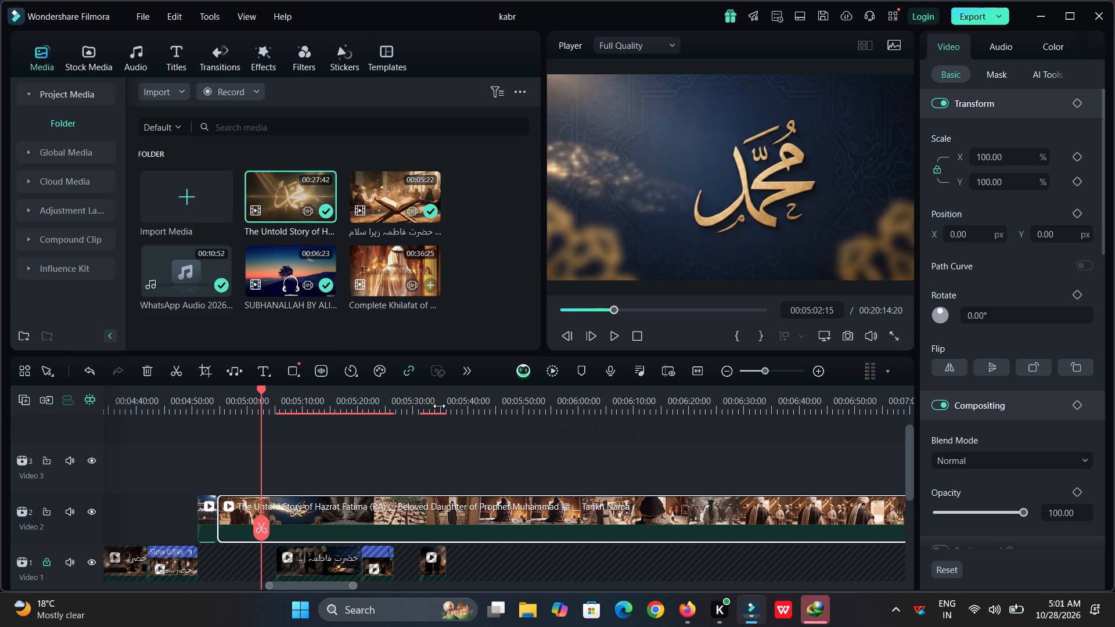
drag(439, 406, 515, 431)
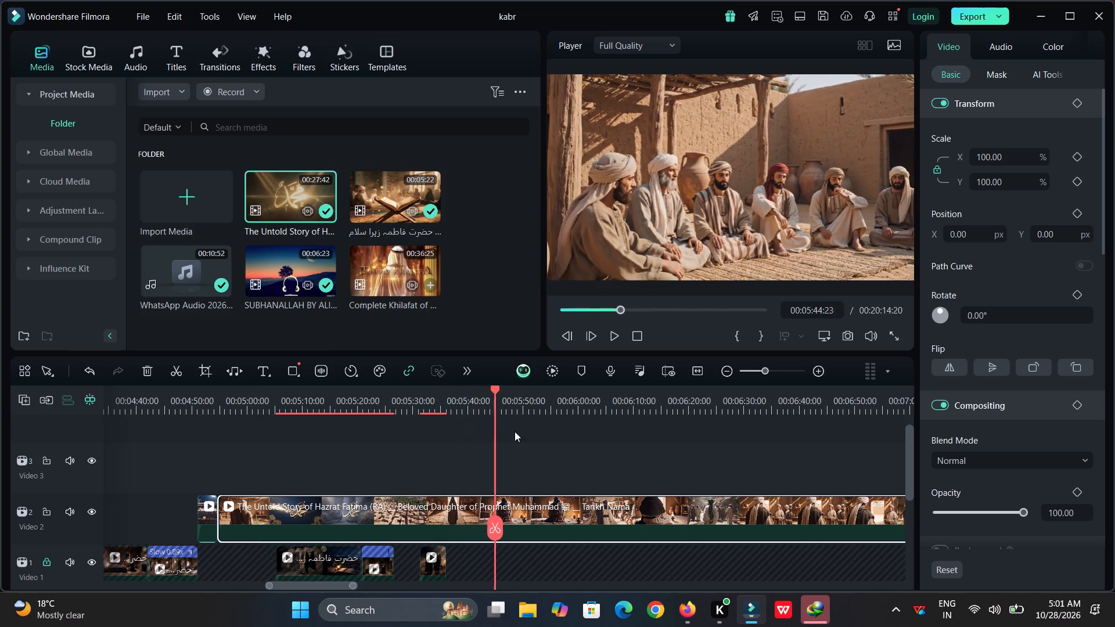
drag(515, 431, 603, 446)
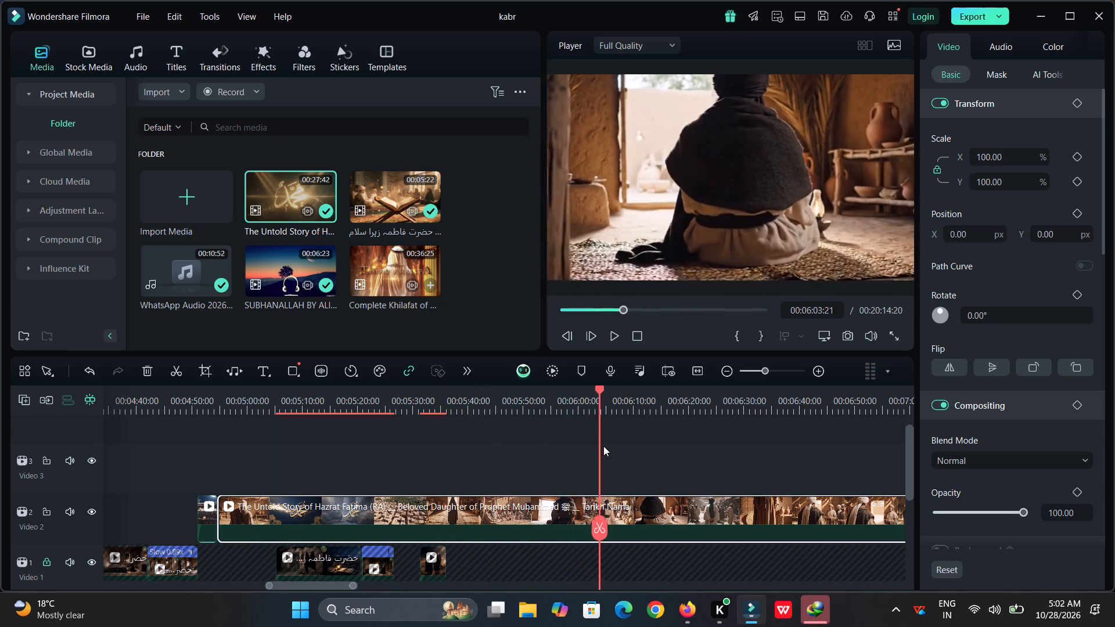
drag(603, 446, 676, 463)
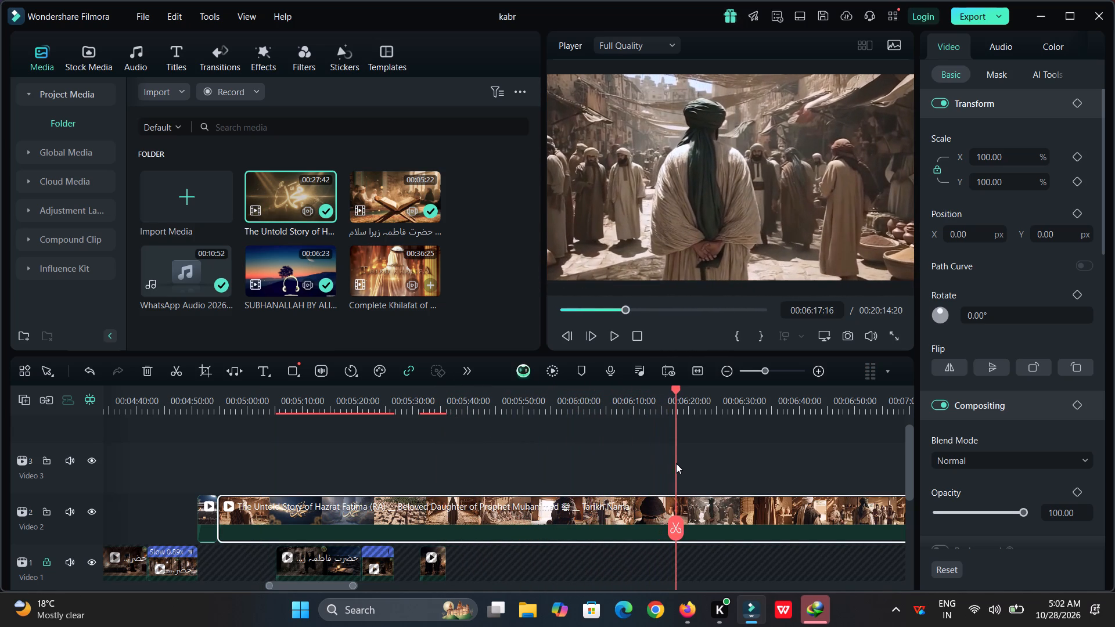
drag(679, 520, 769, 536)
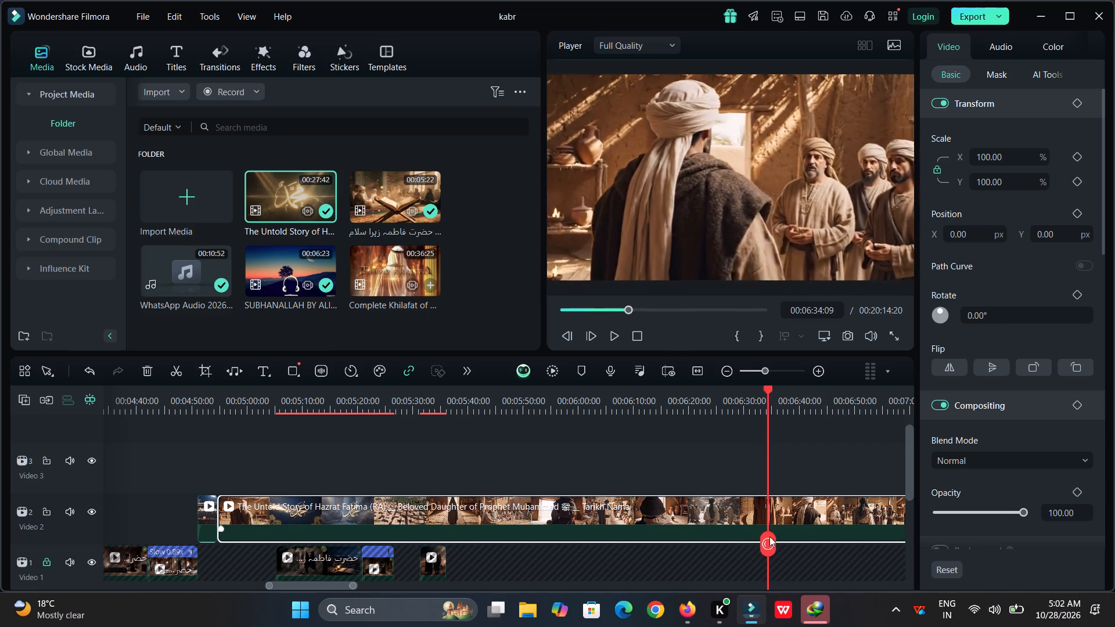
drag(769, 536, 988, 541)
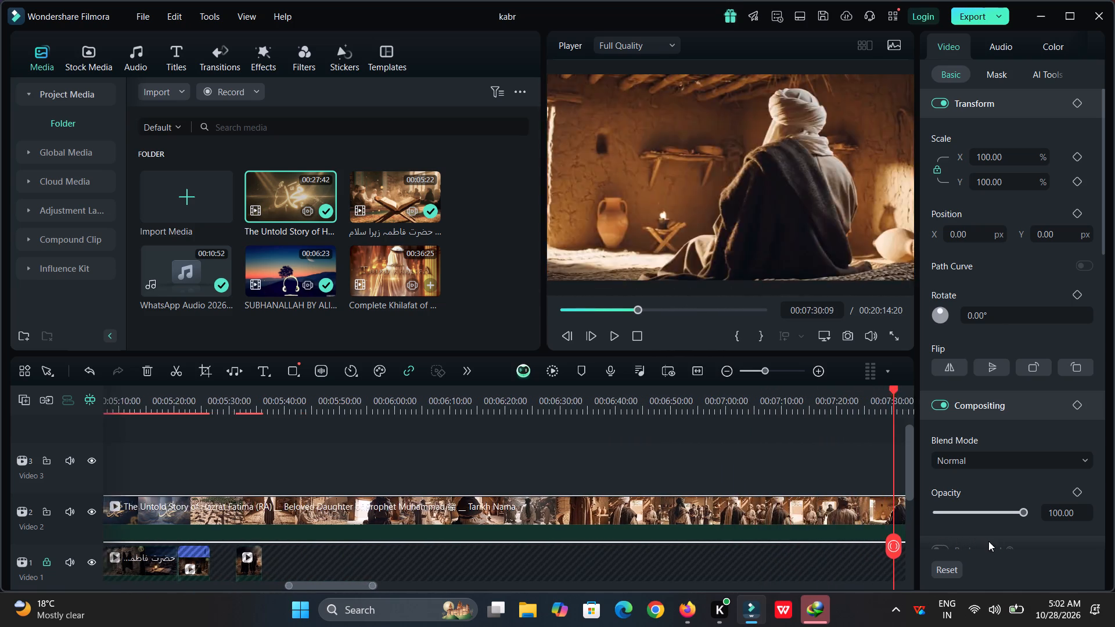
drag(988, 541, 974, 534)
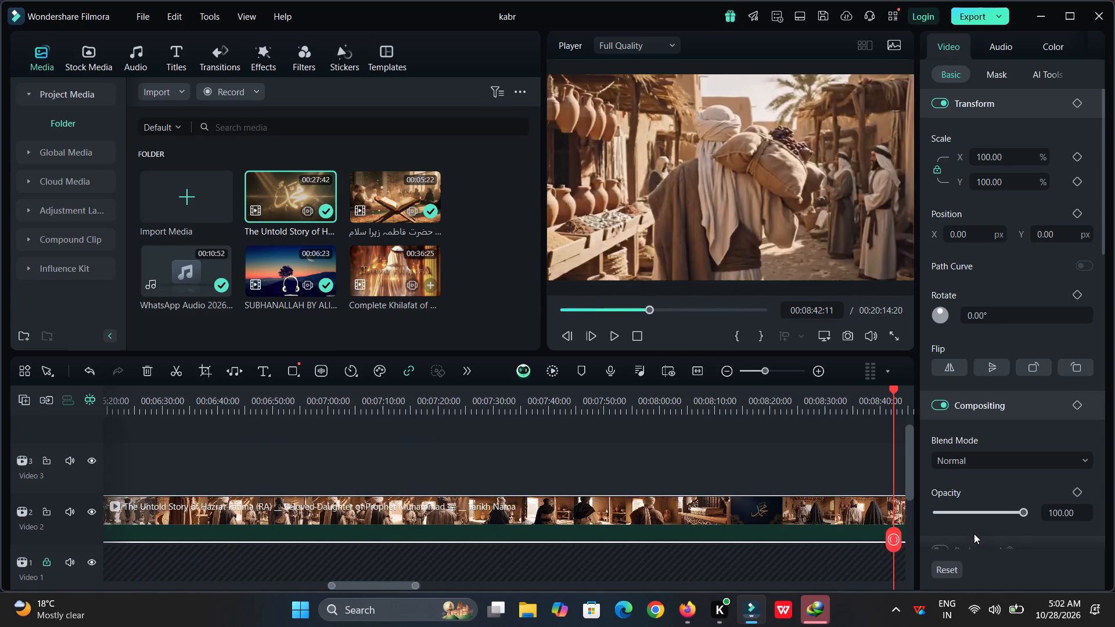
drag(974, 534, 761, 513)
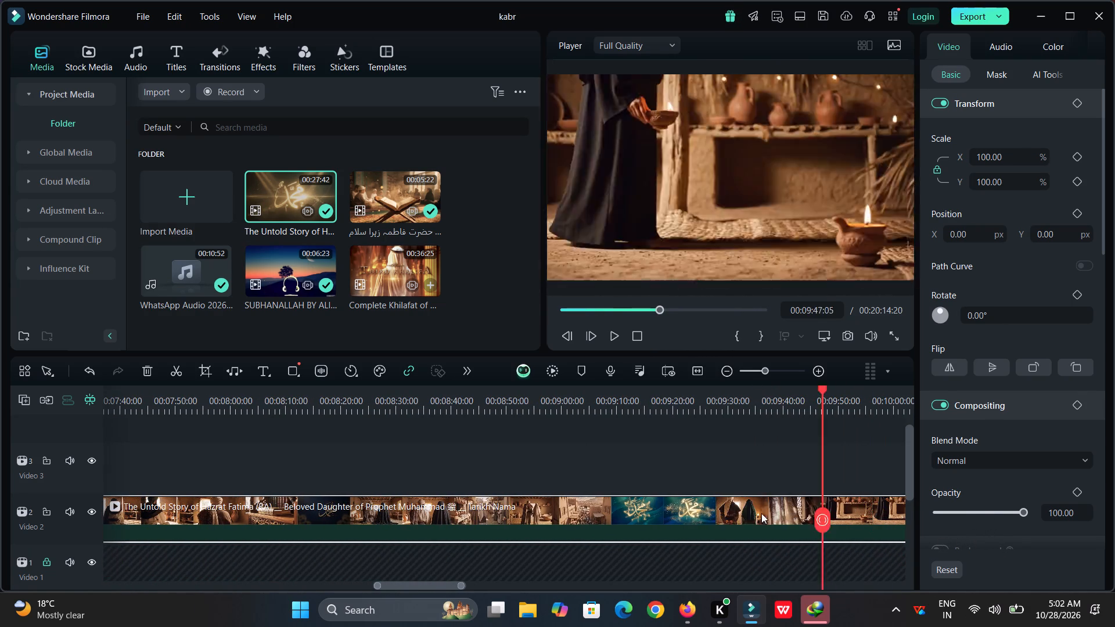
Split the Video 2 clip at 00:08:44:23, at the couple-in-the-doorway scene, and move the part after it to about 00:08:49.
drag(761, 513, 435, 527)
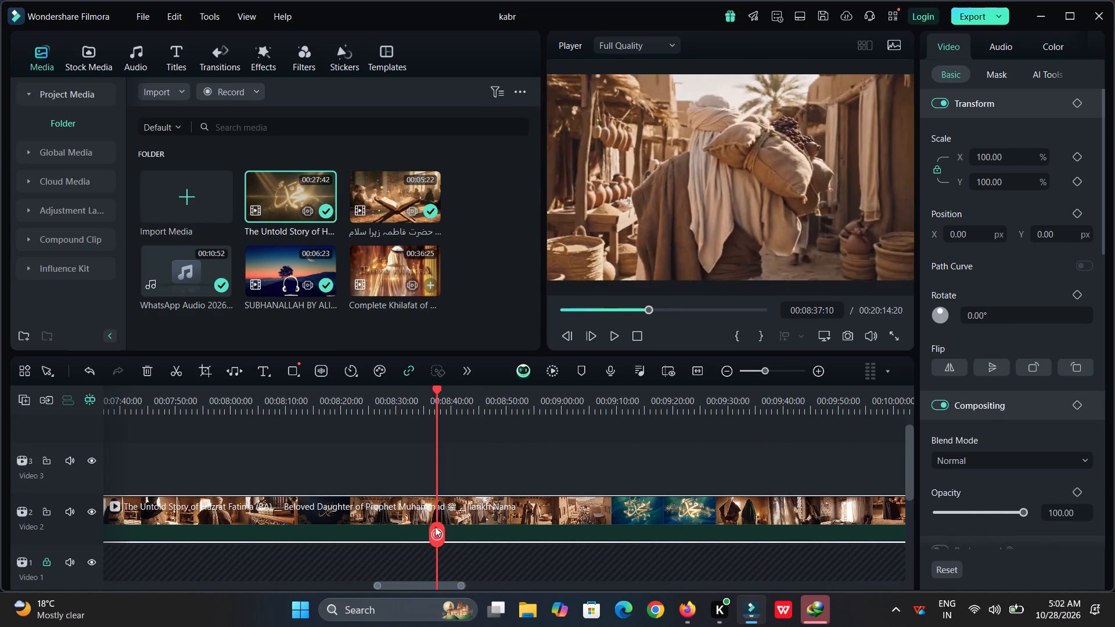
drag(435, 527, 487, 530)
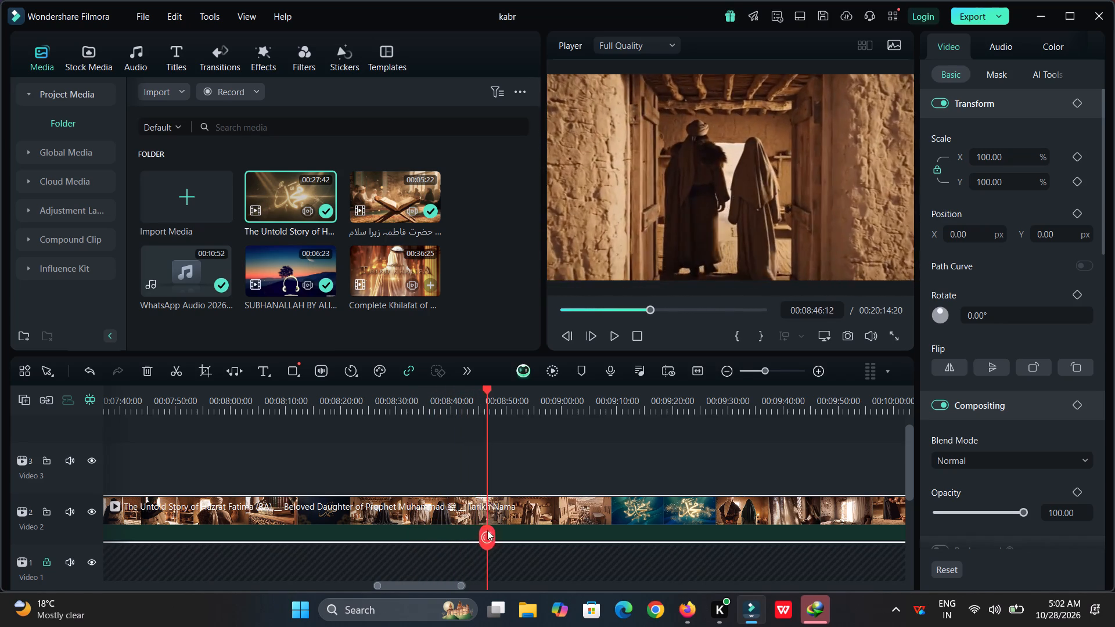
drag(487, 530, 479, 533)
click(479, 533)
drag(558, 520, 132, 459)
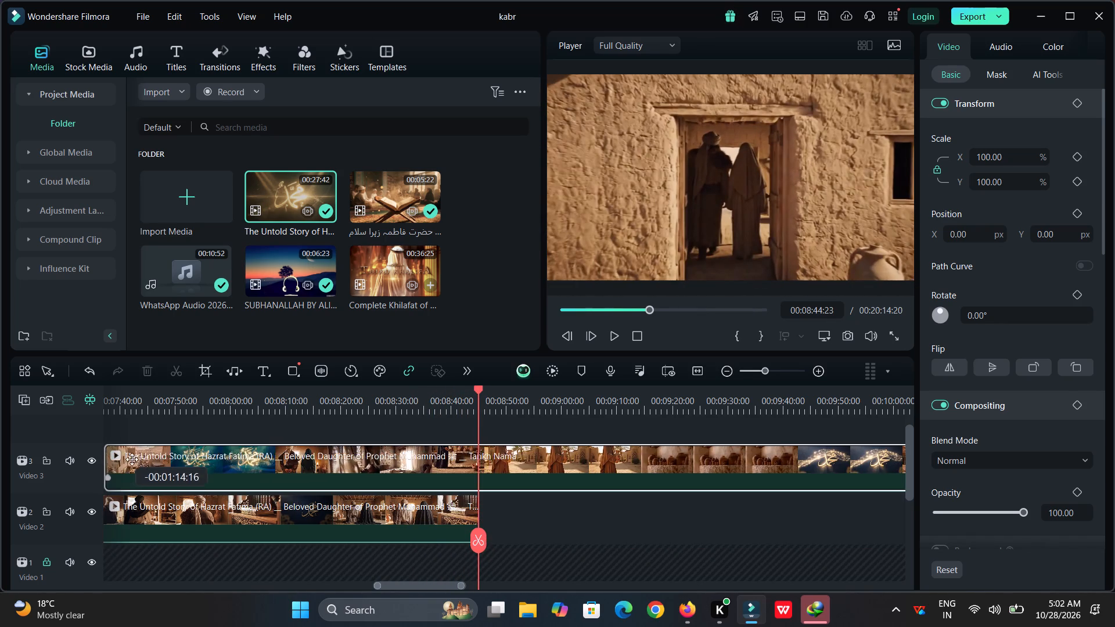
drag(132, 459, 582, 515)
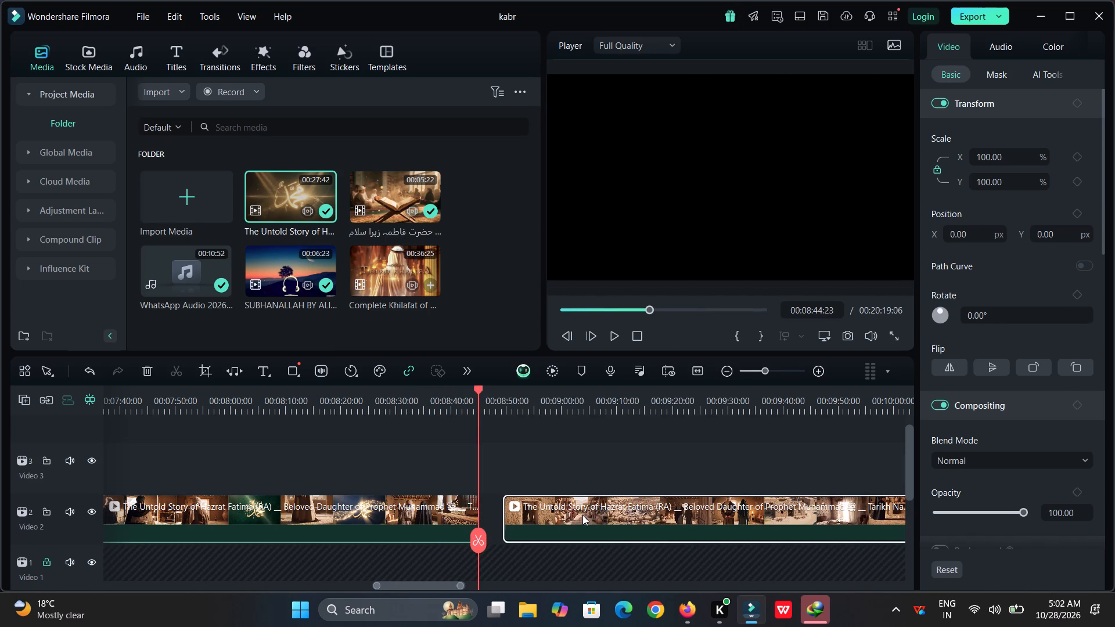
Split the Video 2 clip at 00:08:21:19, where the mud-house scene of the seated couple starts, and select the part before it.
click(348, 392)
drag(348, 392, 319, 417)
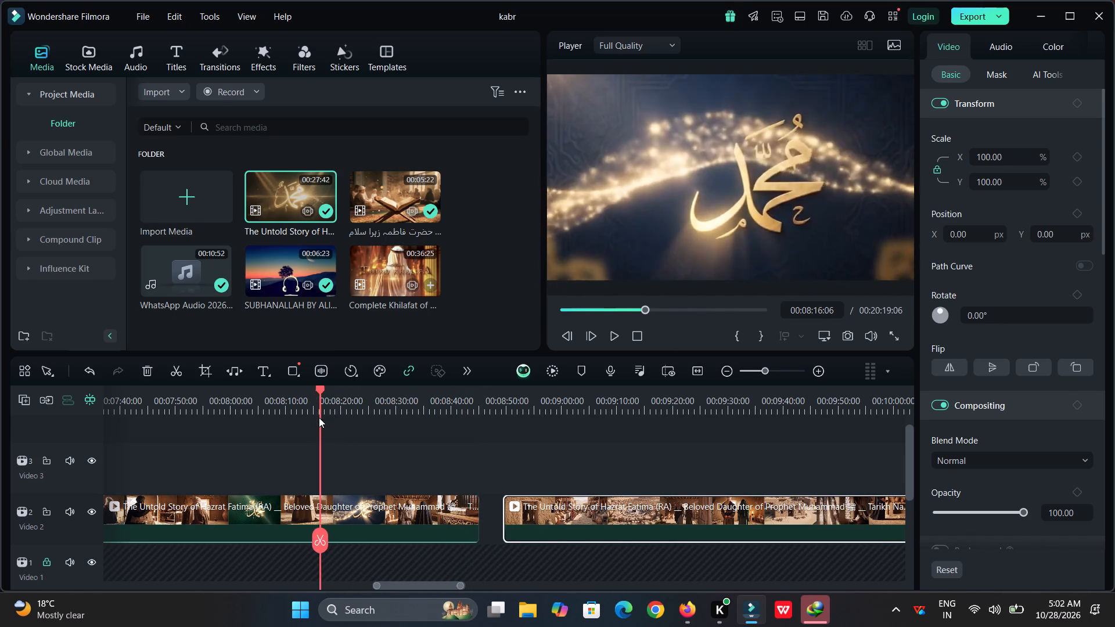
drag(319, 417, 343, 431)
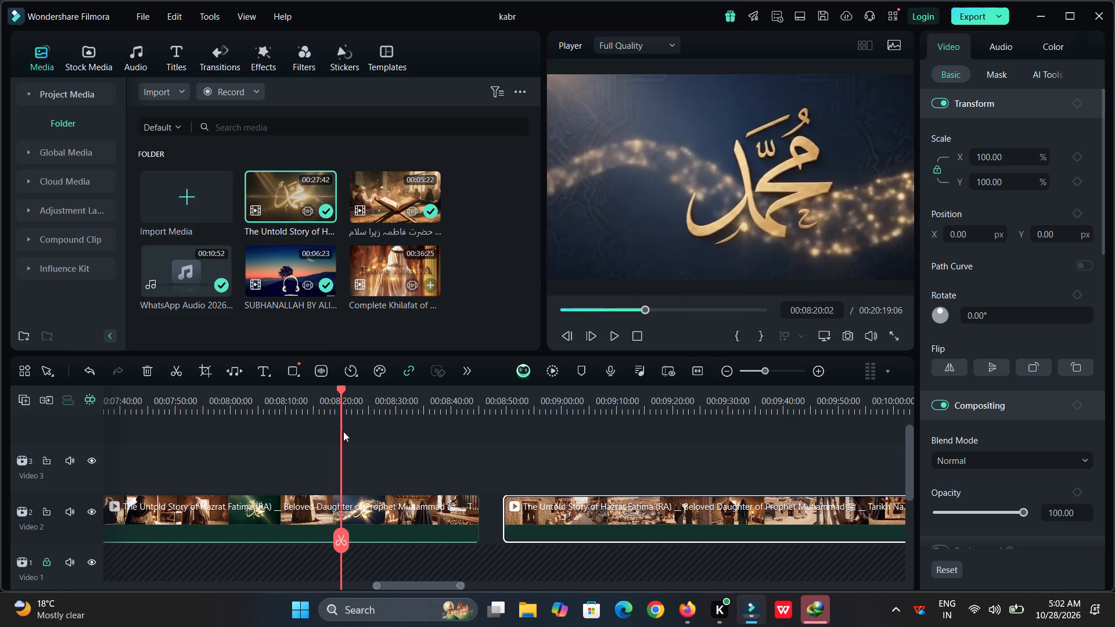
drag(343, 431, 351, 435)
click(342, 541)
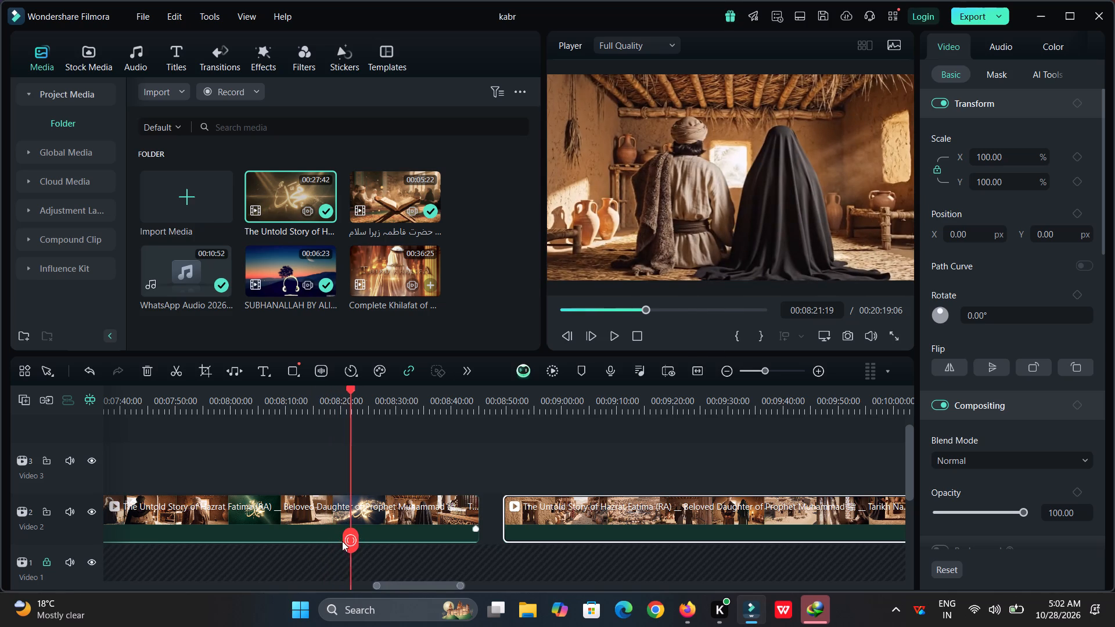
click(302, 525)
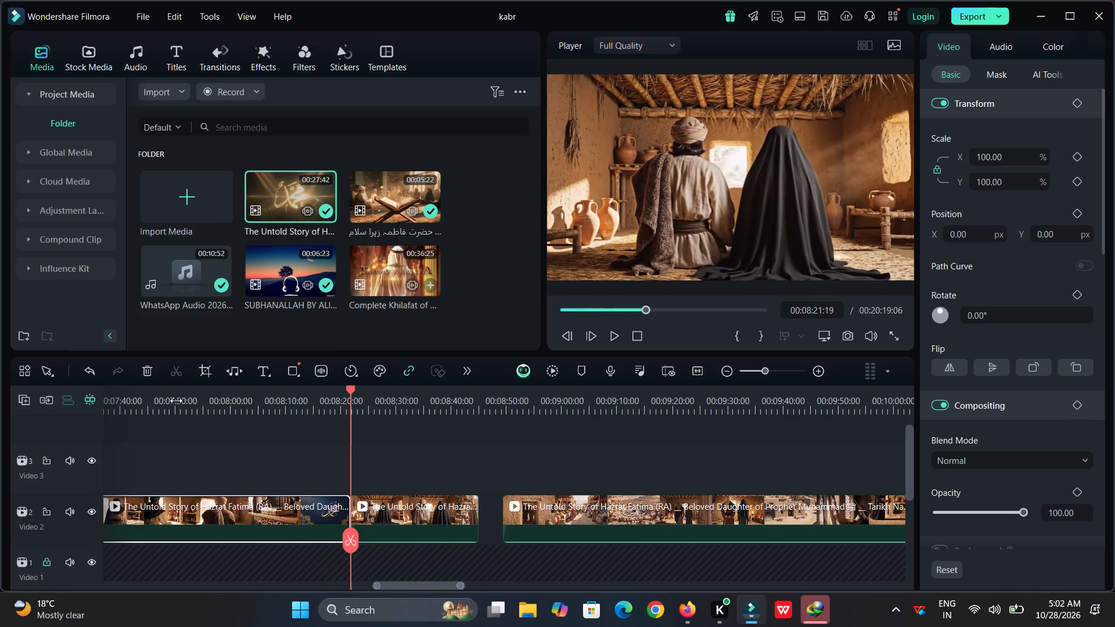
Split the Video 2 clip at 00:07:18:24, at the scene of the man seated alone, and cut out the part before it, closing the gap.
drag(176, 401, 125, 404)
click(125, 404)
drag(125, 404, 135, 411)
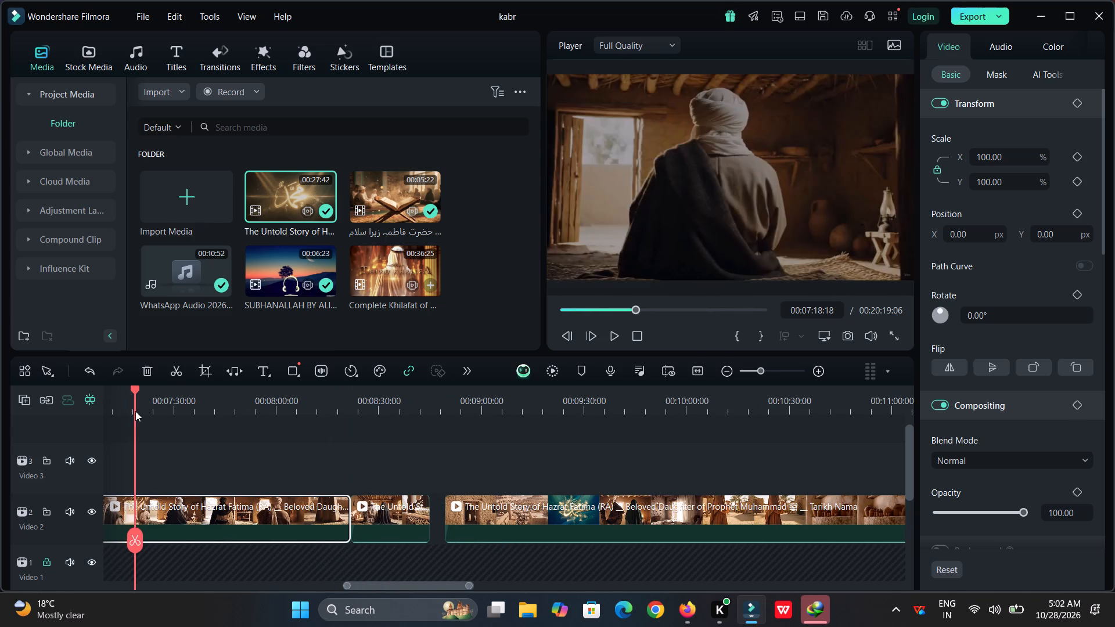
drag(135, 411, 136, 420)
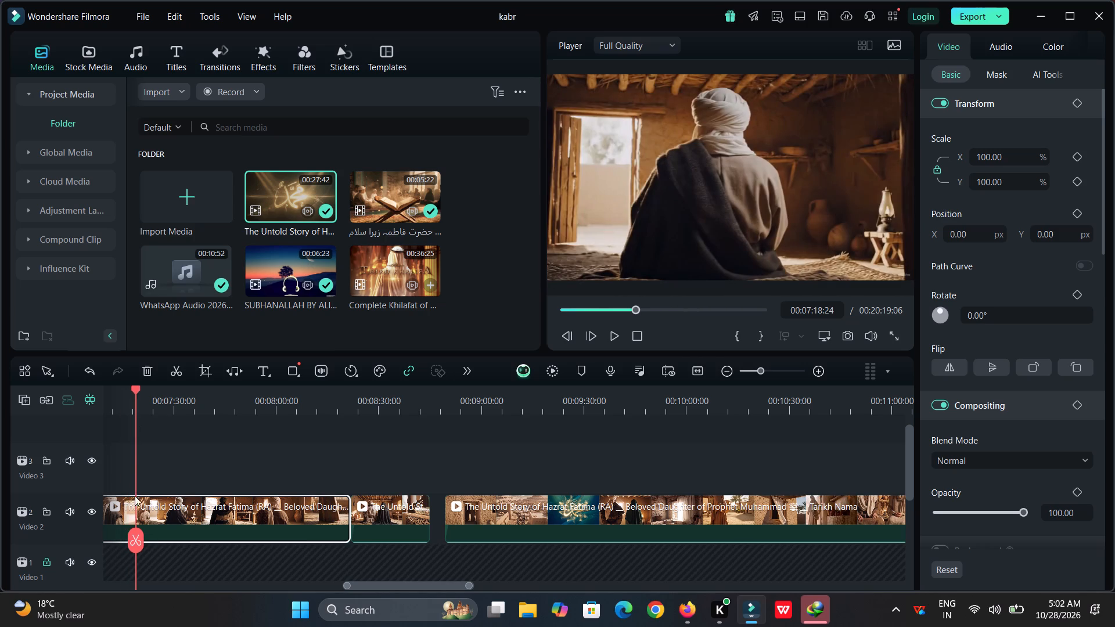
click(143, 536)
click(121, 516)
key(ctrl+x)
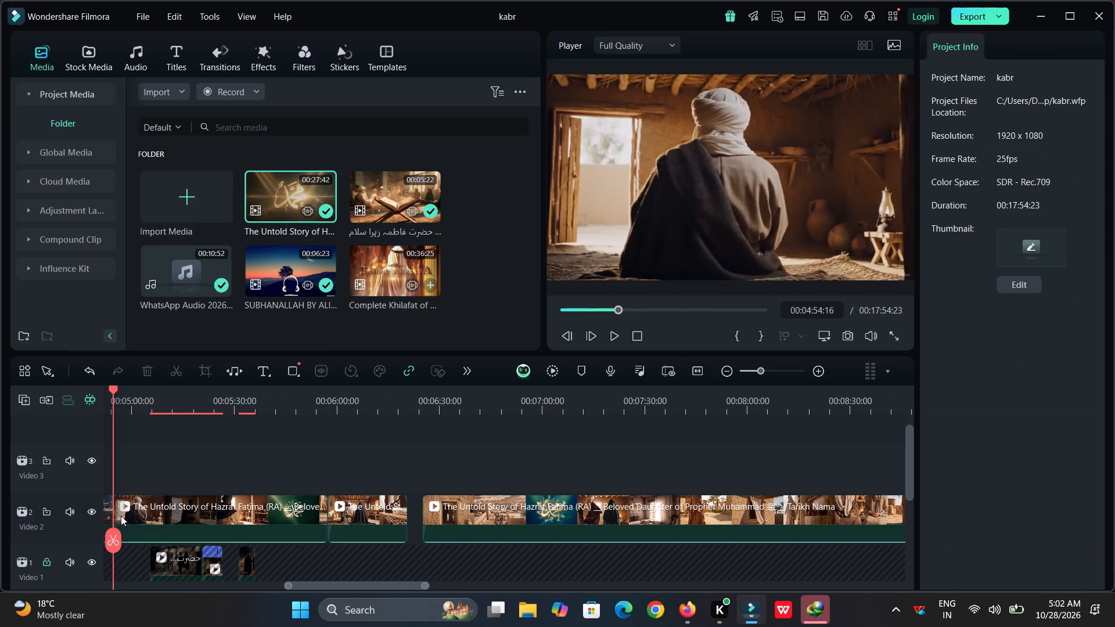
Split the Video 2 clip at 00:05:05:12, near the start of the Video 1 clip, and move the part after it to Video 3 at about 00:05:15.
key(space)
drag(176, 401, 308, 435)
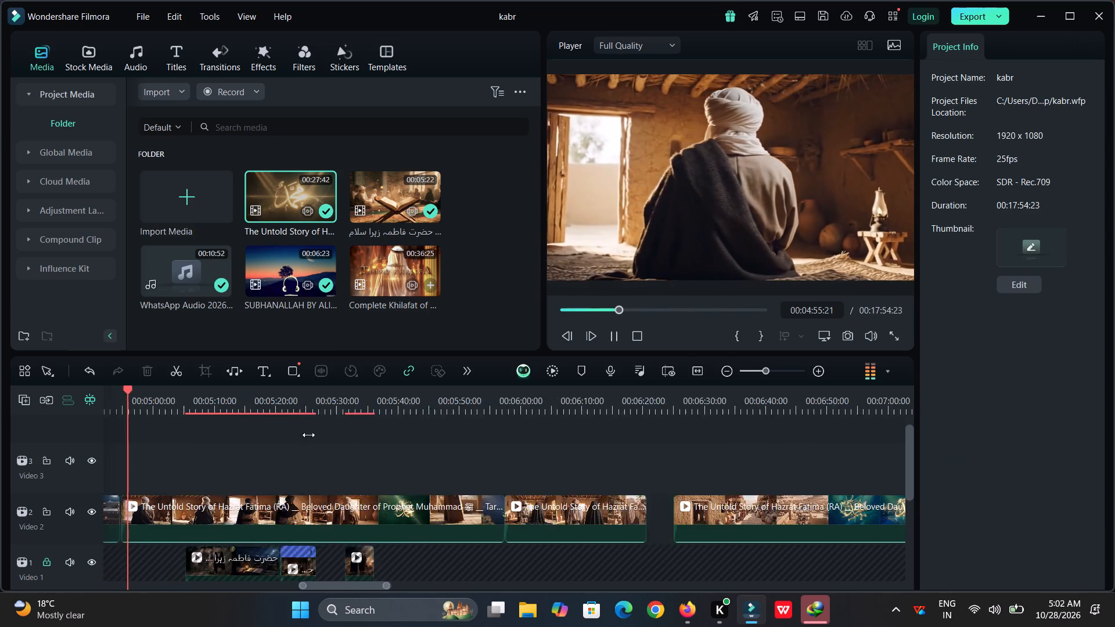
drag(308, 435, 380, 443)
click(354, 540)
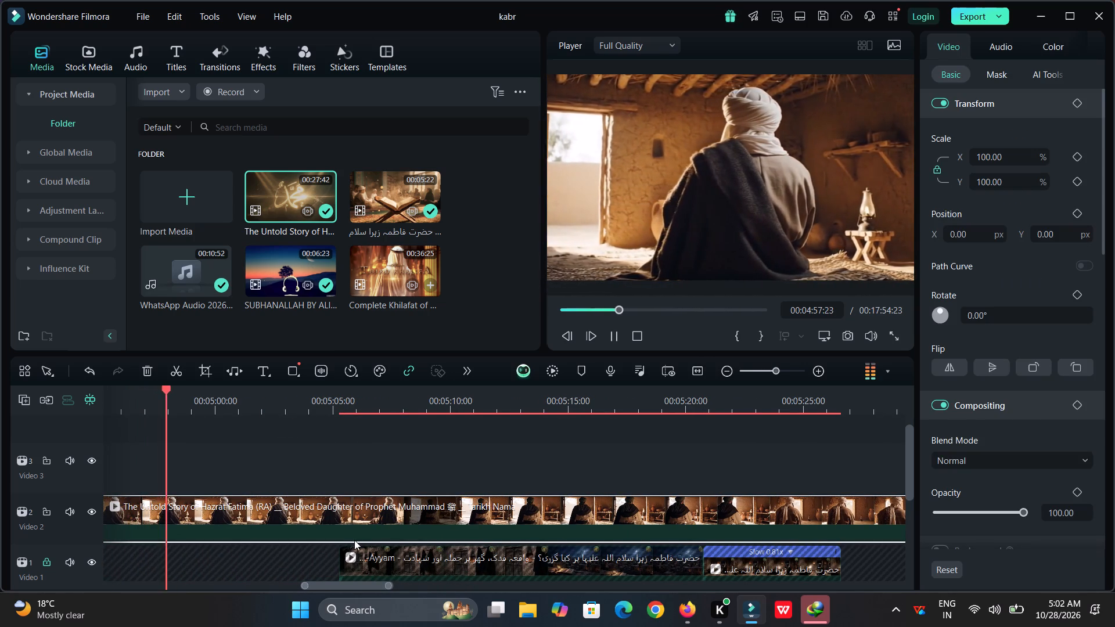
scroll(354, 540, down, 1)
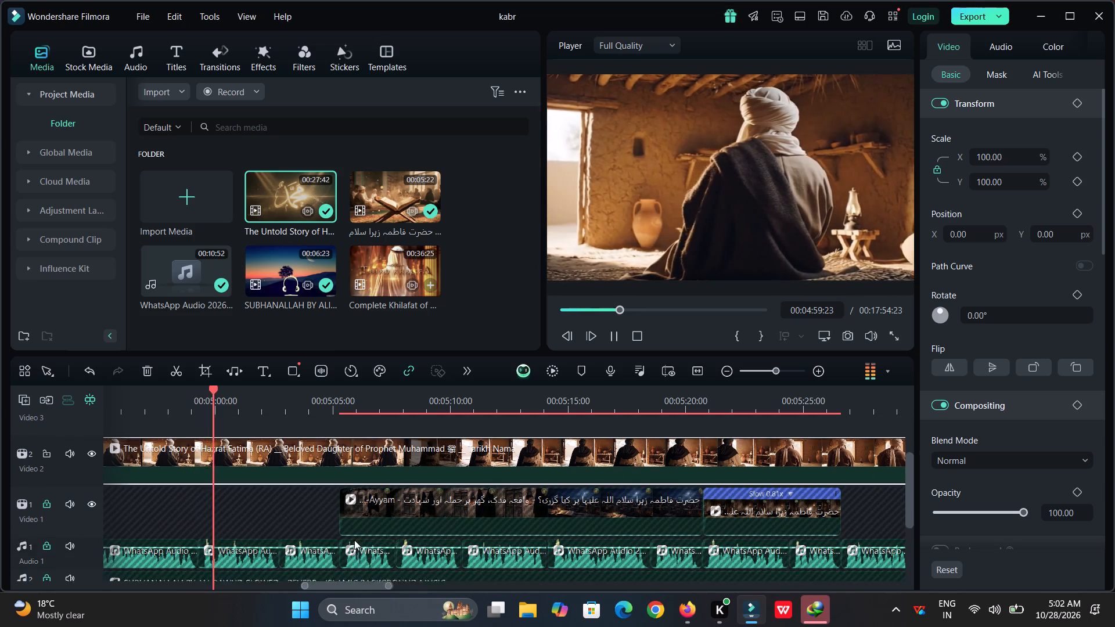
scroll(354, 540, down, 2)
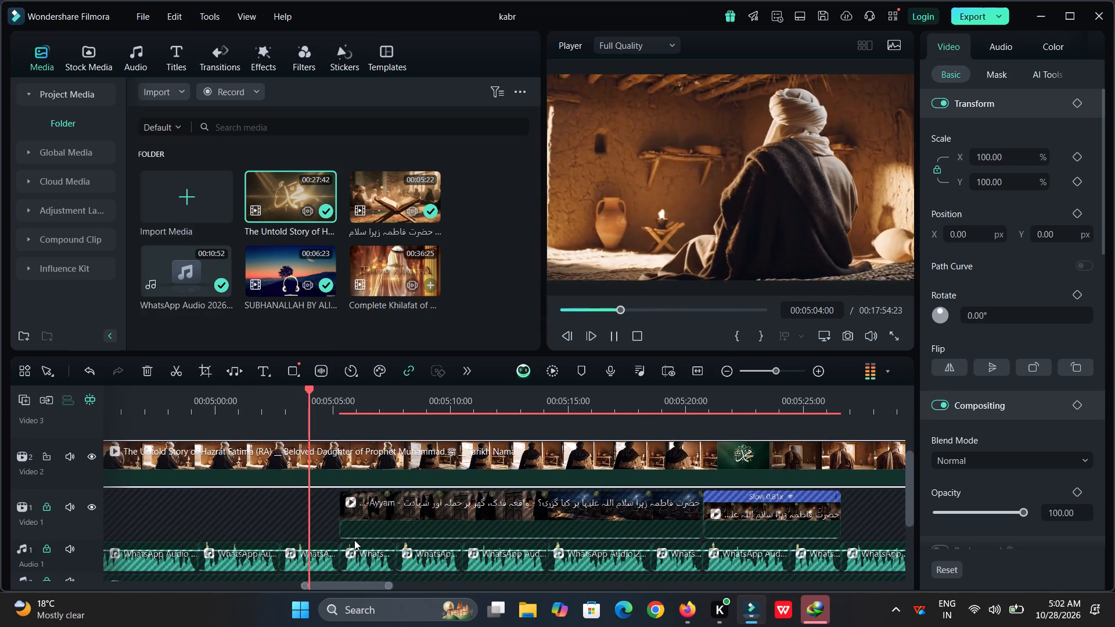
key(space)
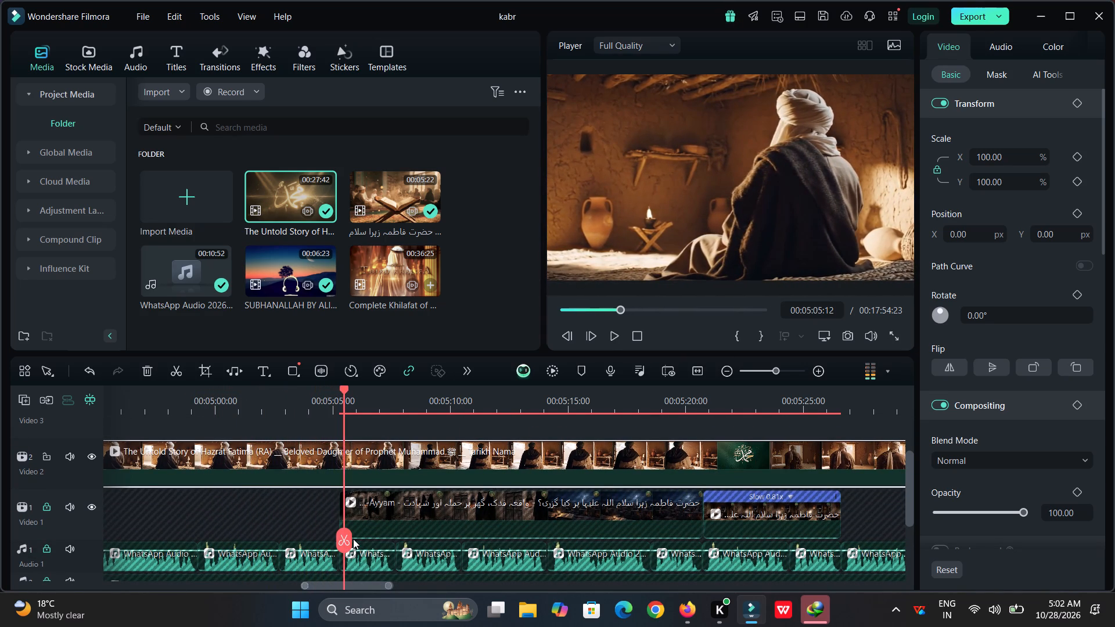
click(344, 528)
drag(408, 455, 513, 456)
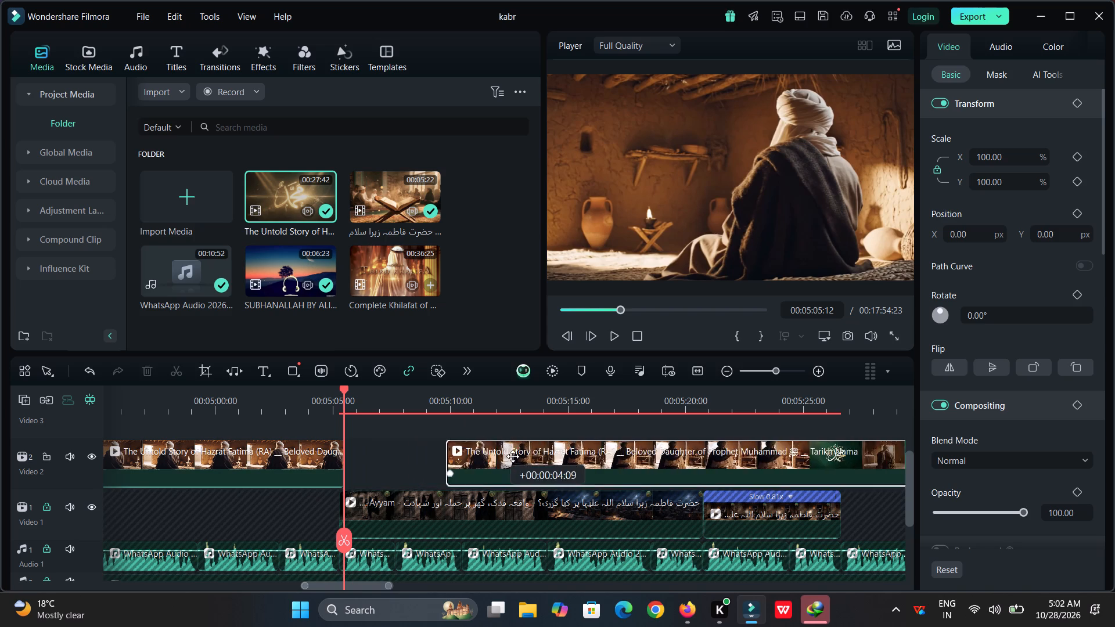
drag(513, 456, 630, 485)
Move the split-off clip earlier along Video 3 so that it ends at about 00:05:17.
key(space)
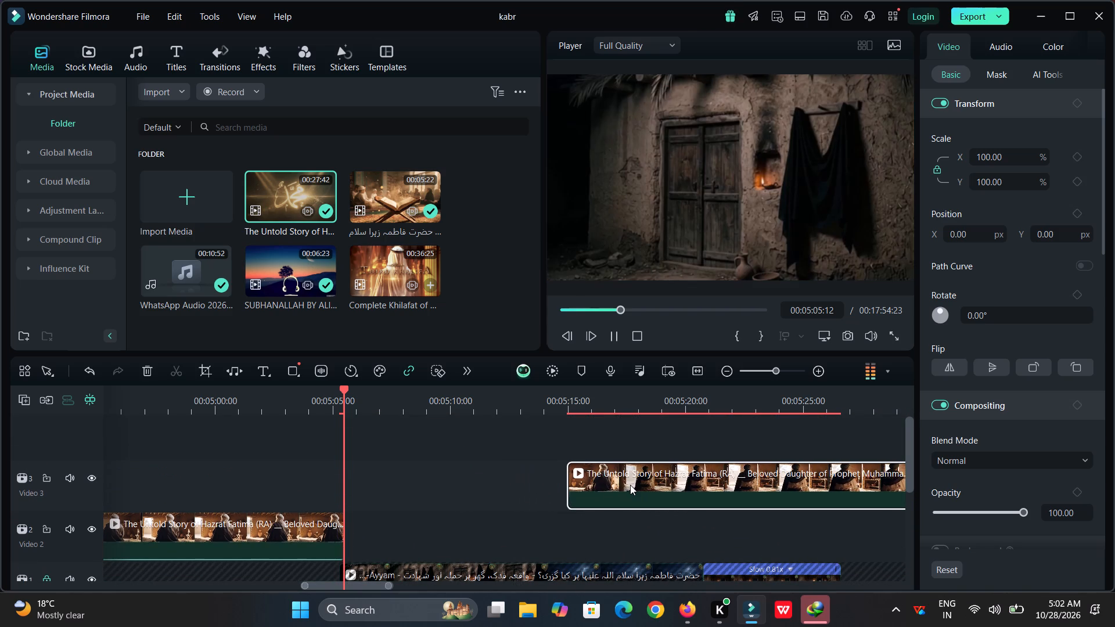
scroll(630, 485, down, 1)
drag(707, 401, 315, 462)
drag(343, 384, 409, 394)
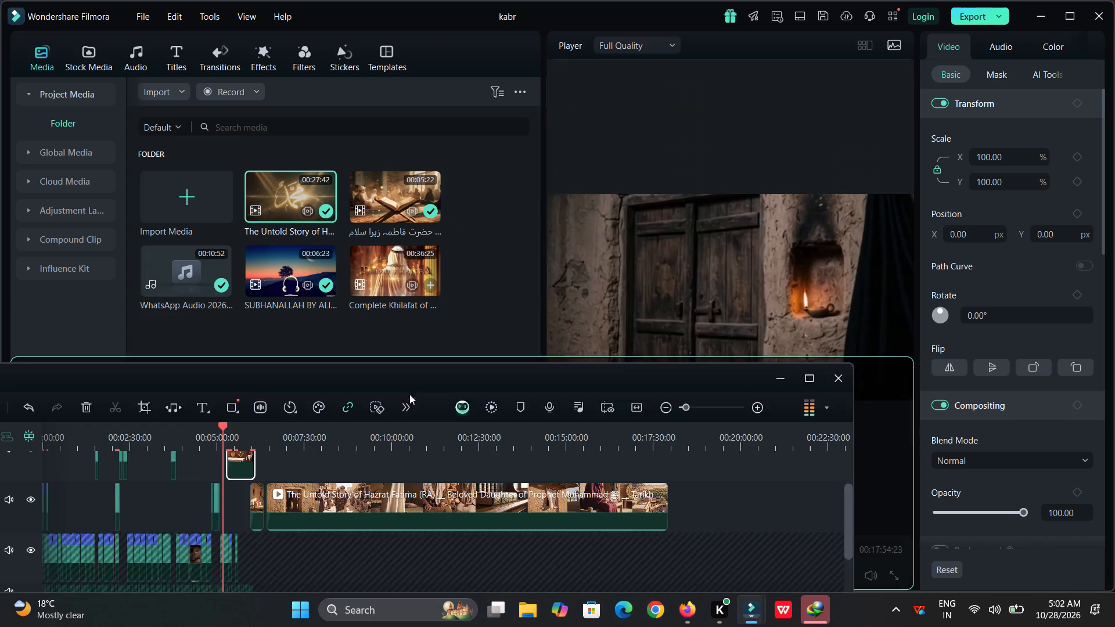
drag(359, 403, 591, 428)
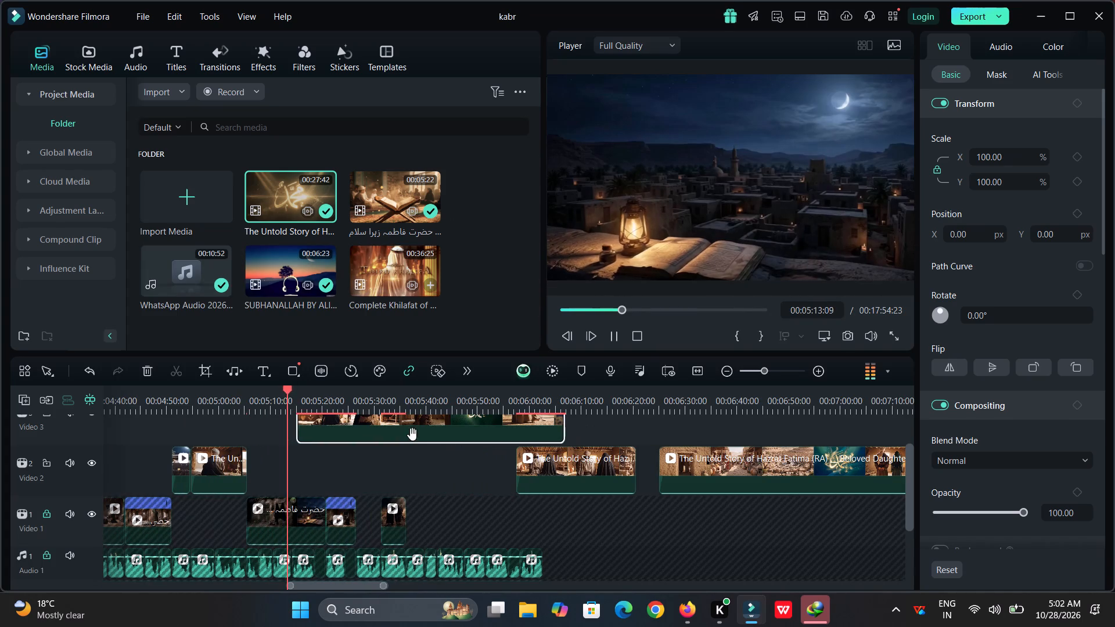
drag(404, 427, 552, 522)
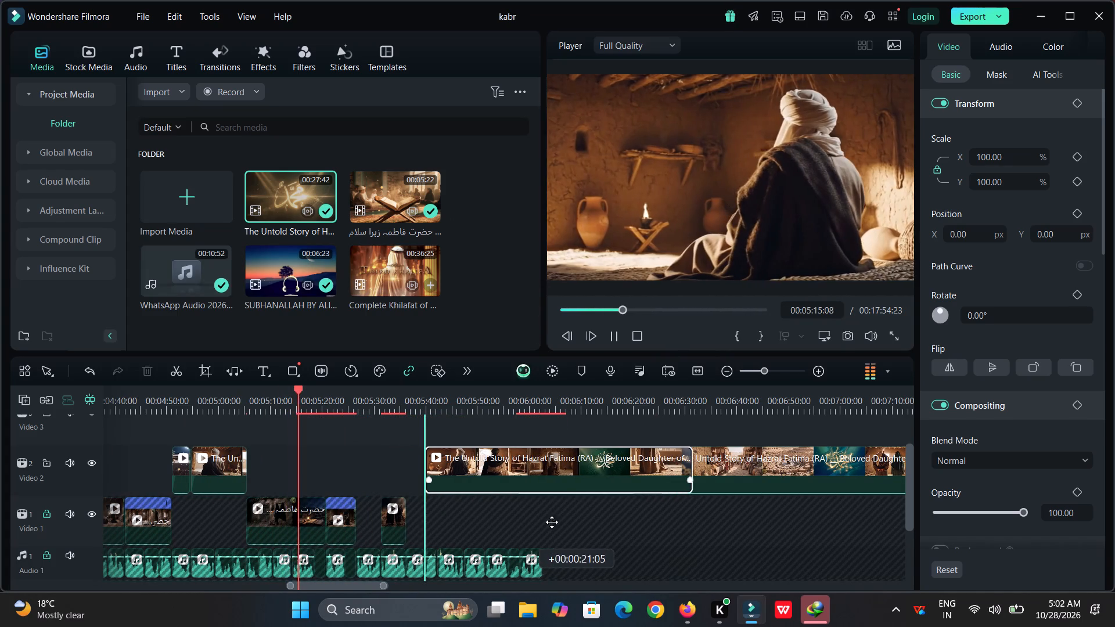
drag(552, 522, 500, 430)
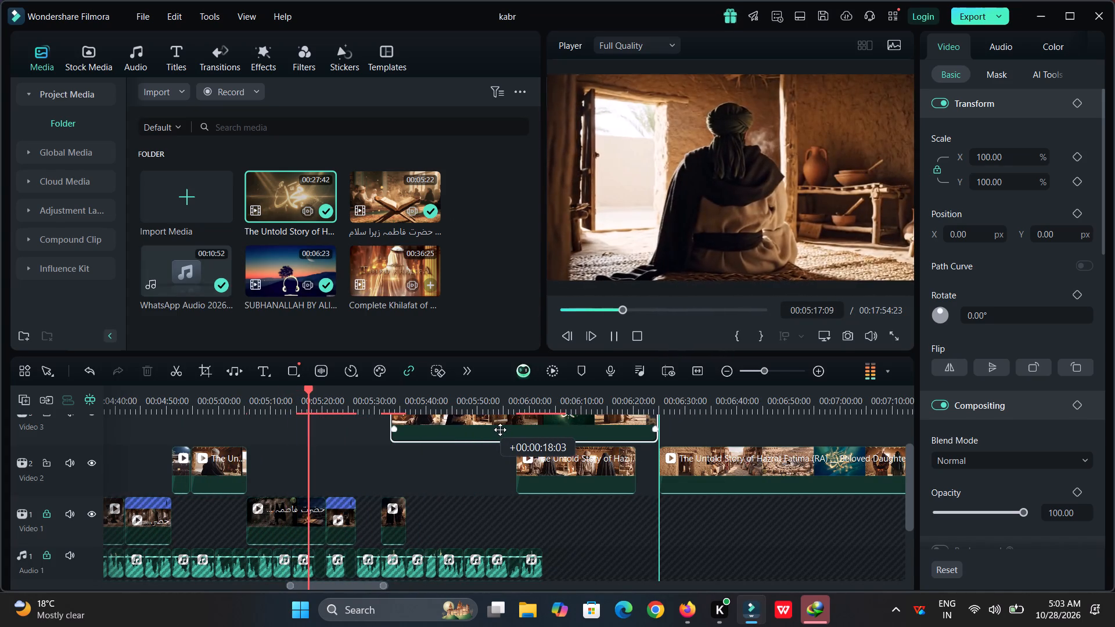
drag(479, 430, 149, 477)
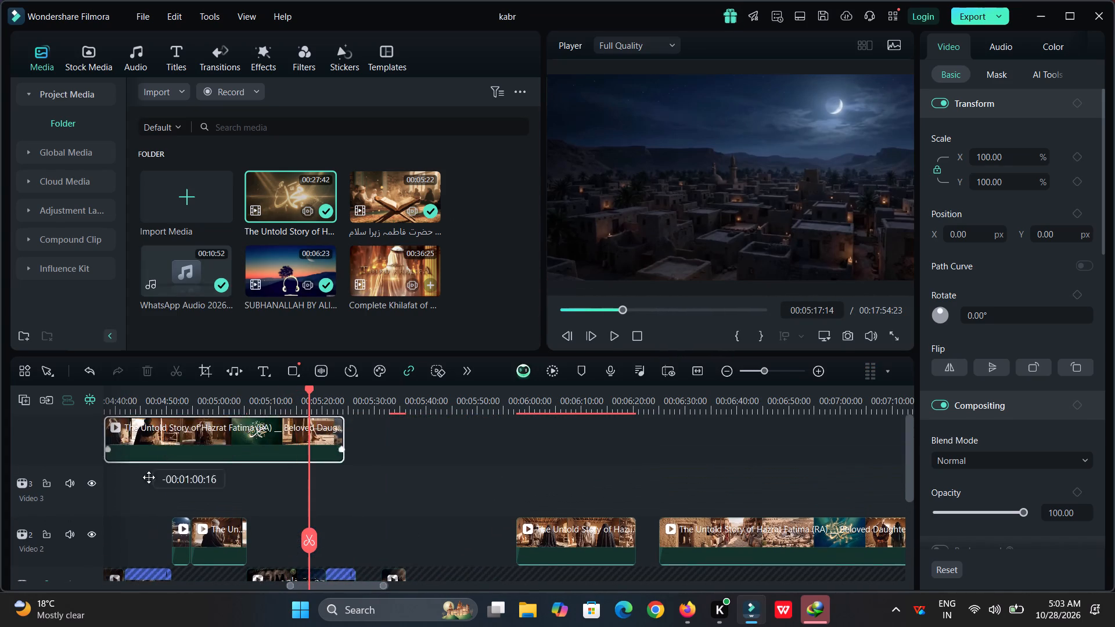
drag(149, 477, 138, 503)
click(335, 419)
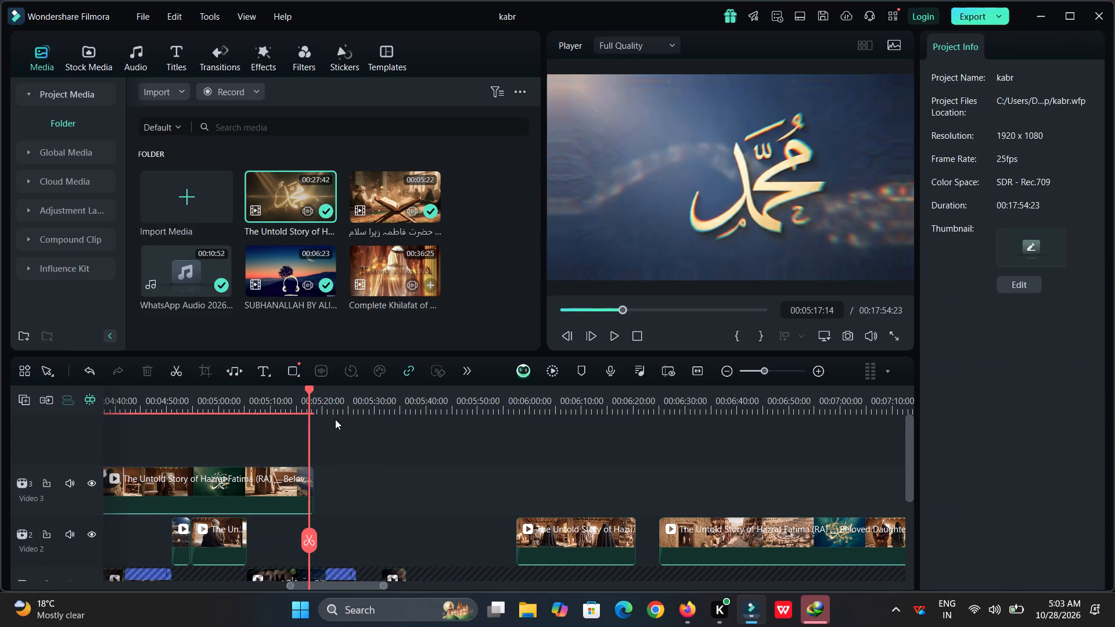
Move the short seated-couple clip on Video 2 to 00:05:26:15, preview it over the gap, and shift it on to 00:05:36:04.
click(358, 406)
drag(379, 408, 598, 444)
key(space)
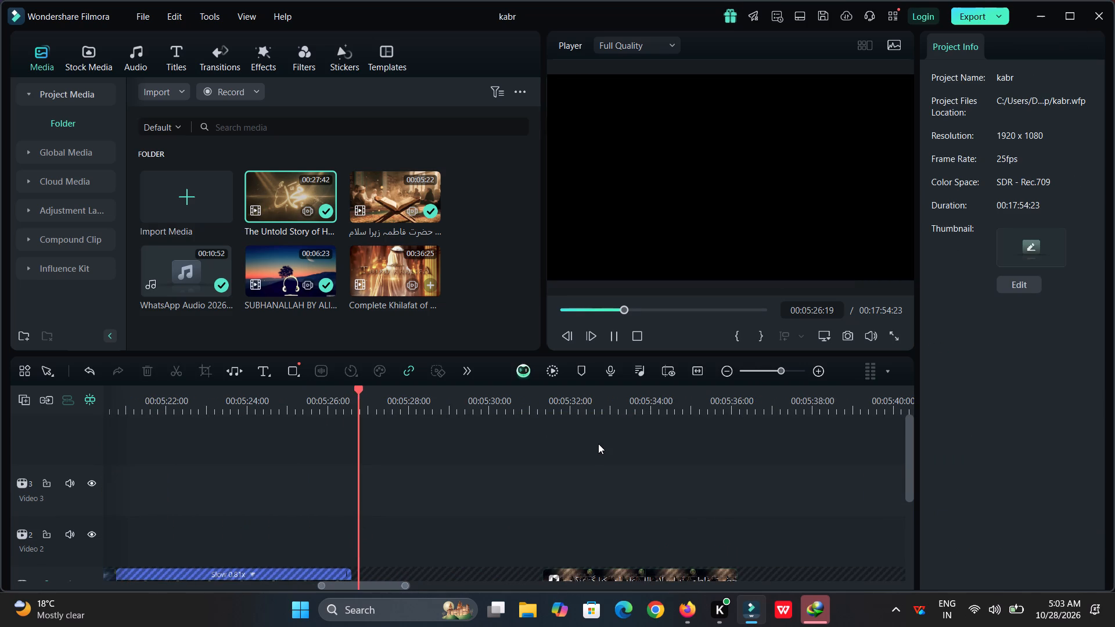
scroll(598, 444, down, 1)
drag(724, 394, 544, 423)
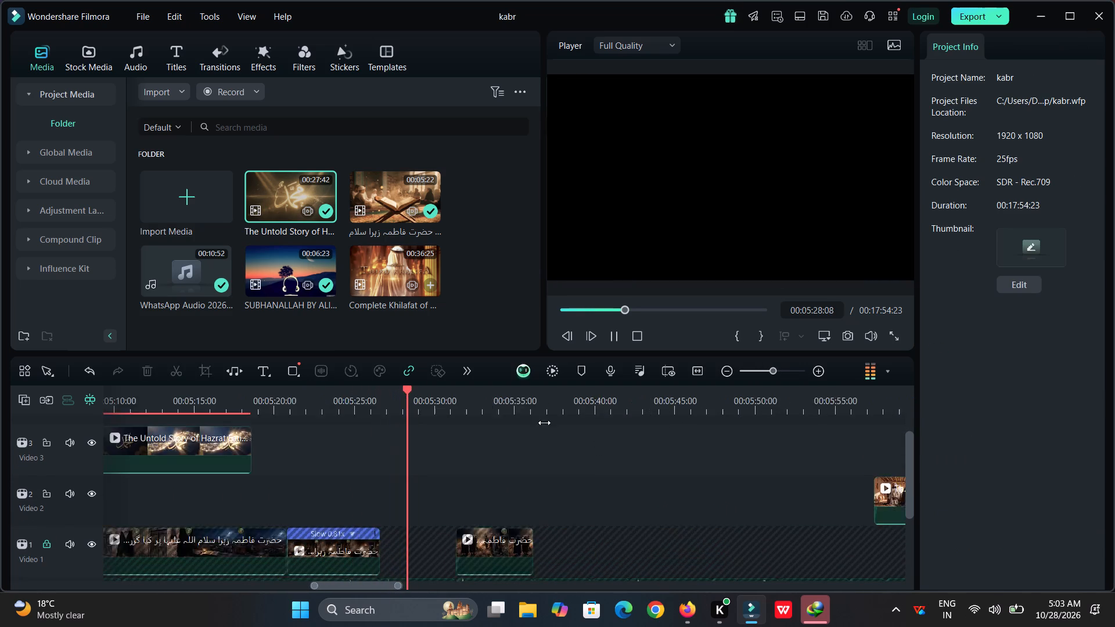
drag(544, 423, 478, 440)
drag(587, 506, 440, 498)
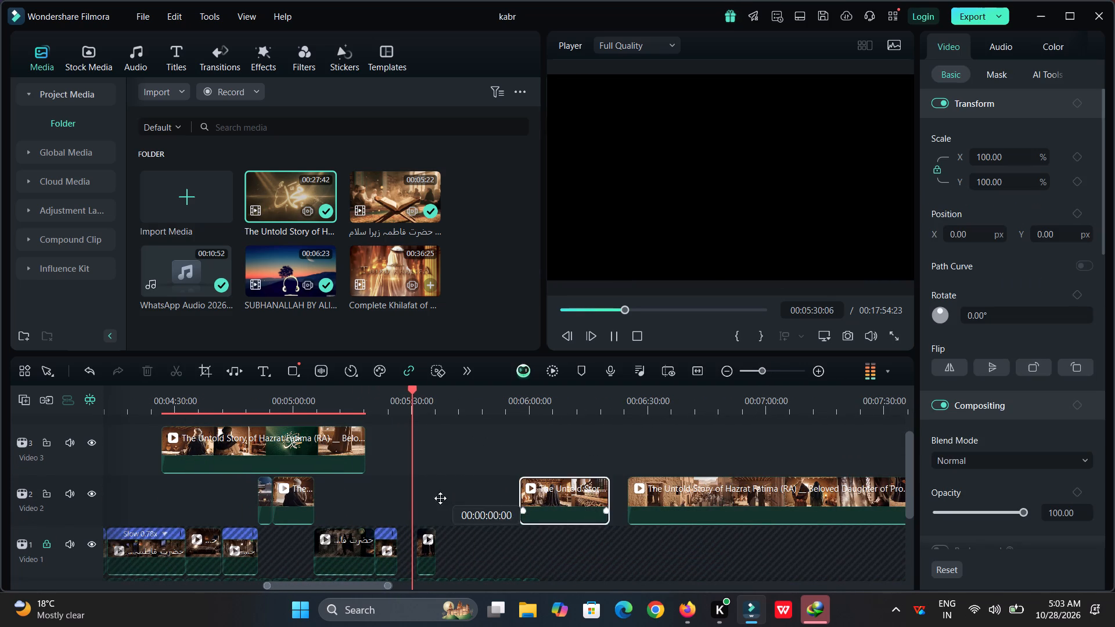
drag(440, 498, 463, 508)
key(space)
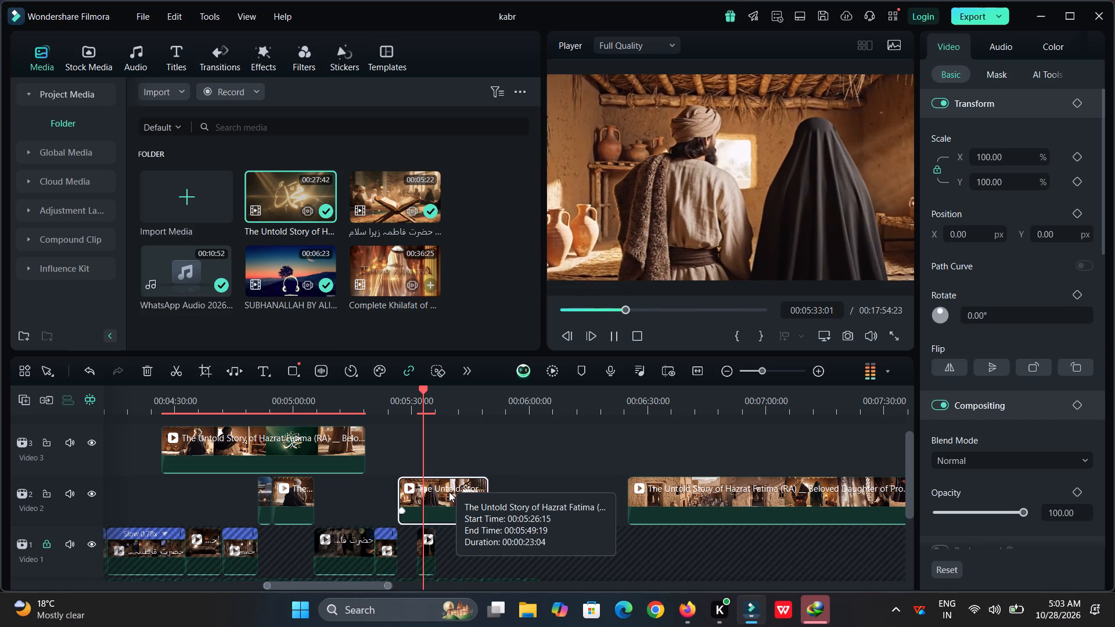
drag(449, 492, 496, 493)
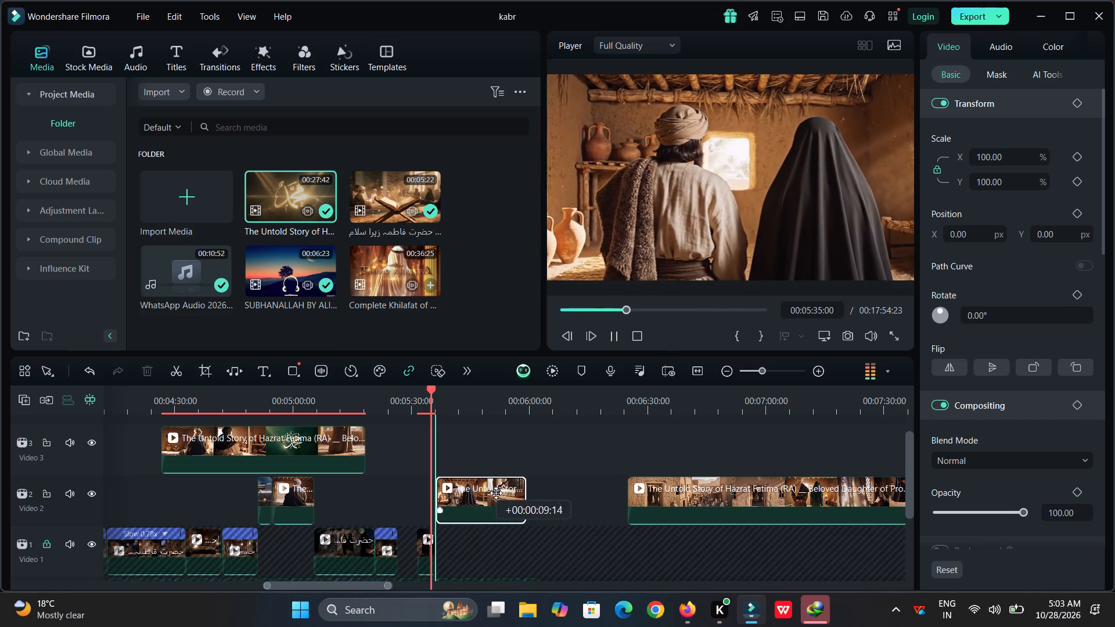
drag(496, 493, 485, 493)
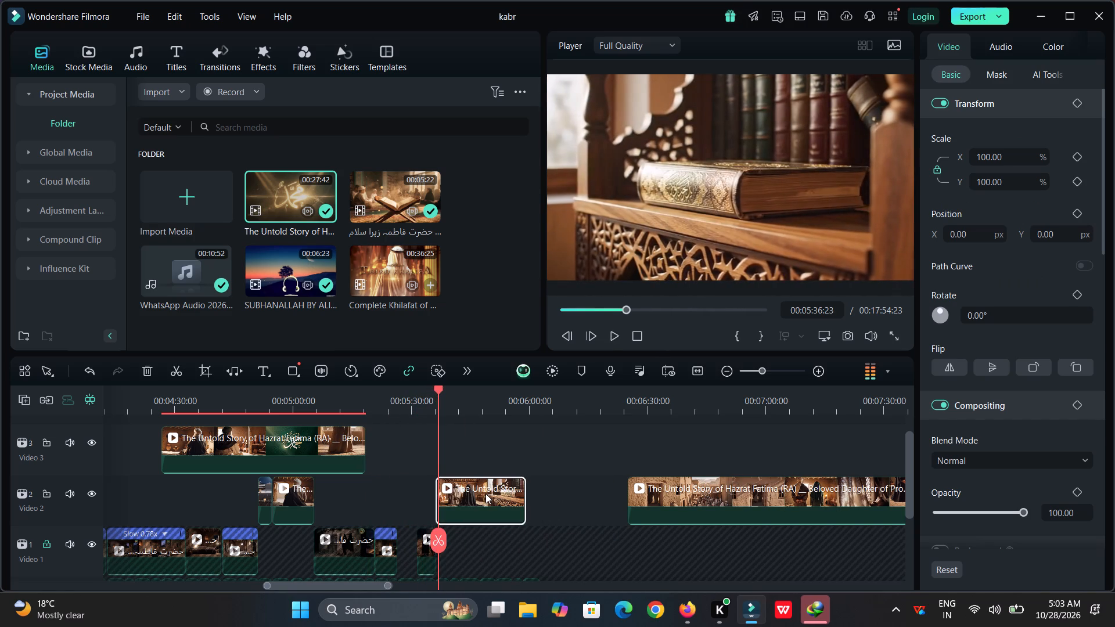
Cut the short seated-couple clip out of Video 2.
key(space)
key(ctrl+x)
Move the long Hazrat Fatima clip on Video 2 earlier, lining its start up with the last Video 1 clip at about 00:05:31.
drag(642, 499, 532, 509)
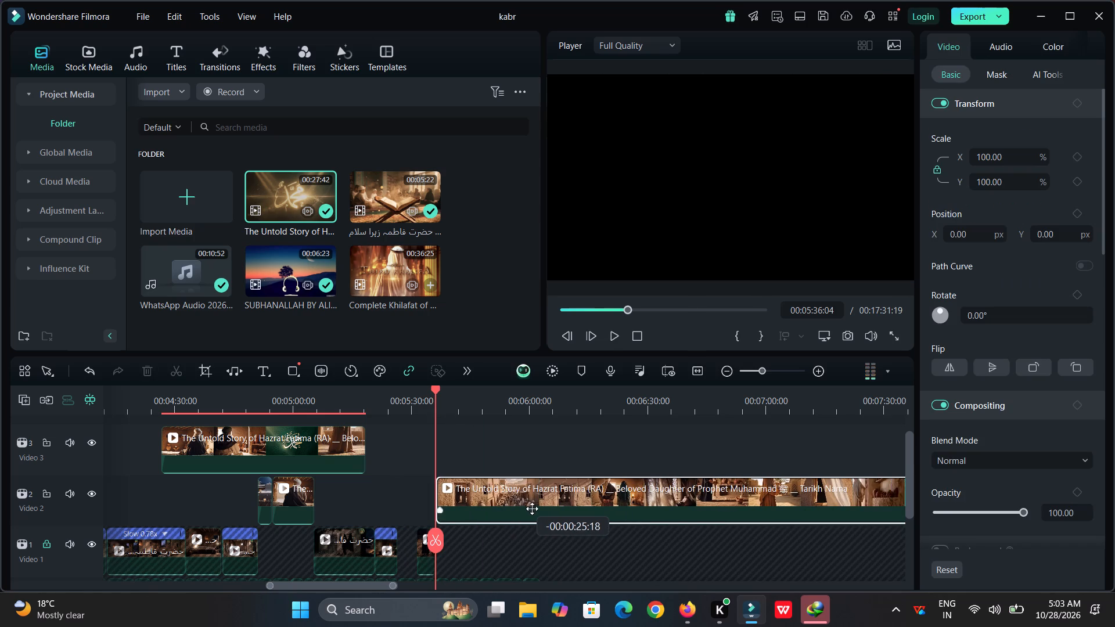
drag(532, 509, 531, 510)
Look through the long Hazrat Fatima clip on Video 2, up to about 00:08:15, for a scene suited to the gap.
key(space)
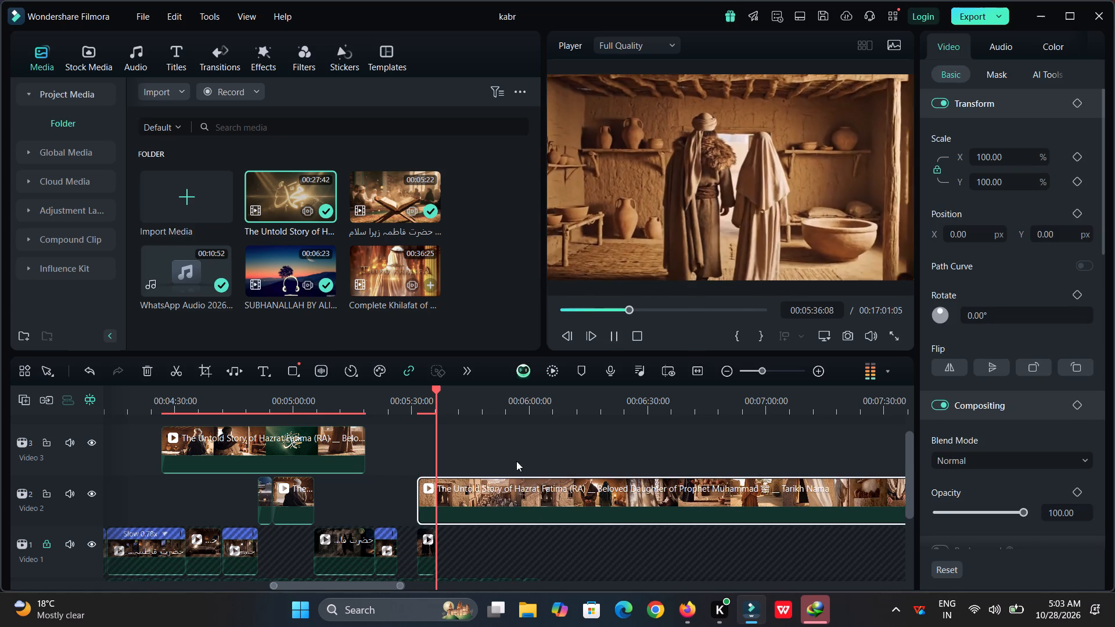
drag(502, 402, 681, 443)
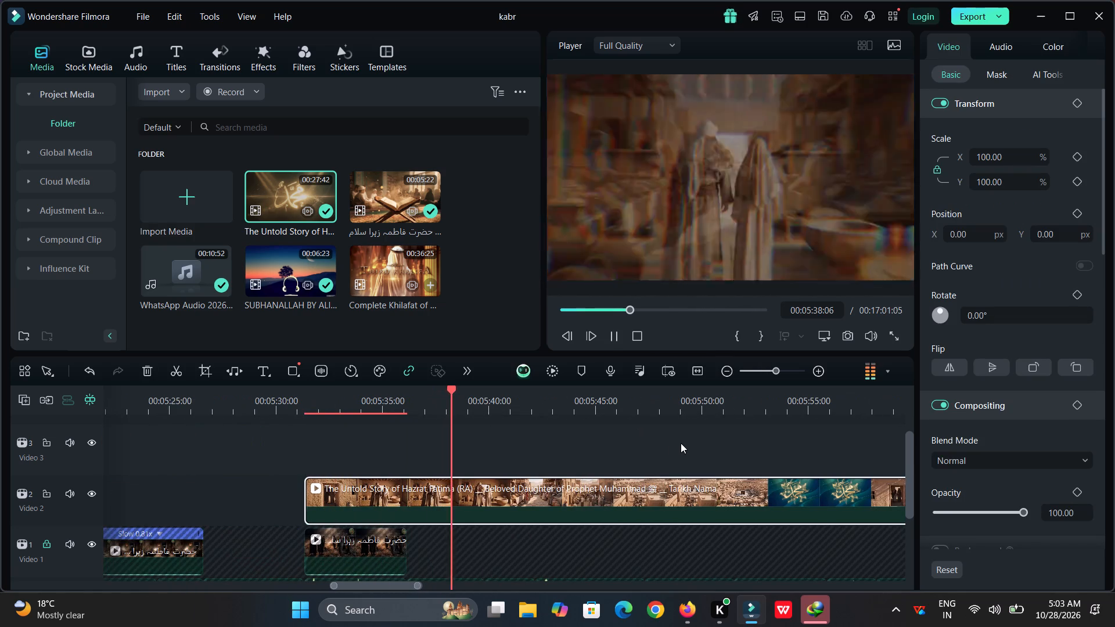
key(space)
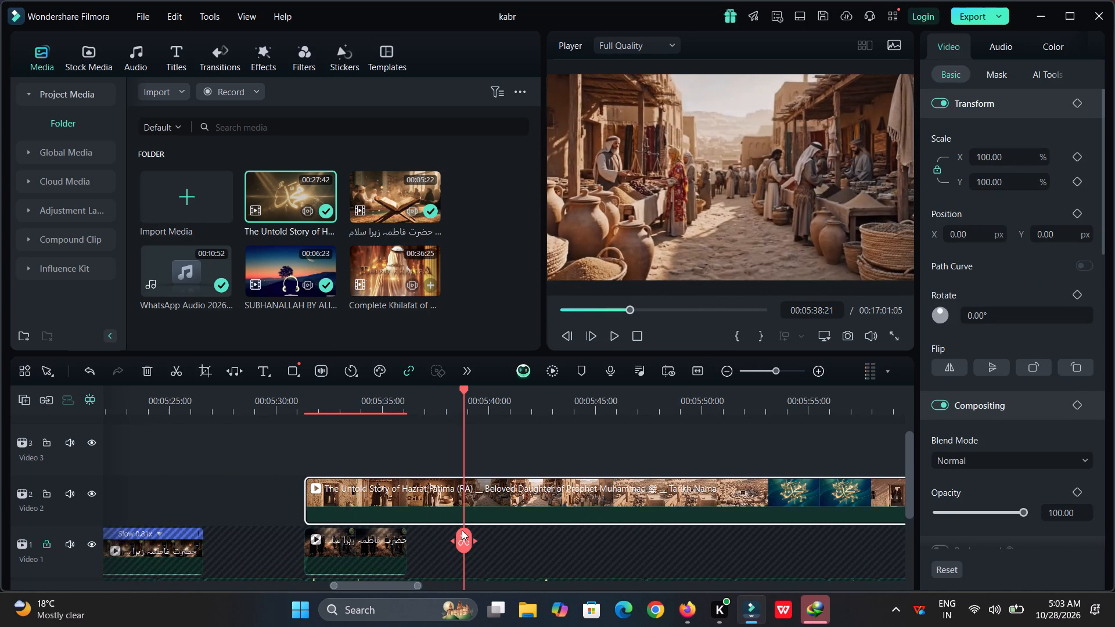
drag(458, 530, 539, 547)
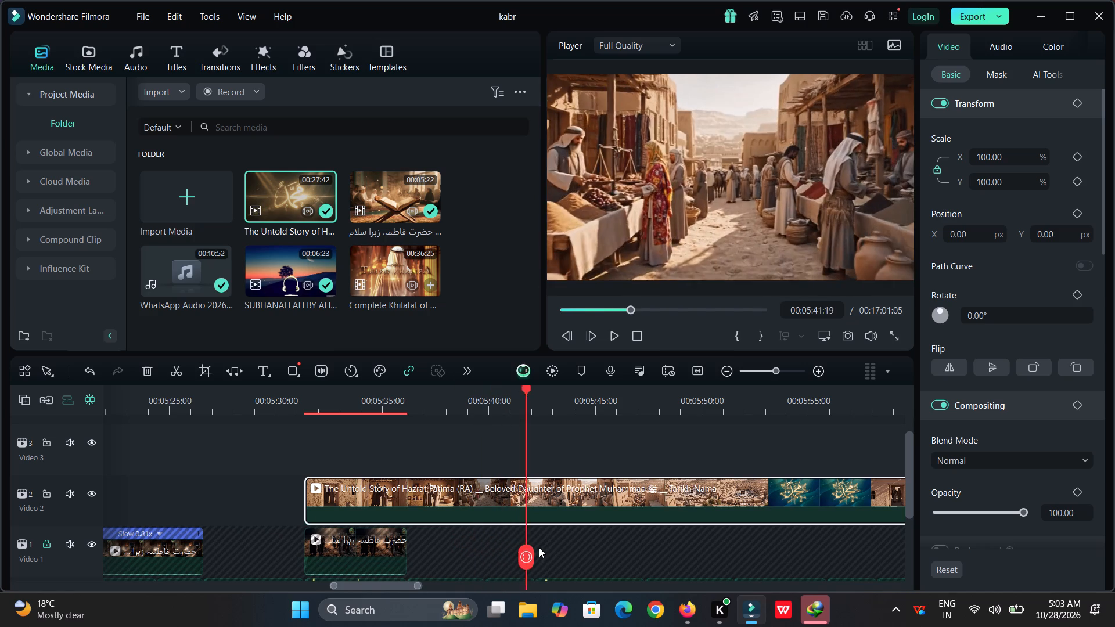
drag(539, 547, 620, 555)
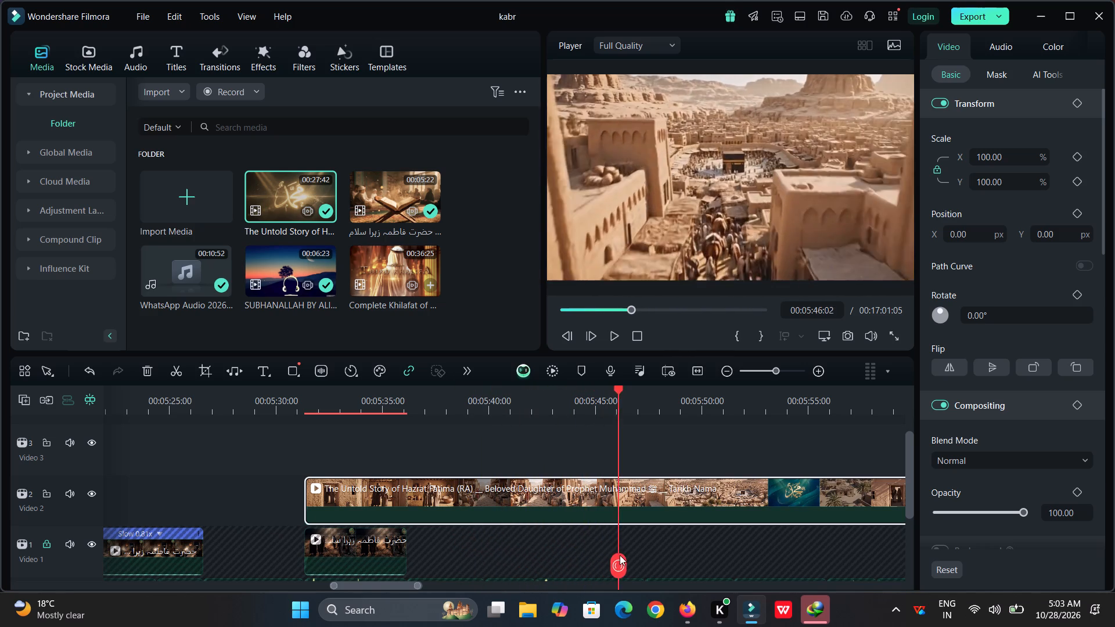
drag(620, 555, 852, 538)
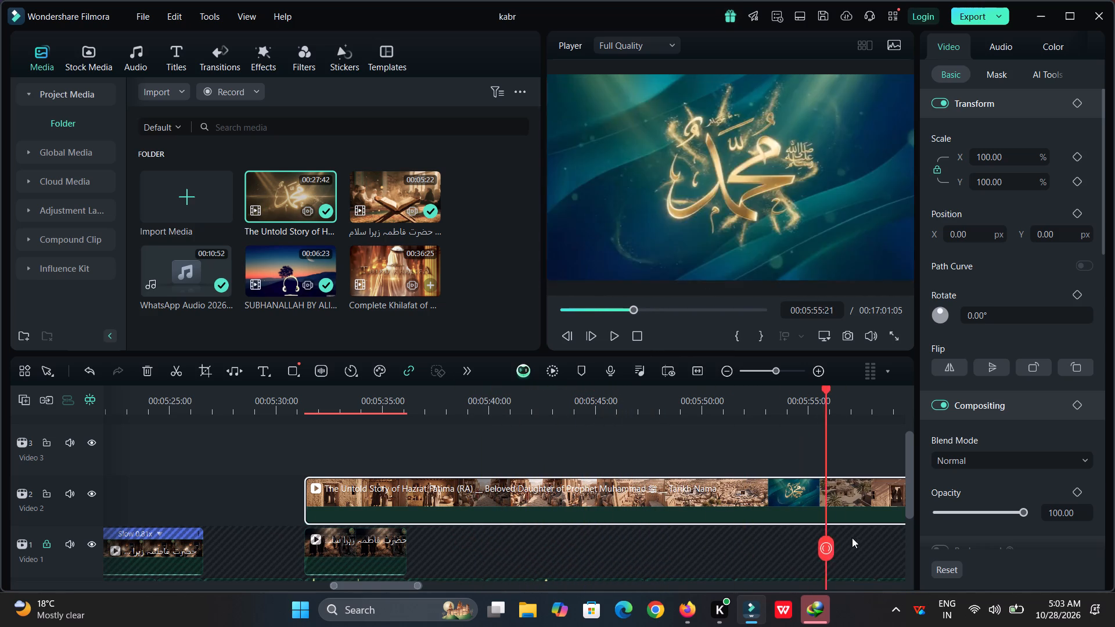
drag(852, 538, 1033, 514)
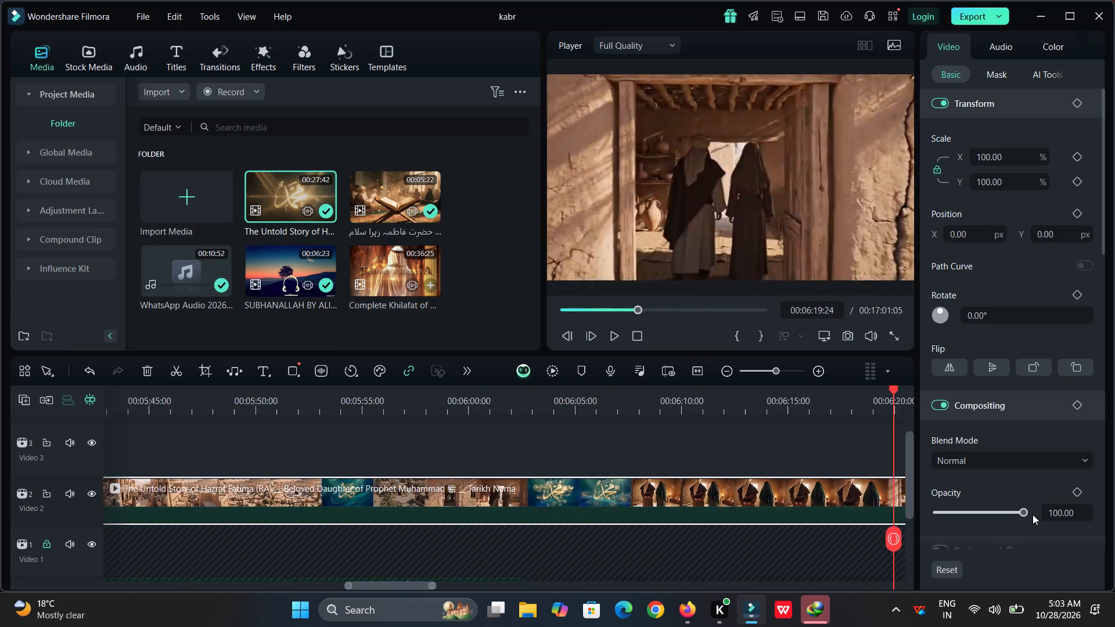
drag(1033, 514, 1024, 498)
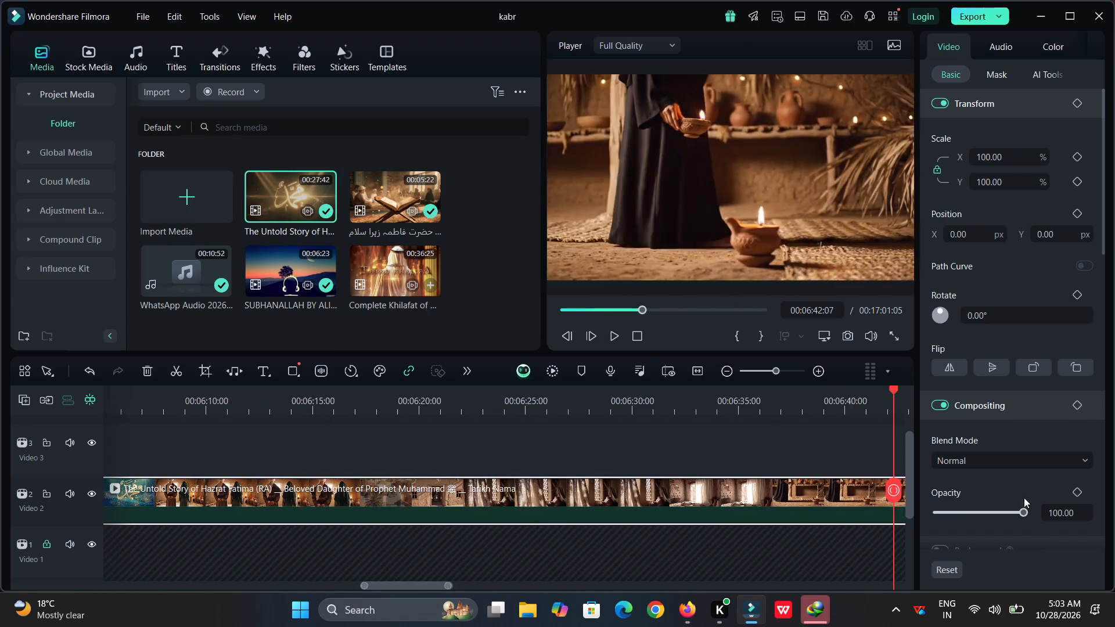
drag(1024, 498, 1035, 532)
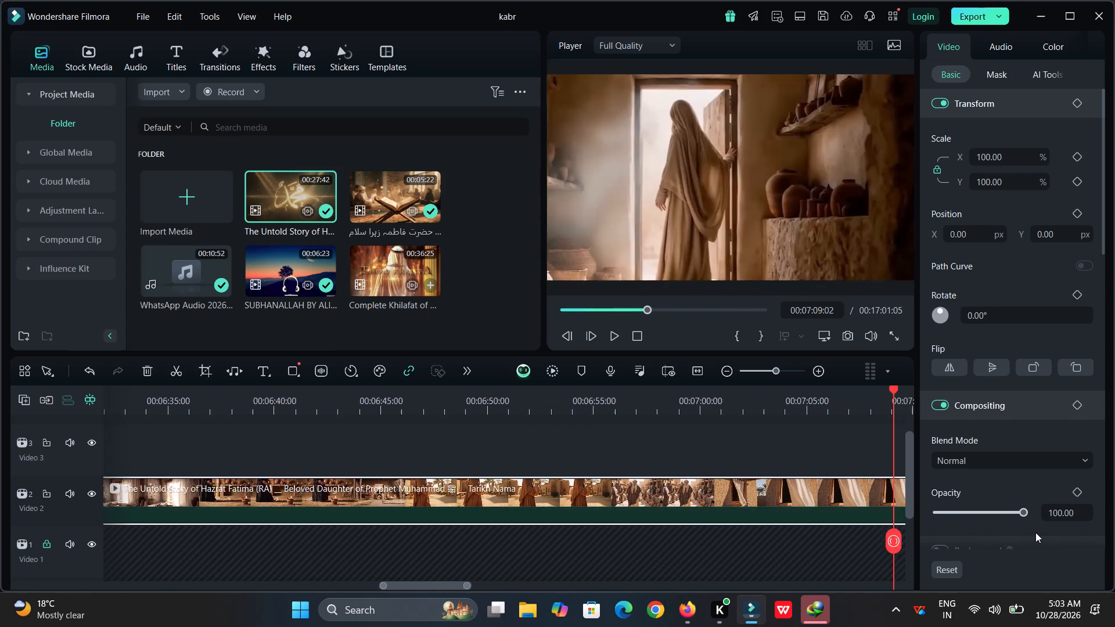
drag(1035, 532, 1042, 478)
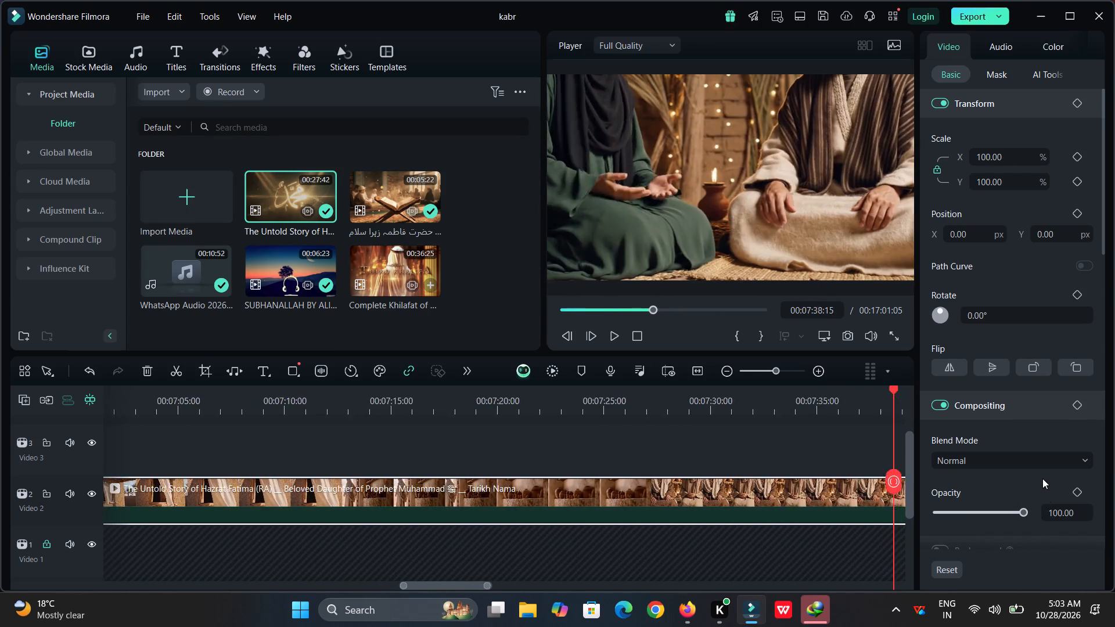
drag(1042, 478, 1112, 448)
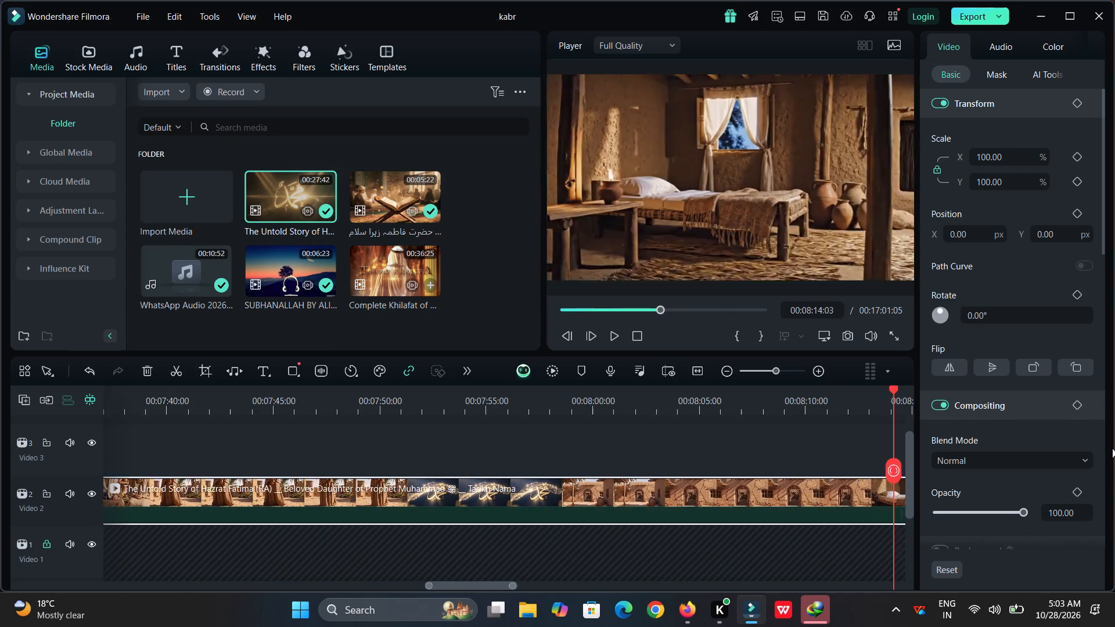
drag(1112, 448, 1112, 448)
Examine the later scenes of the long Hazrat Fatima clip, from about 00:09:37 to 00:13:36, for usable footage.
drag(836, 402, 472, 468)
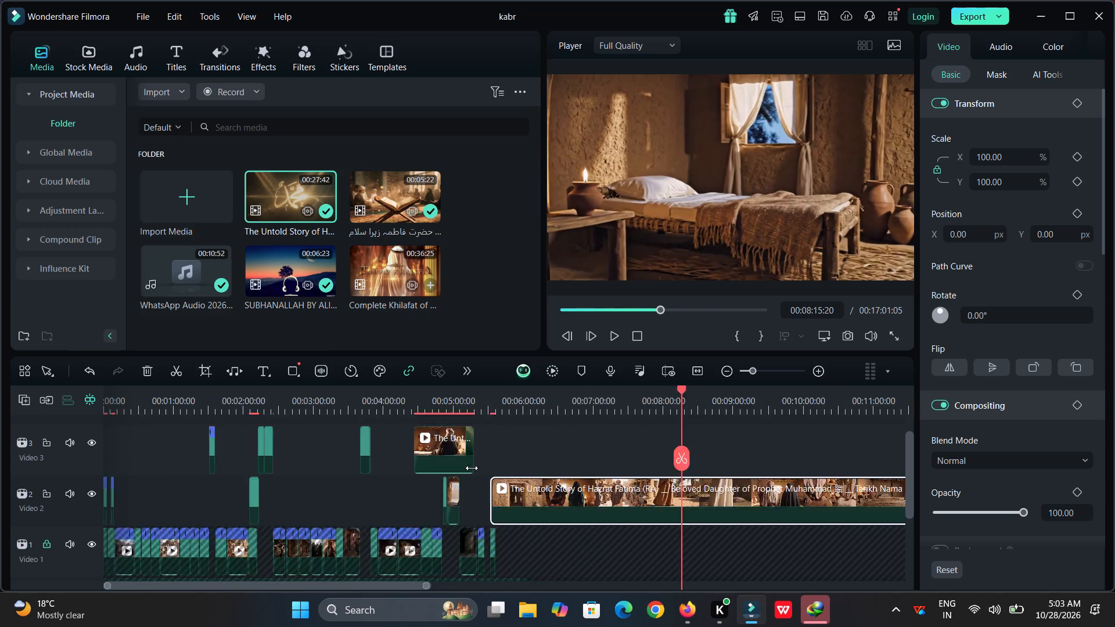
drag(472, 468, 456, 470)
click(434, 403)
drag(434, 403, 454, 408)
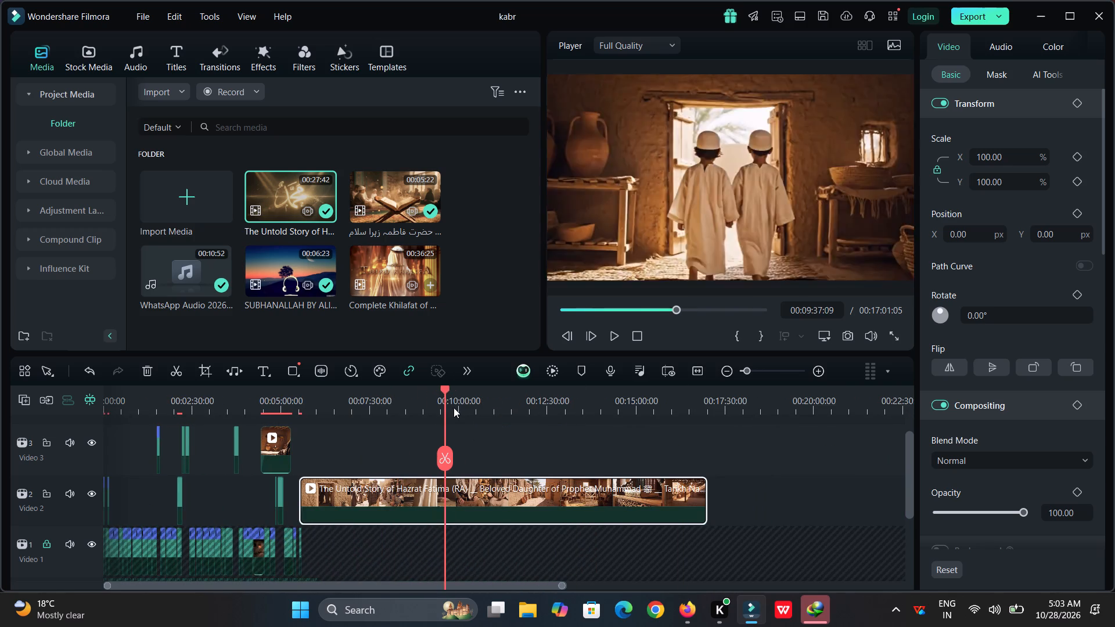
drag(454, 408, 483, 413)
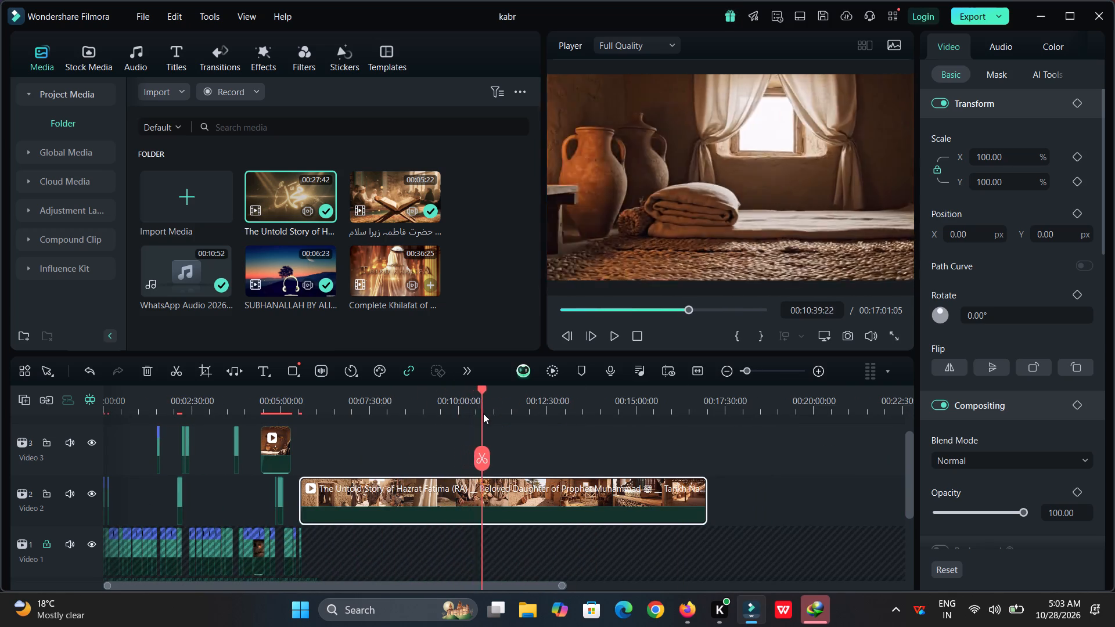
drag(483, 413, 513, 423)
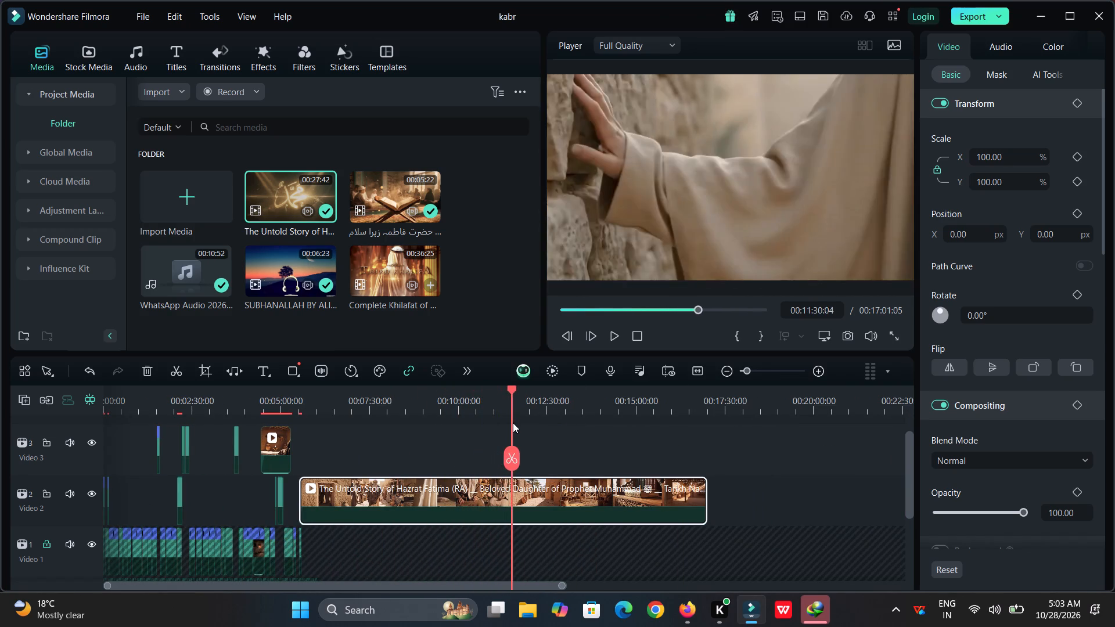
drag(513, 423, 544, 433)
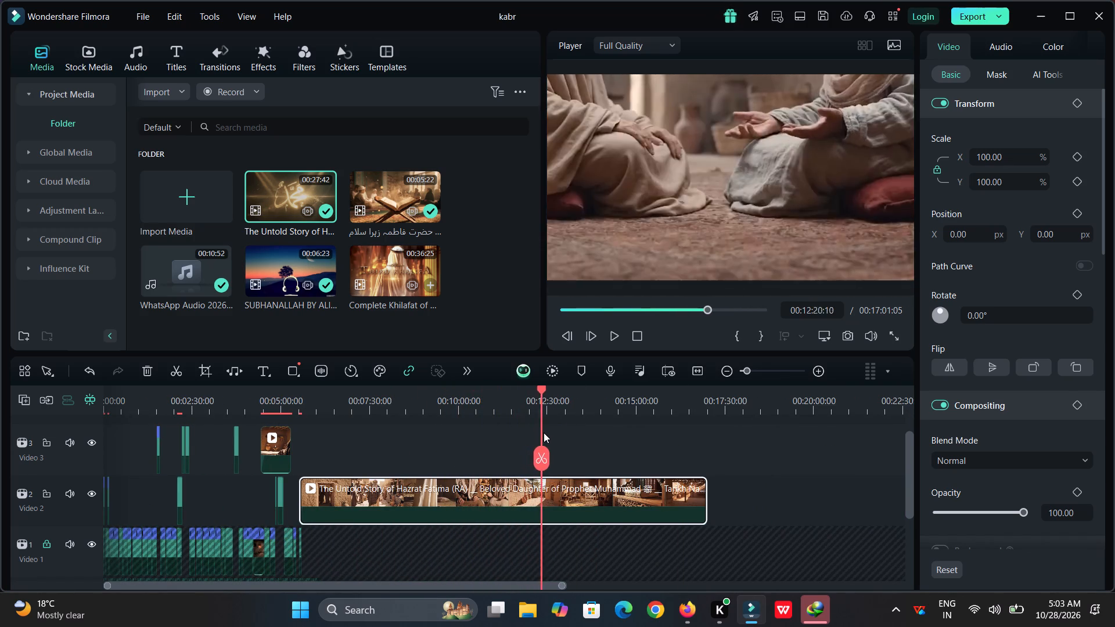
drag(544, 433, 572, 444)
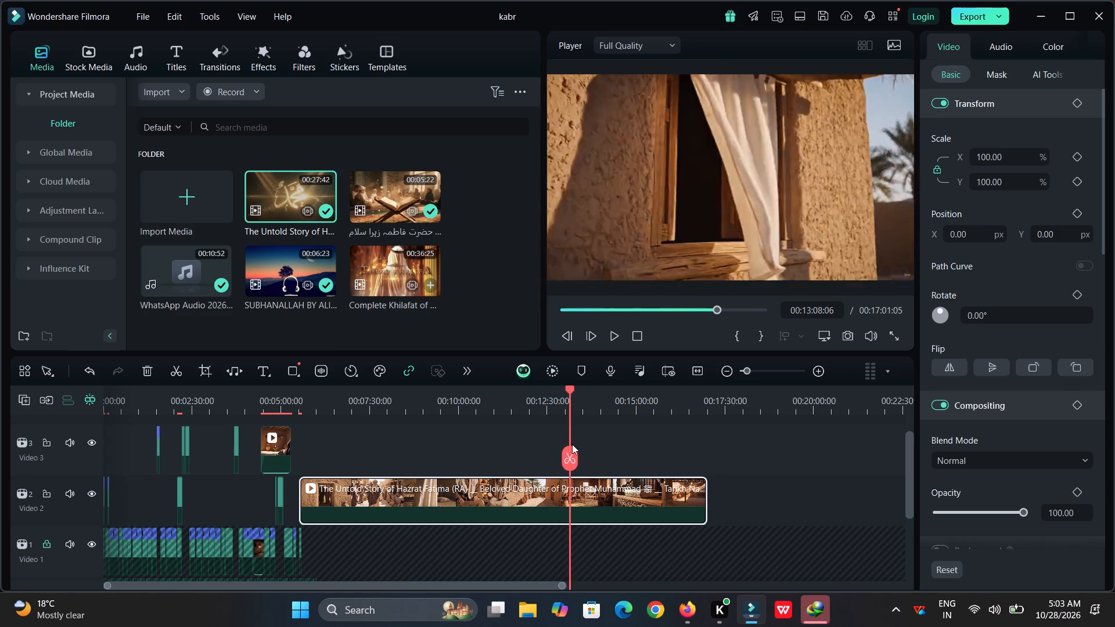
drag(572, 444, 587, 450)
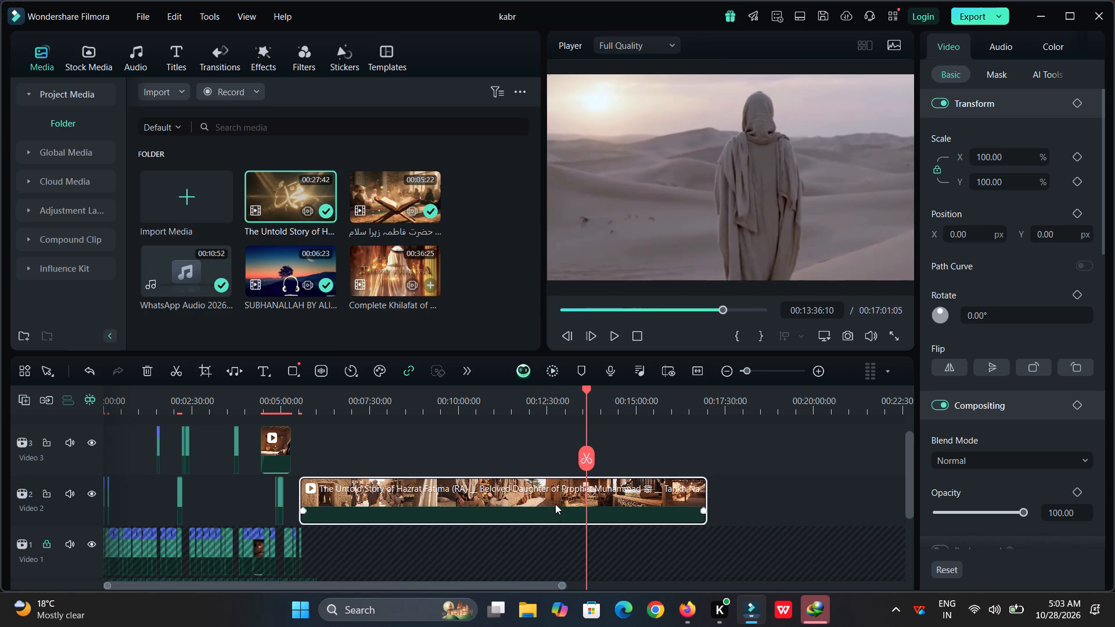
Cut the long Hazrat Fatima clip out of Video 2.
click(555, 504)
key(ctrl+x)
click(555, 504)
key(ctrl+x)
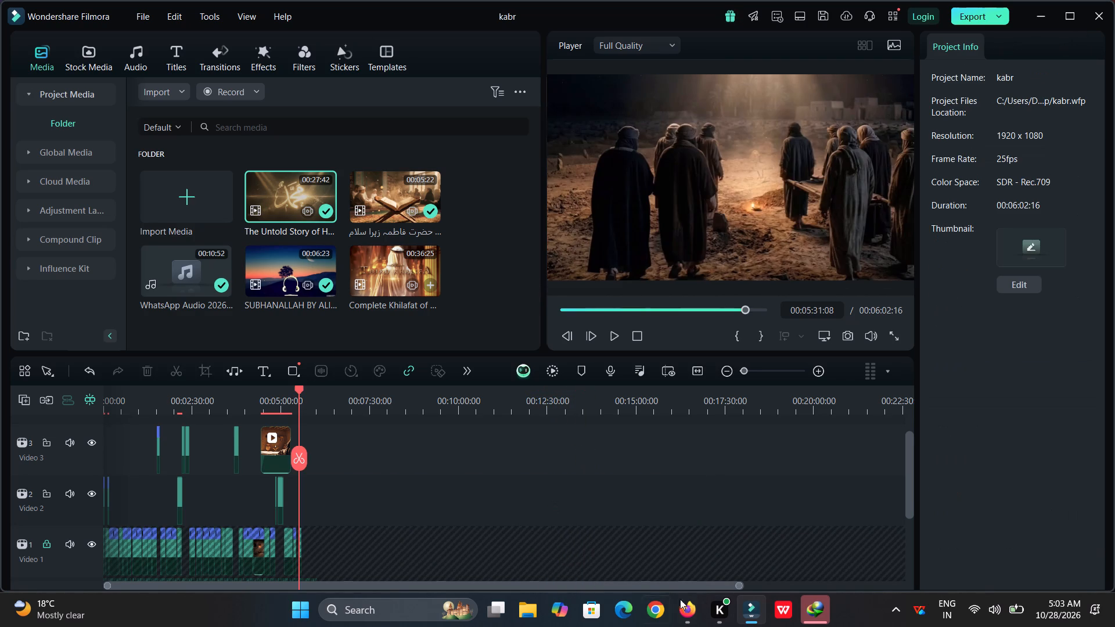
Switch to Firefox and look through the YouTube results for "shayada fatima ka waqia" for new source footage.
click(702, 619)
scroll(406, 480, down, 2)
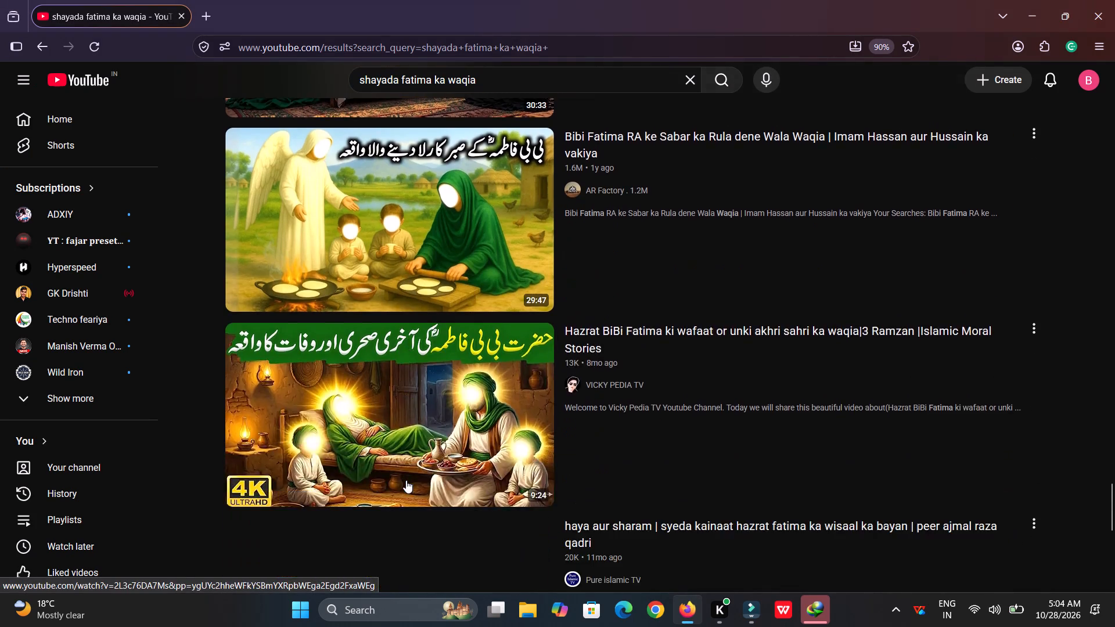
scroll(406, 480, down, 6)
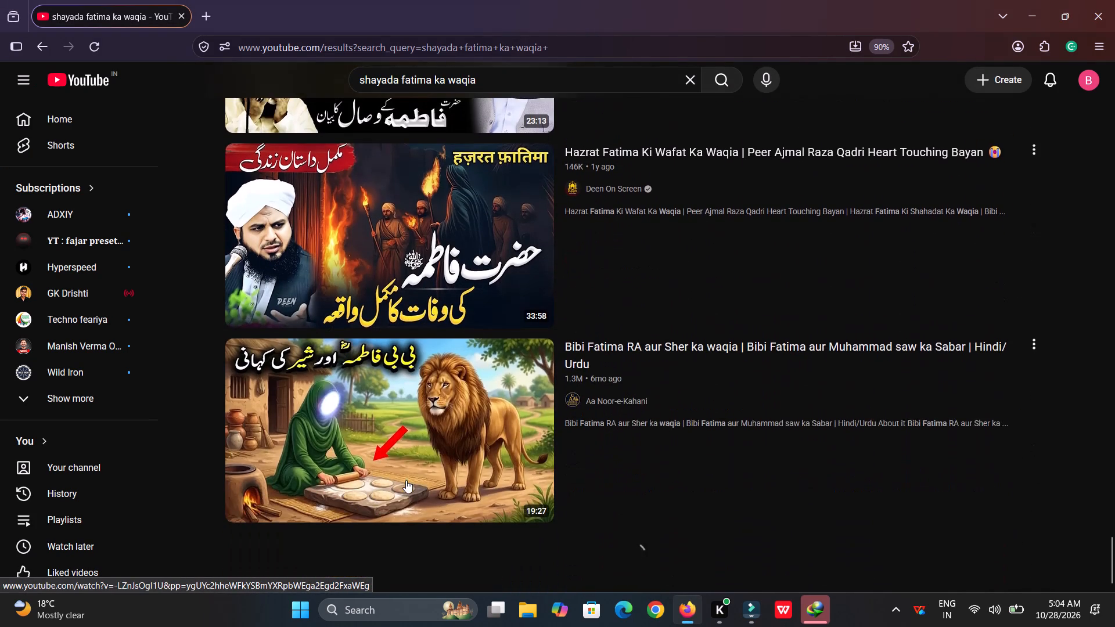
scroll(406, 480, down, 4)
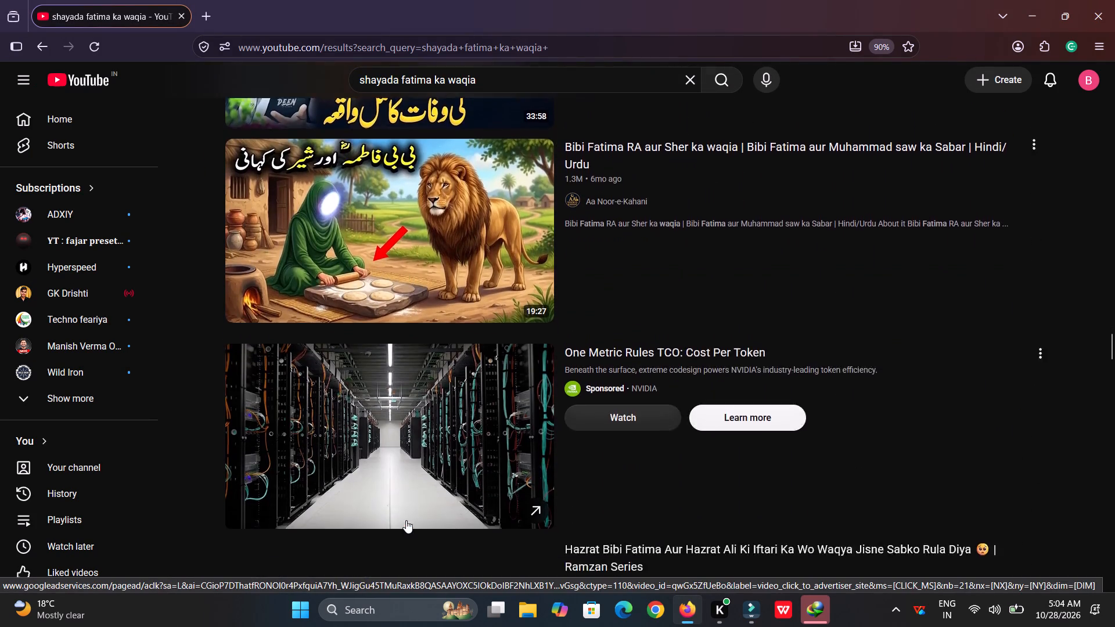
scroll(406, 520, down, 4)
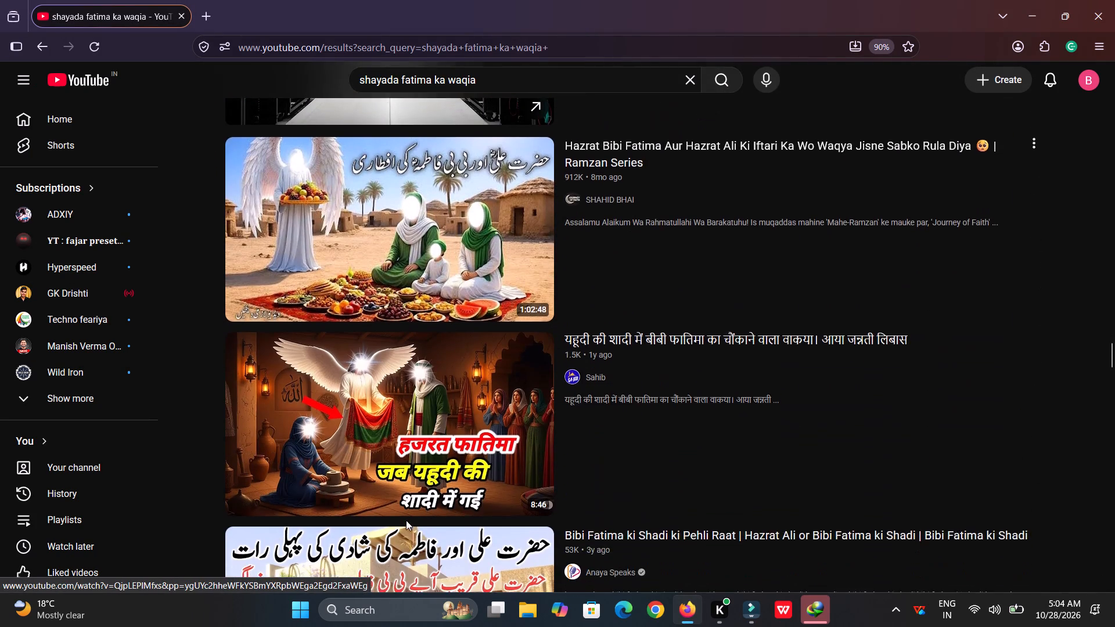
scroll(406, 520, down, 1)
Search YouTube for "shayada fatima ki wafat ka waqia".
click(523, 91)
key(BackSpace)
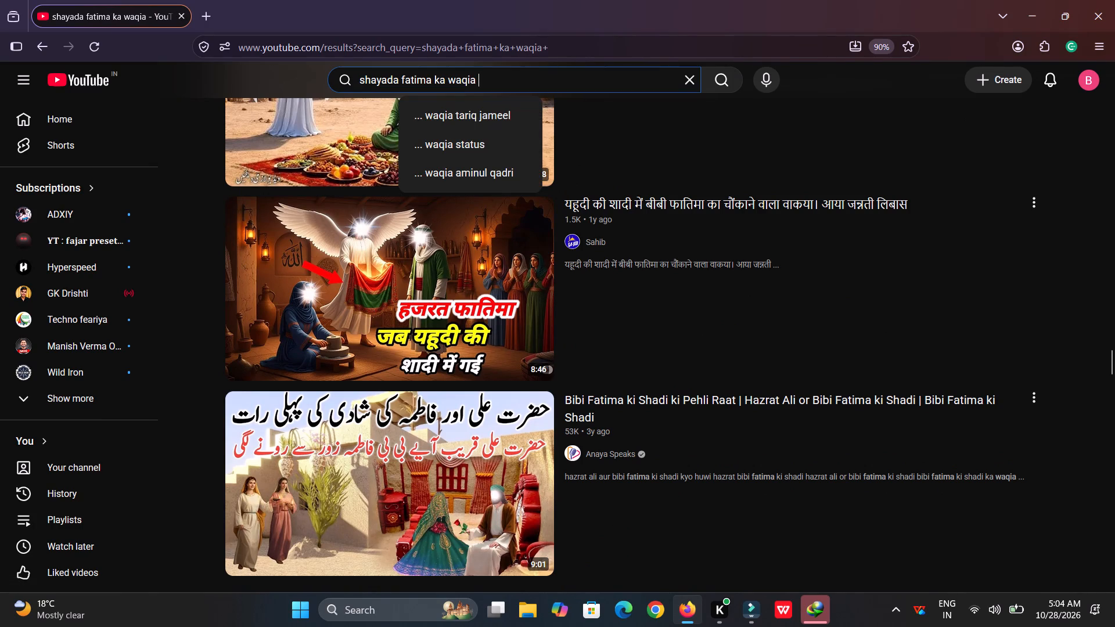
key(BackSpace)
key(BackSpace)
key(BackSpace)
key(BackSpace)
key(BackSpace)
key(BackSpace)
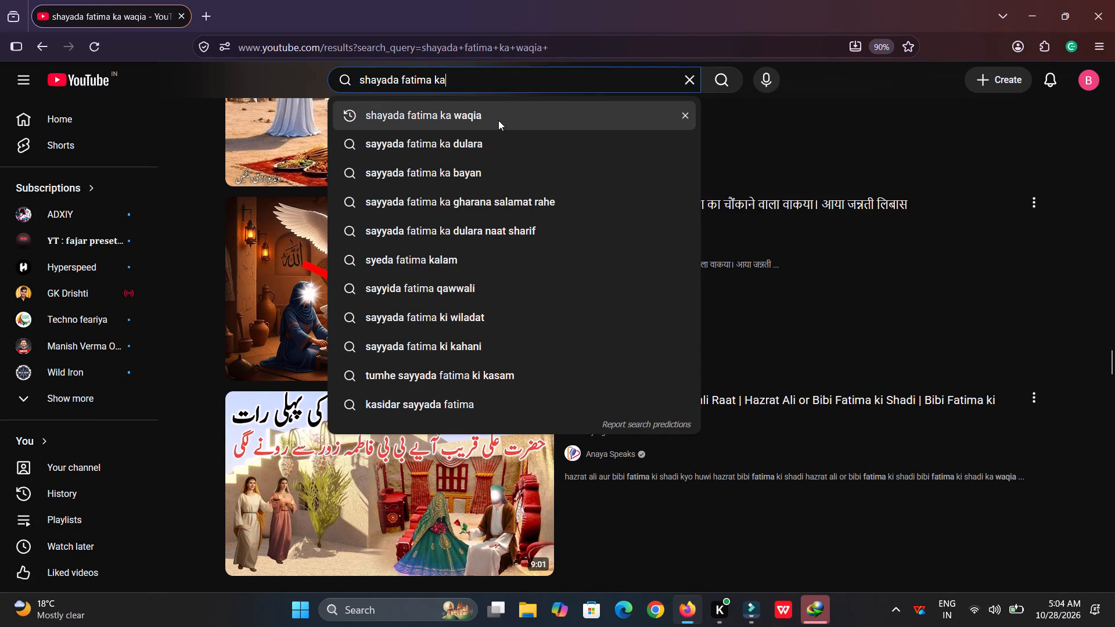
key(space)
key(BackSpace)
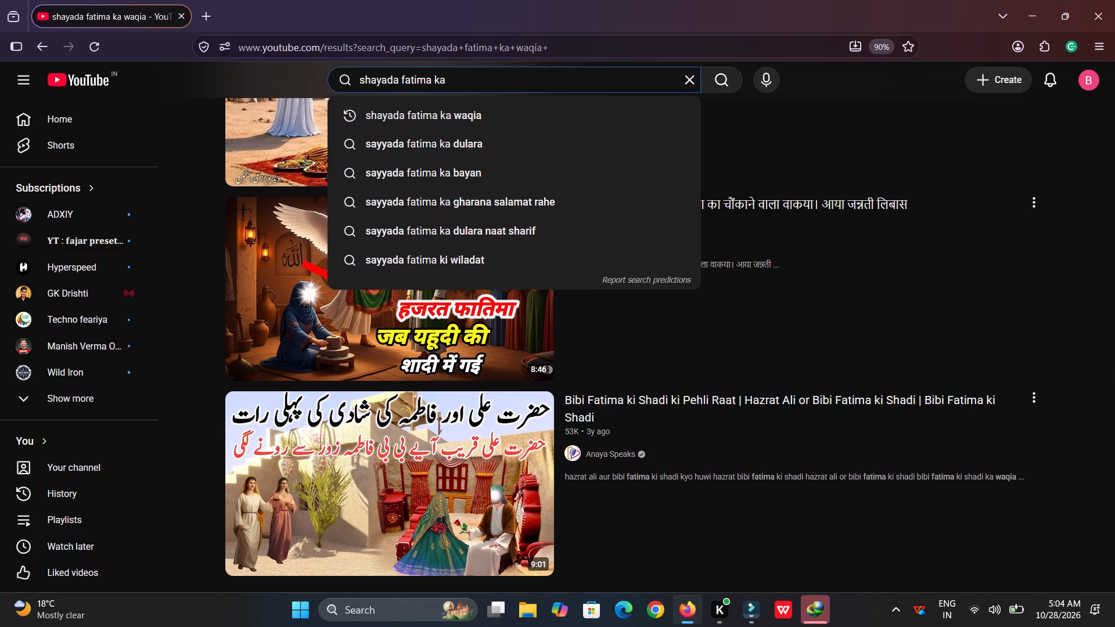
key(BackSpace)
text(i s)
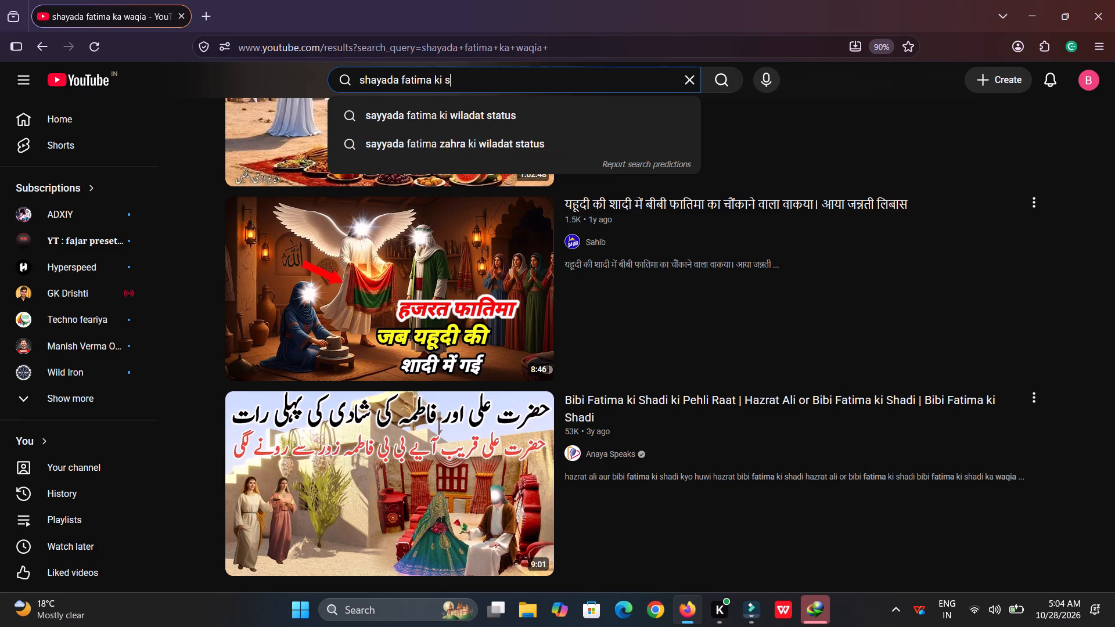
key(BackSpace)
text(wa)
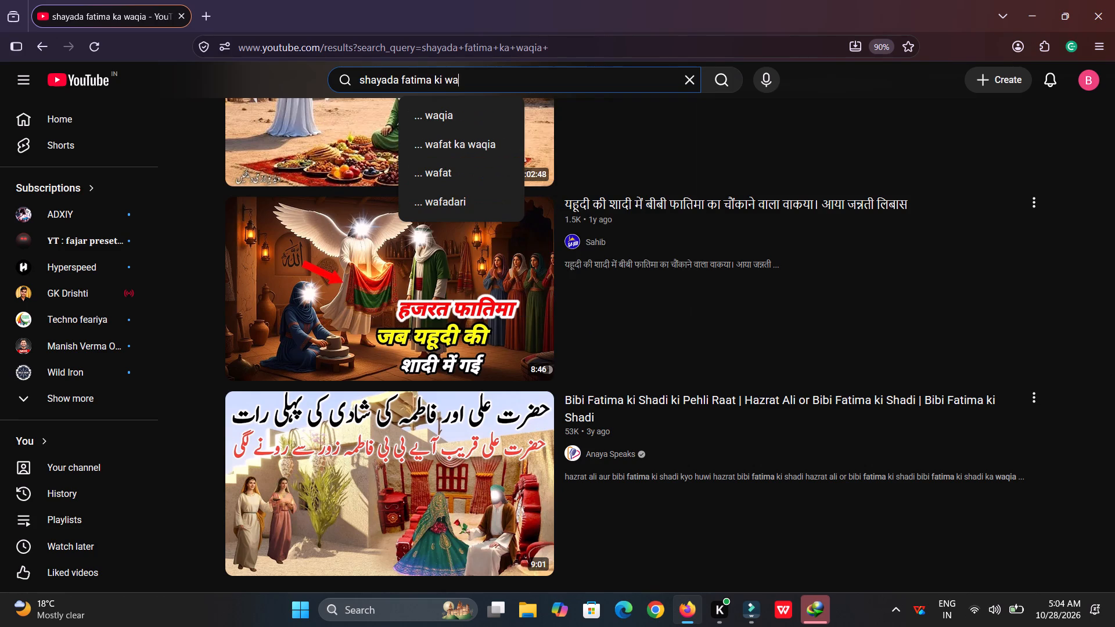
key(f)
key(Down)
key(Return)
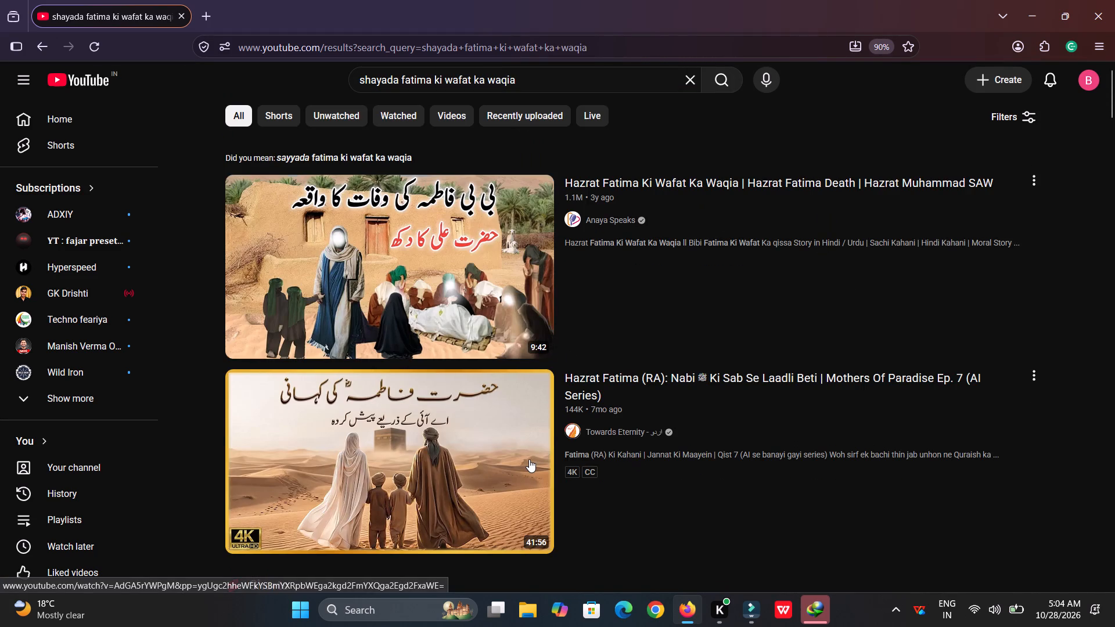
Preview the Mothers Of Paradise Ep. 7 result with sound on and captions off, checking its later scenes, including around 32:03.
click(541, 391)
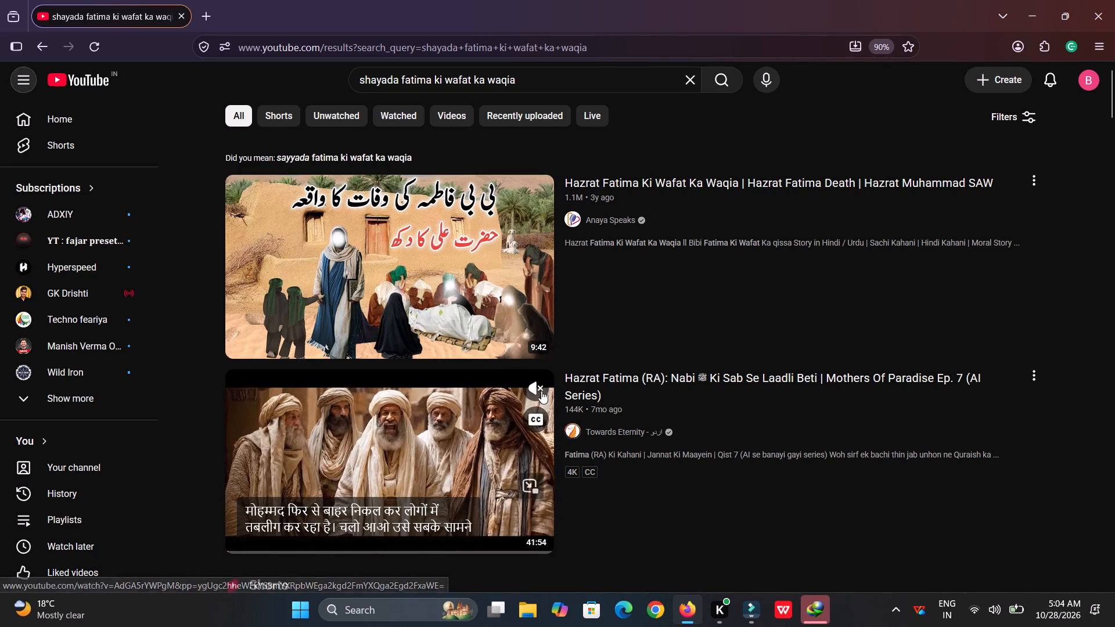
drag(530, 435, 534, 420)
click(534, 420)
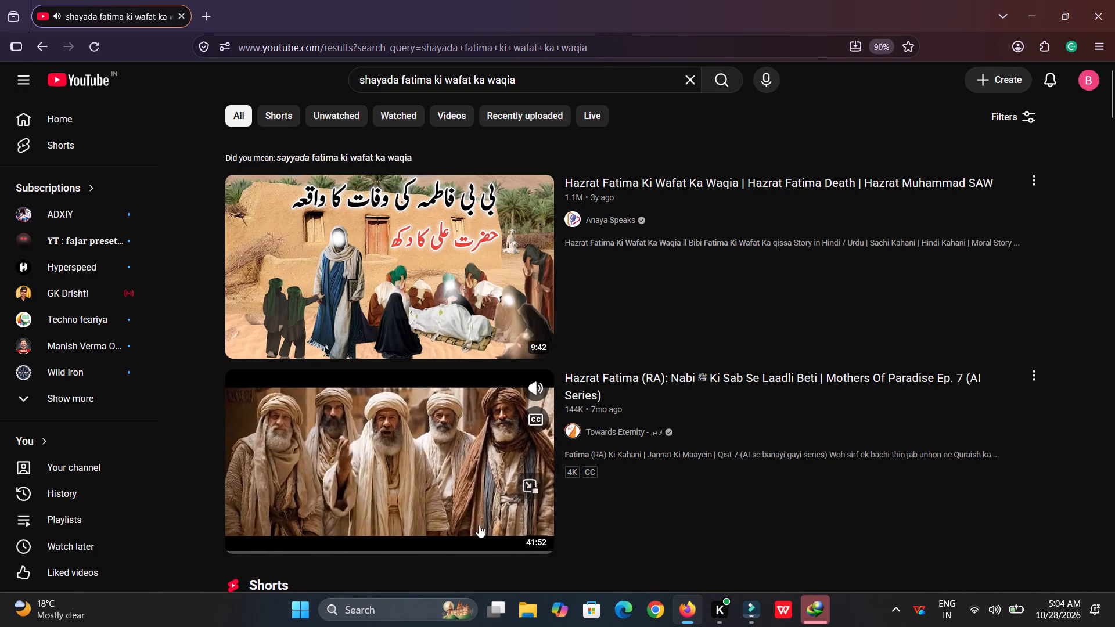
click(510, 550)
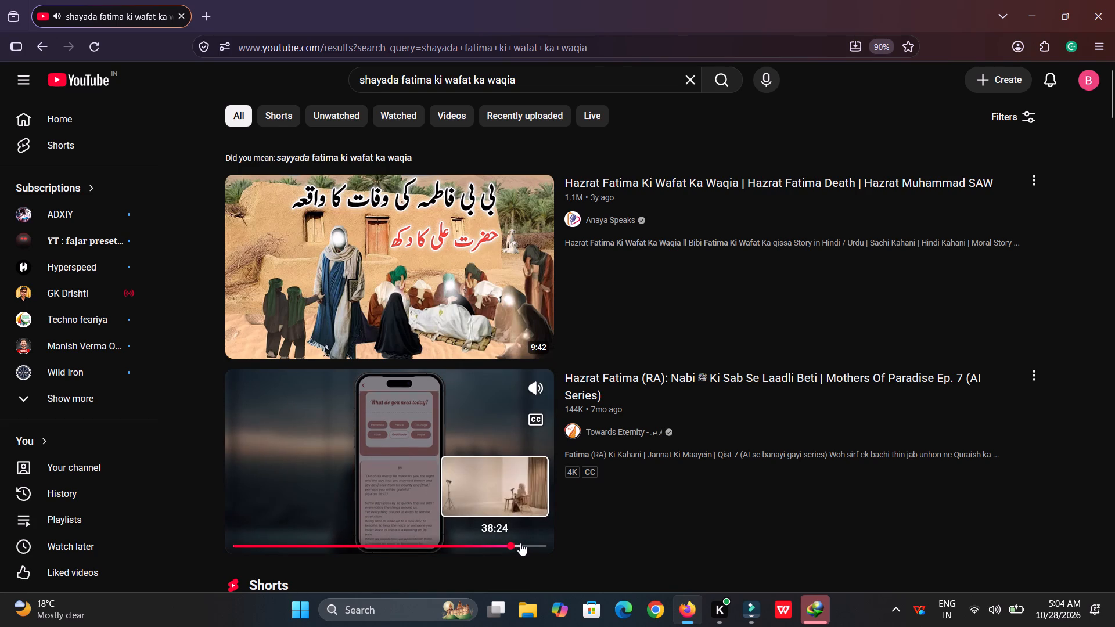
click(520, 543)
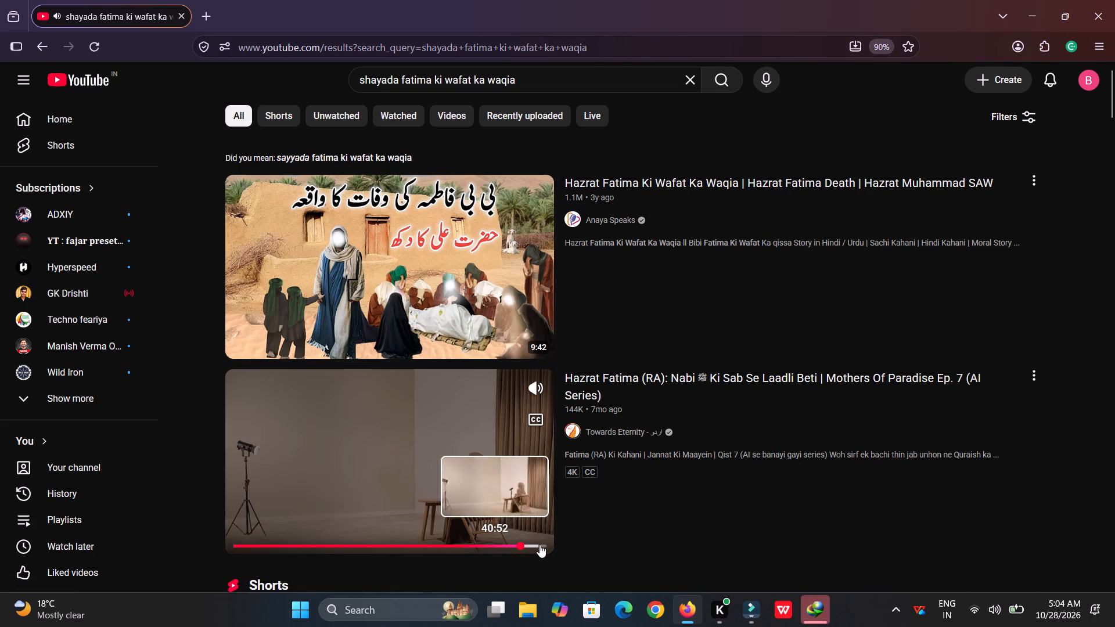
click(480, 540)
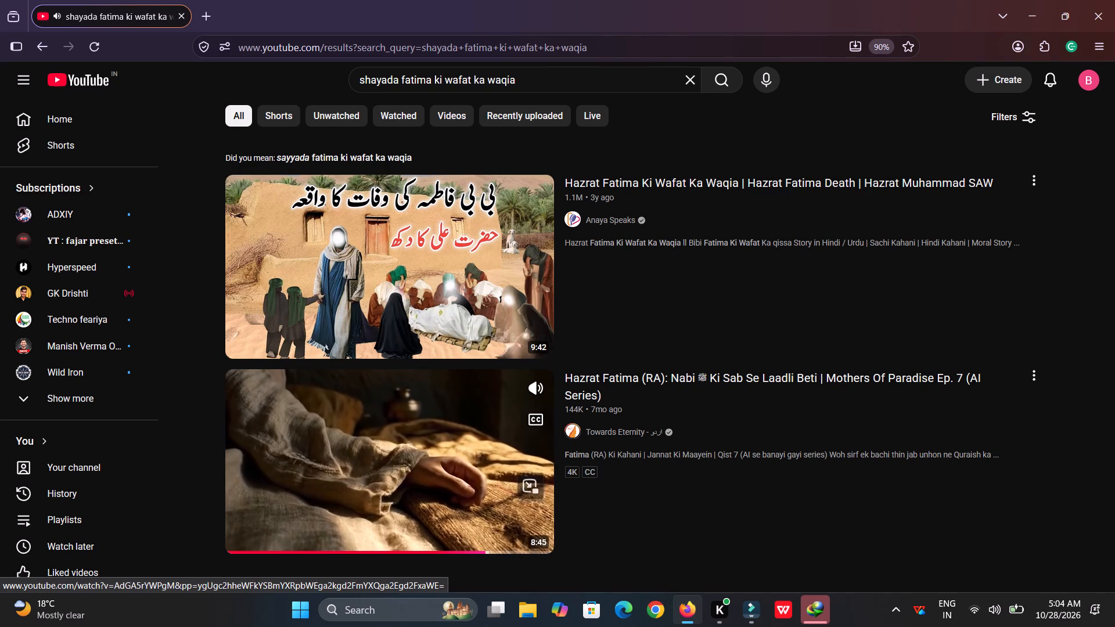
Look further through the wafat results, previewing the Ana Voice and Dastaan Vibes videos with captions off for usable footage.
scroll(491, 500, down, 1)
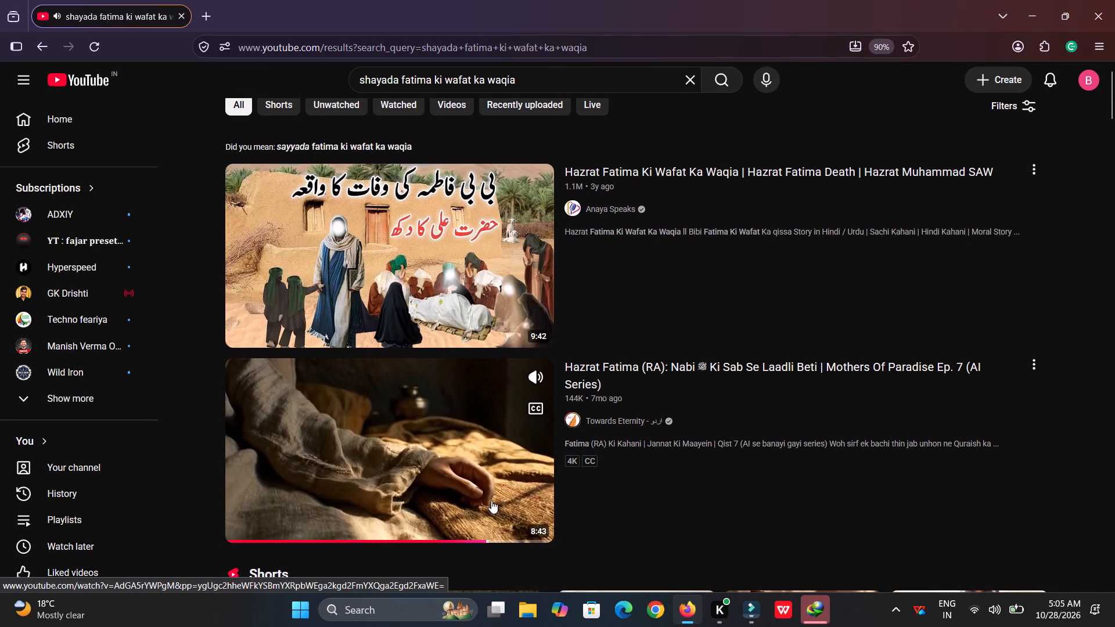
scroll(491, 500, down, 3)
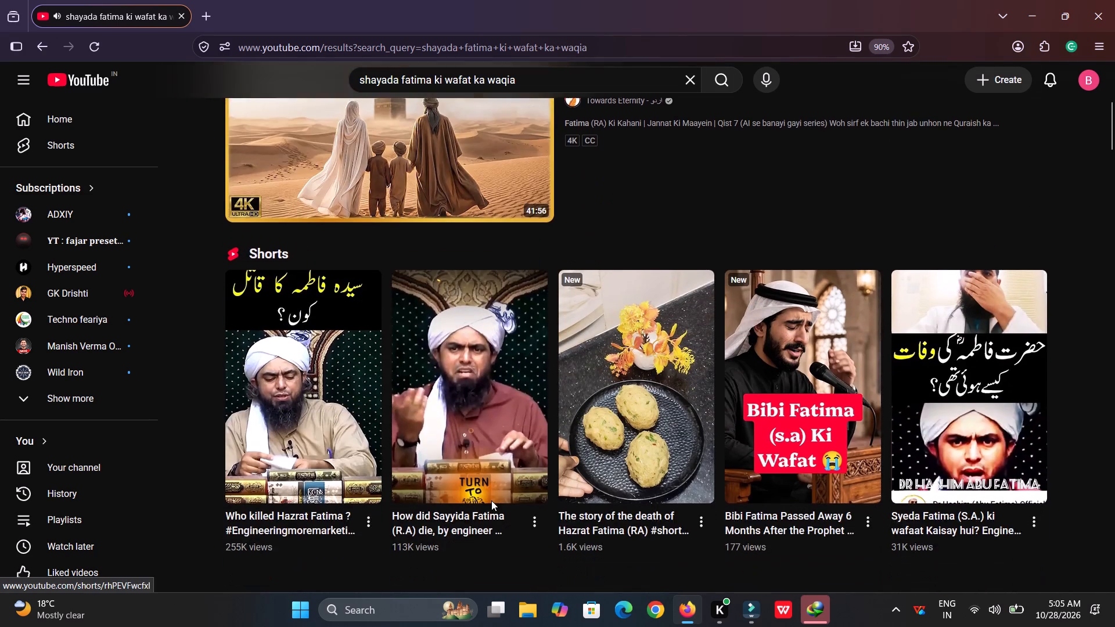
scroll(491, 500, down, 3)
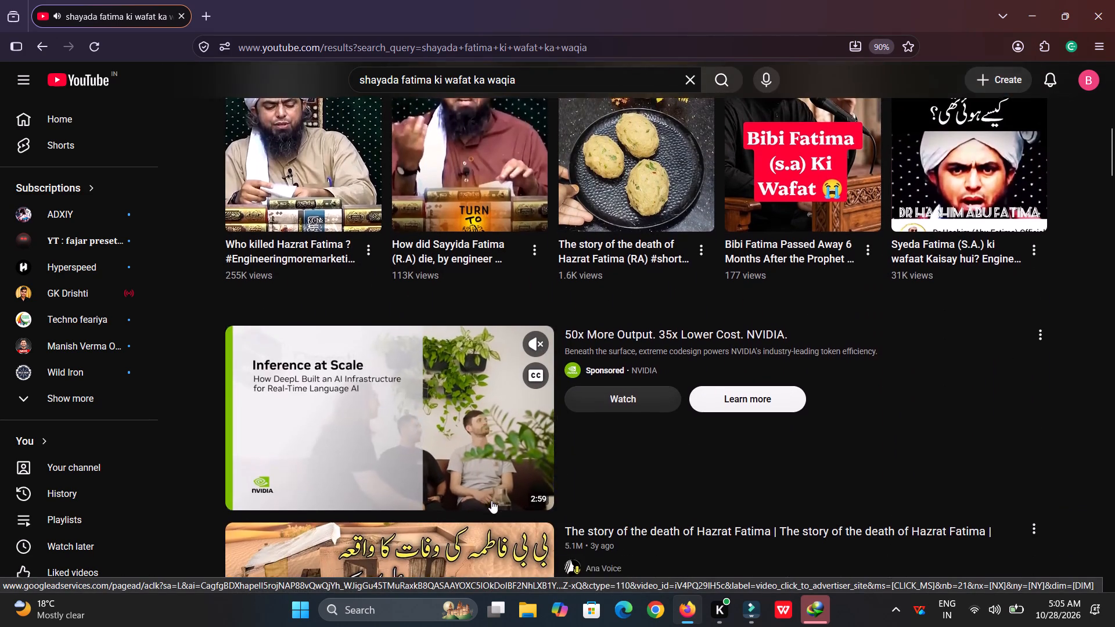
scroll(491, 500, down, 3)
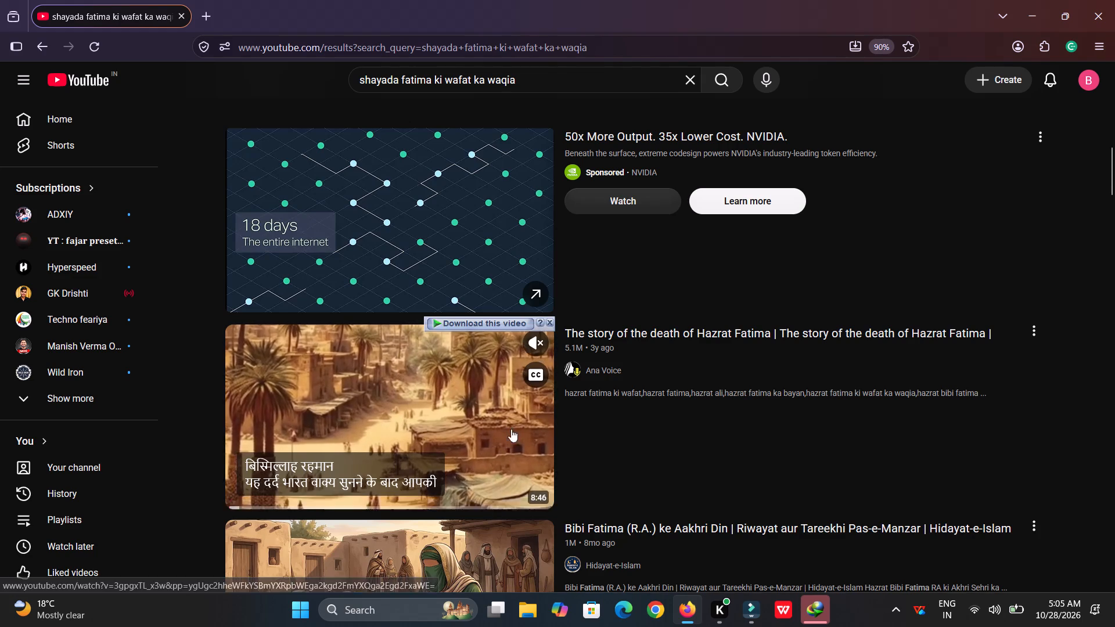
click(533, 339)
click(536, 378)
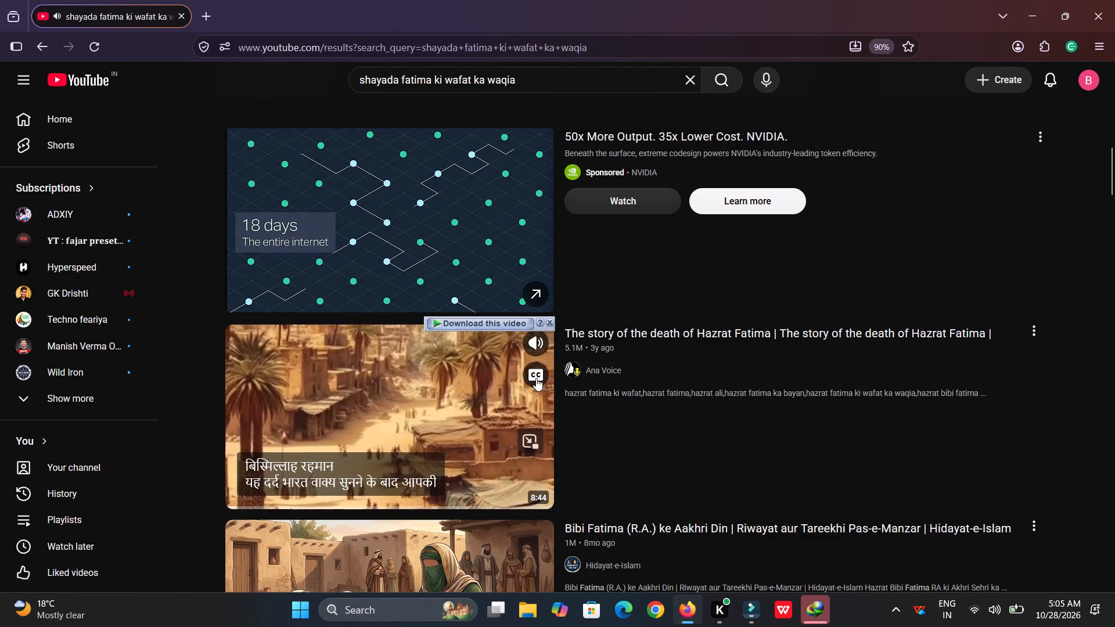
scroll(459, 439, down, 4)
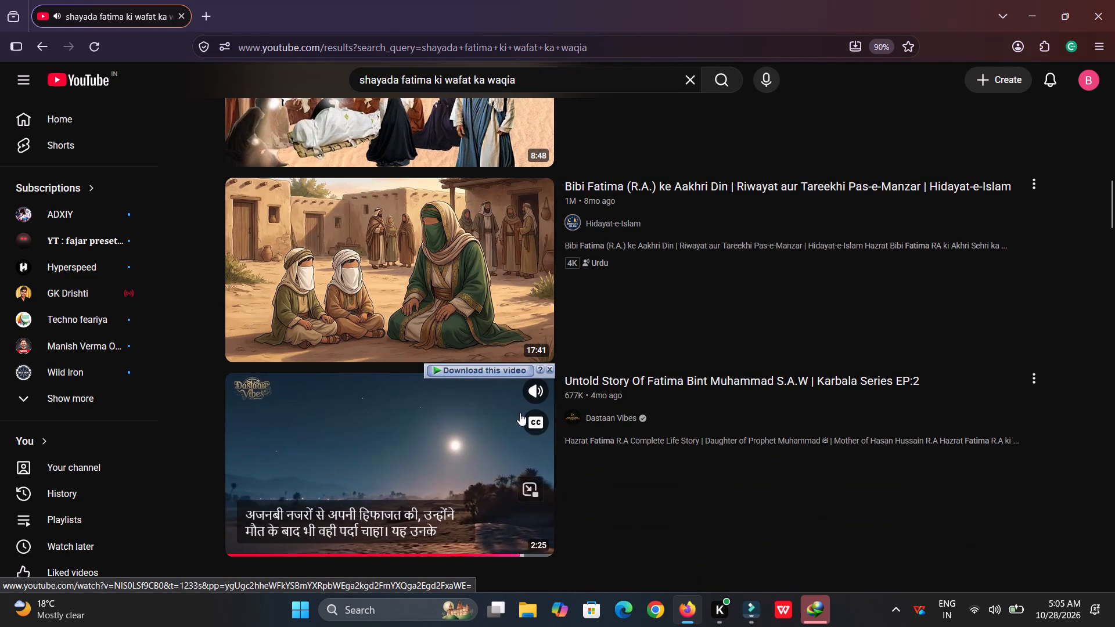
click(533, 417)
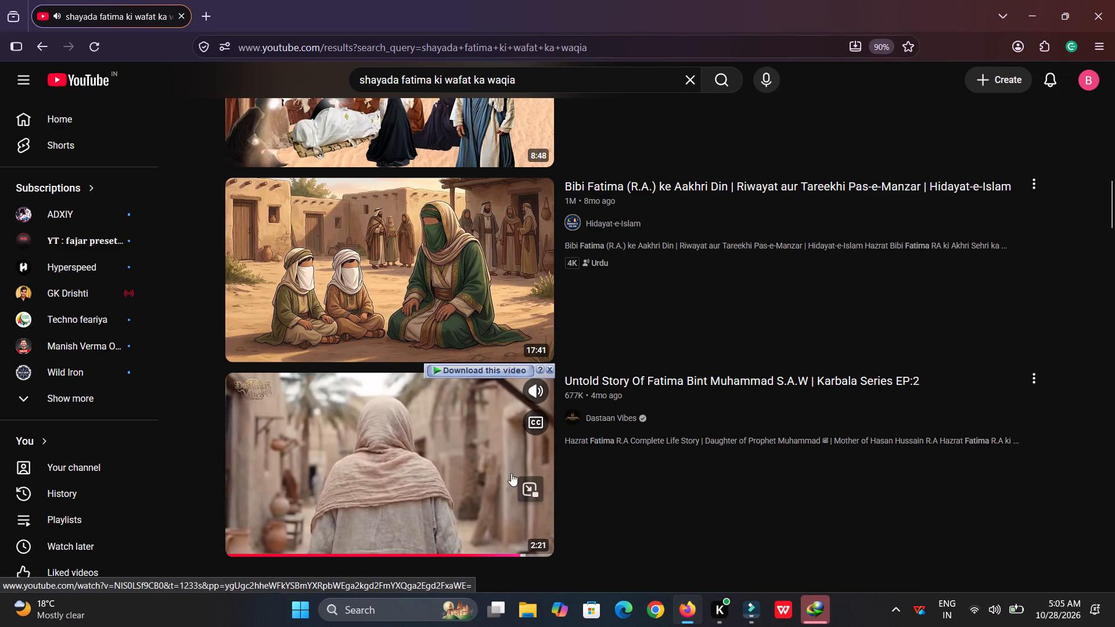
Switch to Filmora, place The Untold Story of Hazrat Fatima on Video 2 after the existing clips, and lower its audio to silence.
click(736, 622)
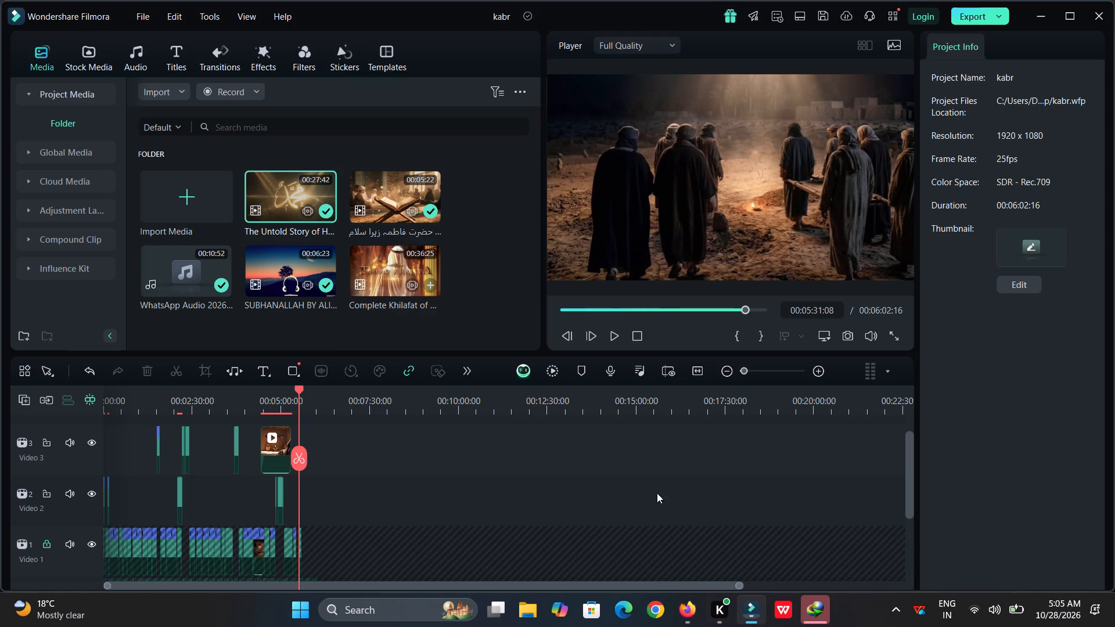
drag(280, 202, 306, 487)
click(629, 330)
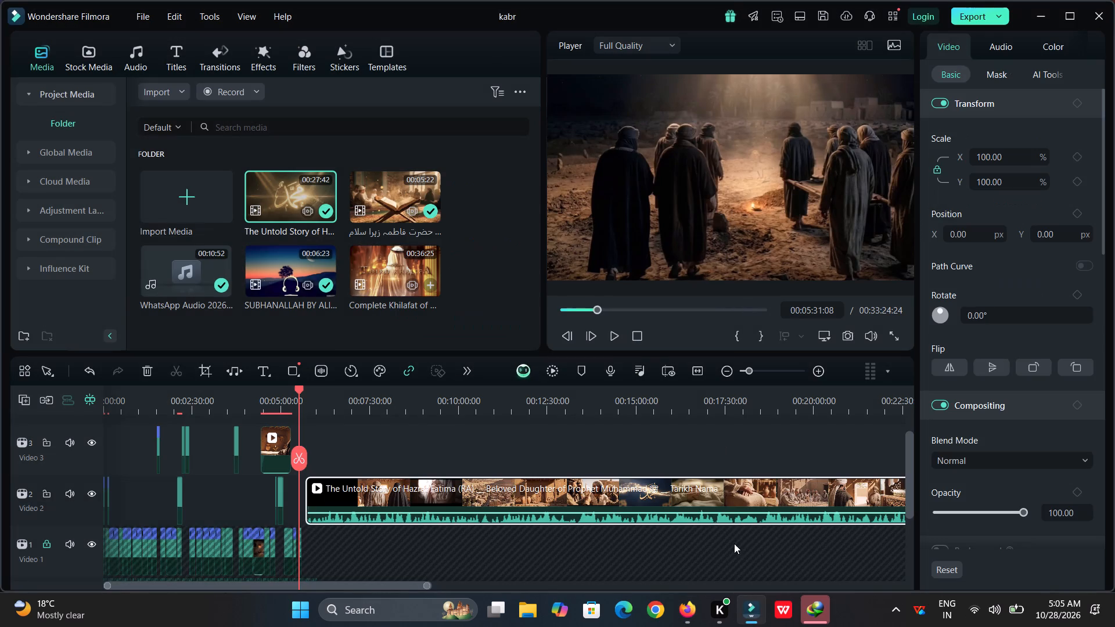
drag(771, 514, 775, 540)
Find the scene of the man kneeling before a doorway late in the long Hazrat Fatima clip and split it at 00:30:12:07.
click(858, 391)
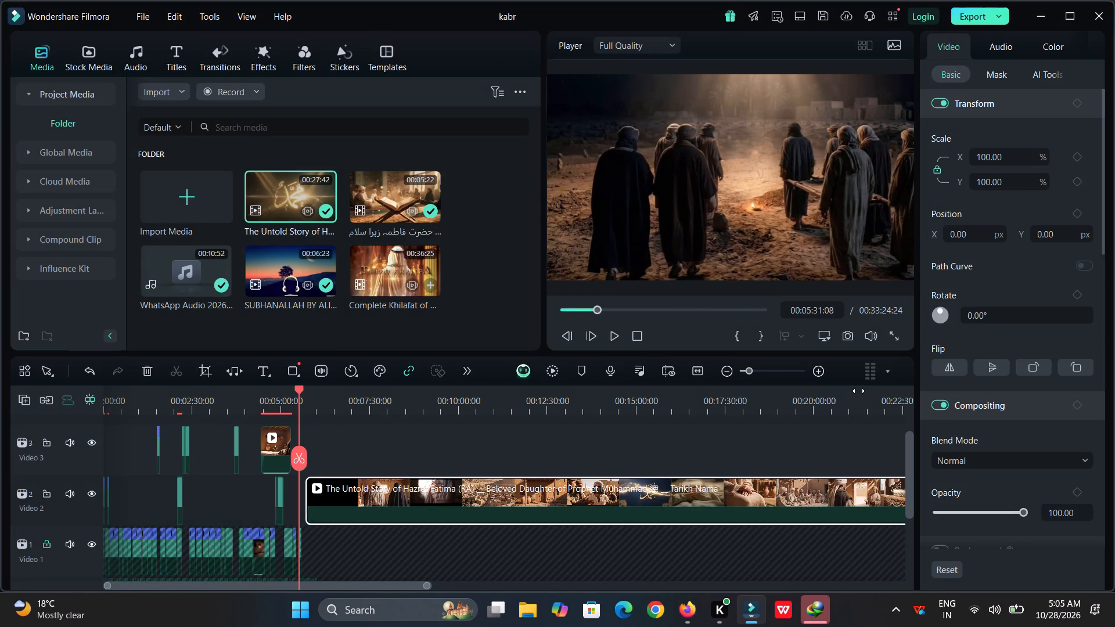
drag(858, 391, 982, 430)
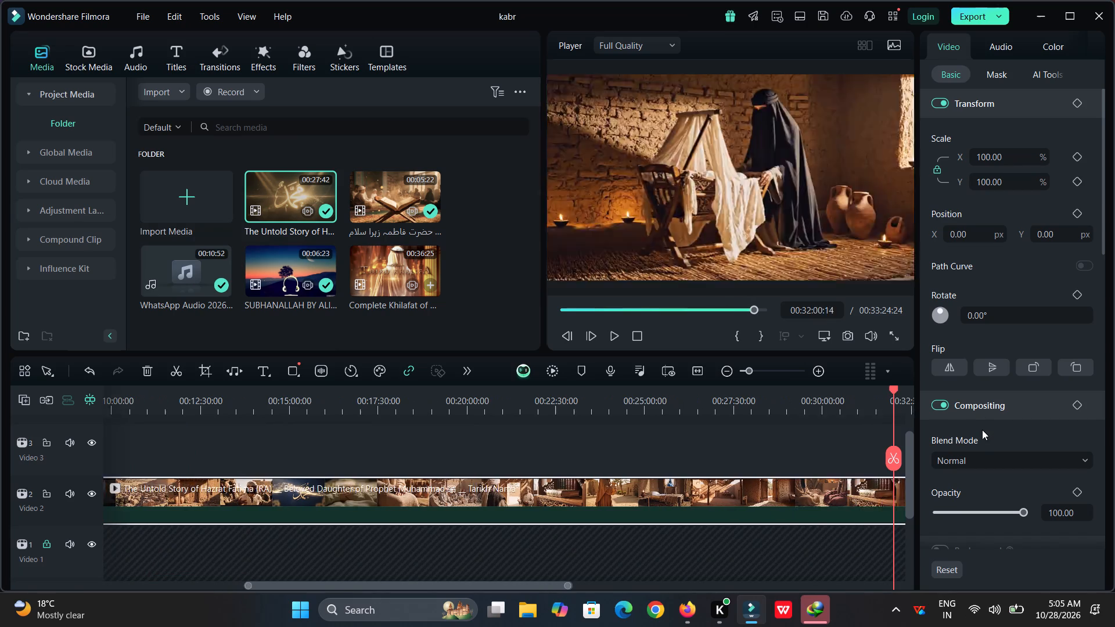
drag(982, 430, 582, 462)
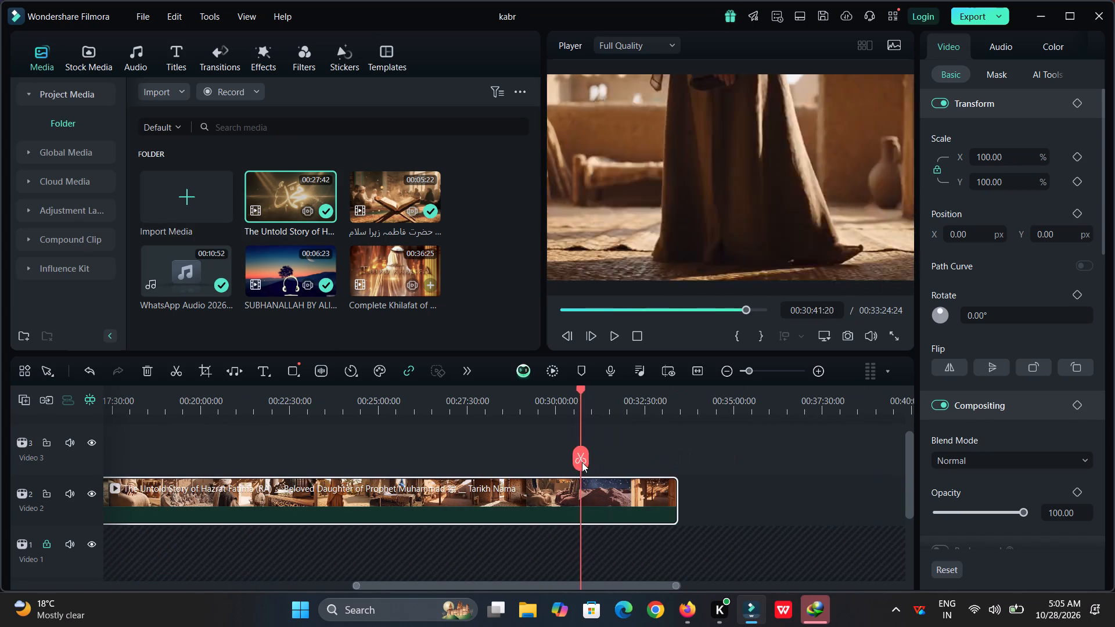
drag(582, 462, 595, 466)
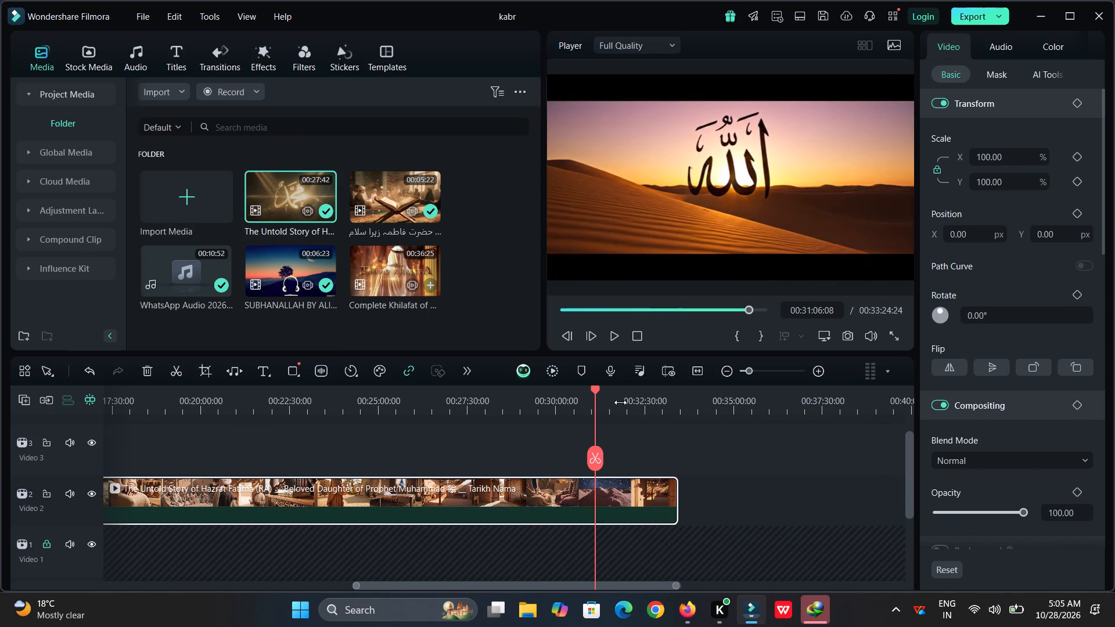
drag(620, 402, 817, 429)
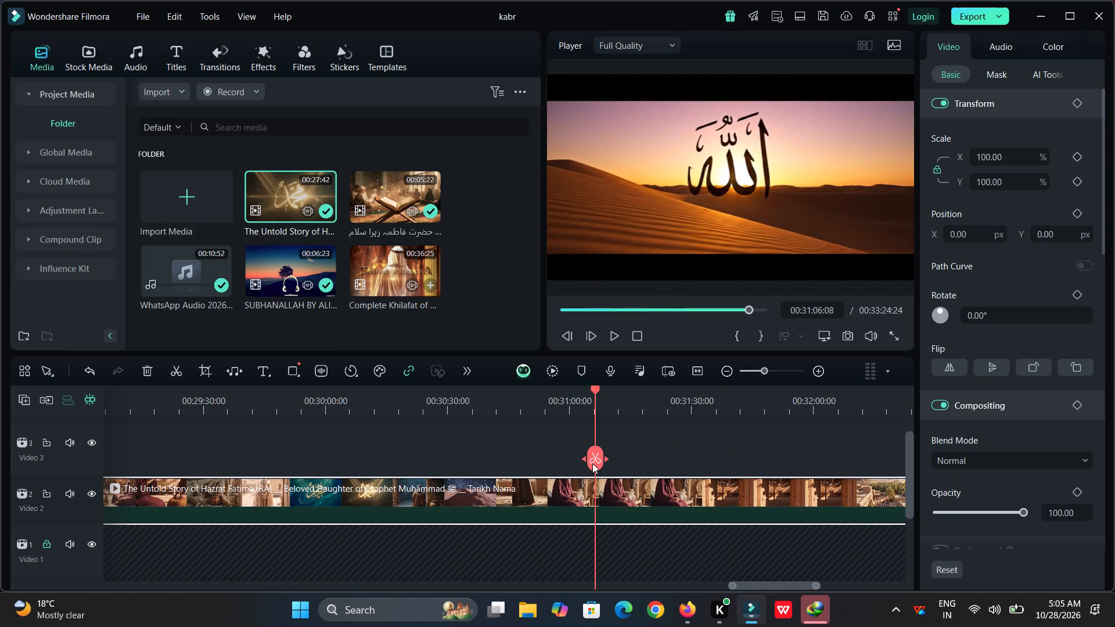
drag(592, 463, 403, 494)
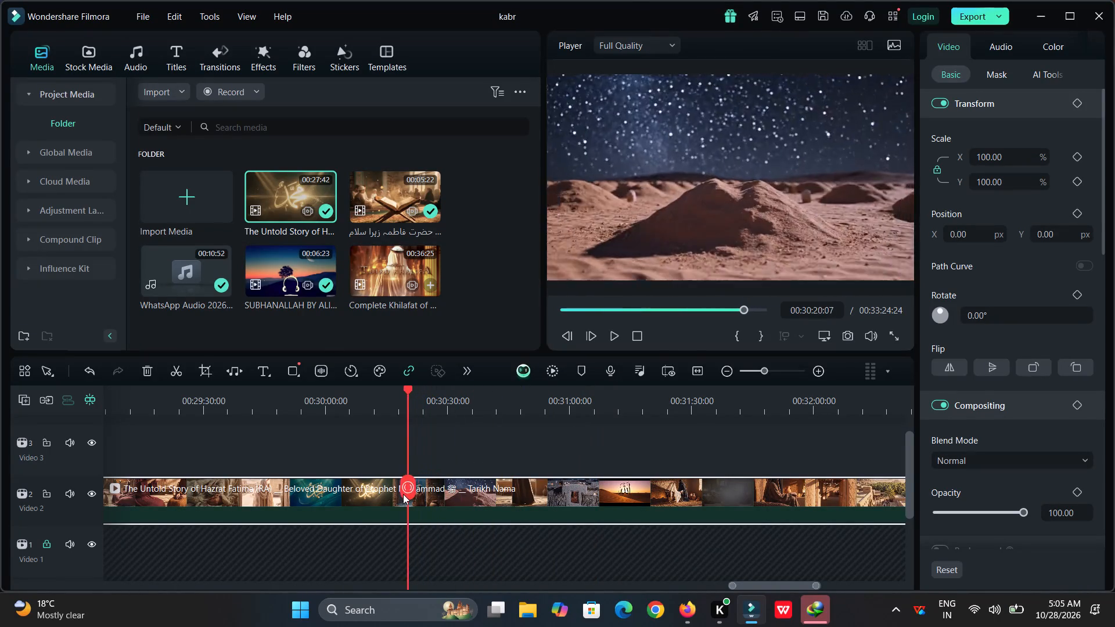
drag(403, 494, 321, 499)
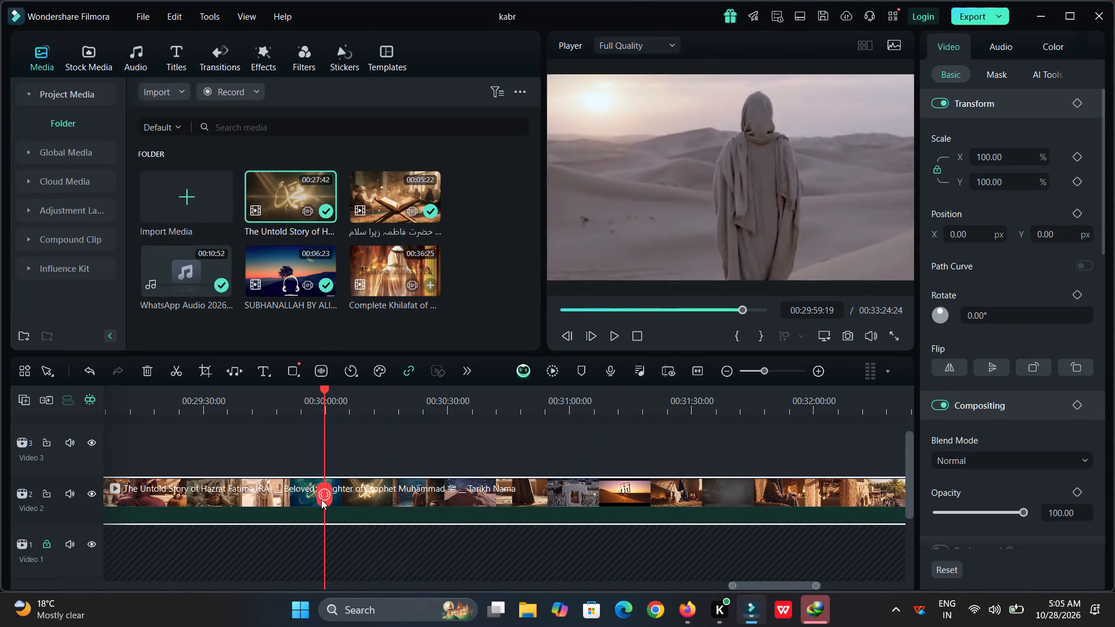
drag(321, 499, 361, 504)
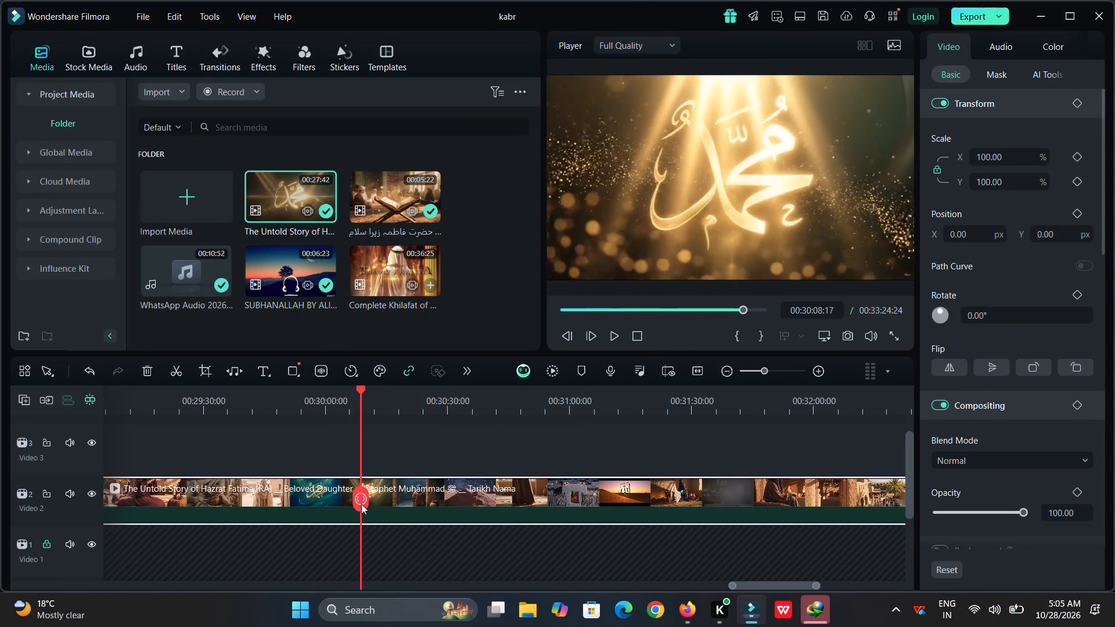
drag(361, 504, 375, 509)
click(375, 509)
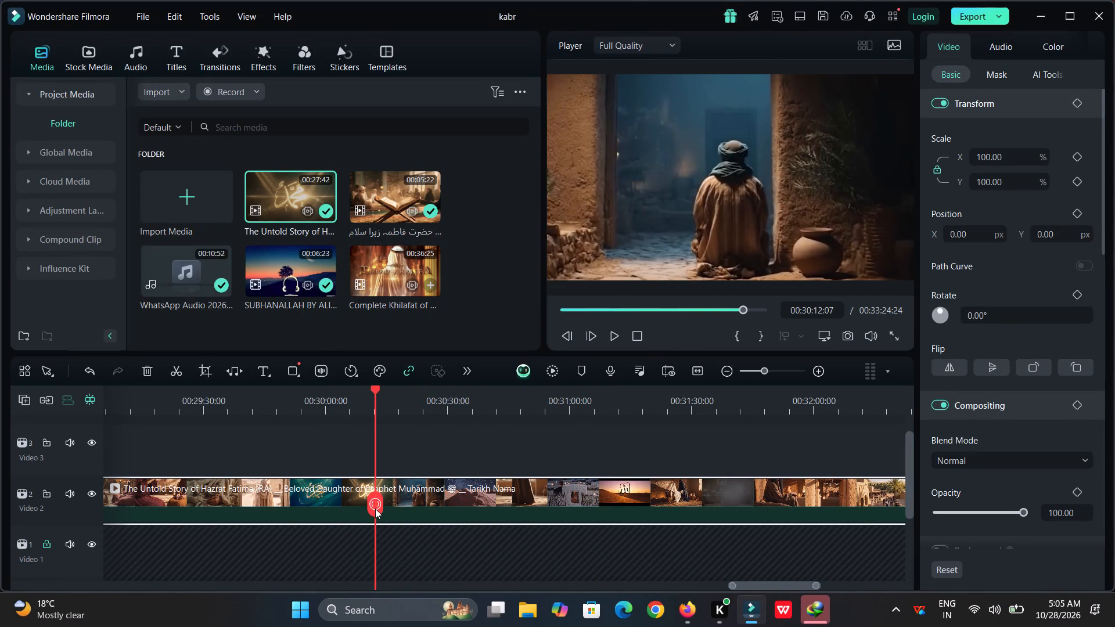
Find the earlier scene of the veiled woman standing inside a doorway and split the long Hazrat Fatima clip at 00:28:22:01.
drag(375, 509, 264, 500)
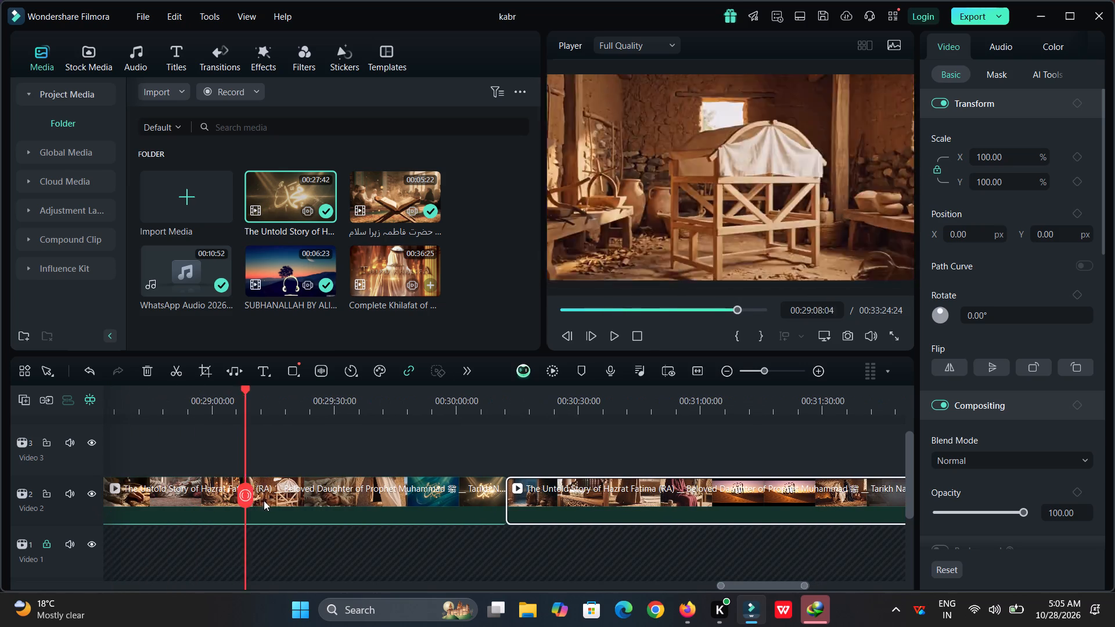
drag(264, 500, 71, 501)
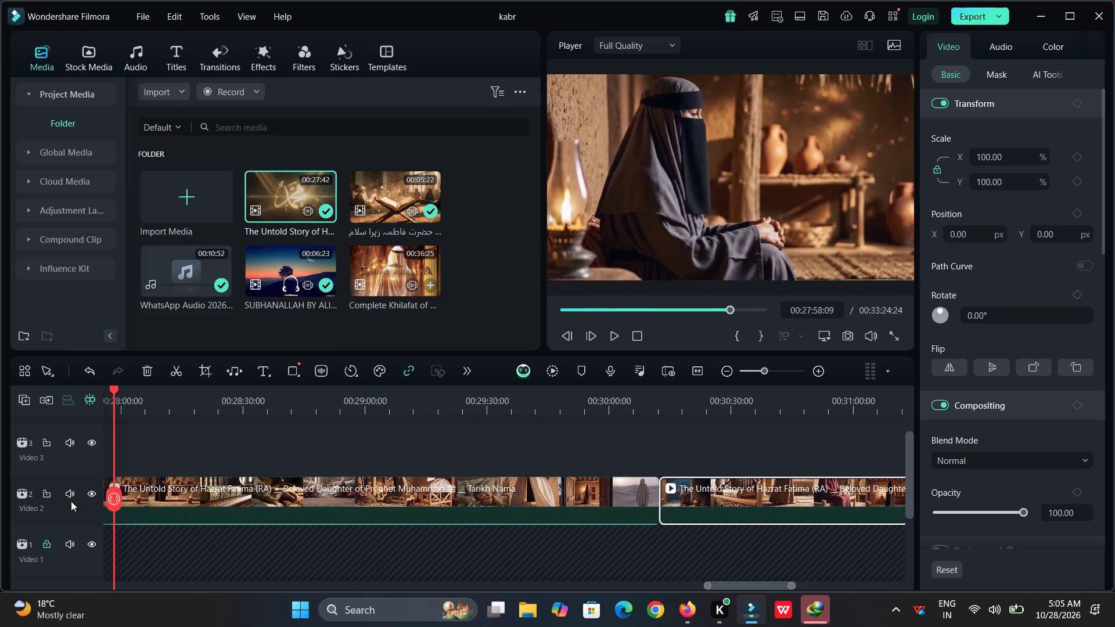
drag(71, 501, 180, 520)
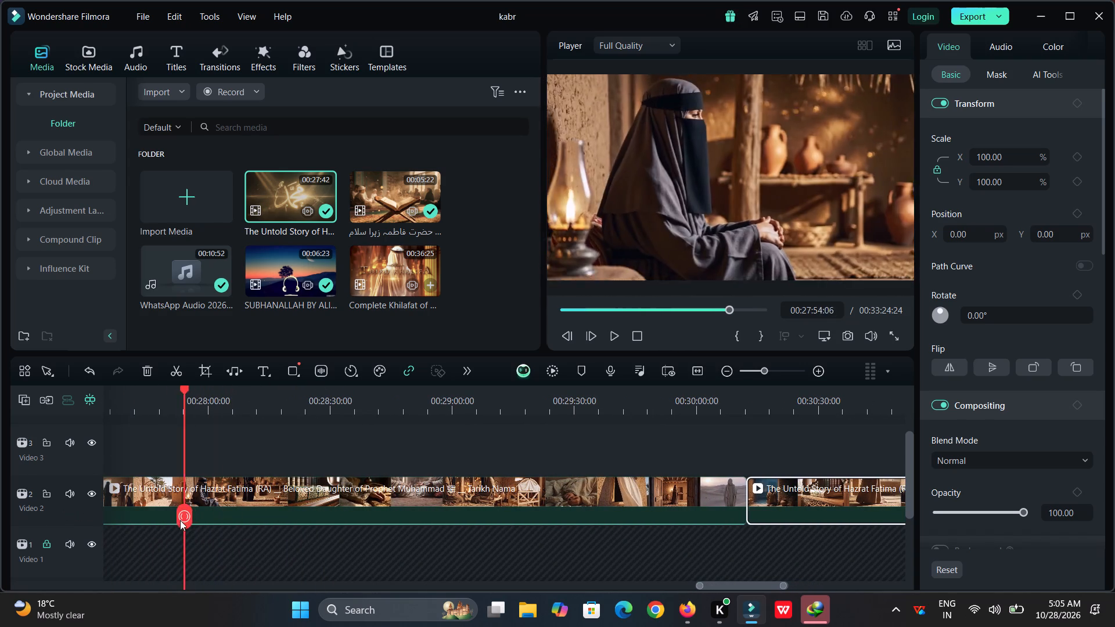
drag(180, 520, 299, 523)
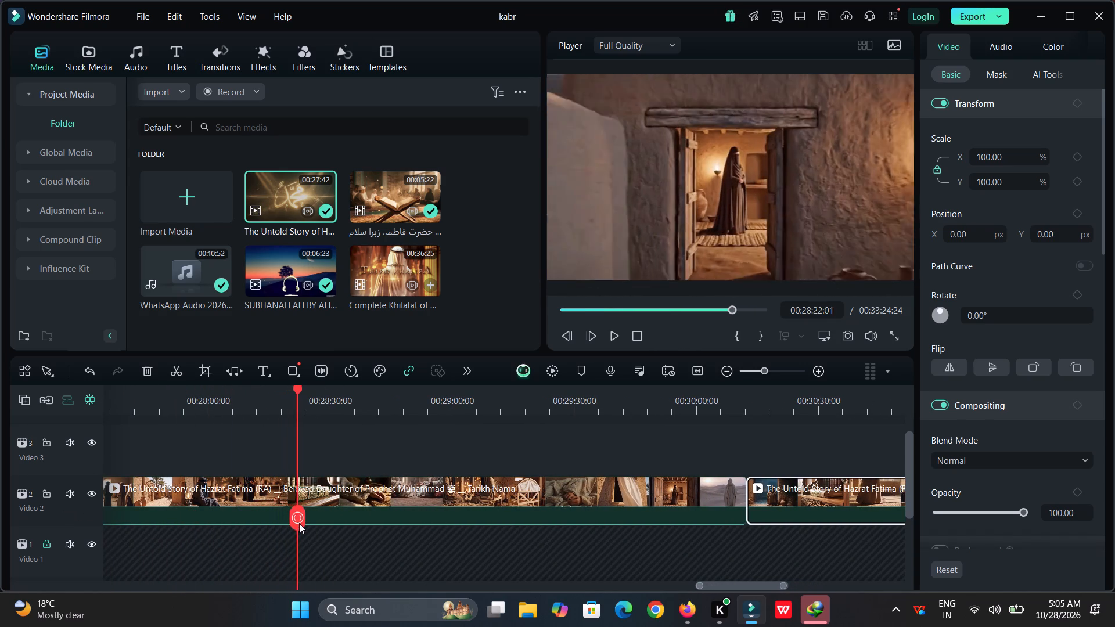
drag(299, 523, 297, 523)
click(297, 523)
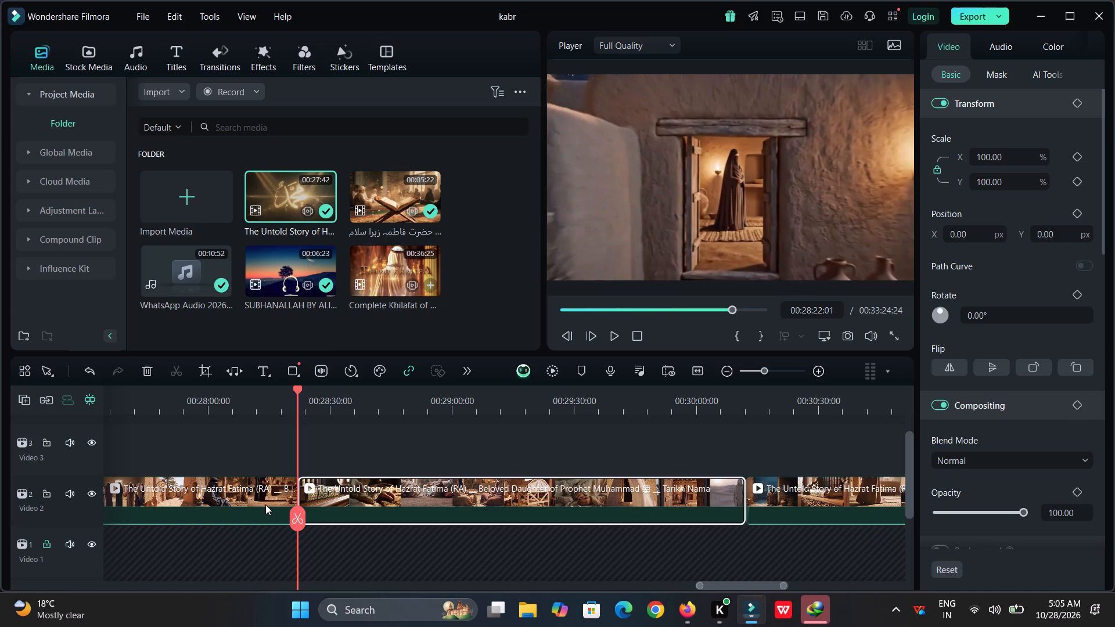
Delete the Video 2 portion of the long Hazrat Fatima clip that precedes the veiled woman in the doorway.
click(265, 505)
key(ctrl+x)
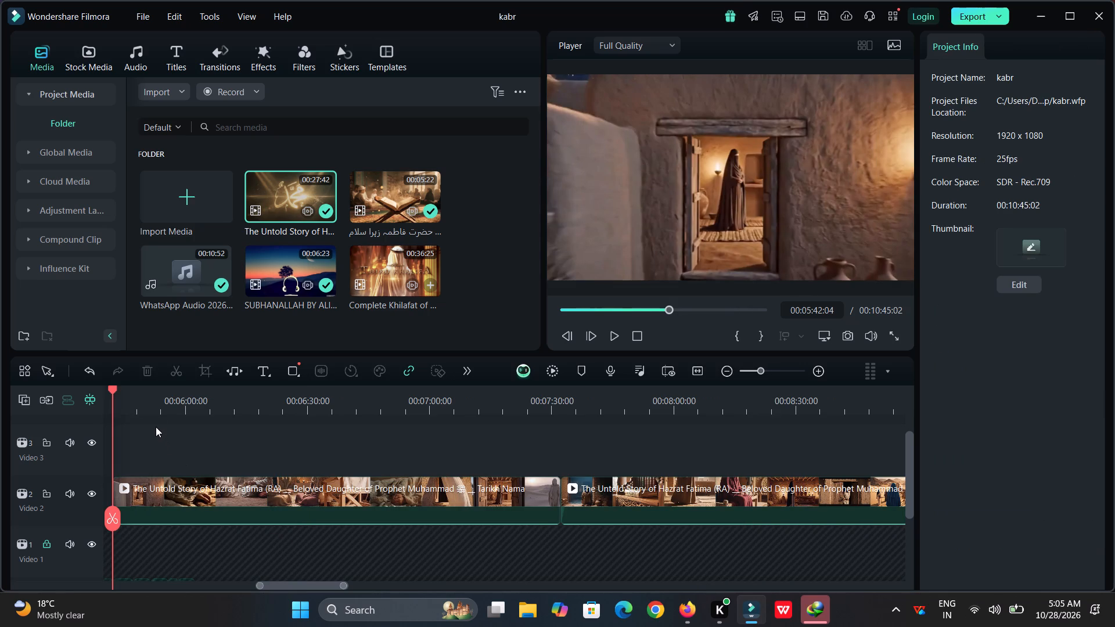
Move the Hazrat Fatima clip that opens on the veiled woman earlier on Video 2, starting at about 00:05:36 where Video 1 footage ends.
drag(149, 401, 294, 436)
key(space)
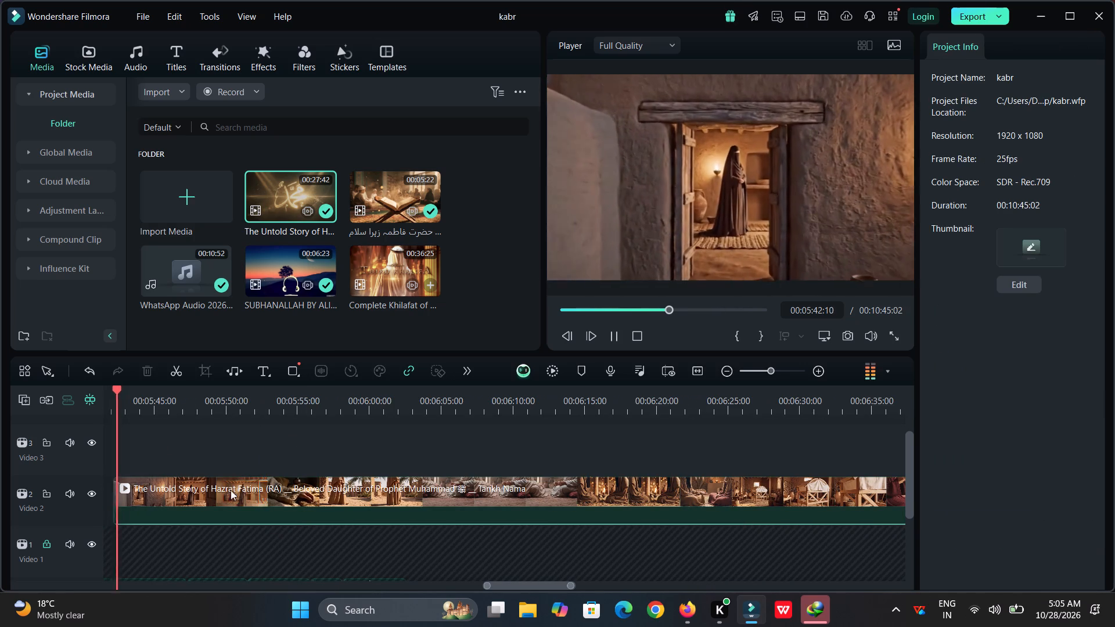
click(120, 392)
drag(120, 392, 105, 402)
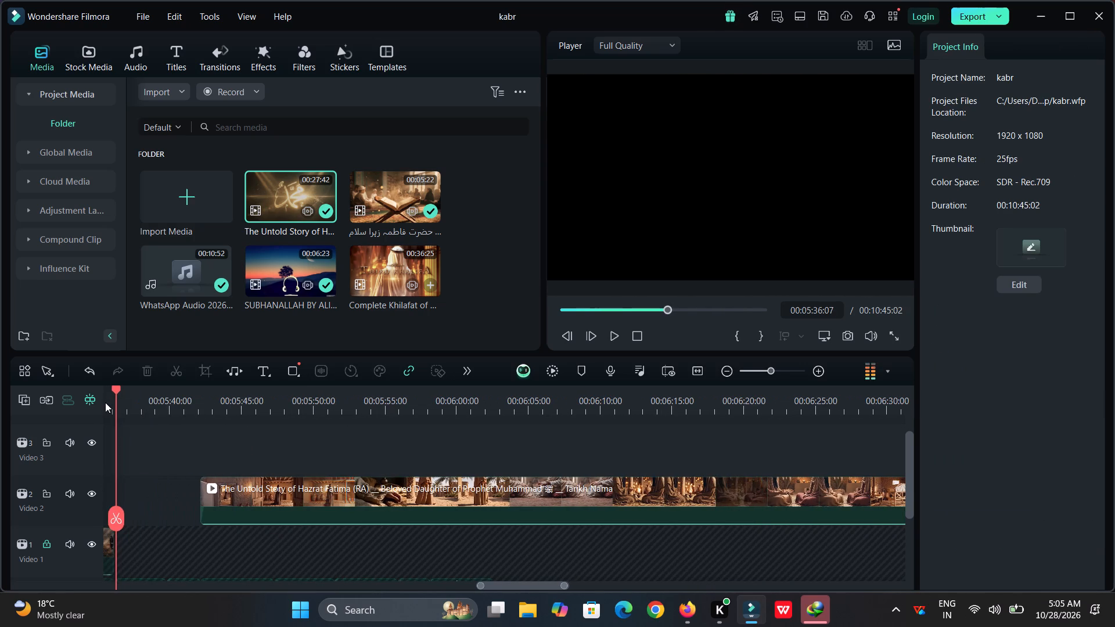
key(space)
drag(241, 495, 171, 495)
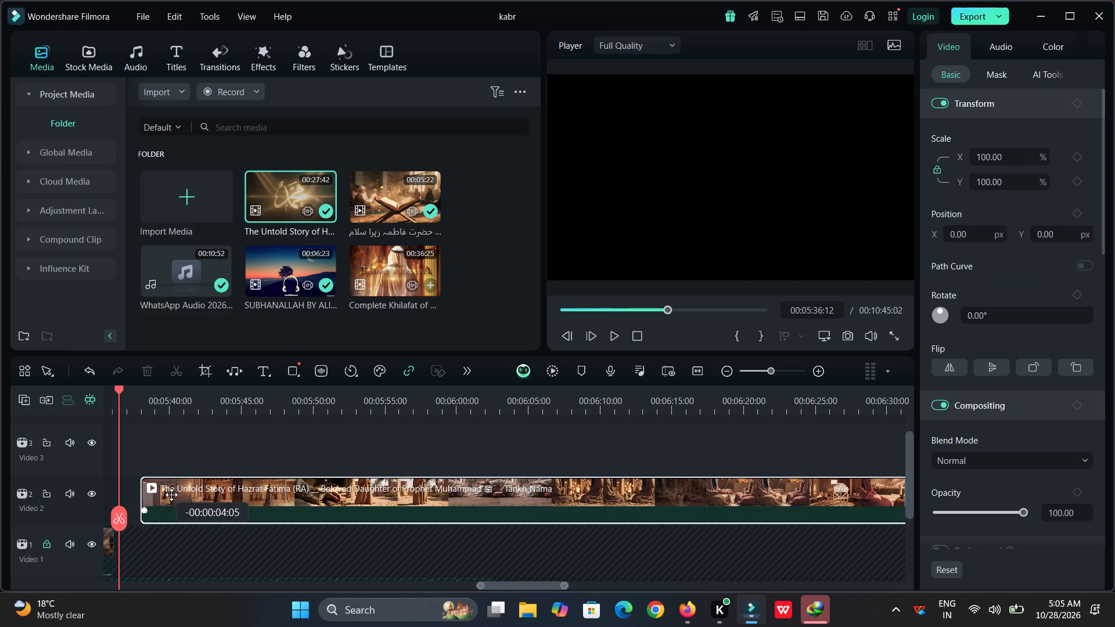
drag(171, 495, 156, 493)
Split the veiled woman clip at 00:05:43:18 in the resting hand scene and trim the first piece's end to about 00:05:42.
key(space)
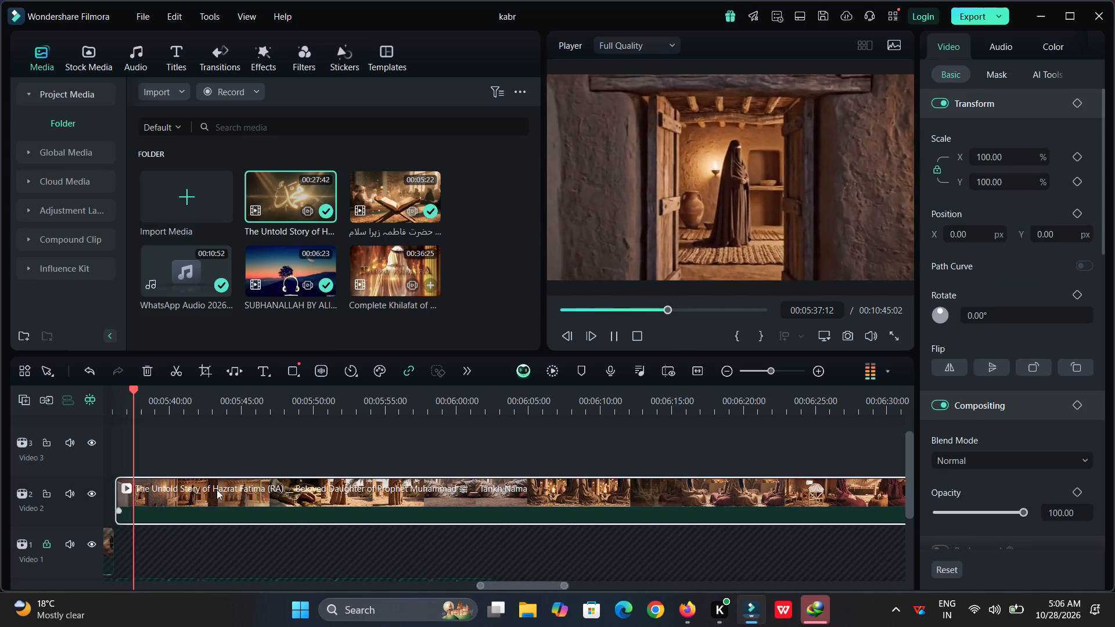
drag(239, 401, 320, 420)
scroll(314, 473, down, 1)
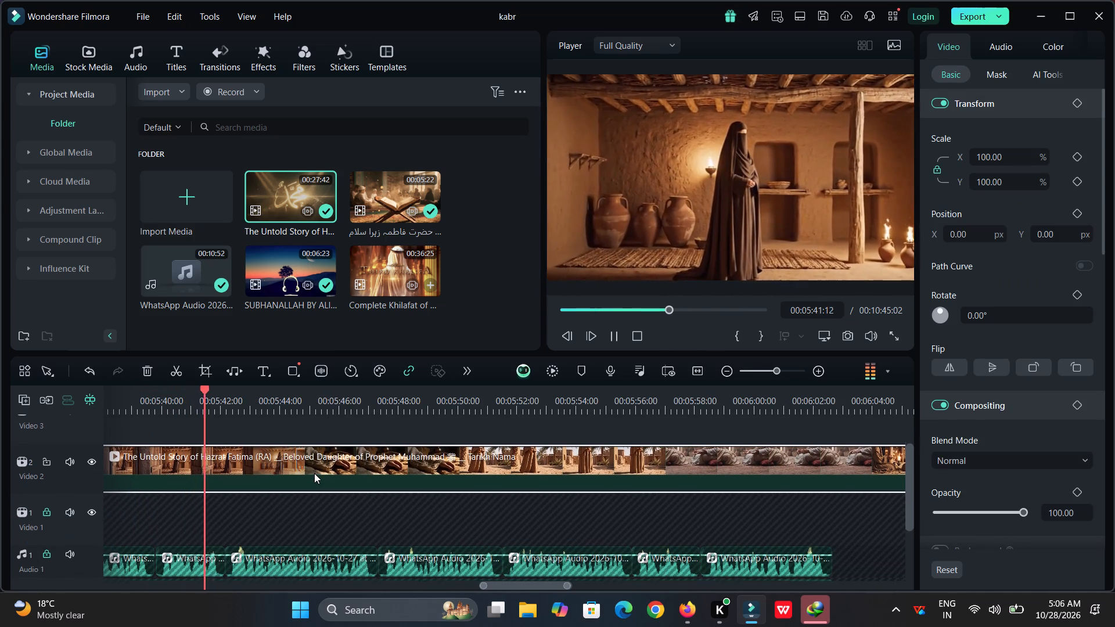
scroll(314, 473, down, 2)
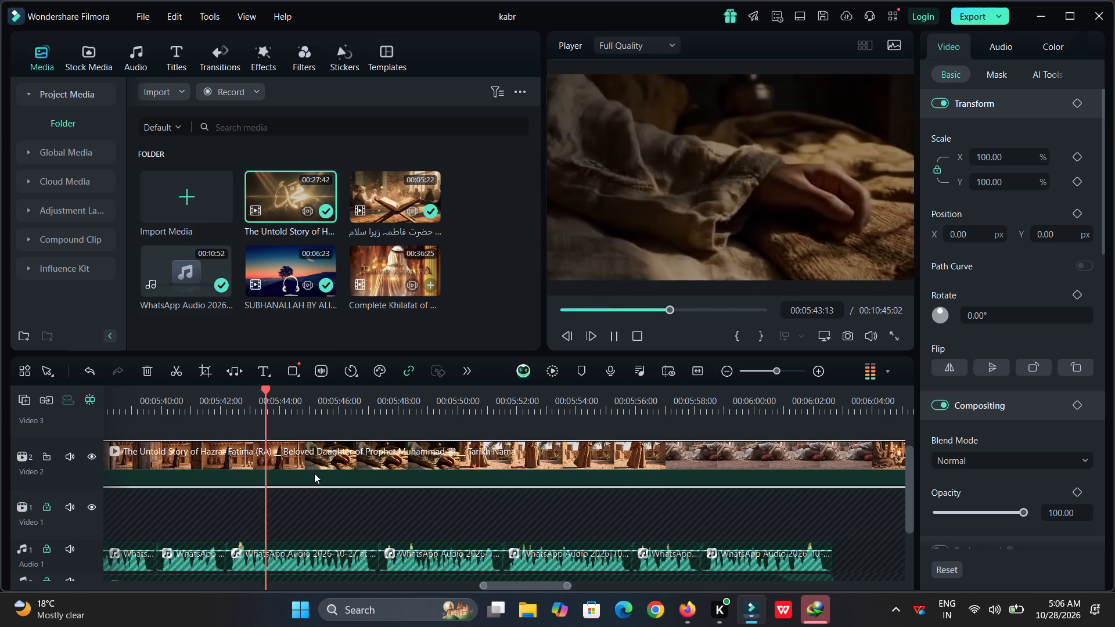
key(space)
click(271, 512)
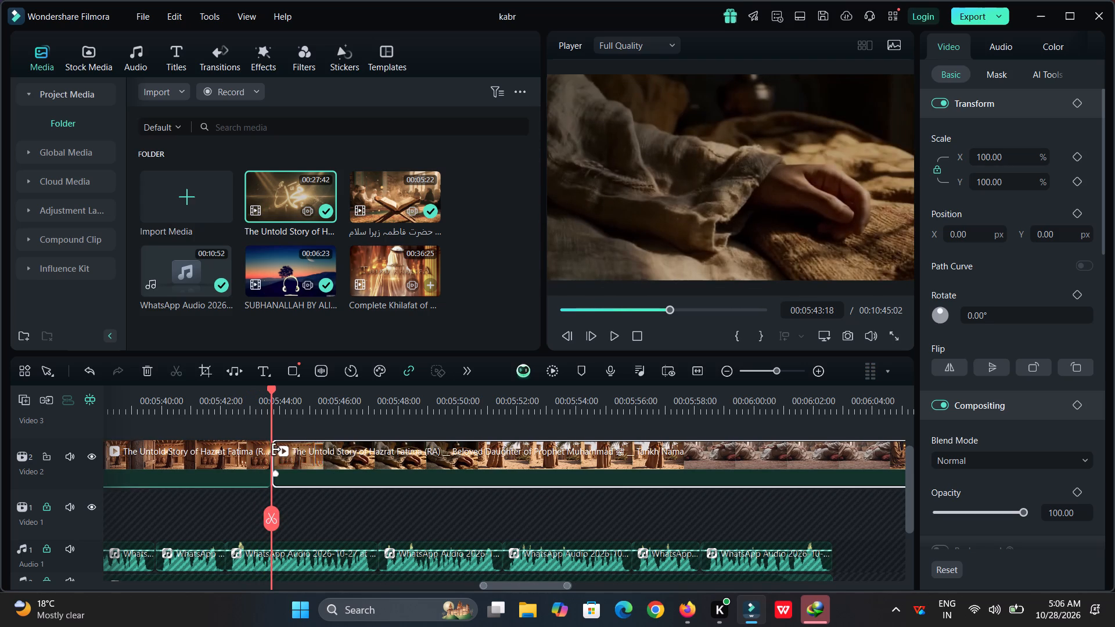
drag(268, 452, 218, 469)
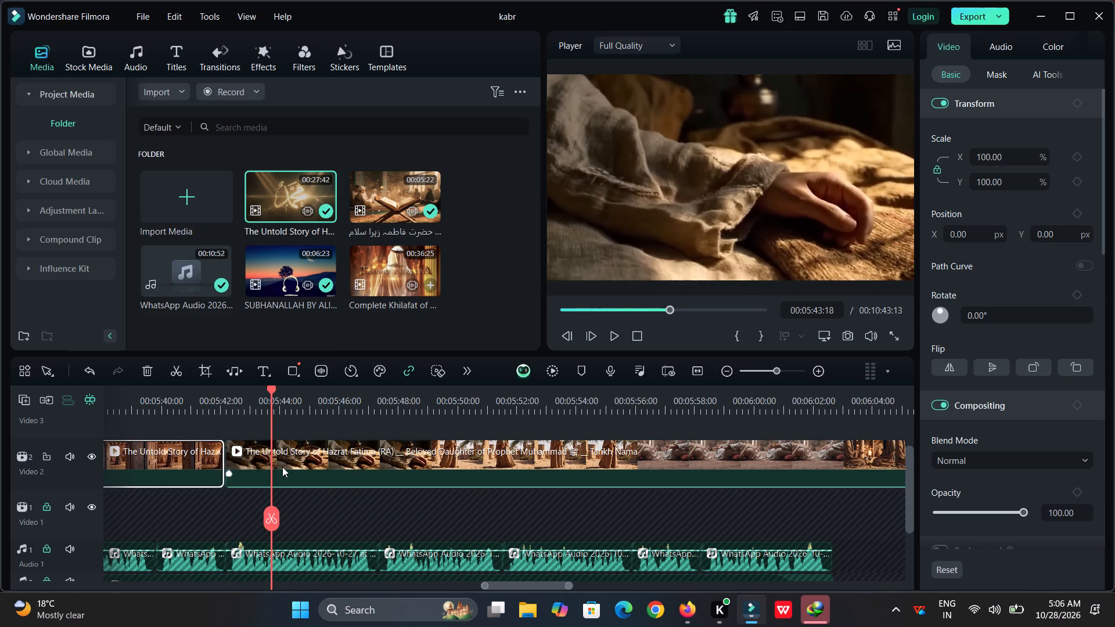
Preview and delete the segment from the resting hand scene onward, and move the following segment against the veiled woman clip at 00:05:42:04.
click(282, 467)
key(space)
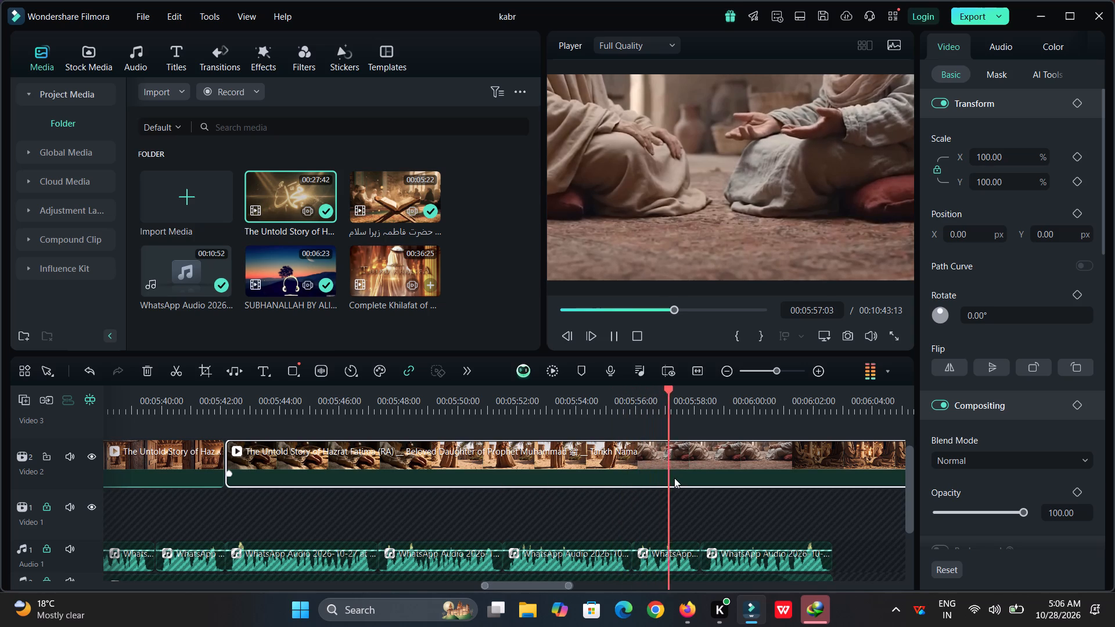
key(ctrl+x)
drag(636, 466, 487, 489)
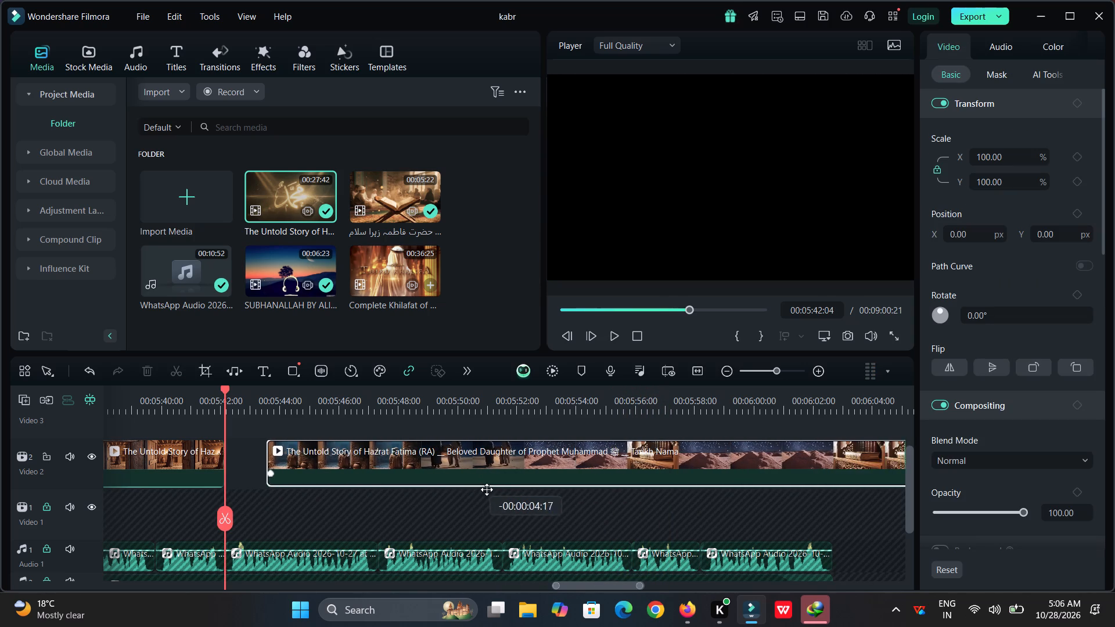
drag(487, 489, 456, 491)
Play the segment with the men carrying the bier and trim about one second off its start.
key(space)
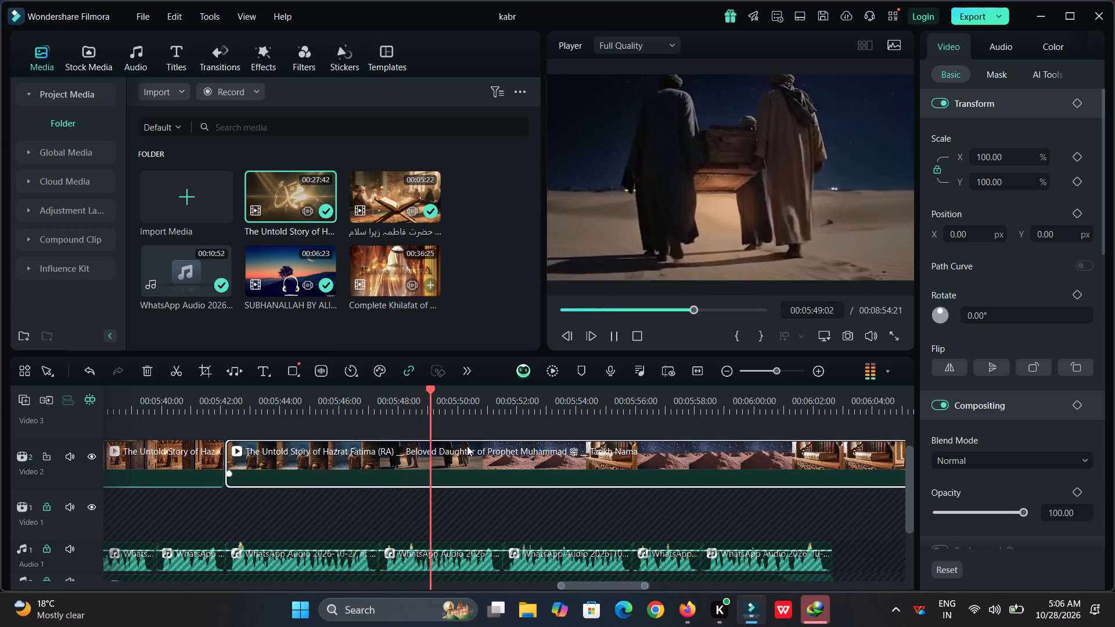
click(310, 454)
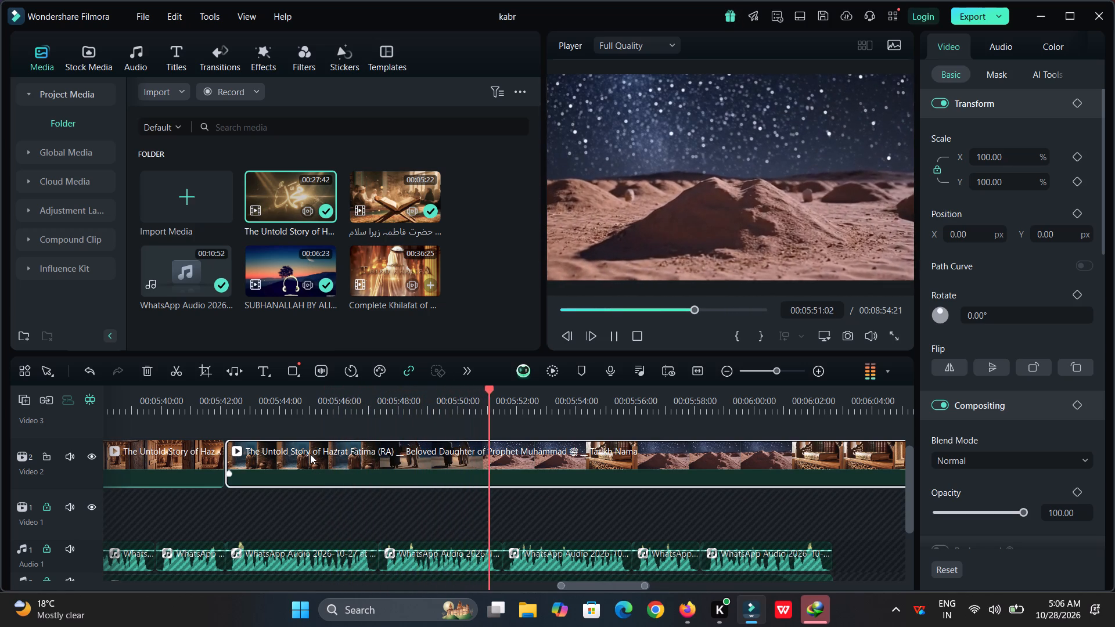
drag(230, 460, 249, 464)
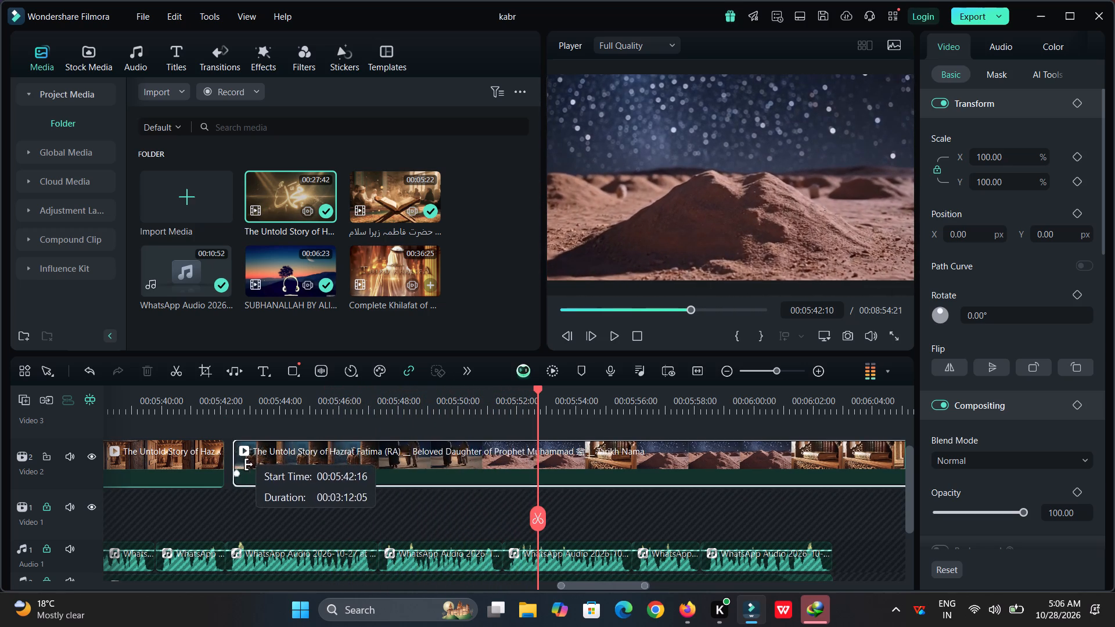
drag(249, 464, 260, 469)
Replay the trimmed bier segment and split it in the starry desert mound scene at 00:05:51:14, in line with the narration cut.
click(319, 464)
key(space)
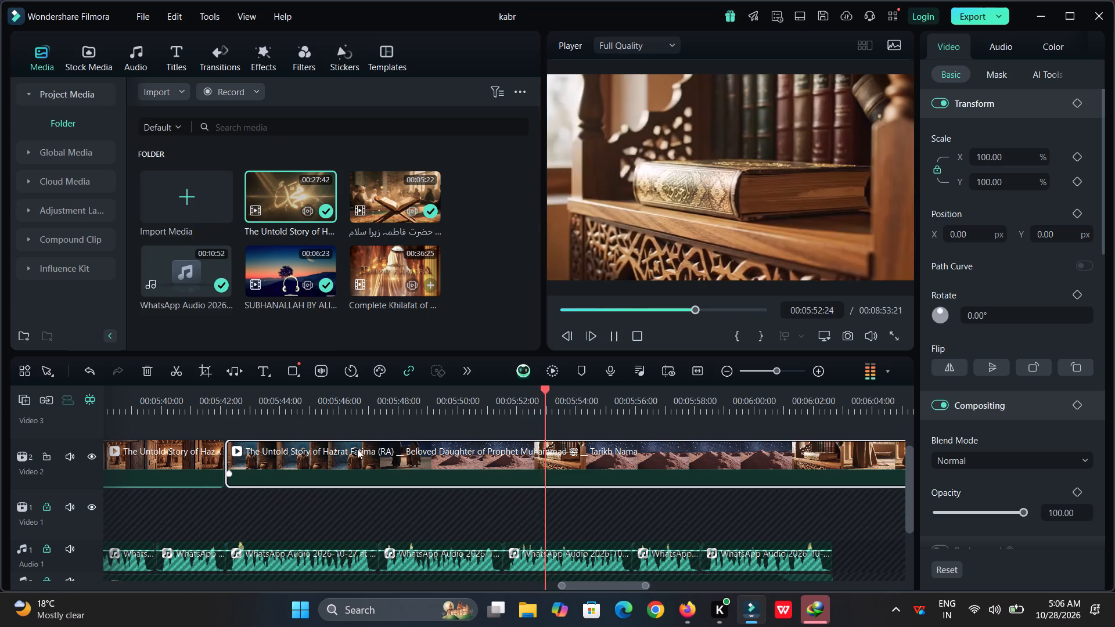
click(482, 403)
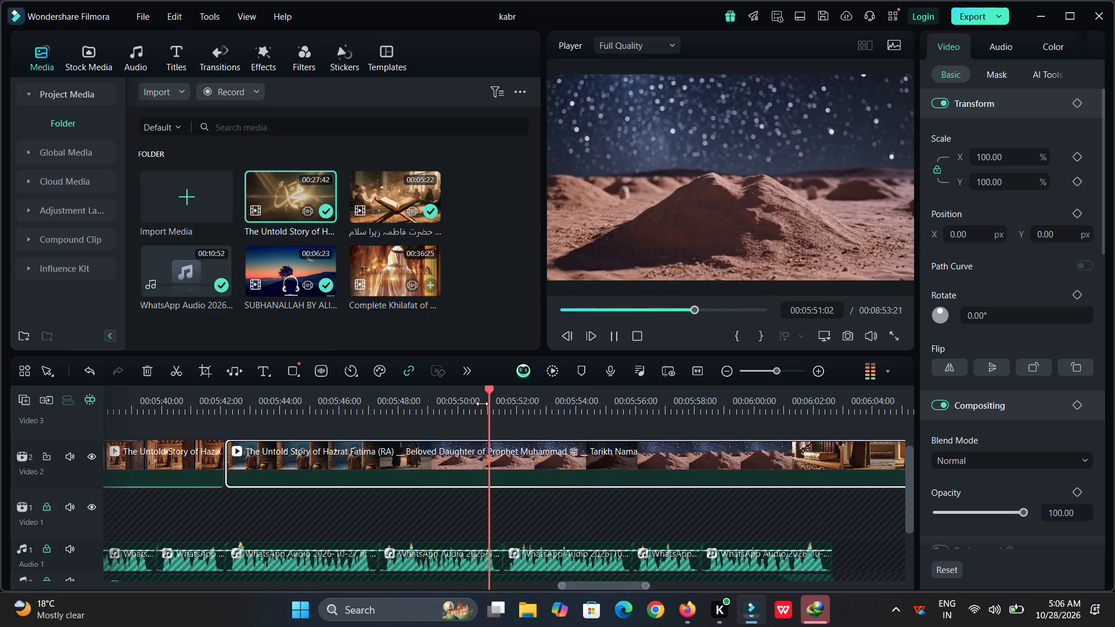
click(375, 410)
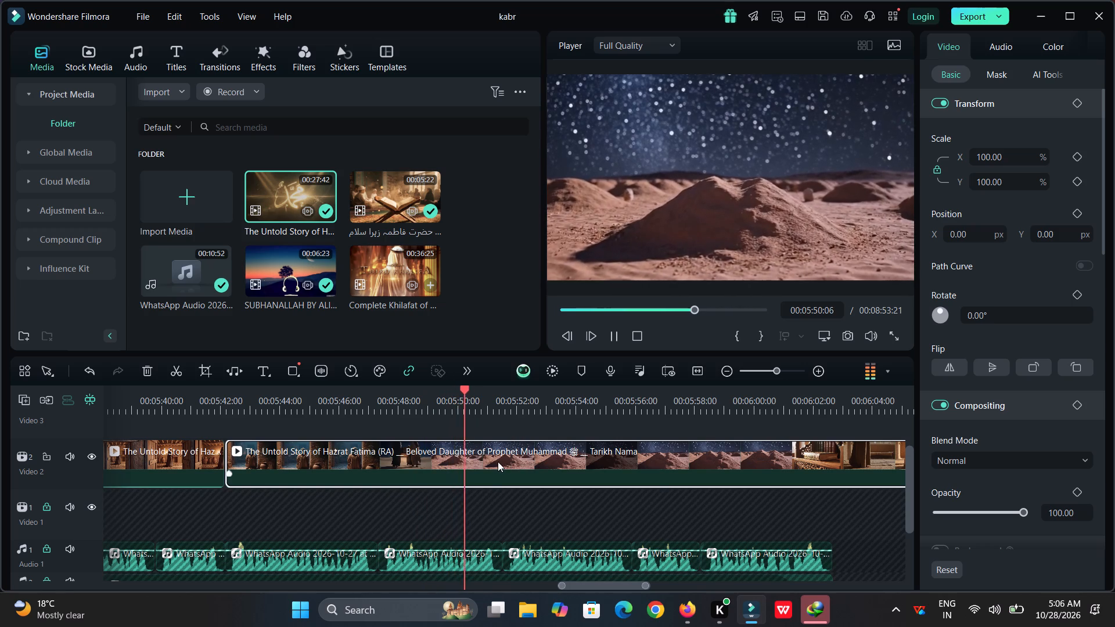
key(space)
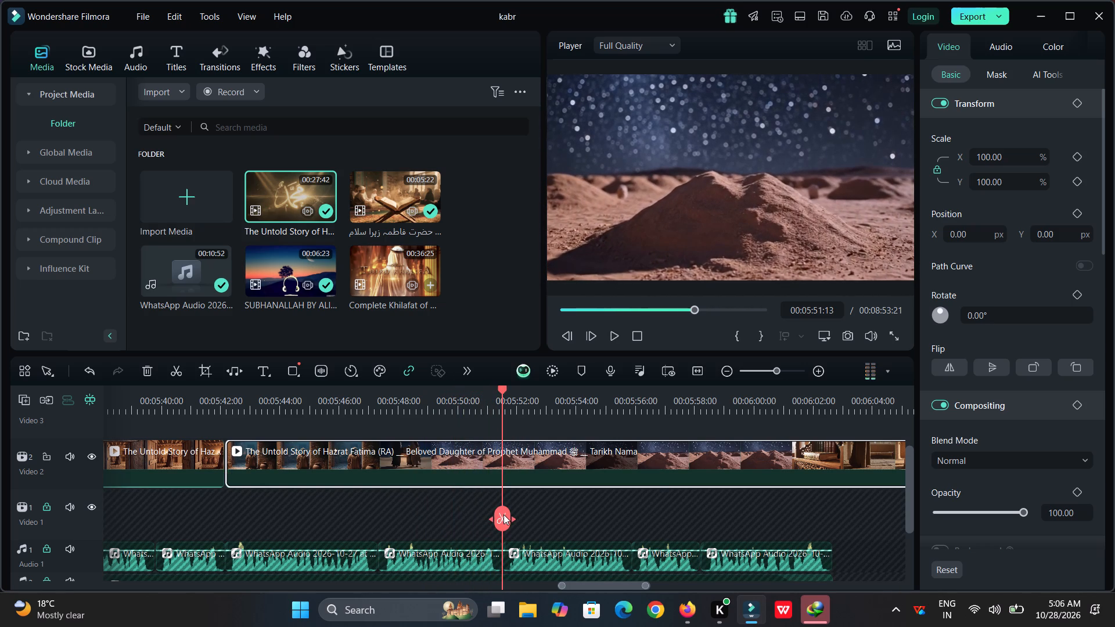
drag(503, 514, 503, 521)
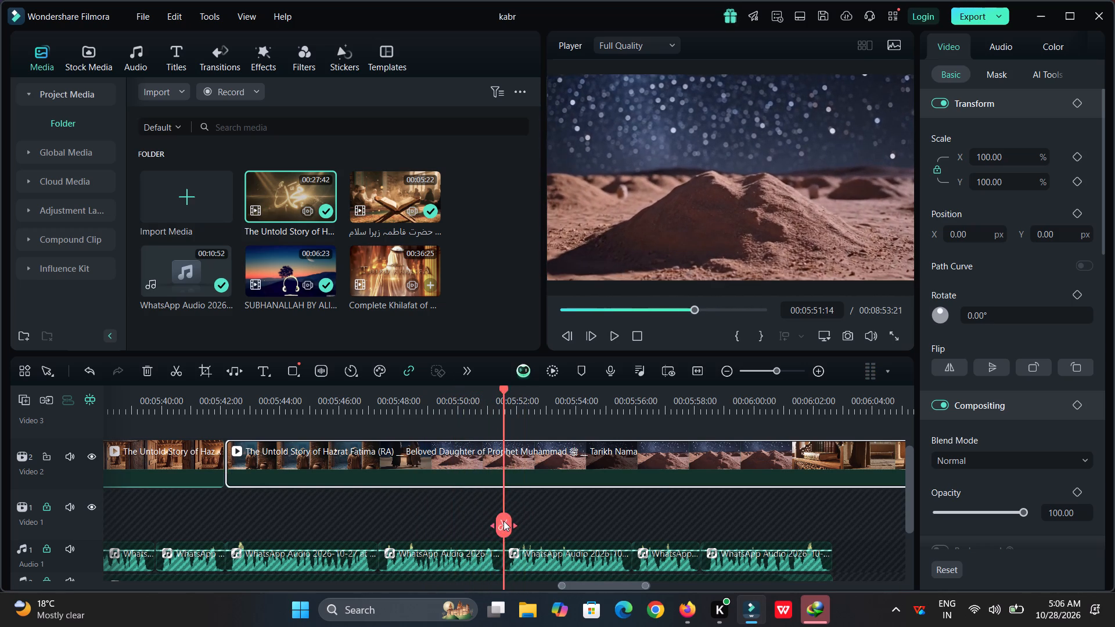
click(503, 521)
Split the Hazrat Fatima clip again at about 00:06:00 and delete the desert mound piece between the two cuts.
drag(503, 521, 621, 536)
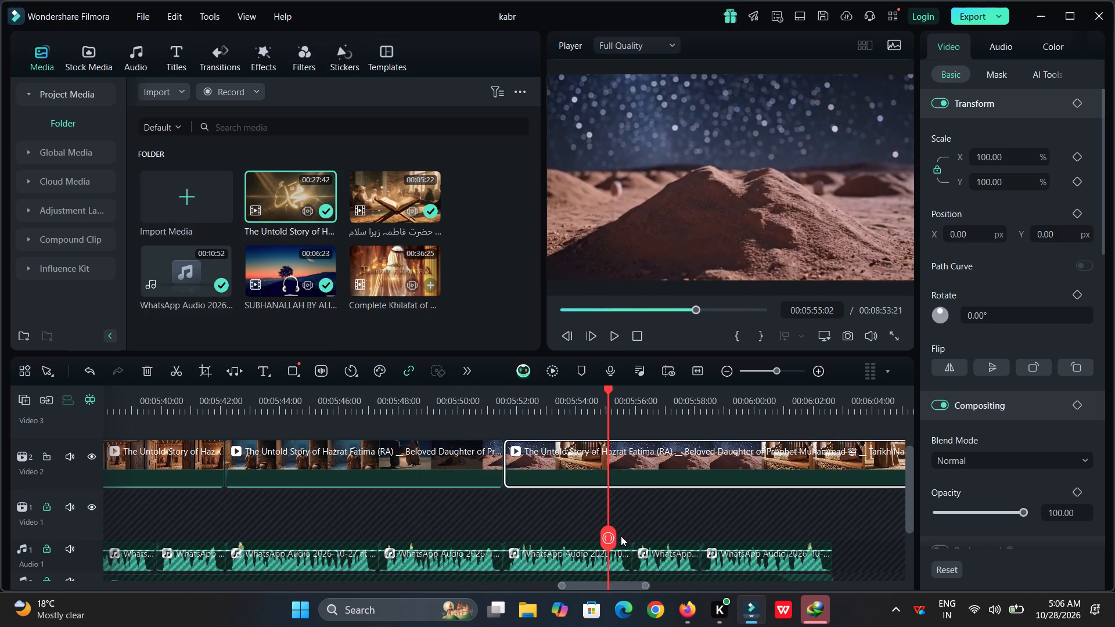
drag(621, 536, 760, 532)
click(760, 532)
click(707, 467)
key(ctrl+x)
Play the book and walking robe footage, split it at 00:06:02:01 near the narration's end, and delete everything after the cut.
click(791, 459)
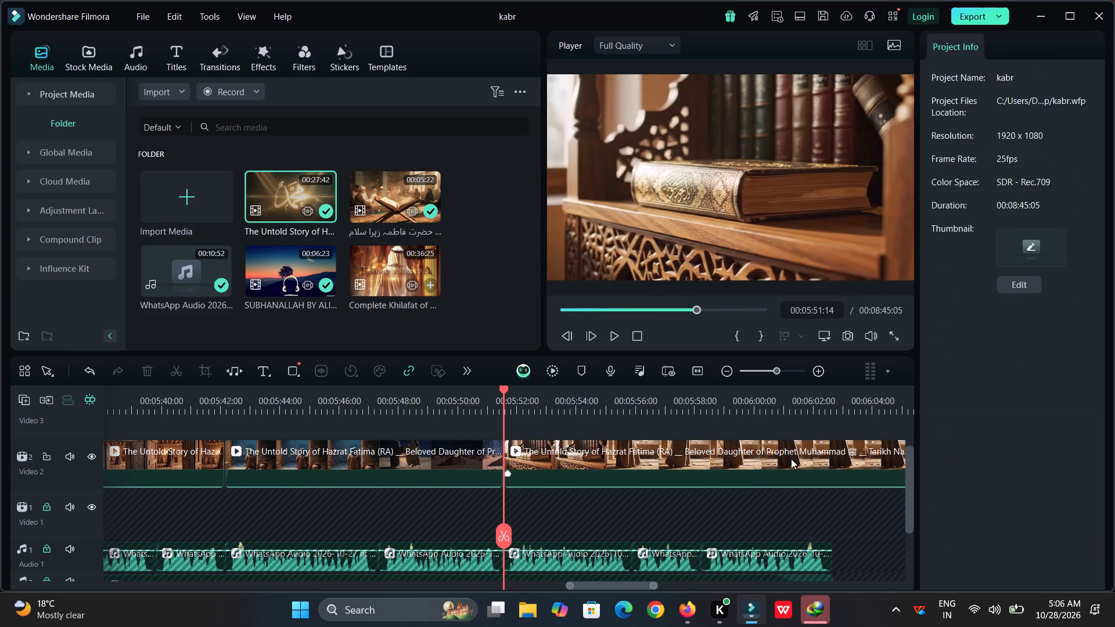
key(space)
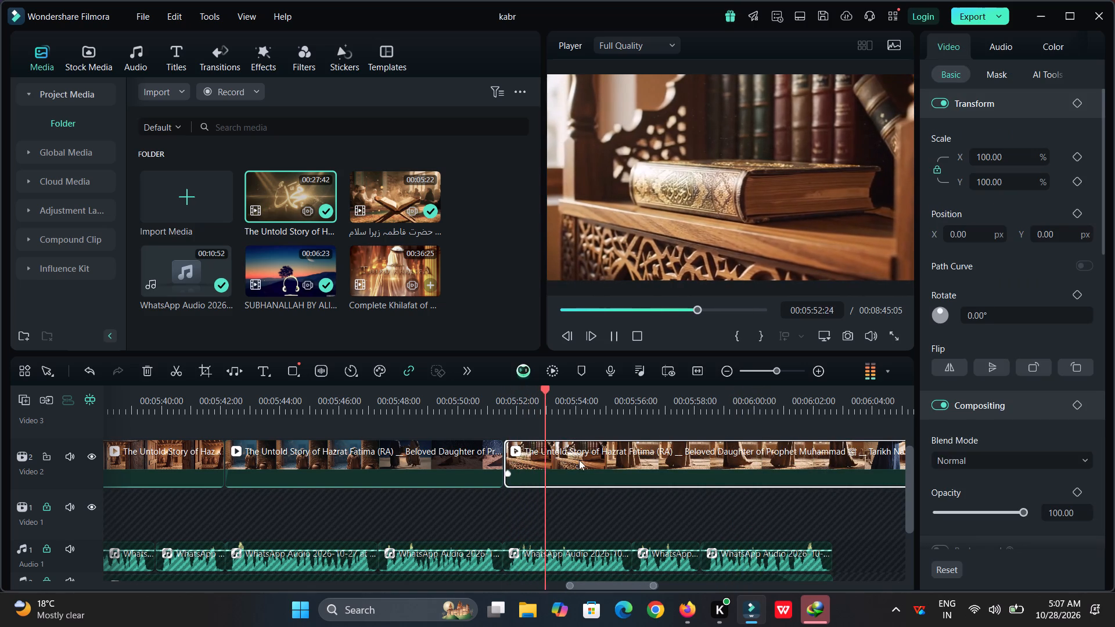
drag(715, 412, 482, 437)
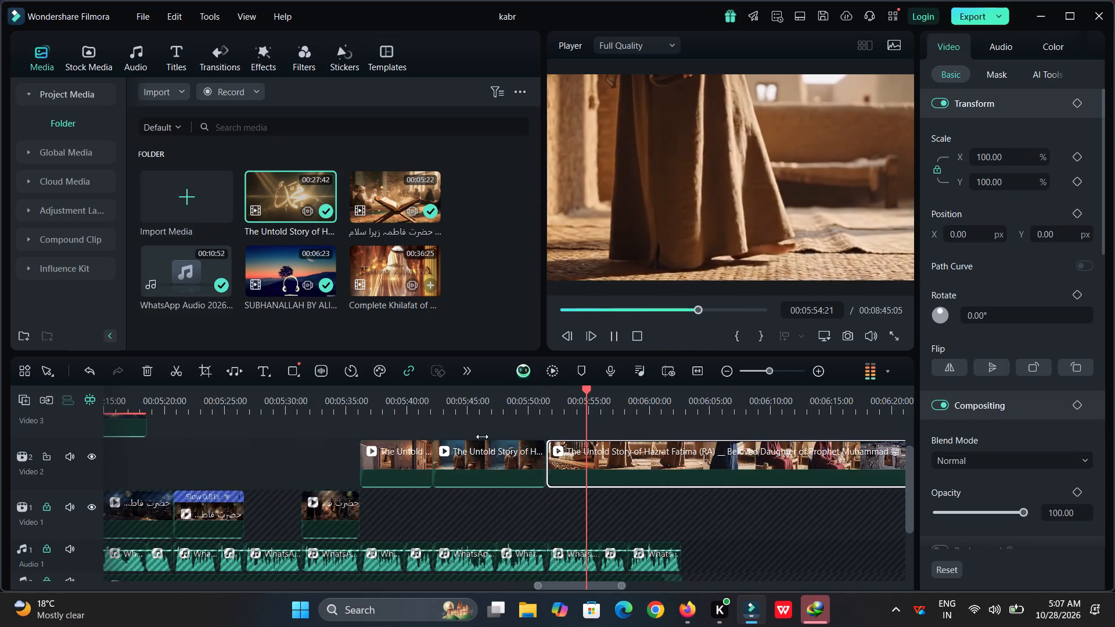
drag(482, 437, 359, 463)
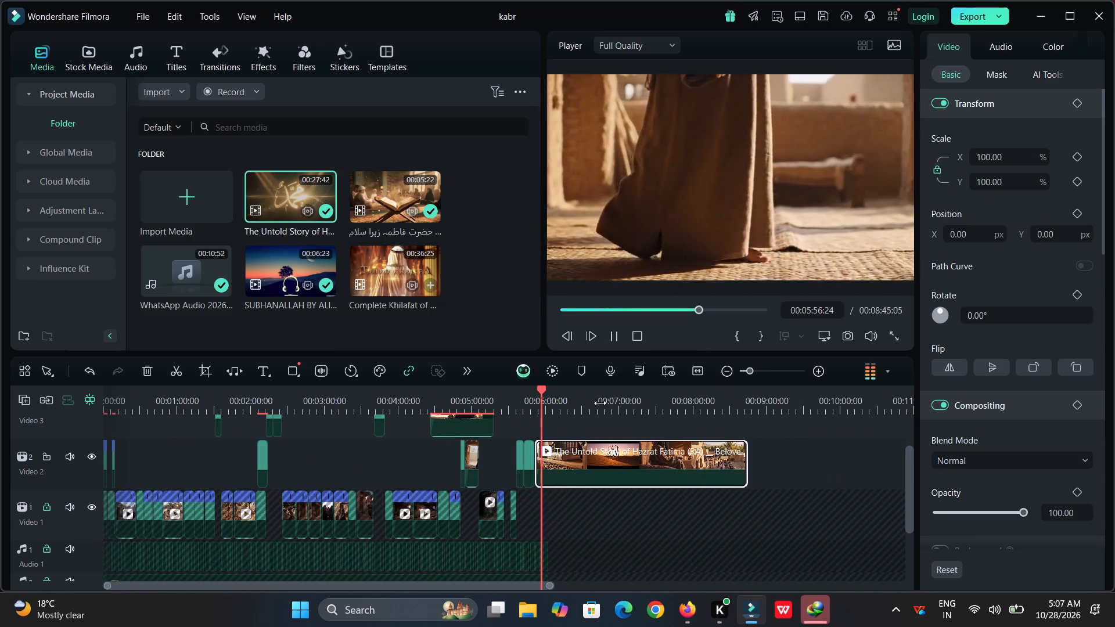
drag(600, 403, 838, 421)
drag(595, 400, 694, 424)
click(466, 403)
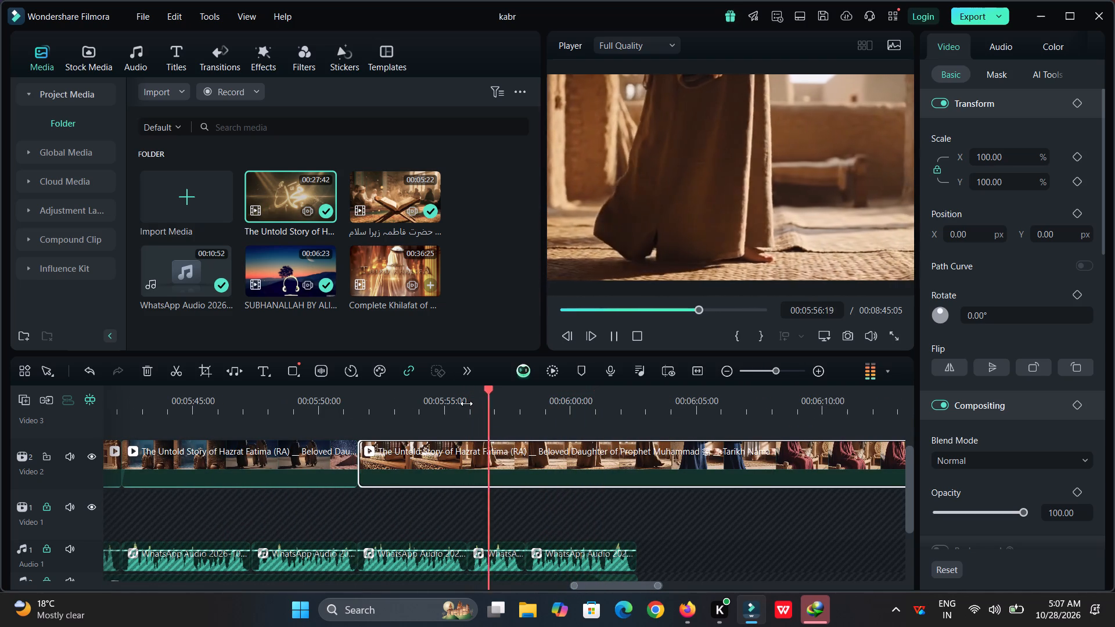
click(419, 403)
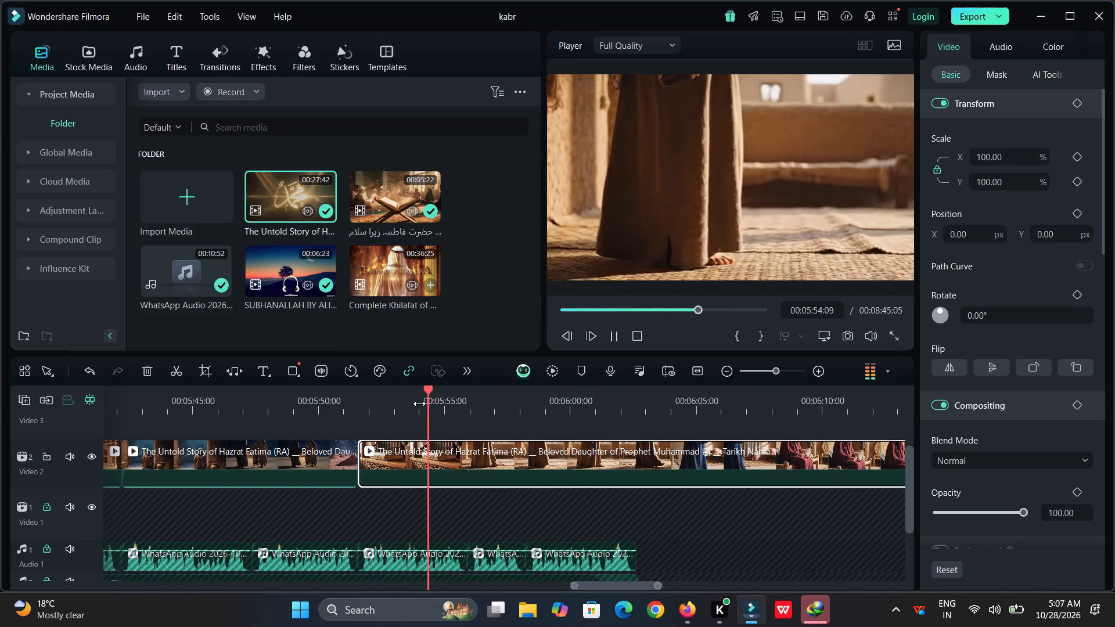
click(589, 388)
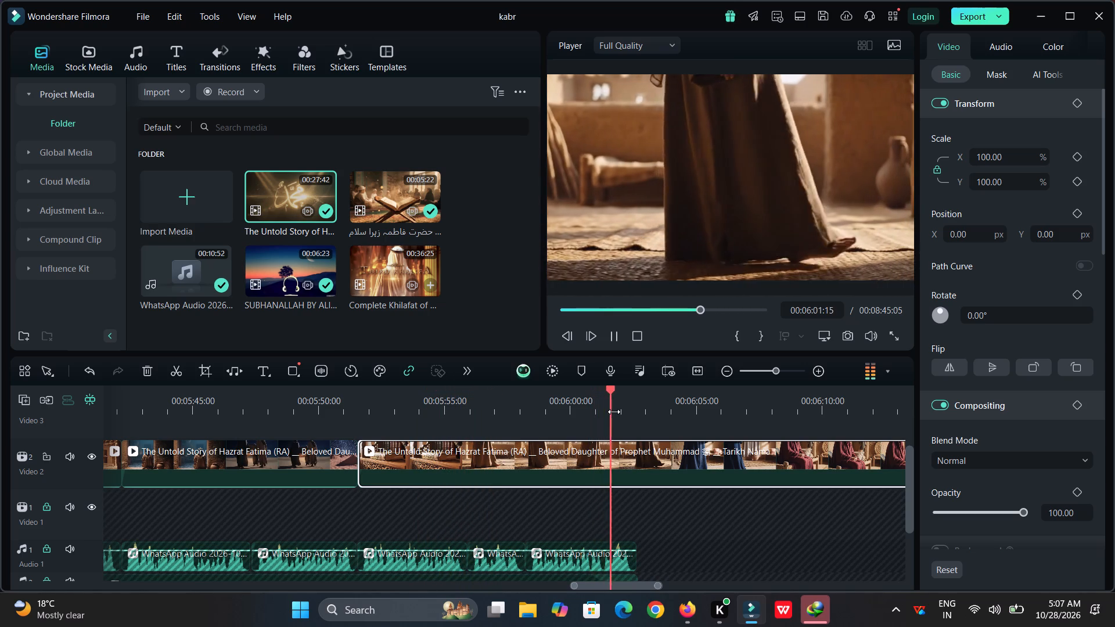
key(space)
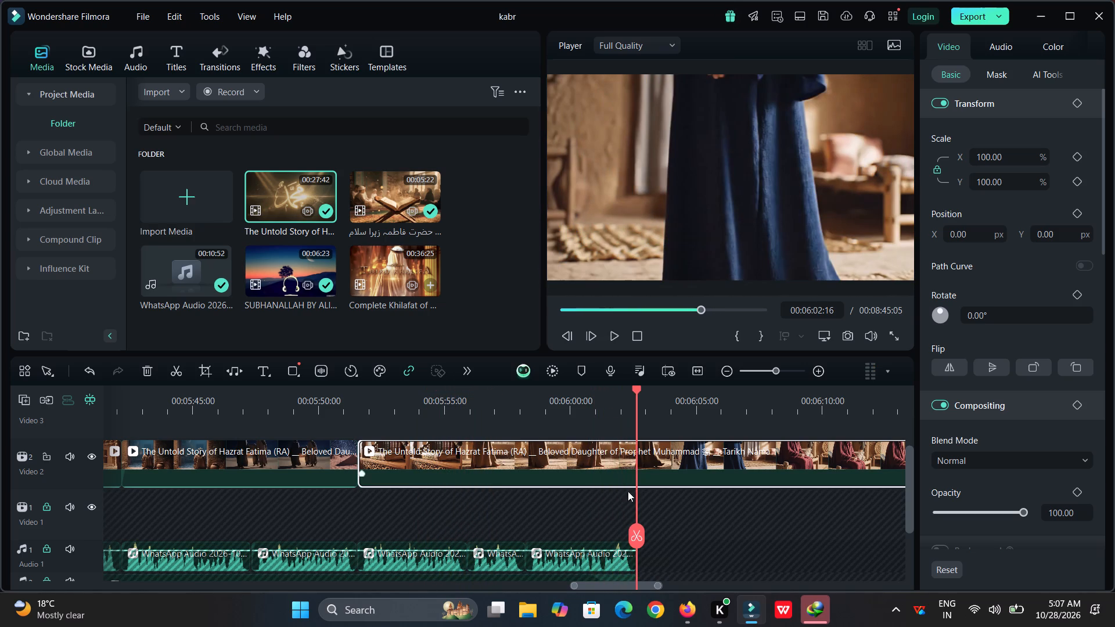
drag(633, 533, 622, 537)
click(622, 537)
key(ctrl+x)
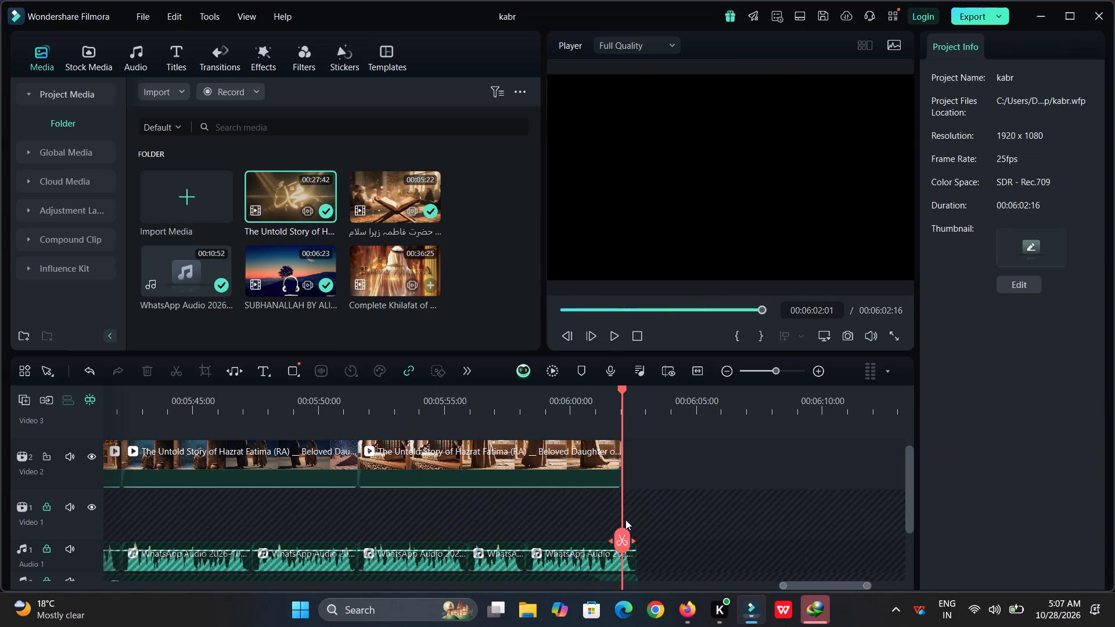
Stretch the last Video 2 clip to slow 0.95x so it ends with the narration at 00:06:02:16, and save the project.
ctrl+drag(617, 457, 638, 465)
key(ctrl+s)
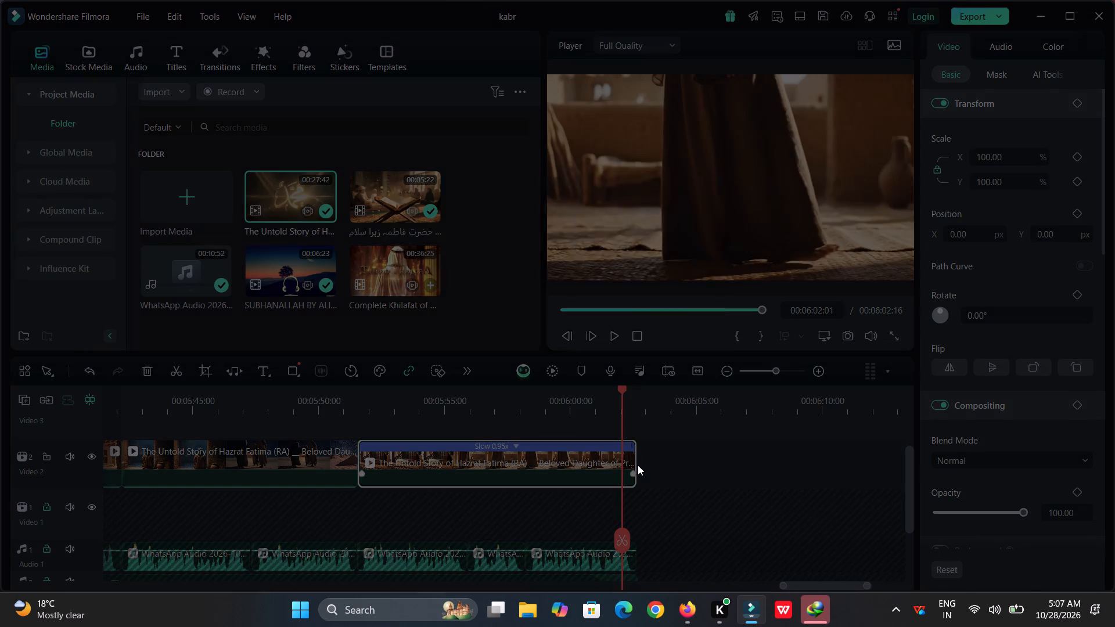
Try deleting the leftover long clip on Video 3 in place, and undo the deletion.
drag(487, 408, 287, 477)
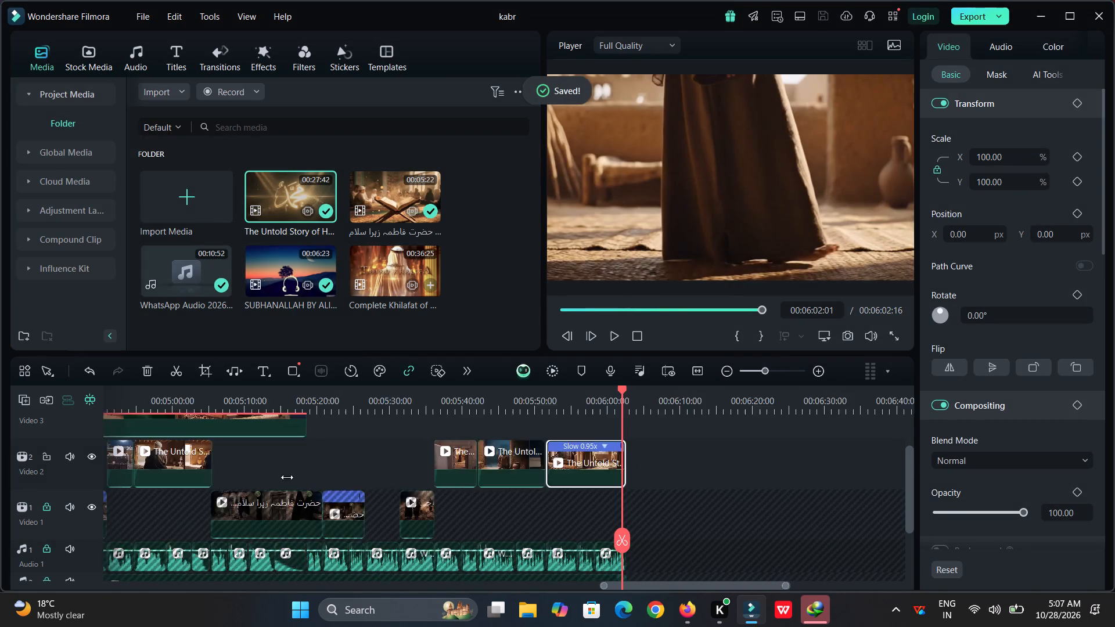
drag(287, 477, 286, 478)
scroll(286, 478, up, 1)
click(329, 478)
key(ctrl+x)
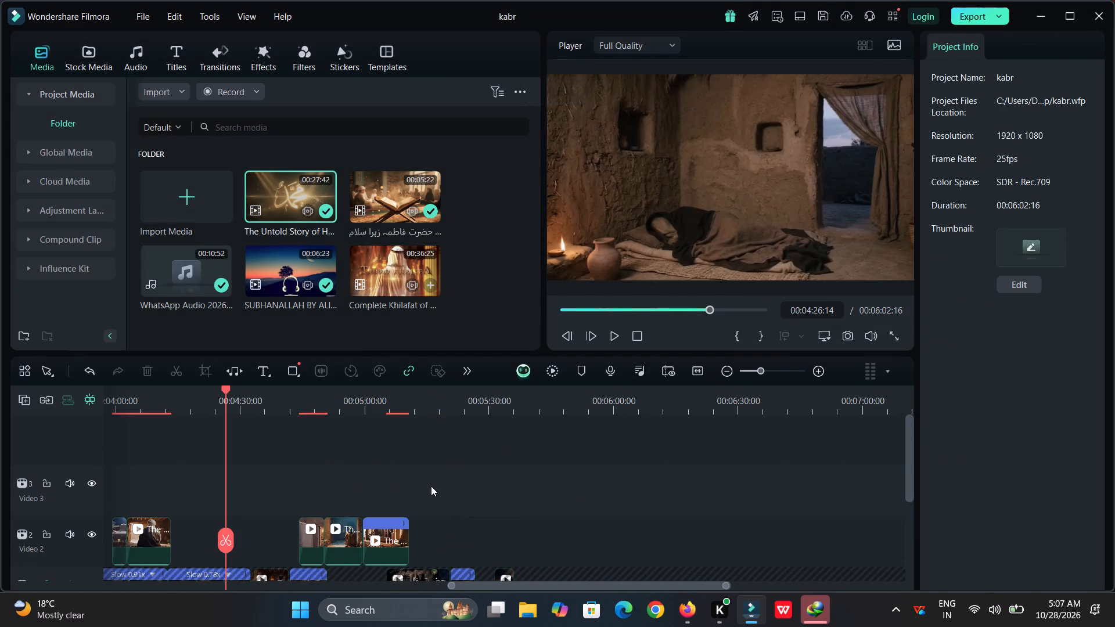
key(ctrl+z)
Move the leftover long Video 3 clip past the end of the other footage and delete it there.
drag(351, 483, 773, 502)
key(ctrl+x)
Move the Video 3 clip at about 00:03:40 straight down to Video 2, above the gap in Video 1.
scroll(709, 518, down, 1)
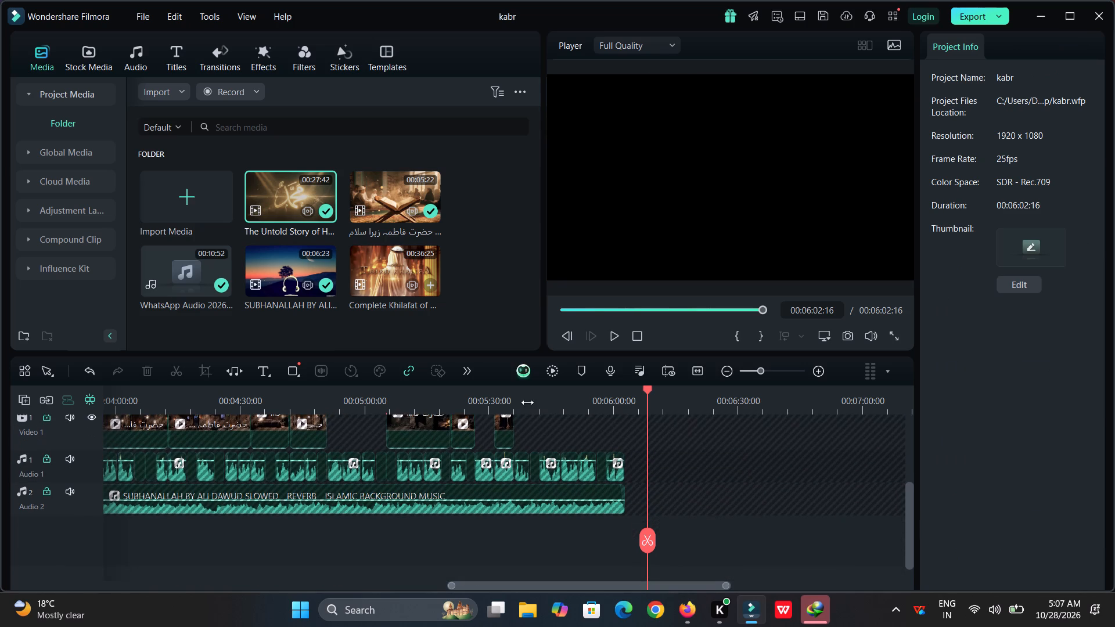
drag(538, 398, 359, 457)
scroll(359, 457, up, 1)
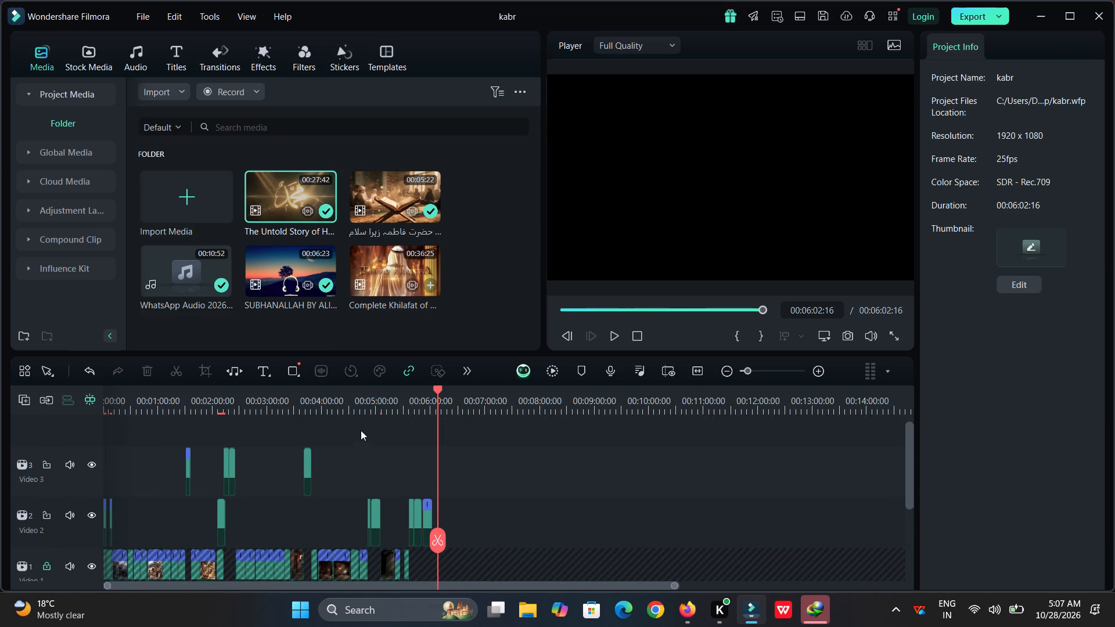
click(300, 401)
drag(319, 401, 408, 413)
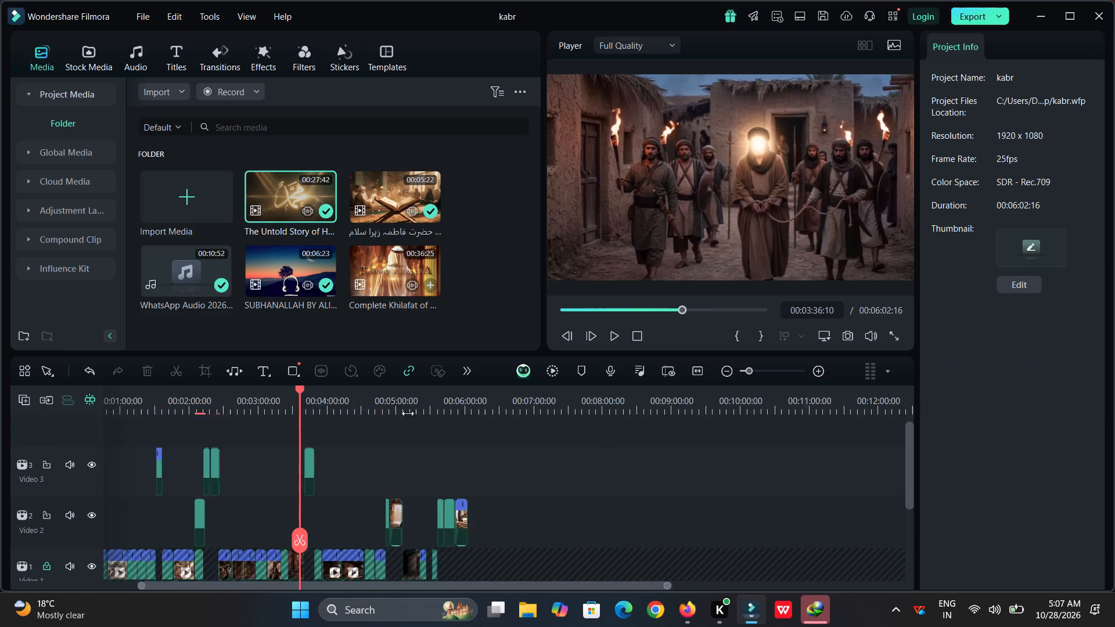
drag(408, 413, 466, 432)
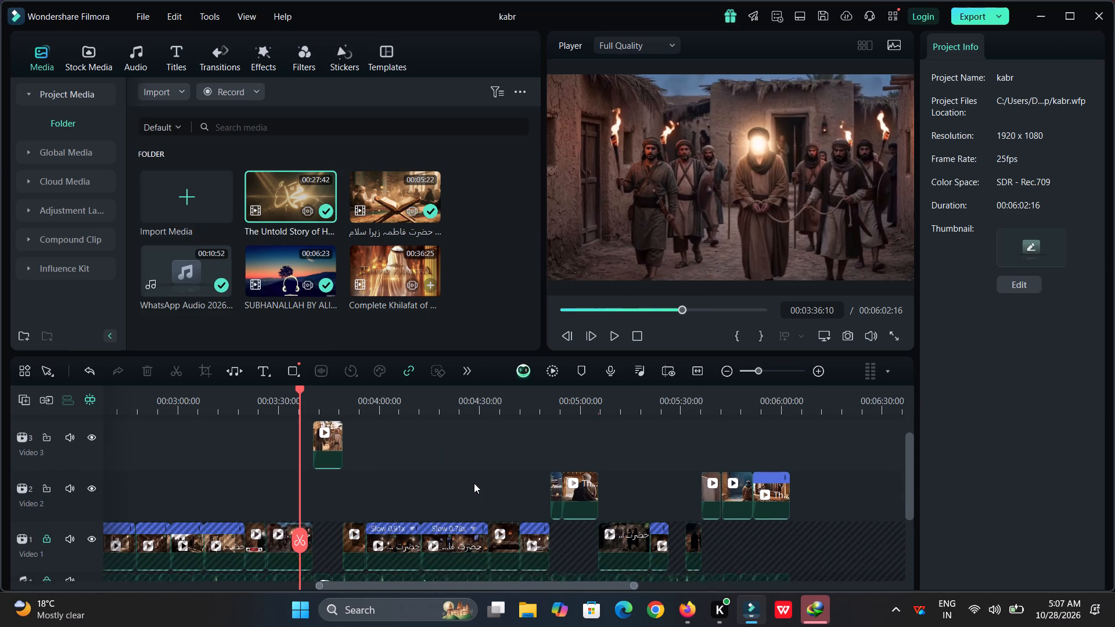
click(323, 432)
drag(323, 432, 323, 469)
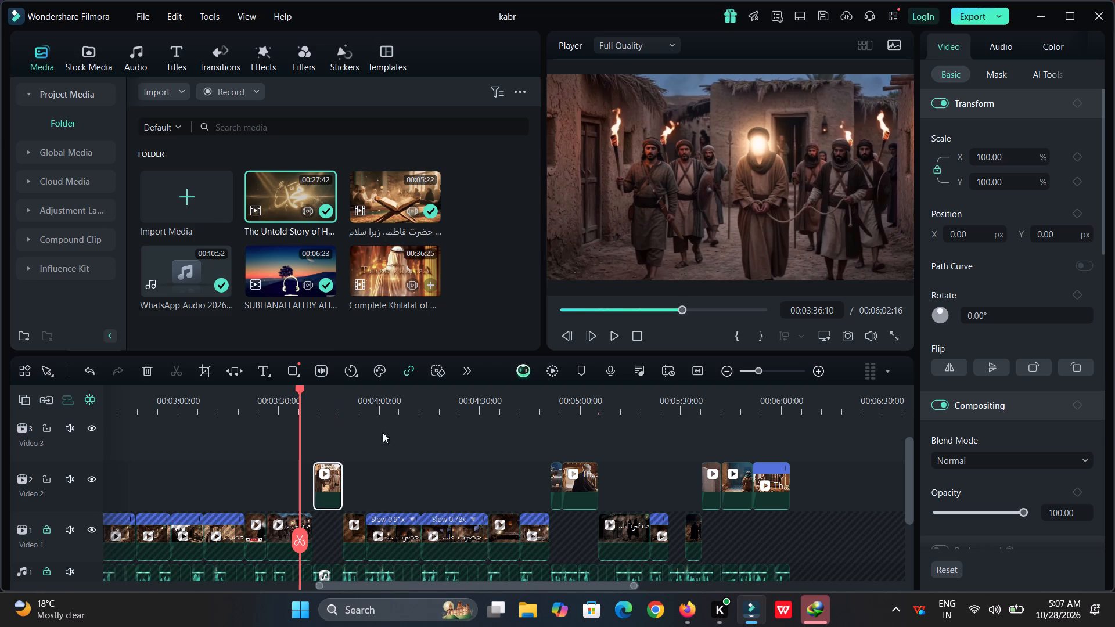
Play the video from the start and examine the transition between clips at about 00:00:10.
drag(574, 311, 382, 333)
key(space)
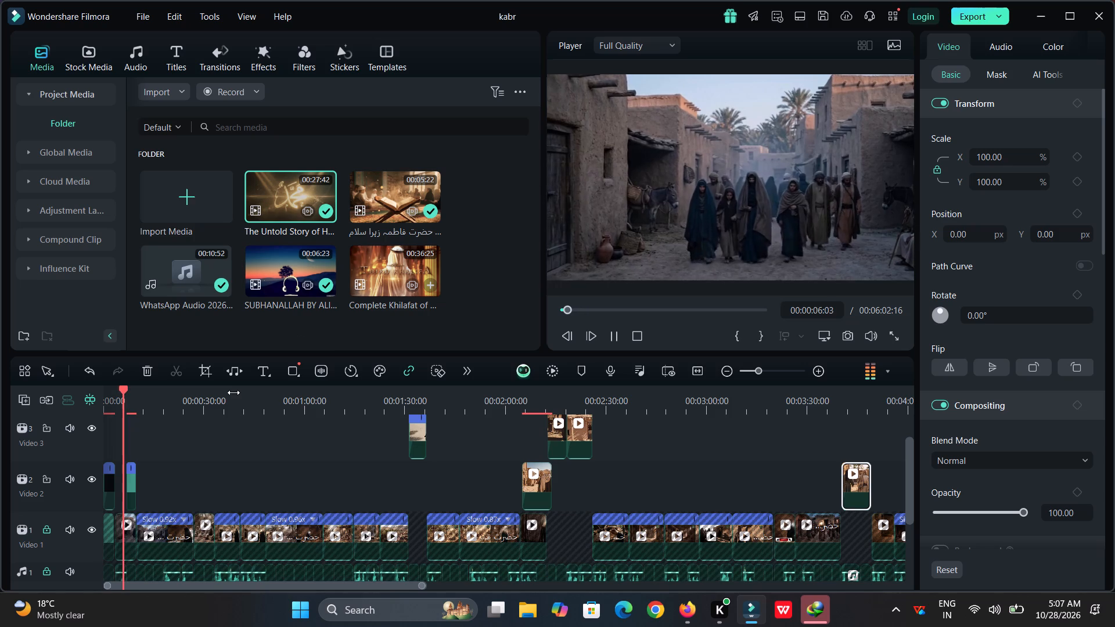
drag(233, 392, 446, 401)
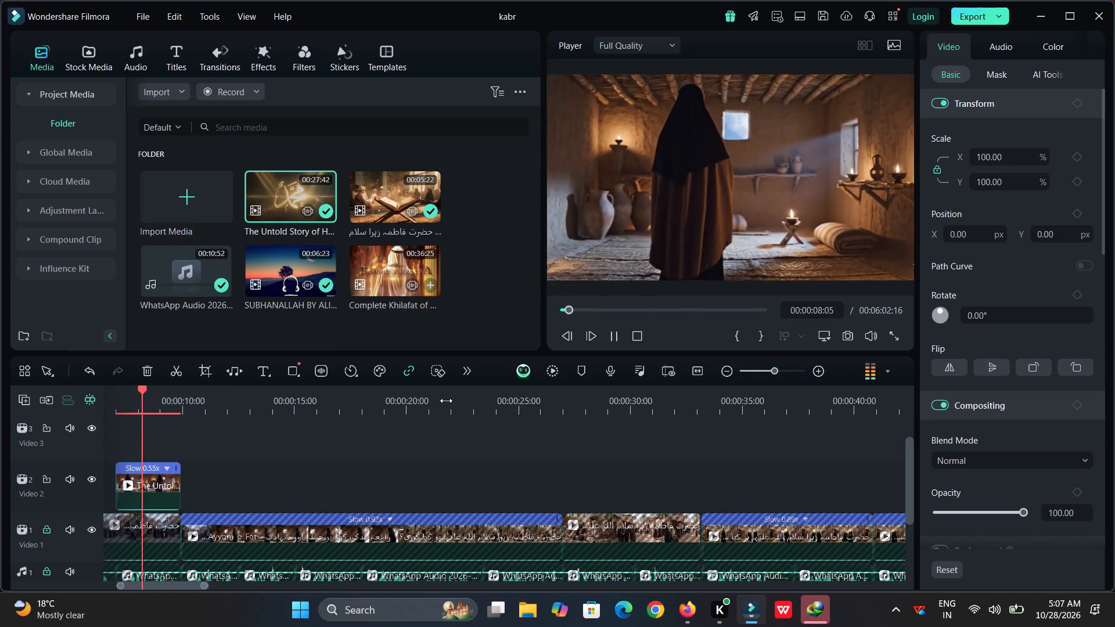
drag(435, 401, 233, 428)
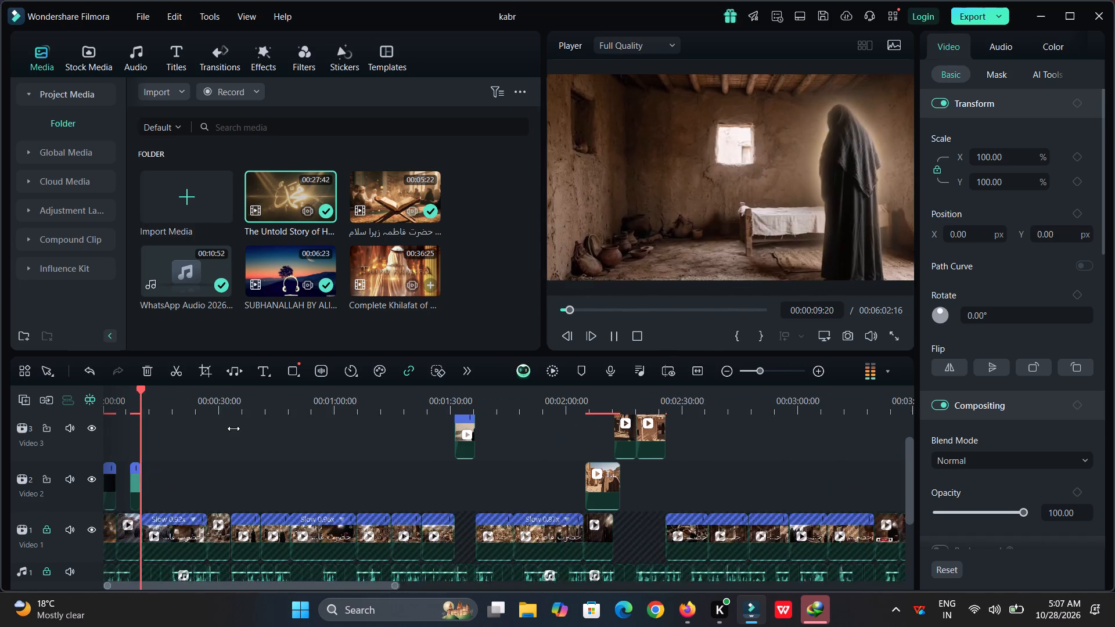
drag(233, 428, 395, 435)
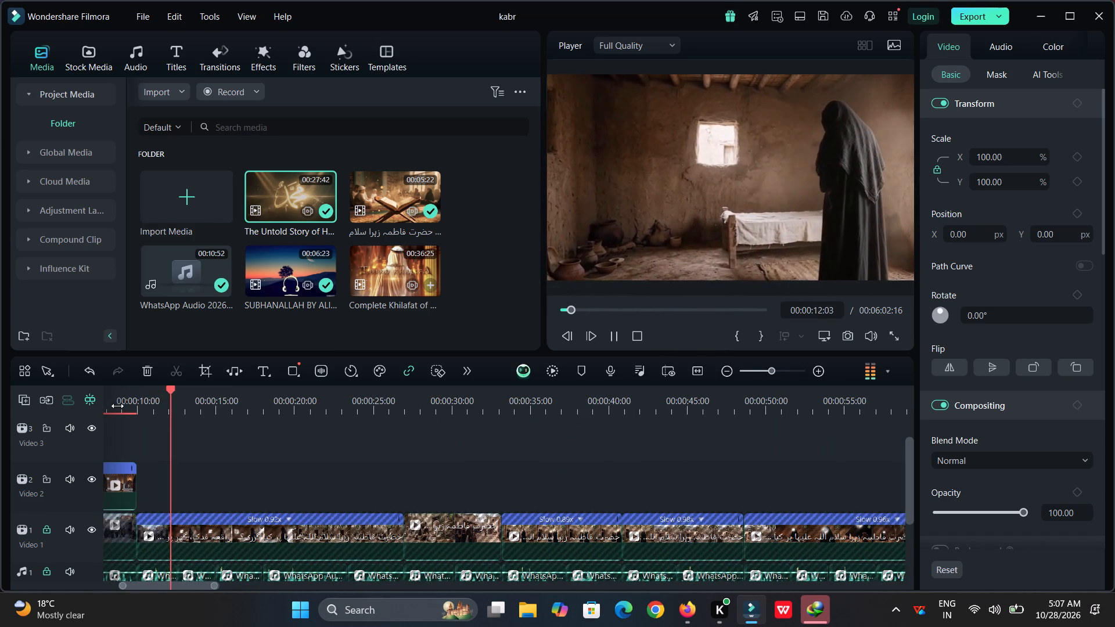
click(117, 406)
drag(154, 402, 343, 419)
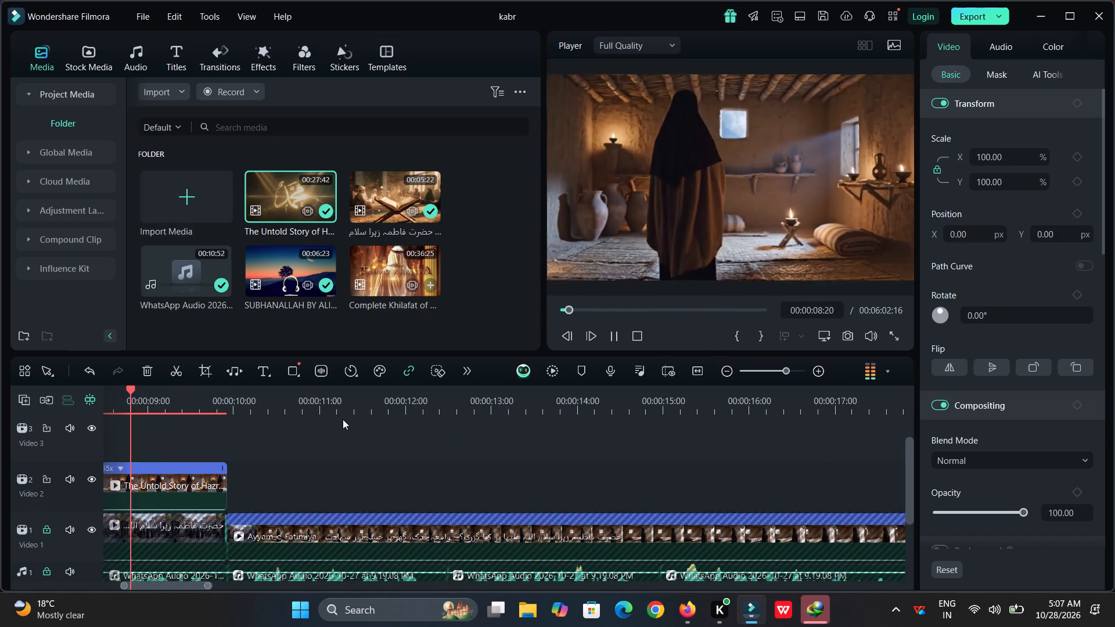
key(space)
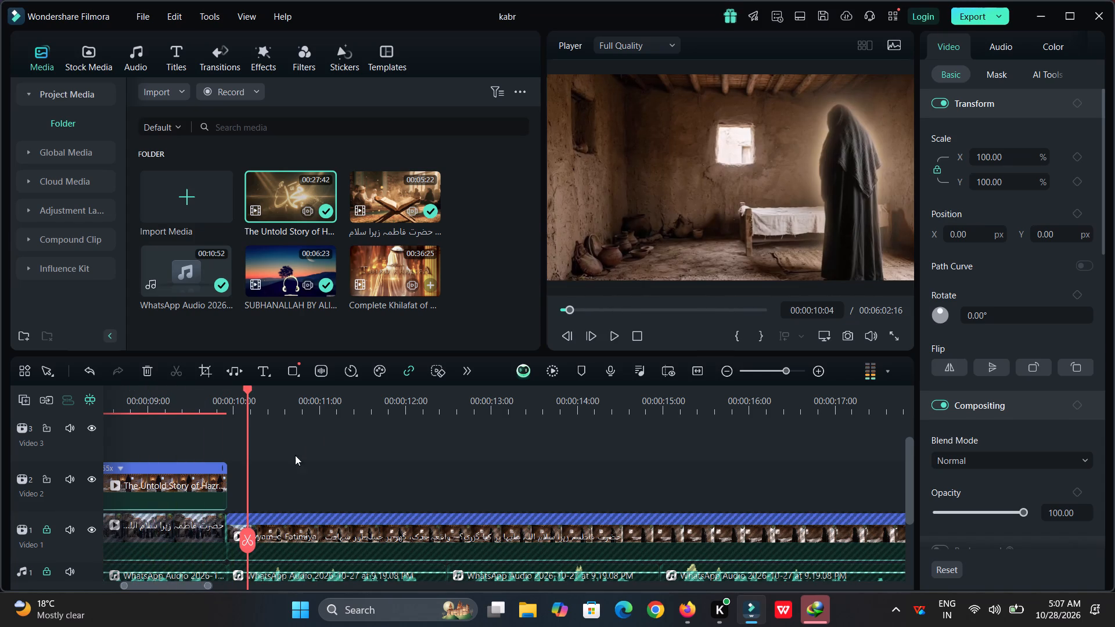
Stretch the second Video 2 clip to slow 0.52x so it ends at 00:00:10:02, covering the leftover Video 1 frames.
click(206, 403)
drag(264, 398, 574, 436)
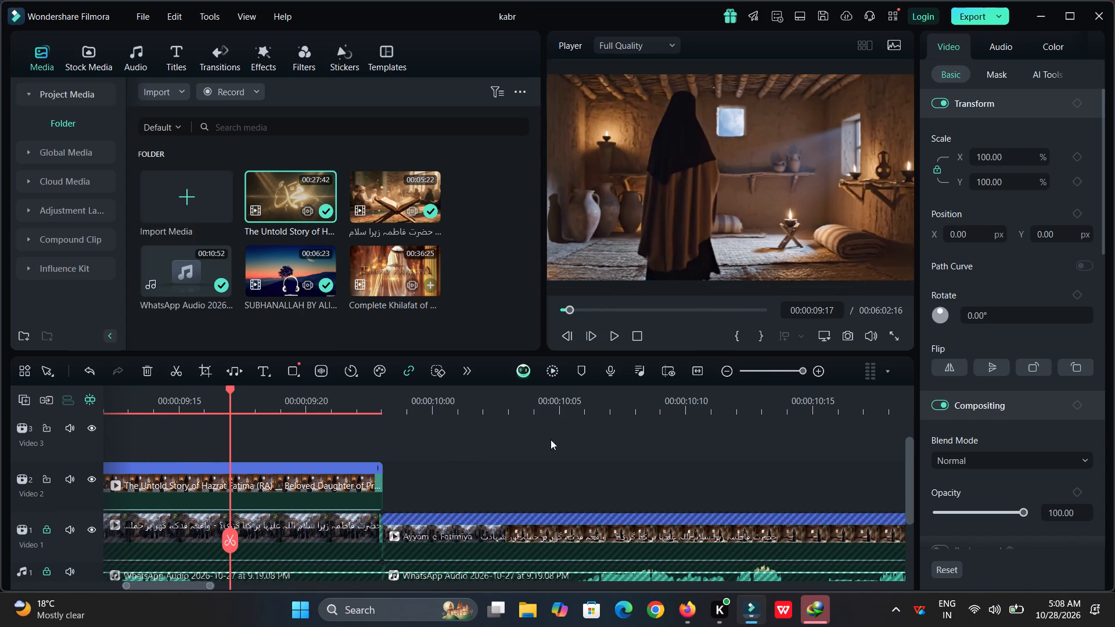
key(space)
key(space)
click(366, 413)
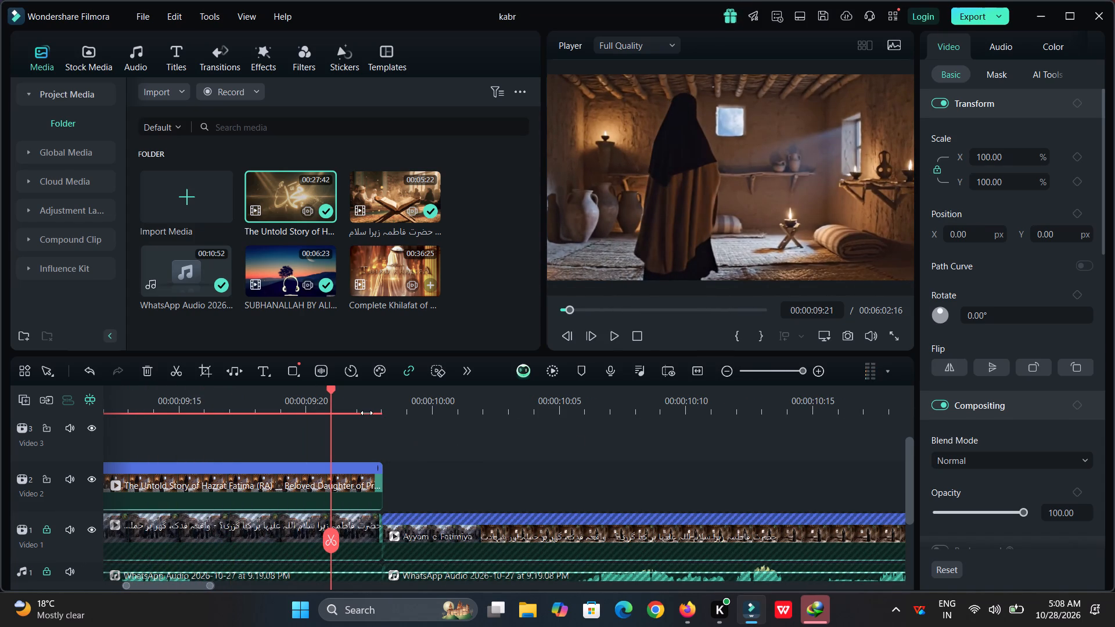
drag(366, 413, 376, 415)
click(376, 415)
click(378, 407)
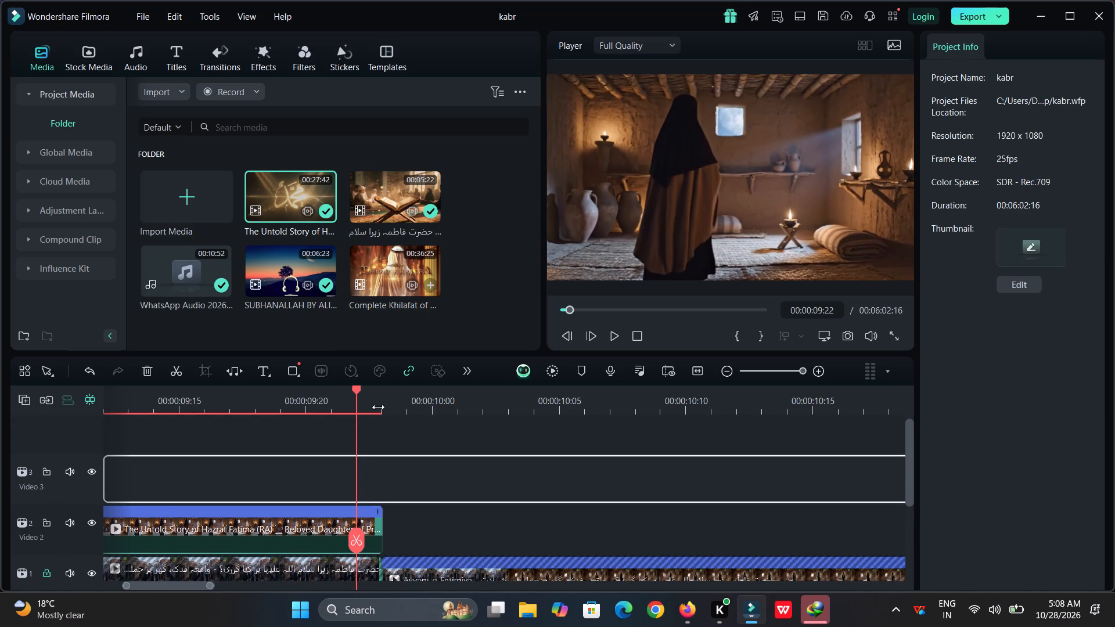
drag(378, 407, 436, 415)
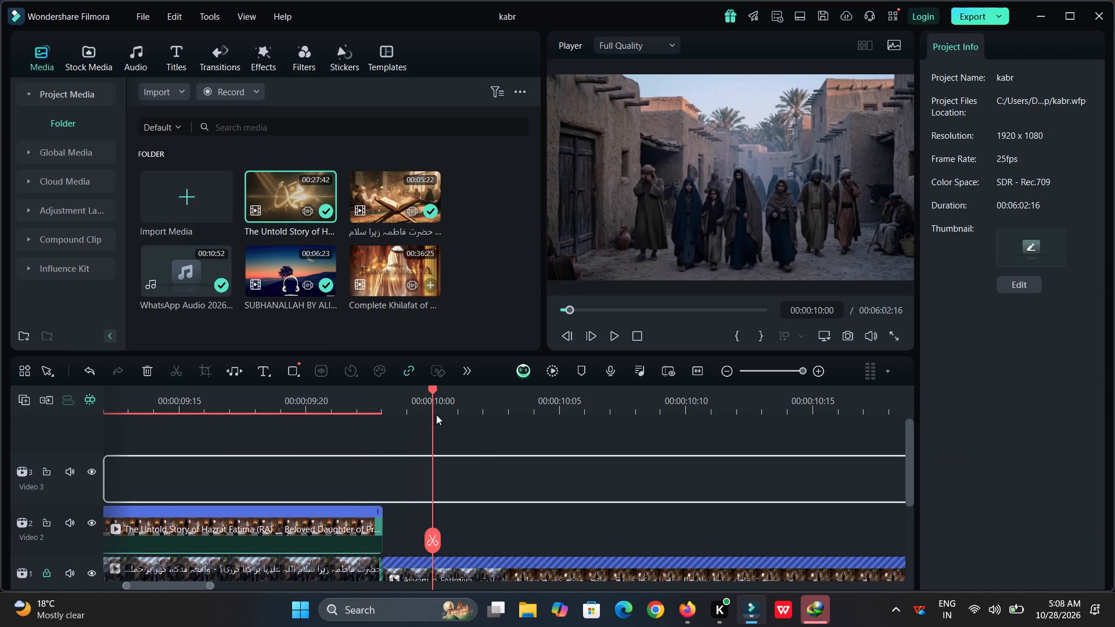
drag(436, 415, 486, 420)
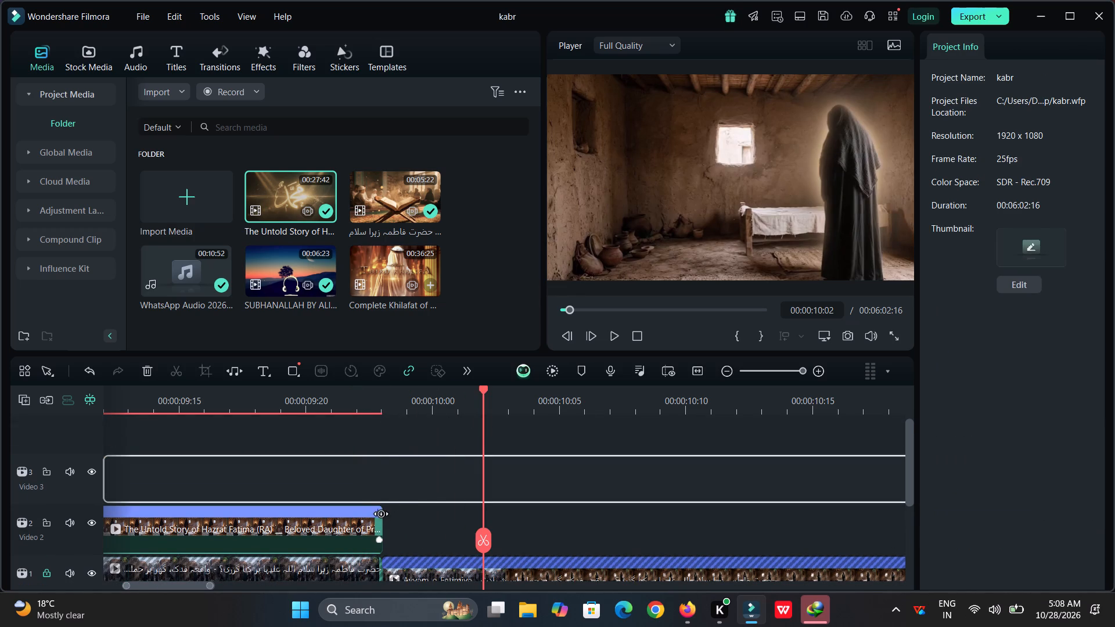
ctrl+drag(382, 515, 481, 509)
Play from 00:00:10 to about 00:00:30 and look over the clips on all tracks.
key(space)
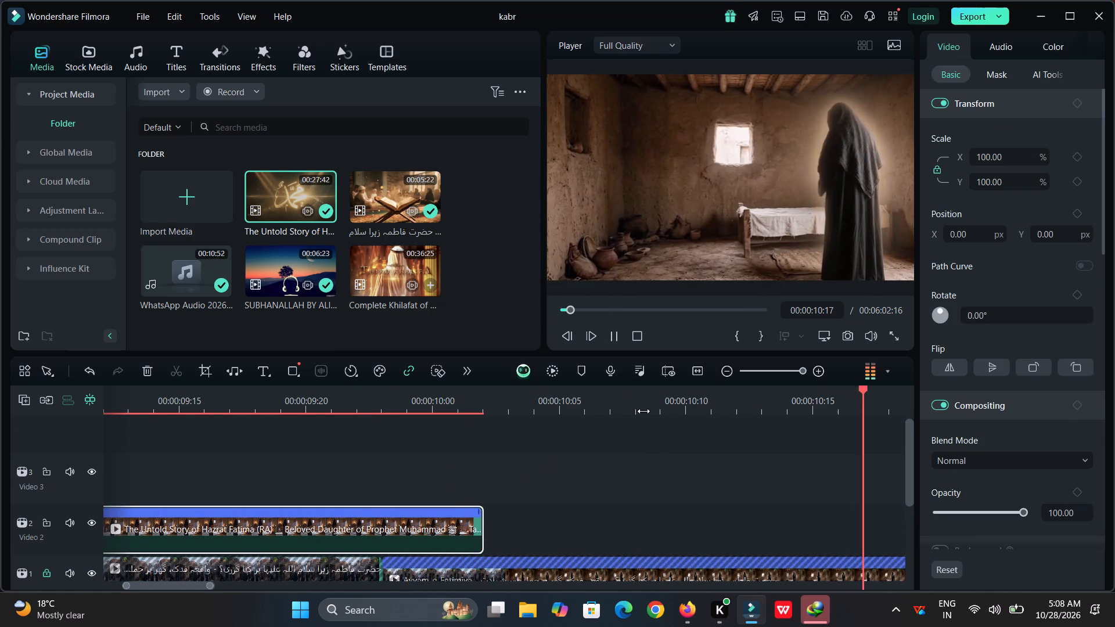
drag(673, 391, 268, 456)
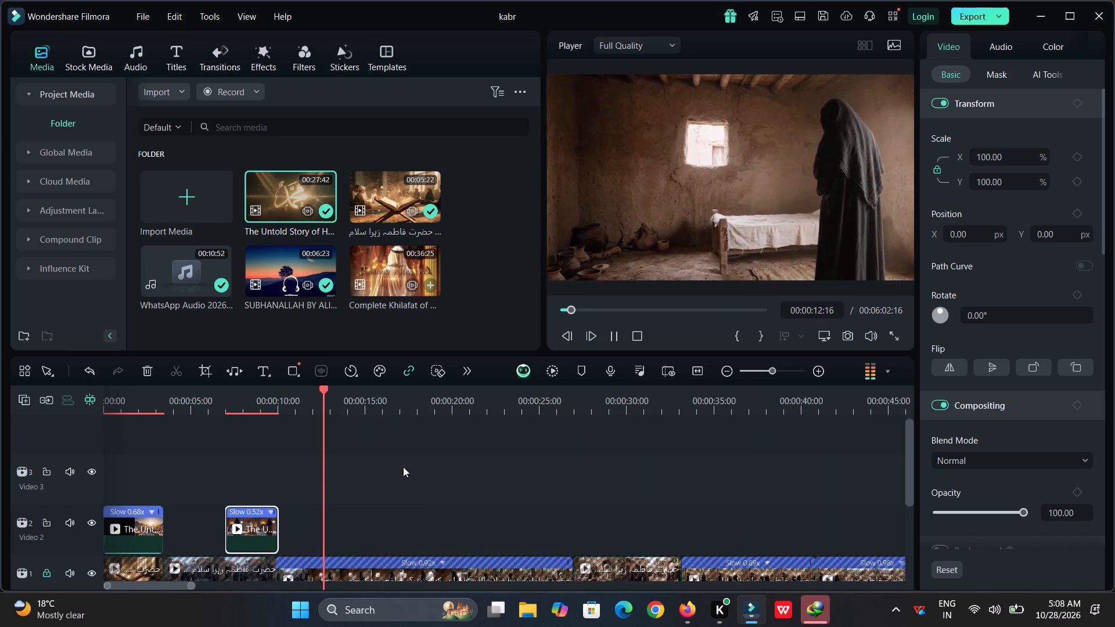
scroll(403, 467, down, 1)
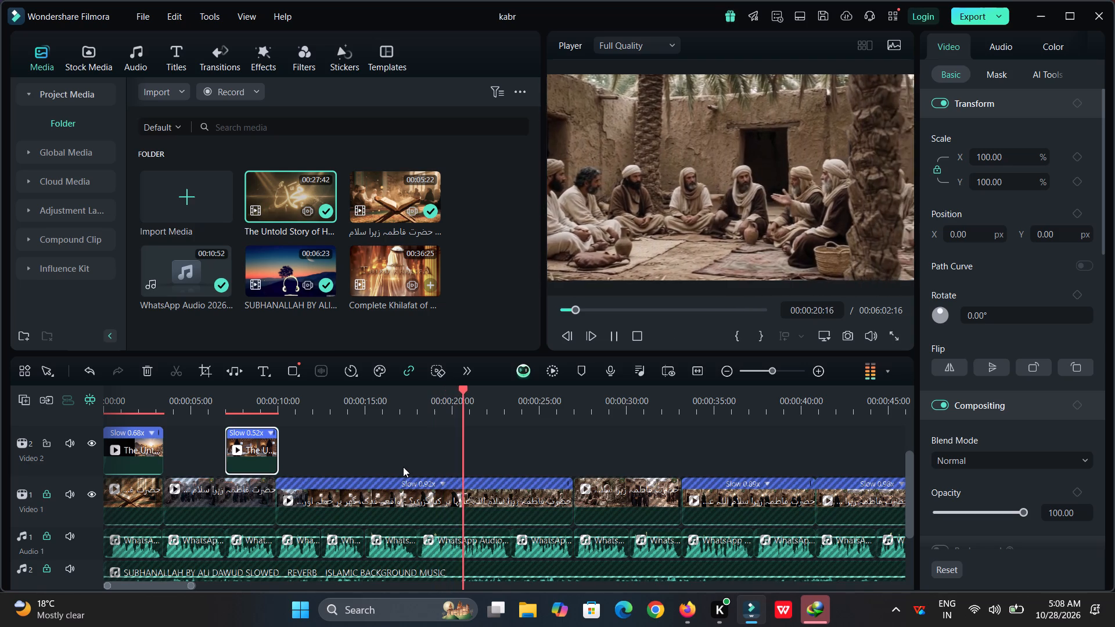
drag(595, 397, 307, 447)
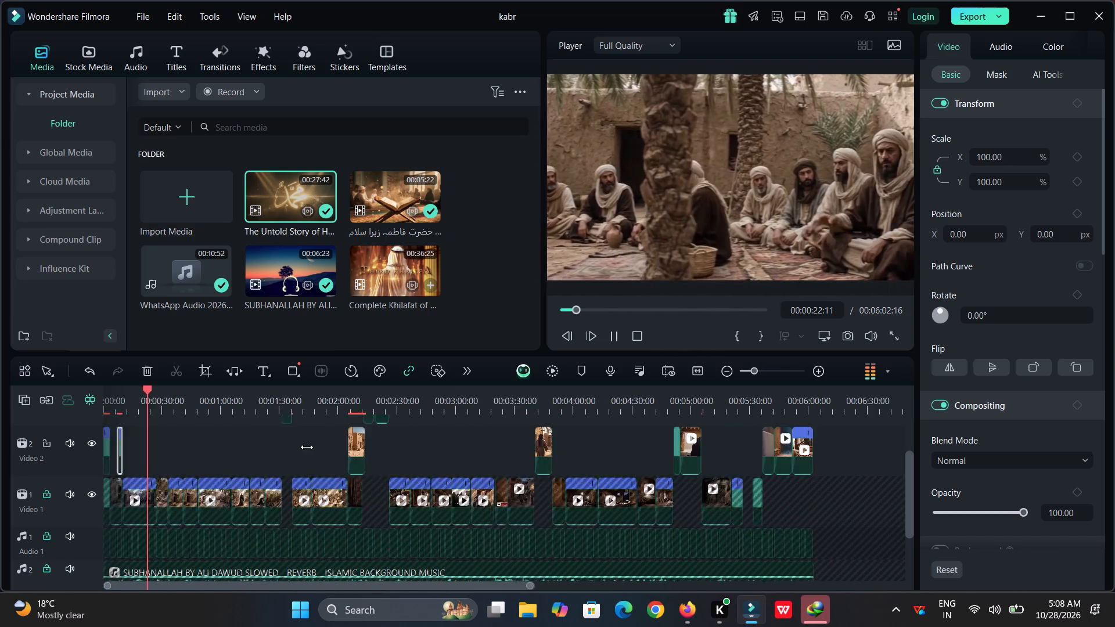
drag(307, 447, 302, 448)
scroll(302, 448, up, 1)
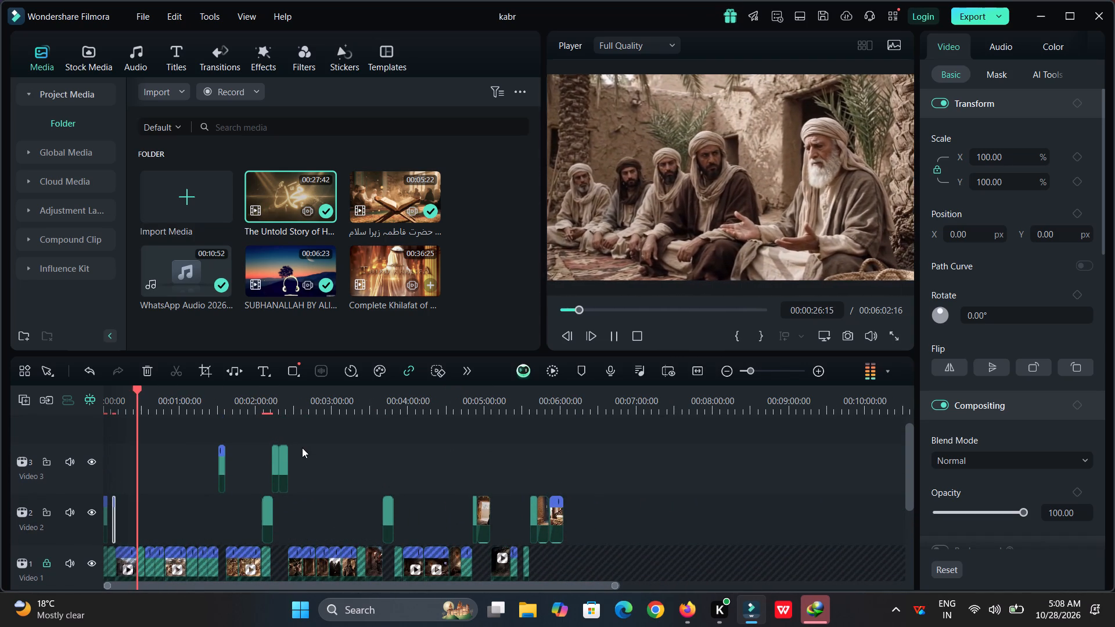
scroll(302, 448, up, 1)
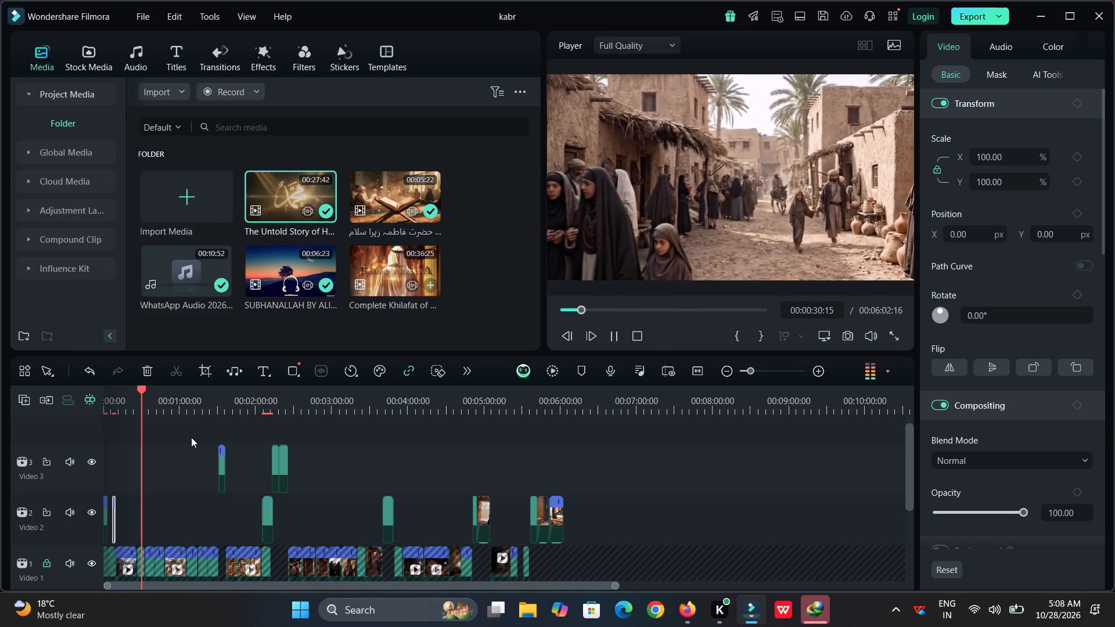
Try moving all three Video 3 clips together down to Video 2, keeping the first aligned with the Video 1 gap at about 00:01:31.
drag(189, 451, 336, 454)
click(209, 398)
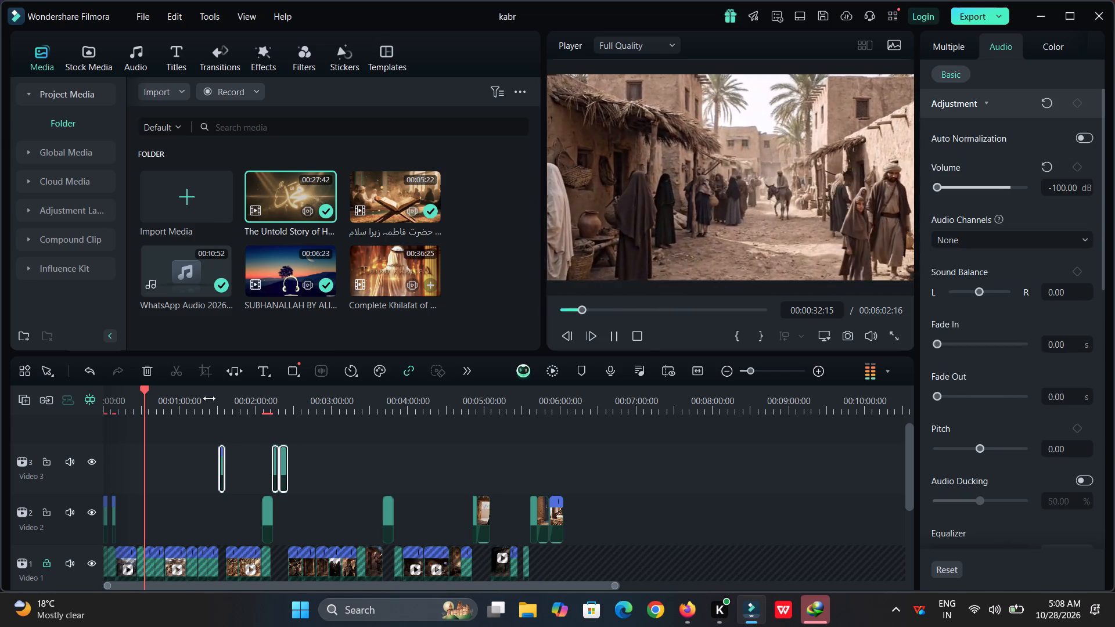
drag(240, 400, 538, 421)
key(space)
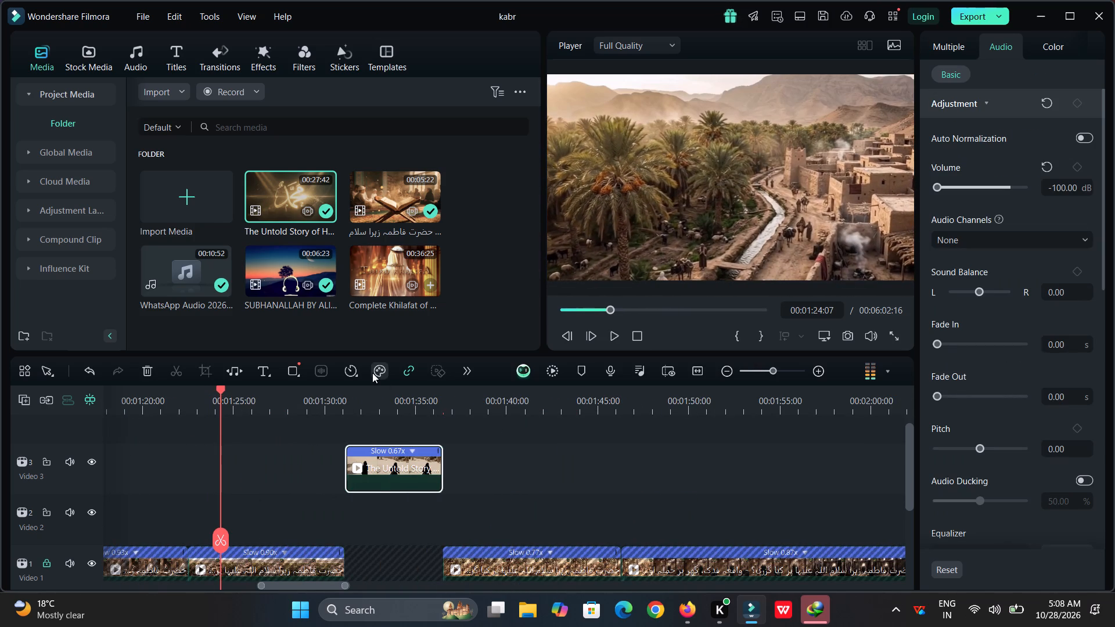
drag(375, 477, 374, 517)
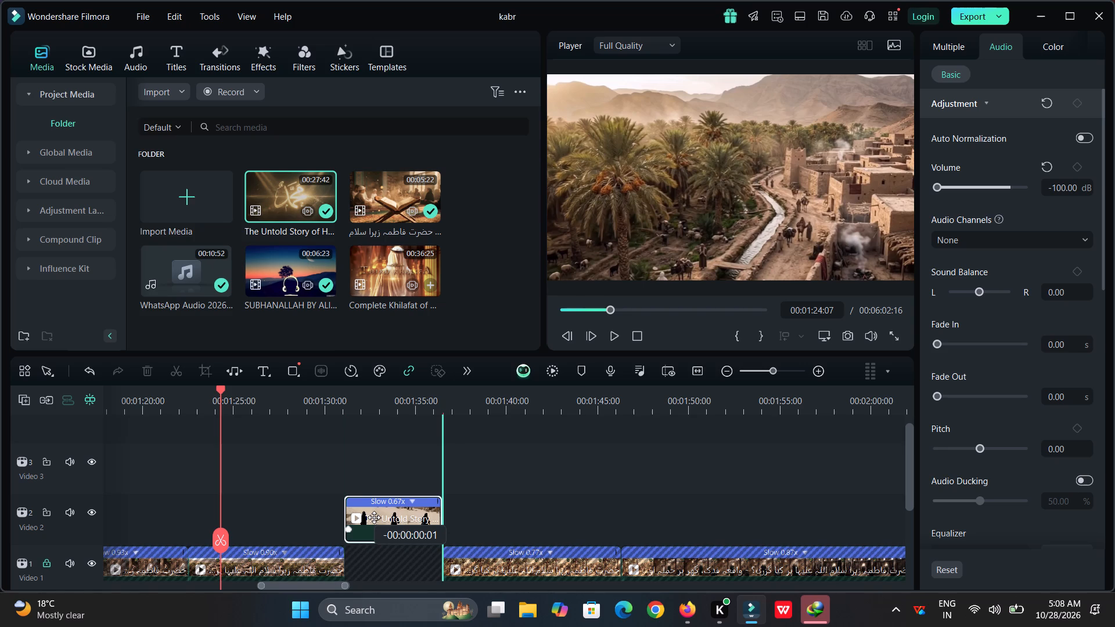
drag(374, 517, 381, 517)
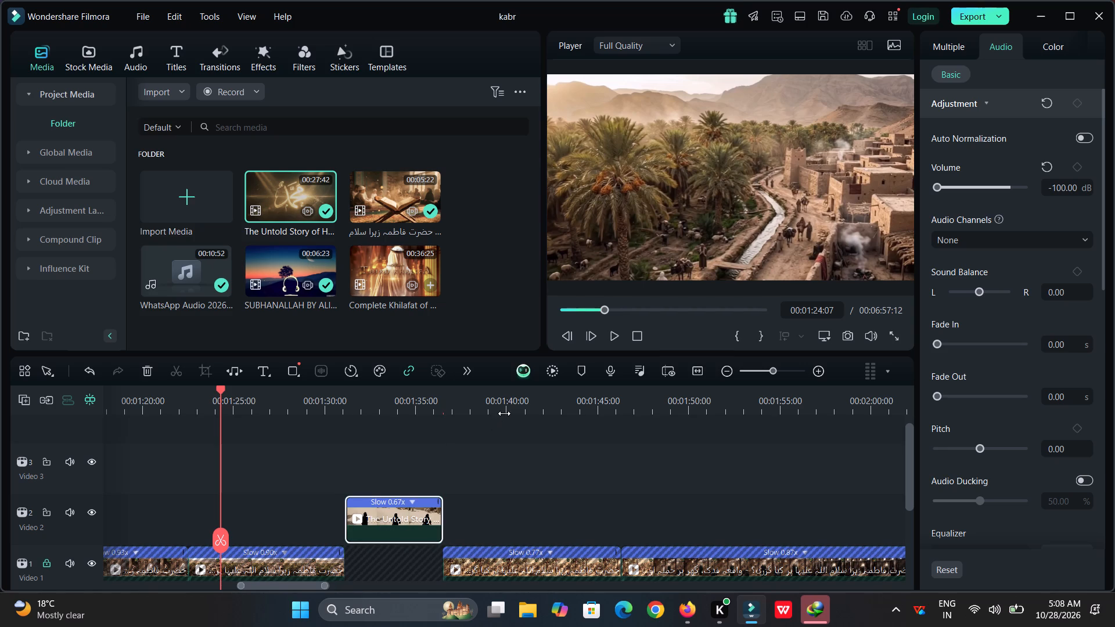
Play from 00:01:24 to about 00:01:36 and examine how the later Video 2 clips line up with Video 1 and the audio's end.
drag(504, 413, 252, 436)
key(space)
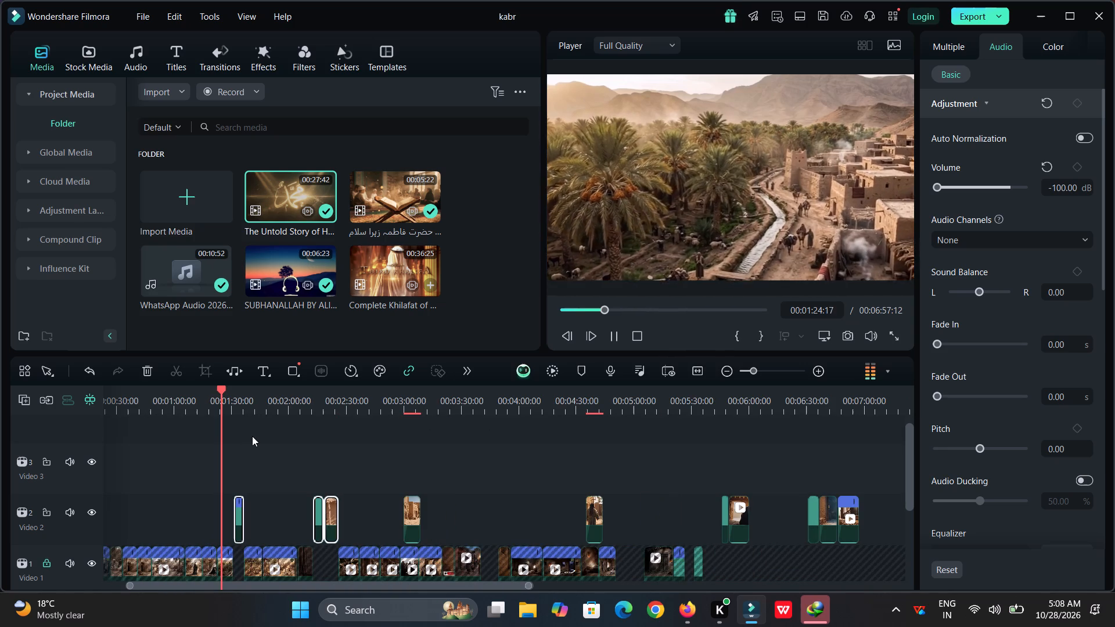
click(252, 436)
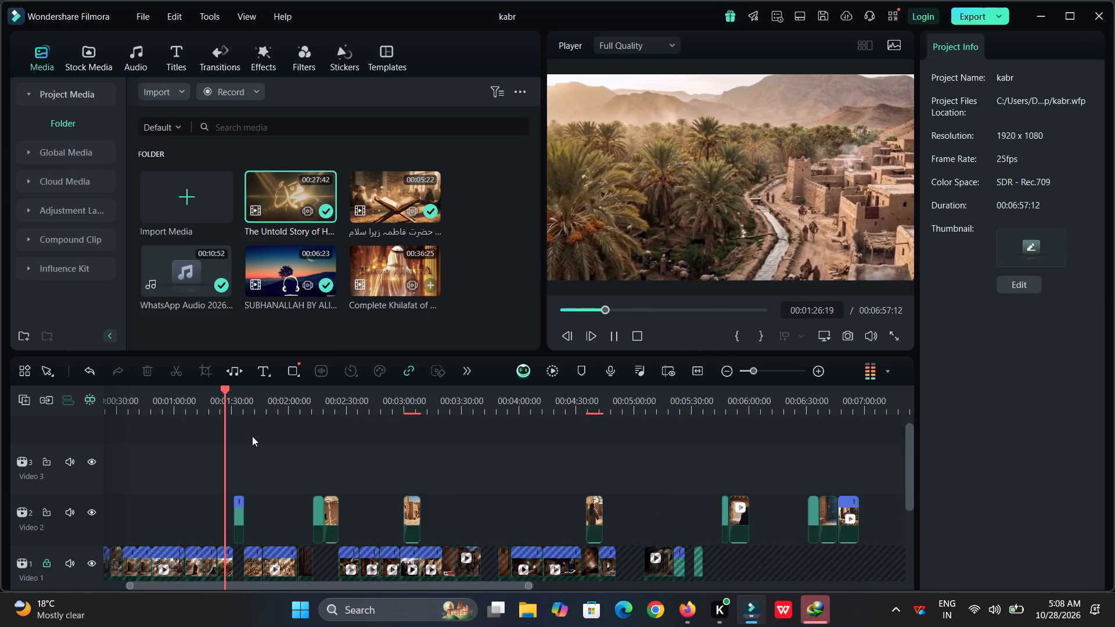
drag(434, 397, 339, 410)
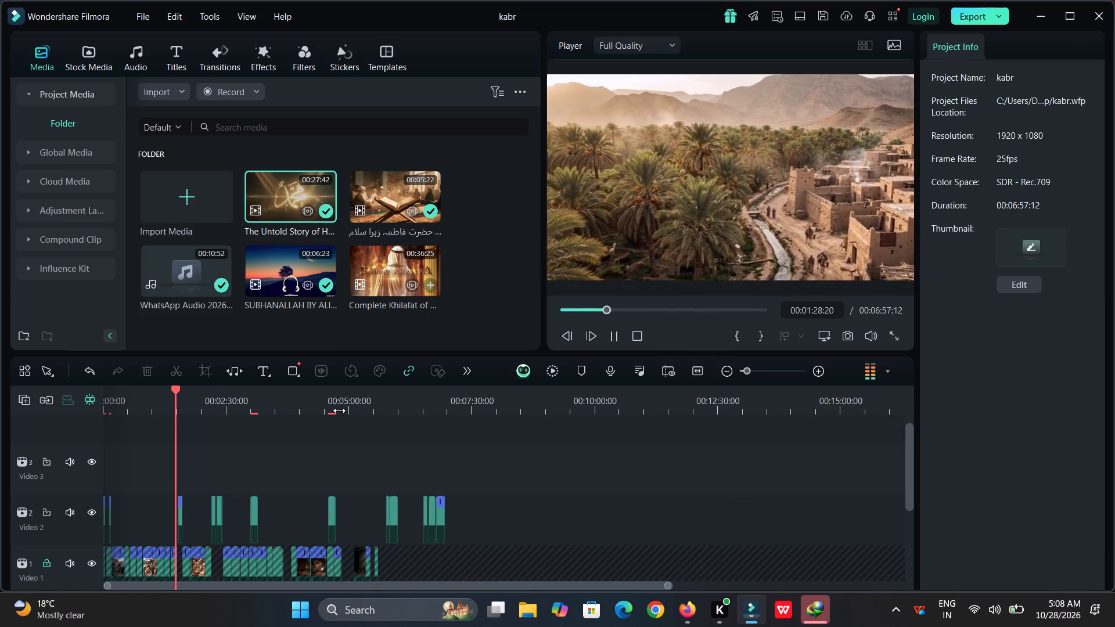
drag(339, 410, 493, 404)
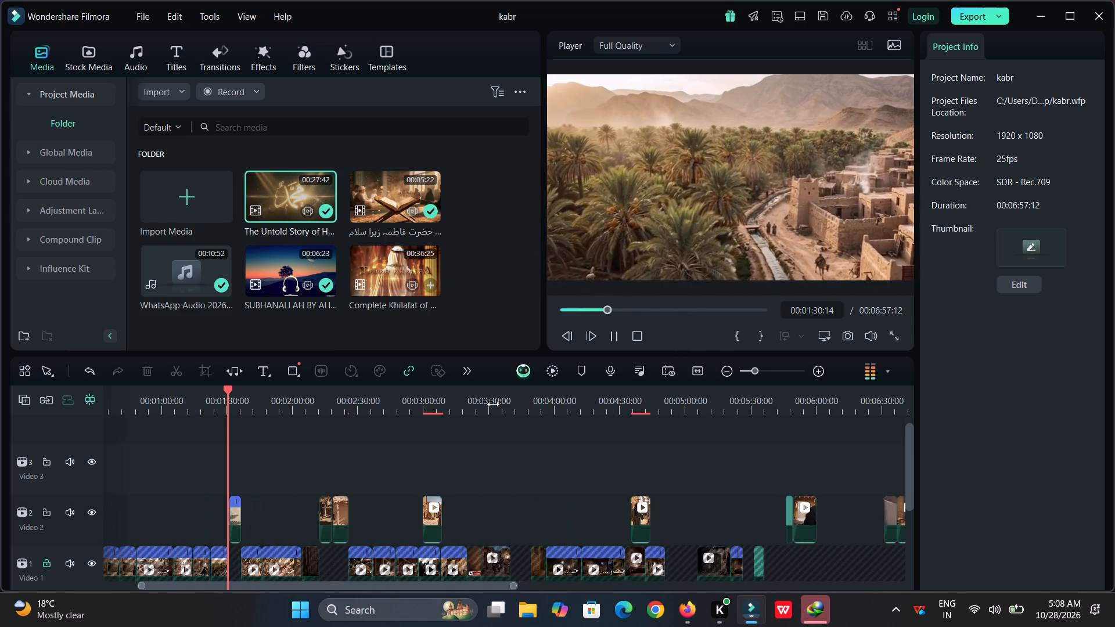
drag(493, 404, 225, 428)
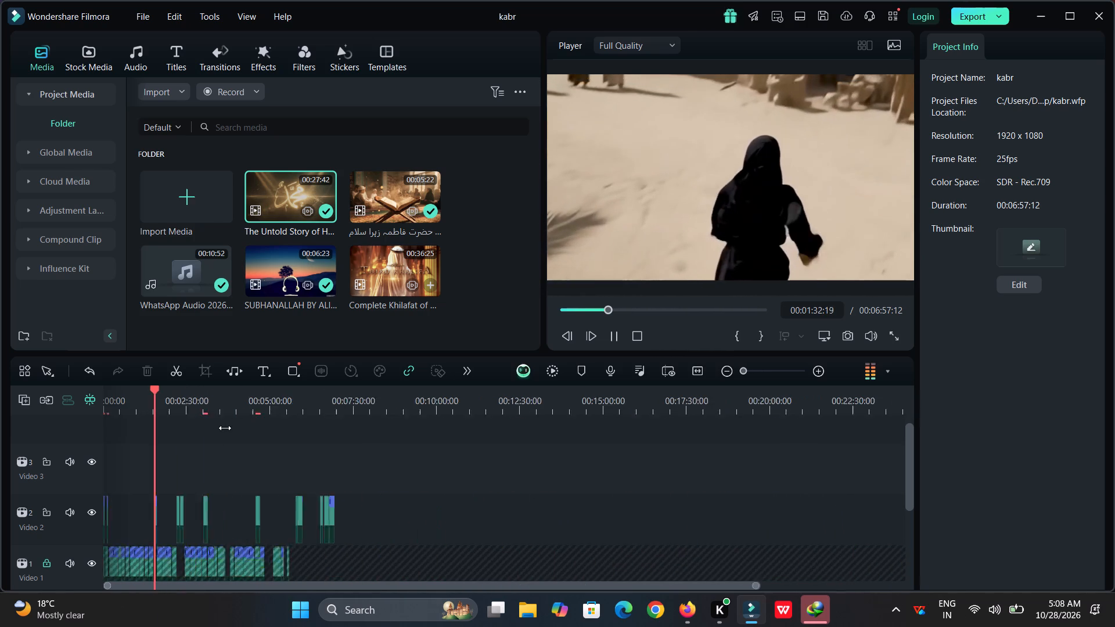
drag(225, 428, 251, 431)
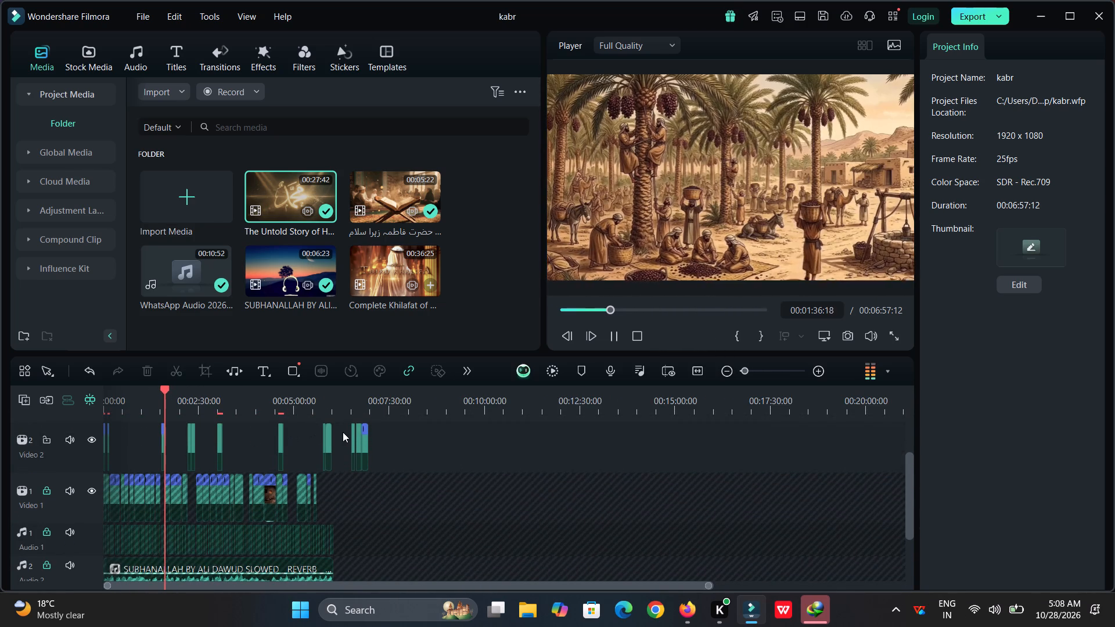
click(340, 403)
drag(357, 400, 404, 408)
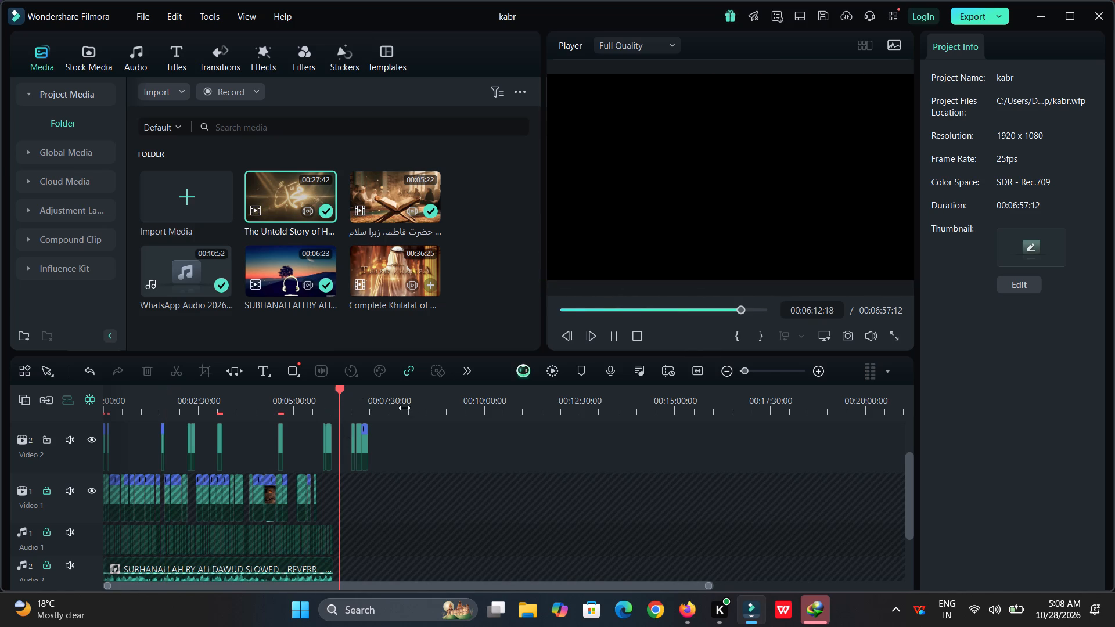
drag(404, 408, 466, 417)
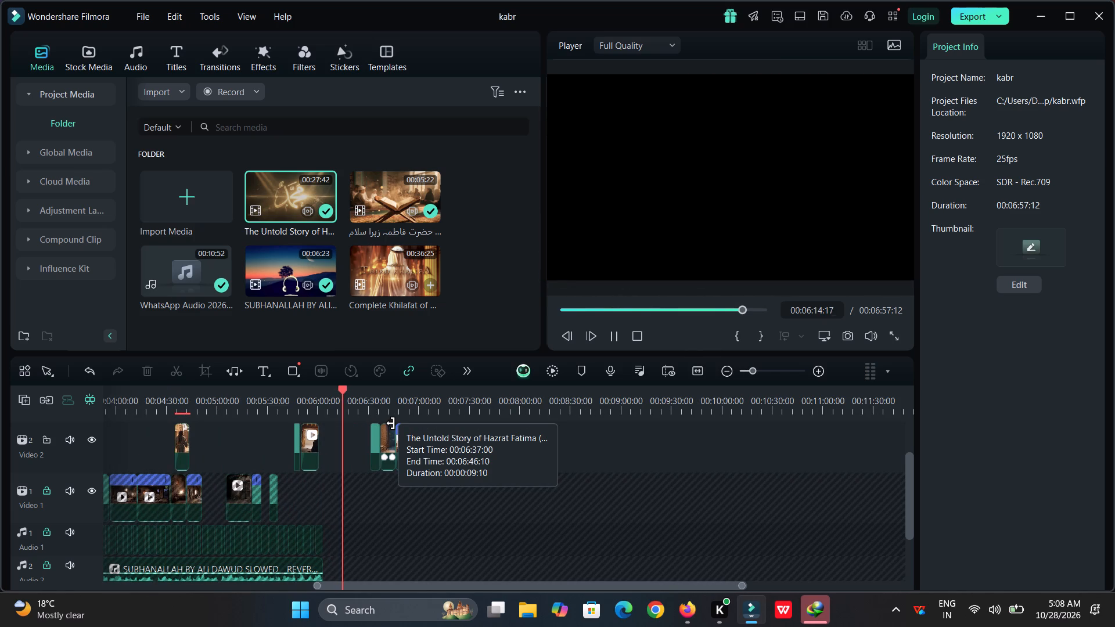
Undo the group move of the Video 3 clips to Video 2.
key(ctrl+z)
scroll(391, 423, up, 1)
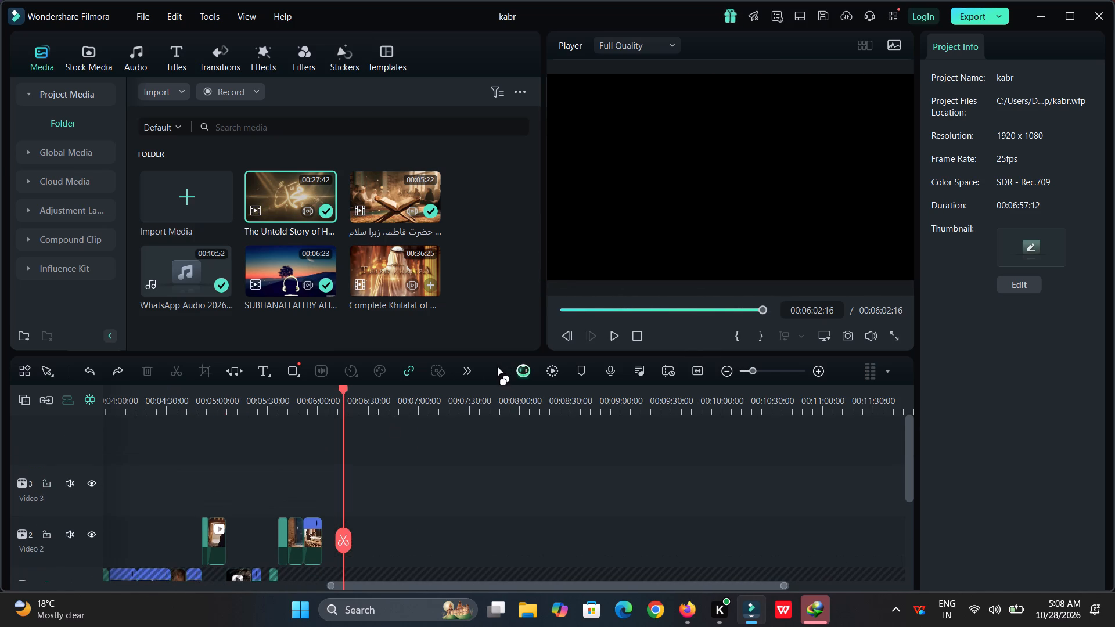
Turn off clip linking and move all three Video 3 clips together straight down to Video 2, the second starting at about 00:02:12.
drag(560, 314, 575, 307)
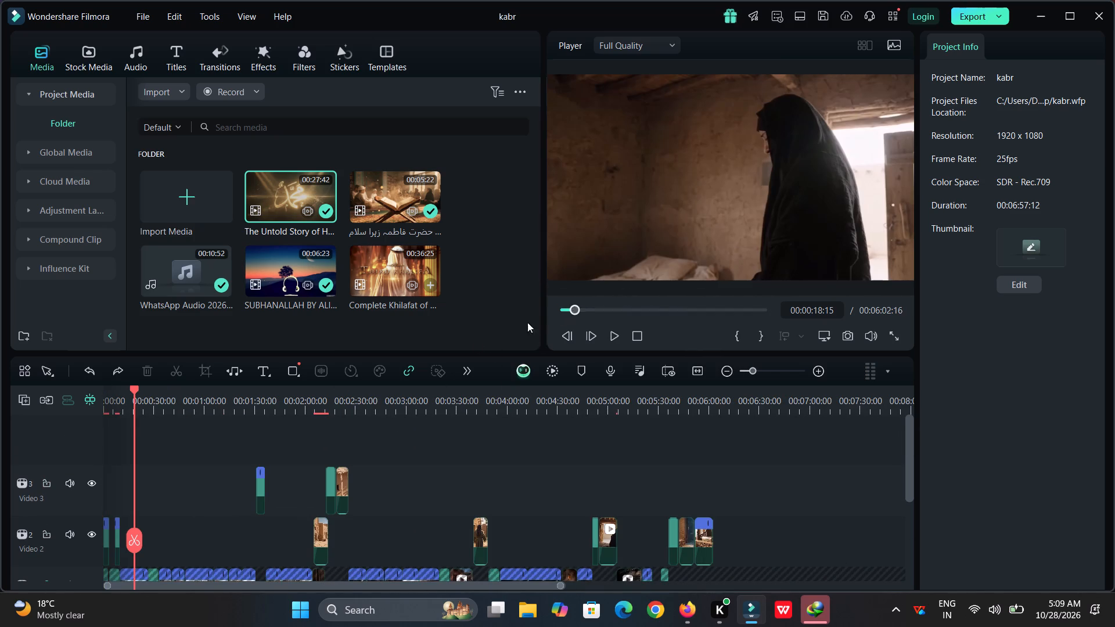
drag(296, 451, 380, 480)
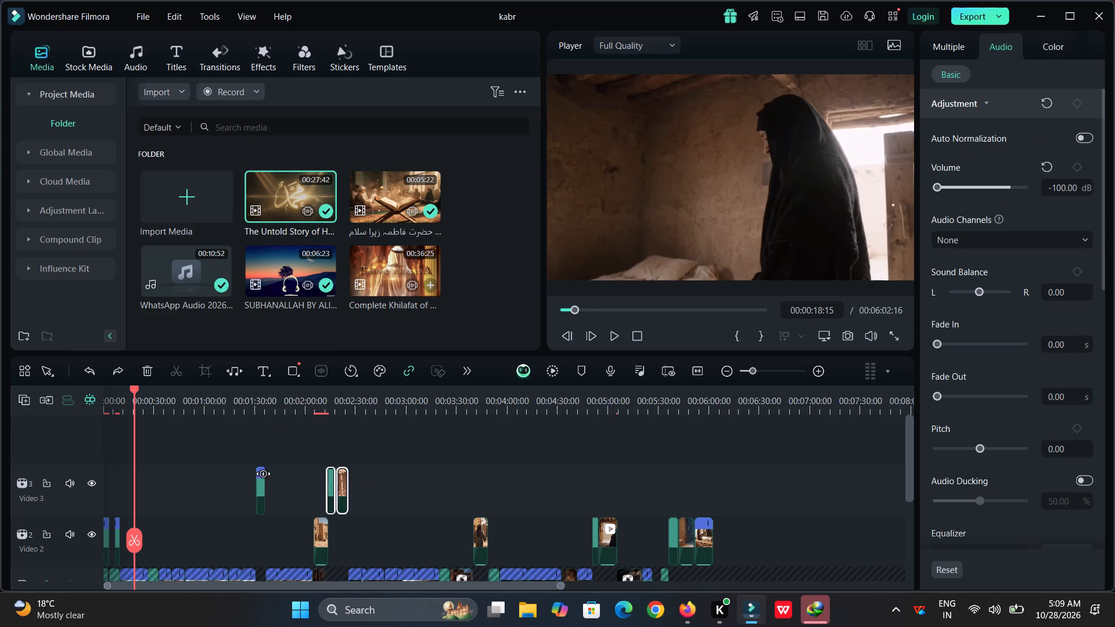
drag(226, 475, 400, 485)
click(322, 410)
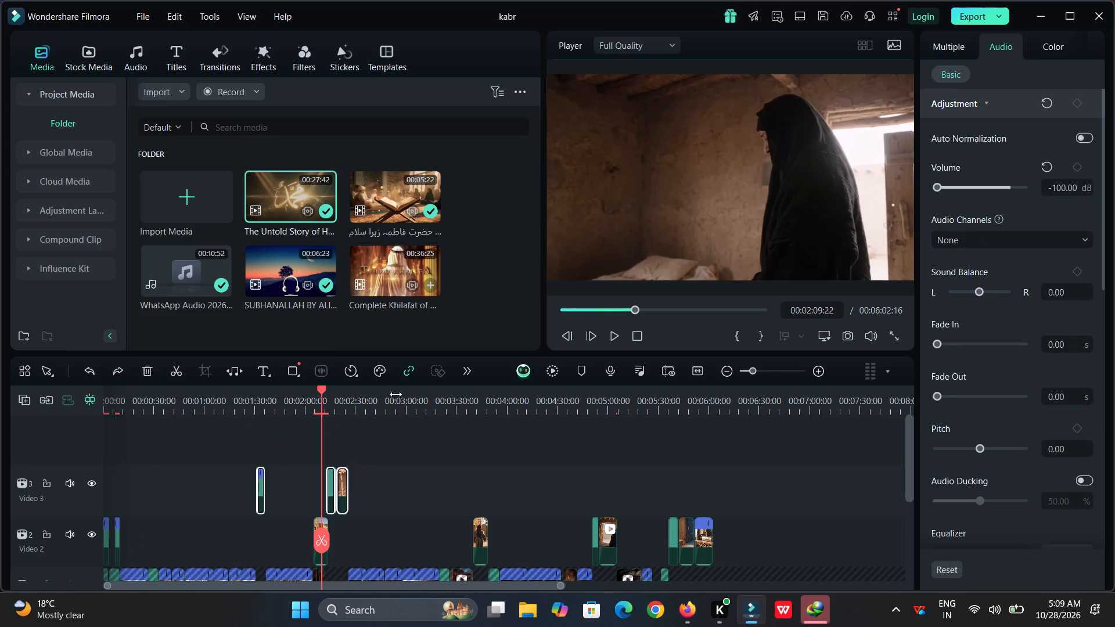
drag(395, 394, 733, 444)
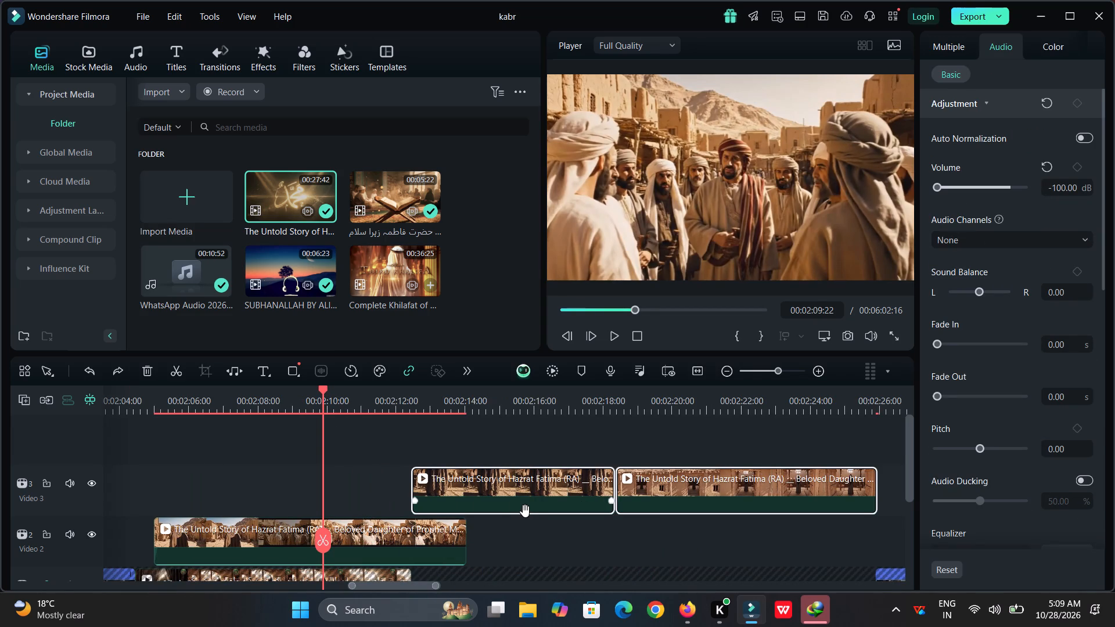
scroll(526, 502, down, 1)
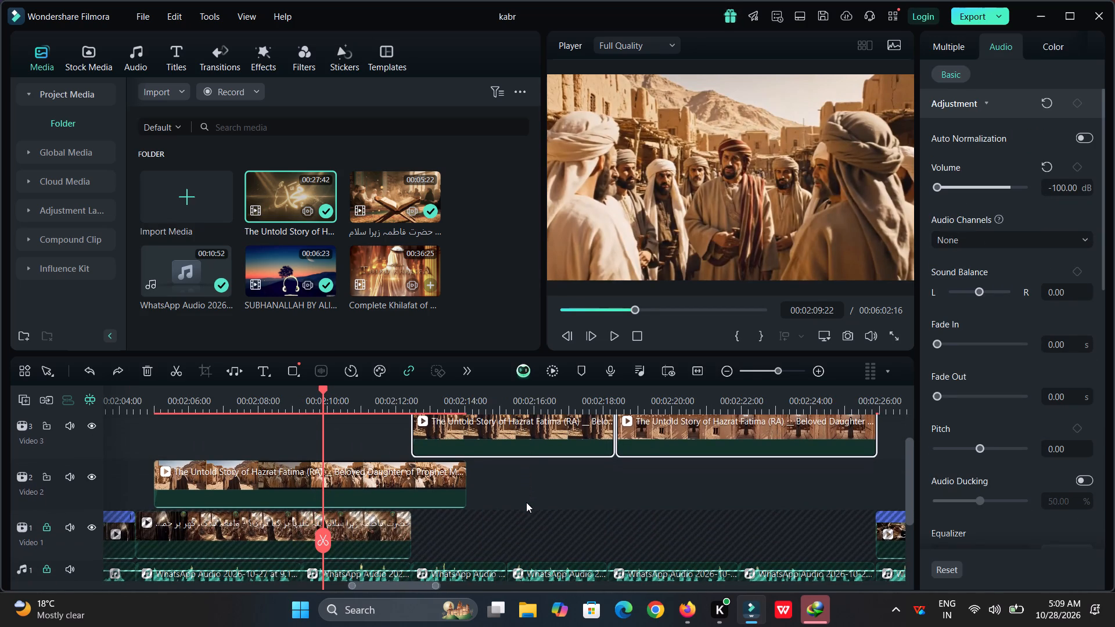
click(411, 370)
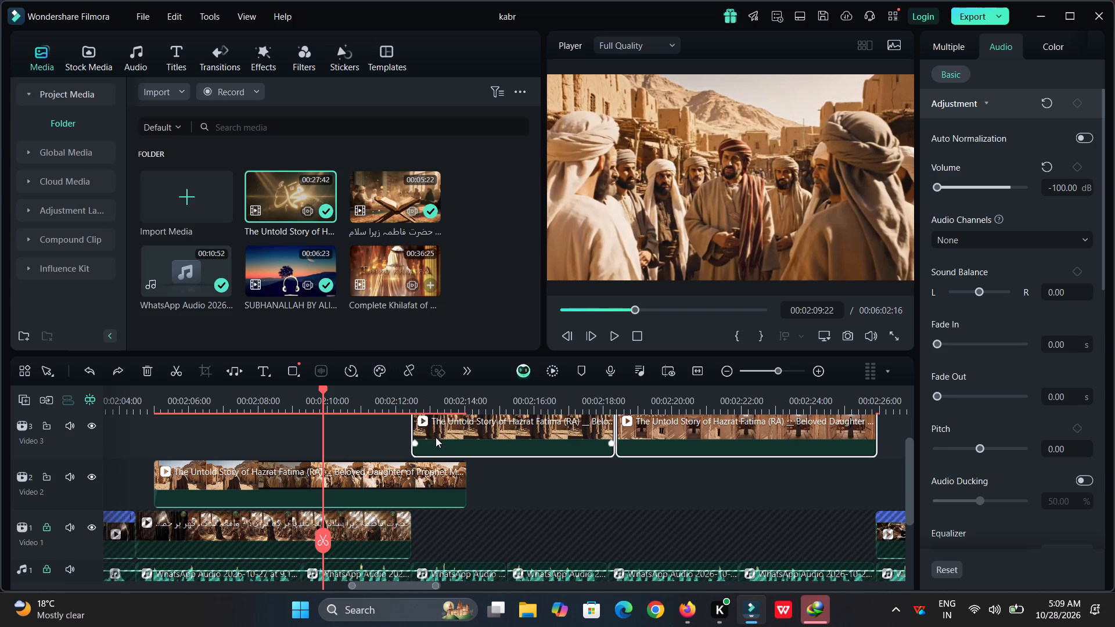
drag(436, 437, 437, 529)
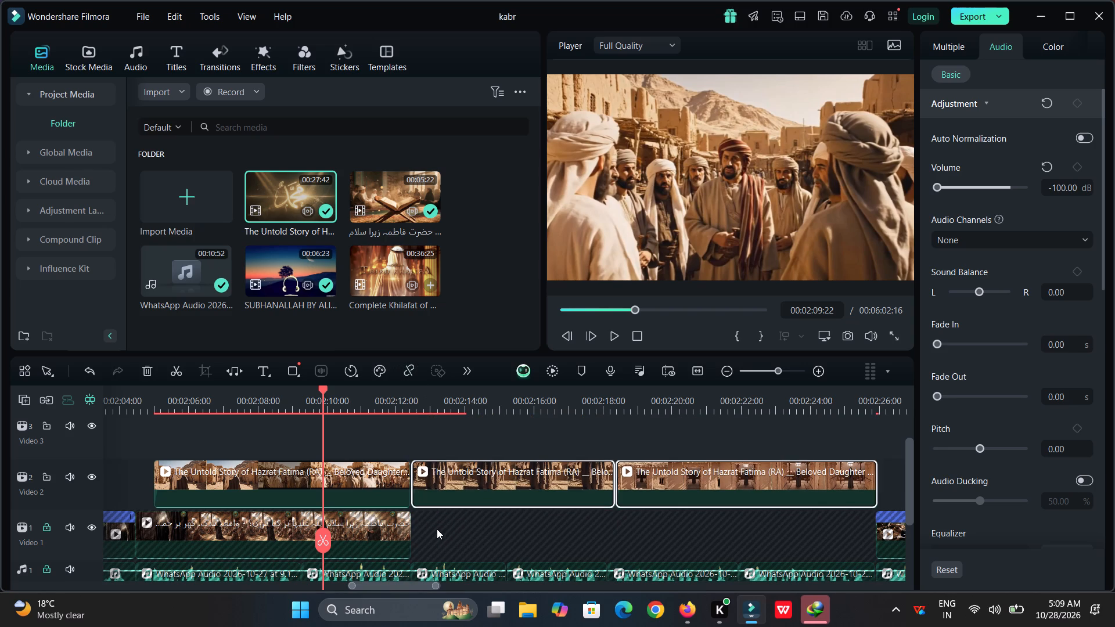
Play from 00:02:05, cut out the Video 2 clip covering Video 1 between about 00:02:05 and 00:02:12, and play on to about 00:02:22.
click(365, 489)
key(space)
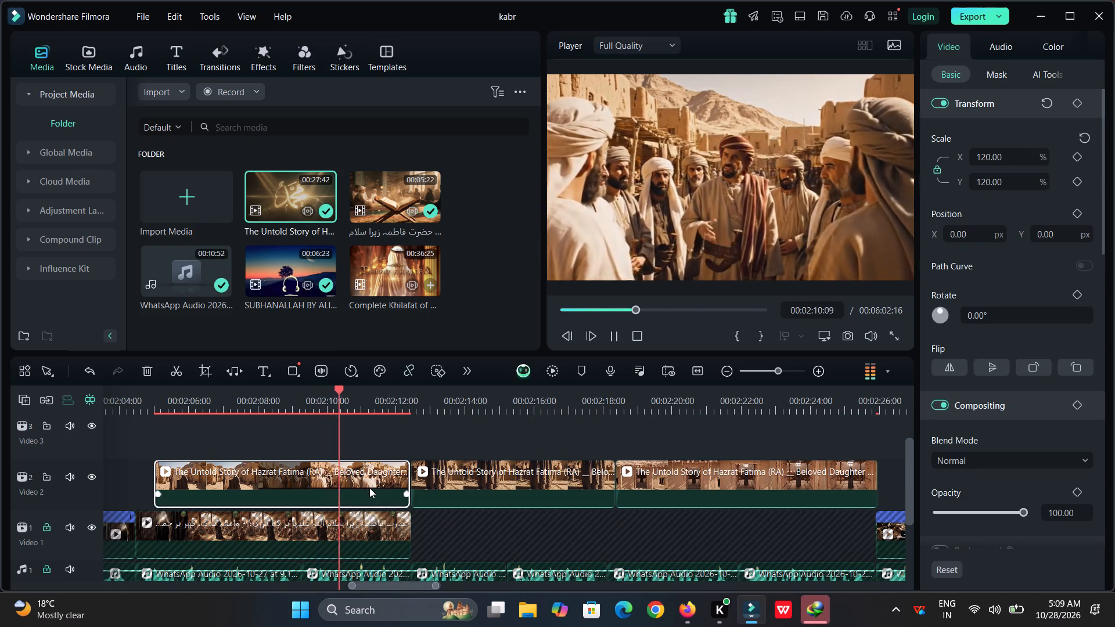
click(153, 403)
drag(241, 403, 163, 416)
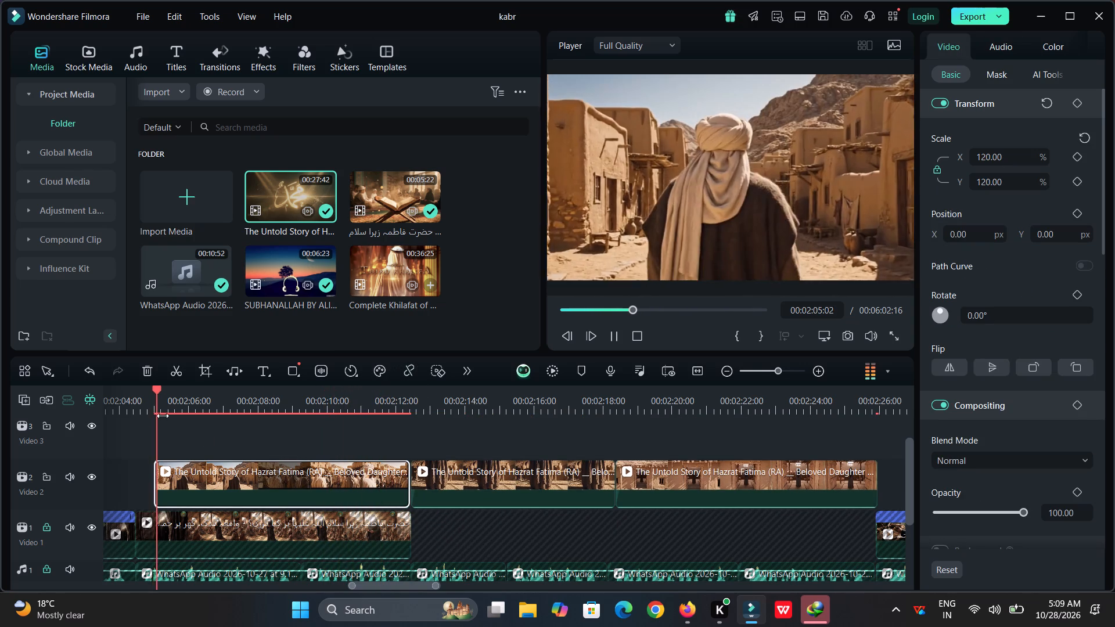
drag(163, 416, 59, 452)
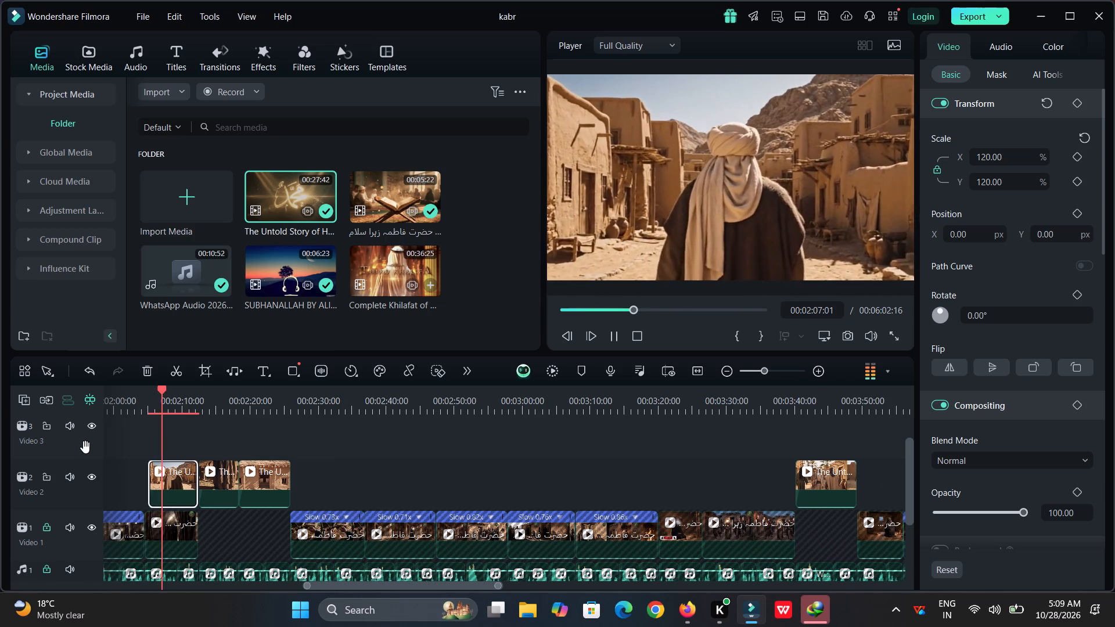
key(ctrl+x)
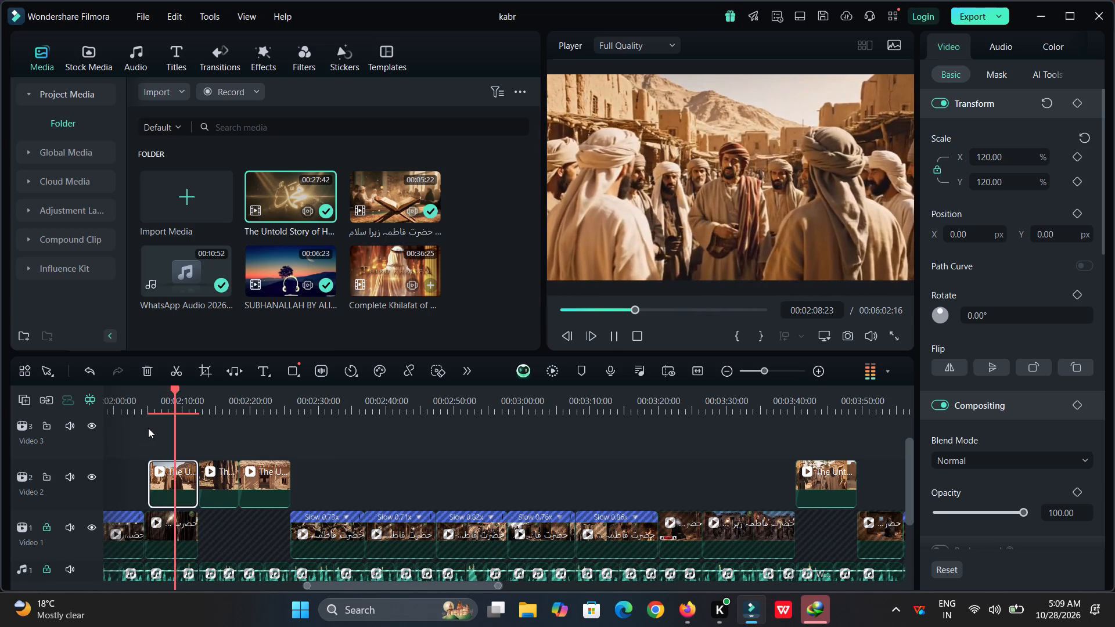
key(space)
drag(350, 404, 166, 477)
scroll(166, 477, down, 1)
scroll(166, 477, up, 1)
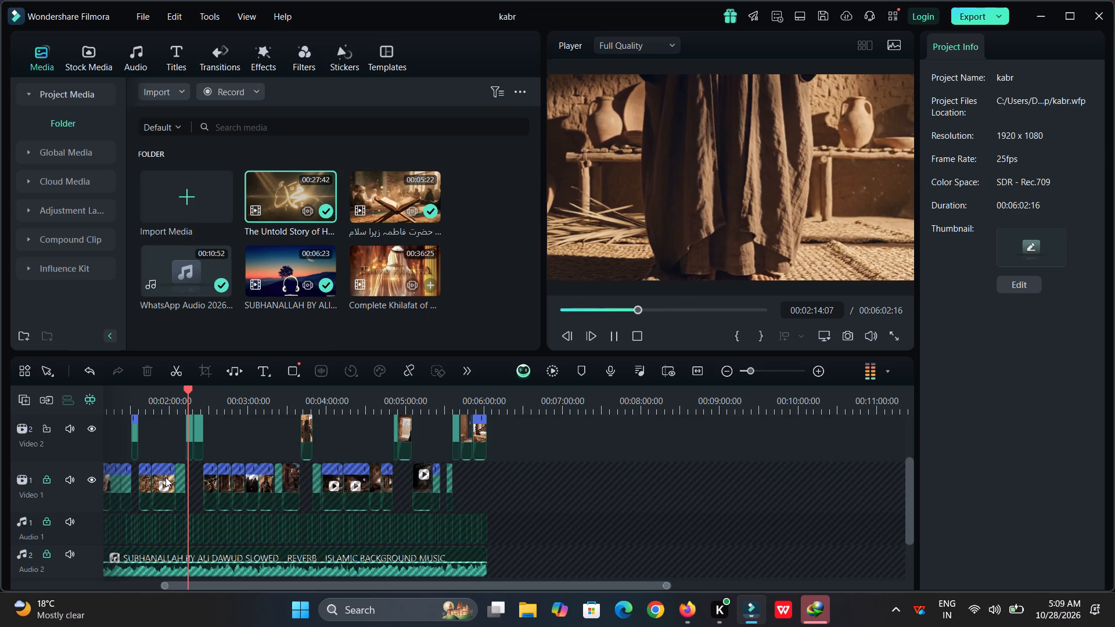
scroll(166, 477, up, 1)
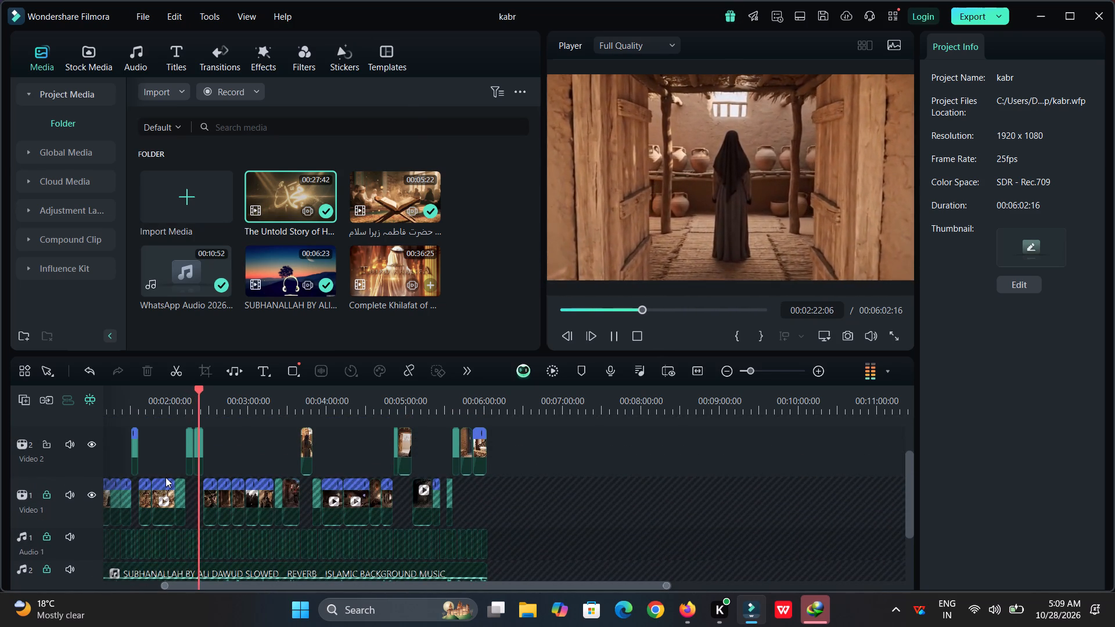
Unlock Video 1 and move the 0.52x Video 2 clip at about 00:00:07 straight down onto Video 1.
drag(568, 313, 453, 340)
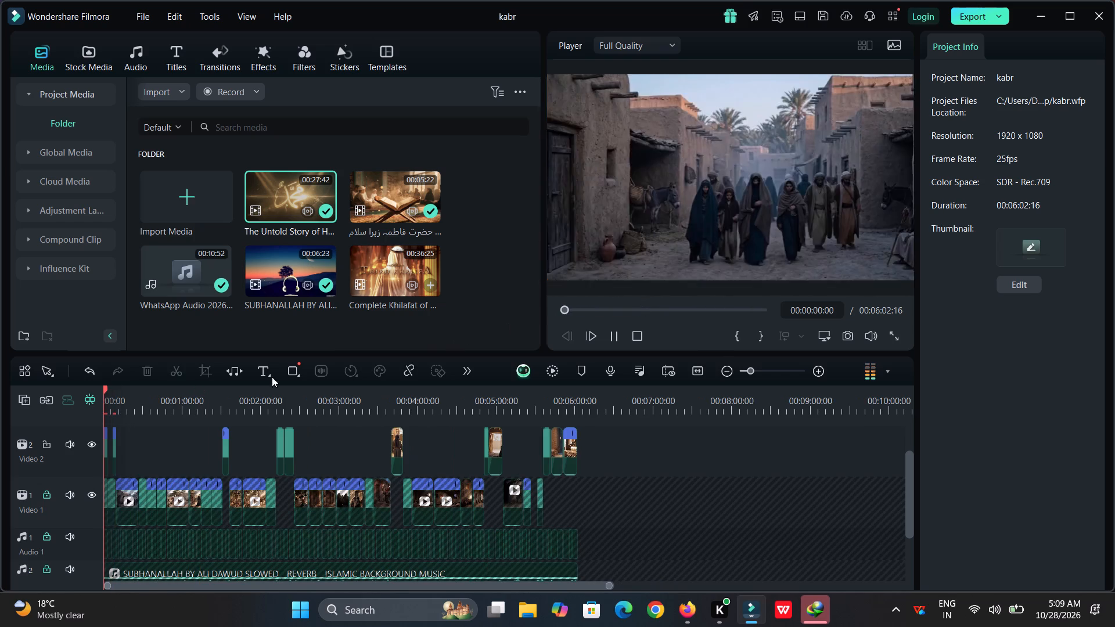
drag(210, 403, 566, 394)
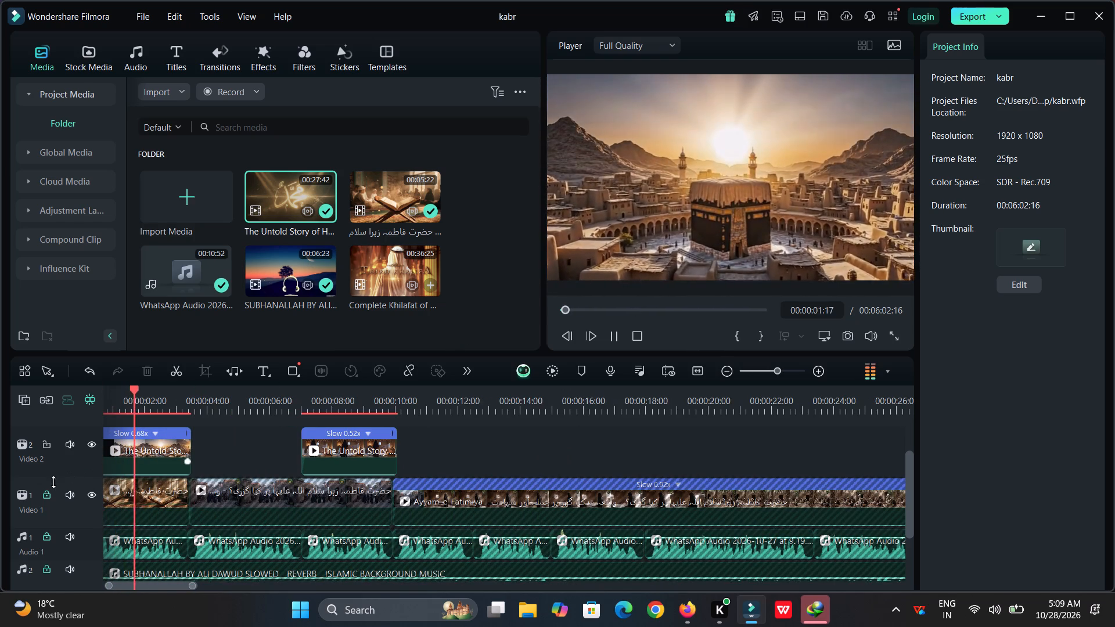
click(50, 491)
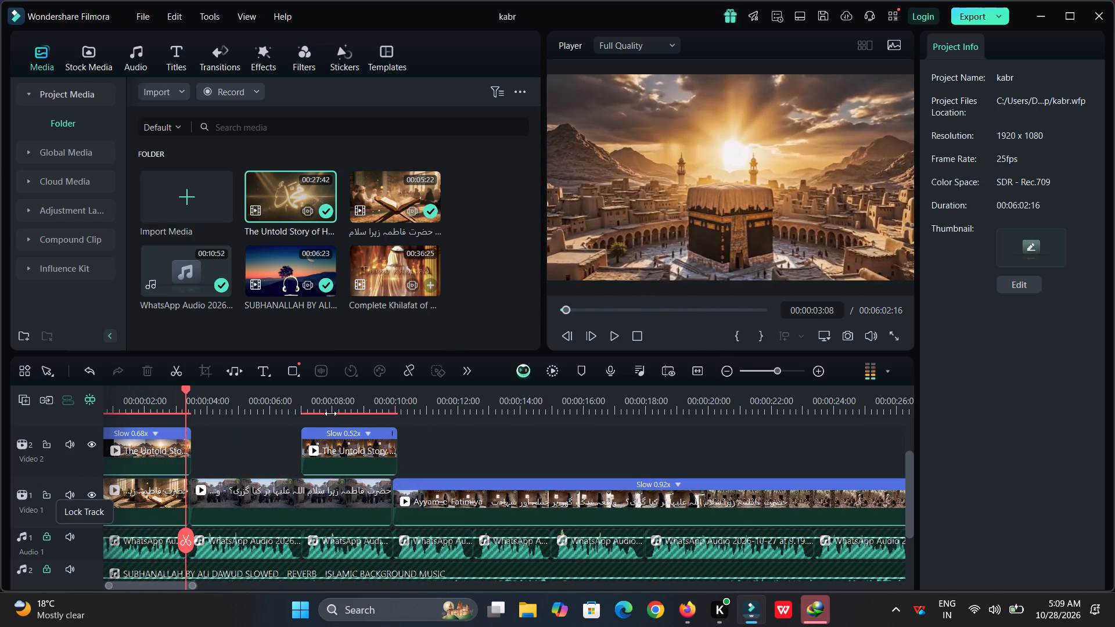
drag(397, 394, 350, 425)
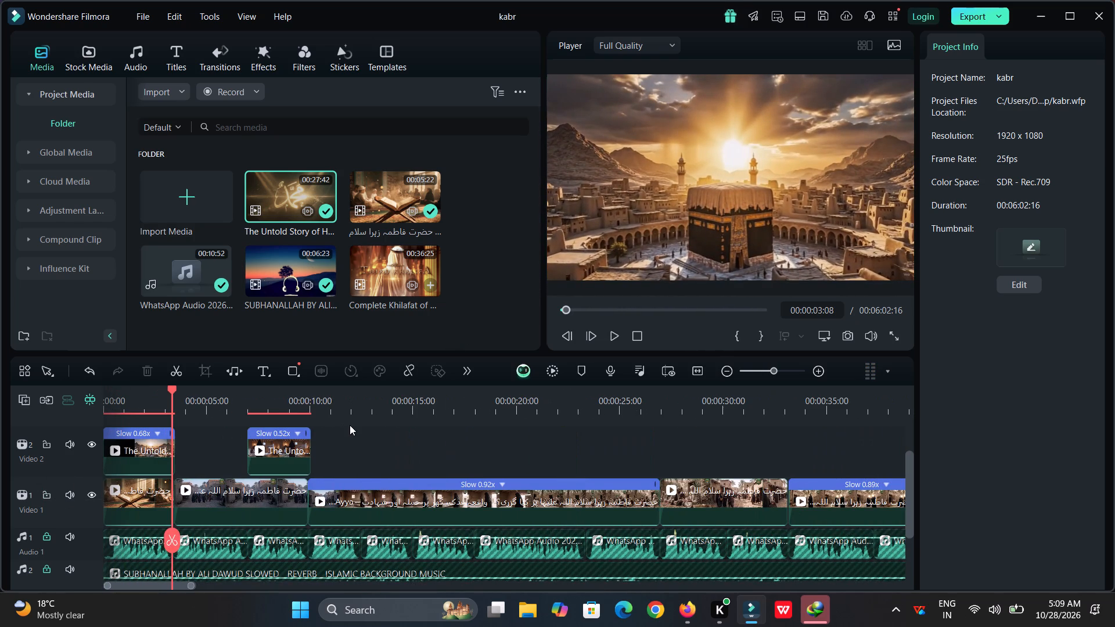
key(space)
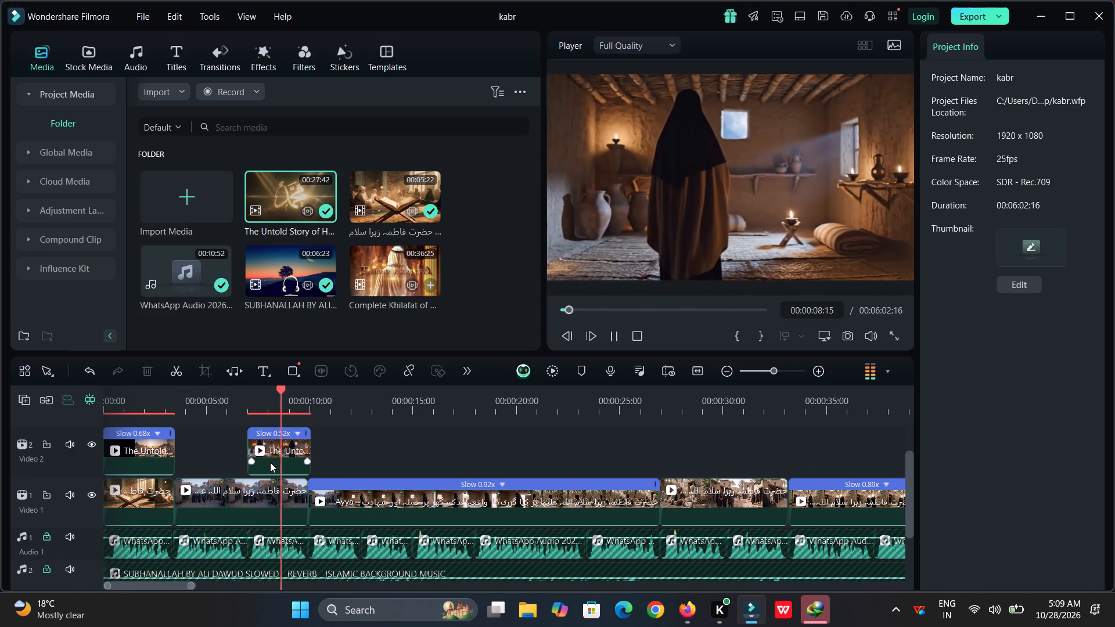
drag(270, 462, 270, 503)
key(space)
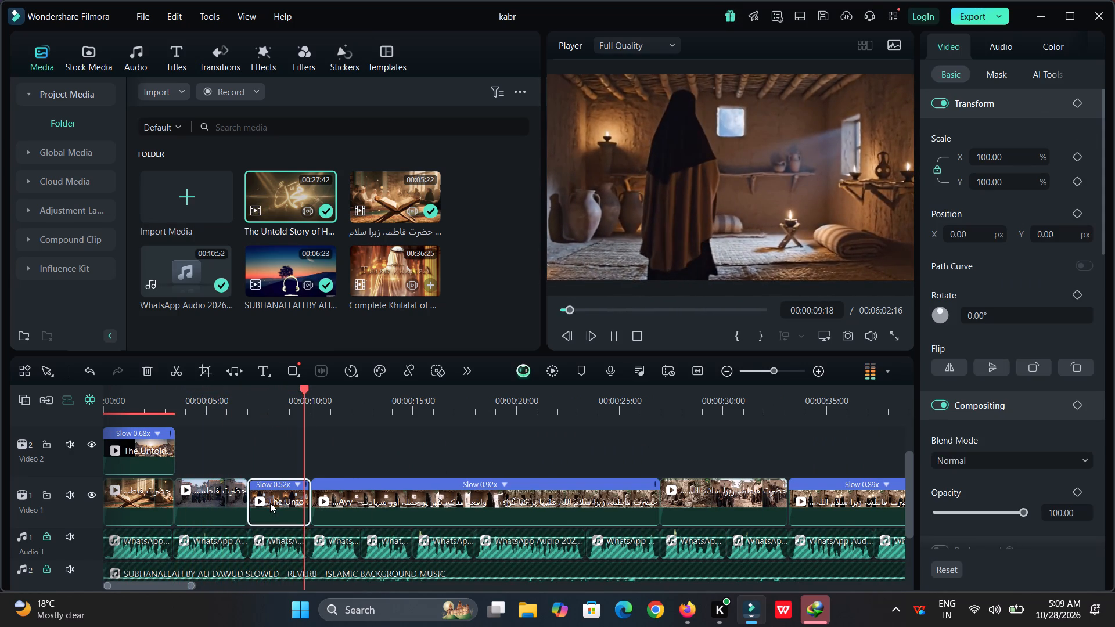
Add the Tropical Waves transition between the Video 1 clips meeting at about 00:00:10 and preview it from 00:00:09.
click(218, 69)
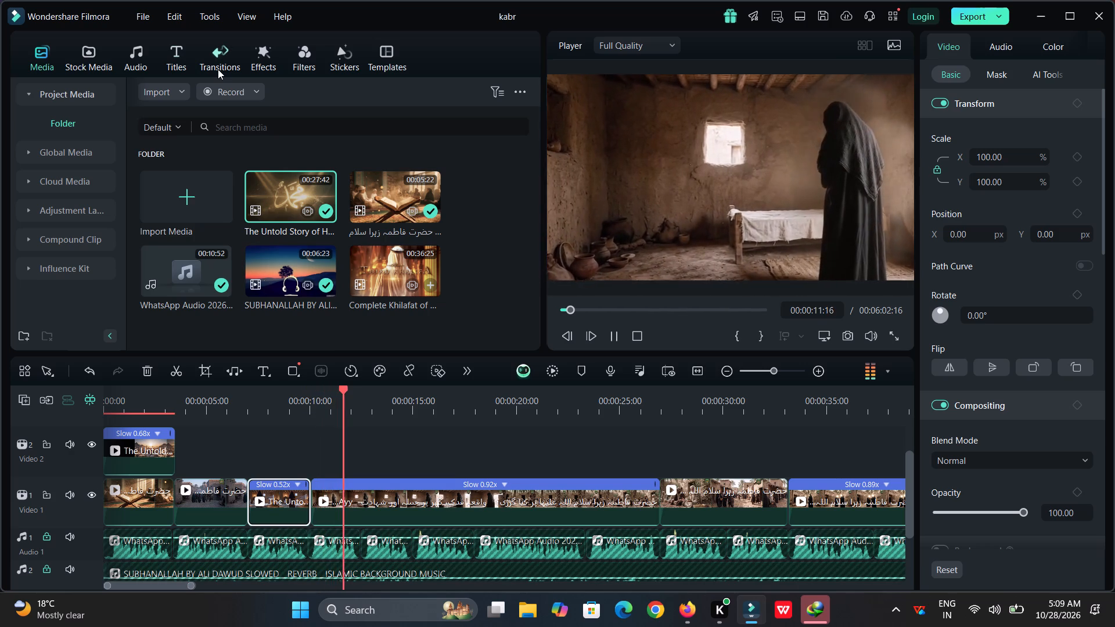
key(space)
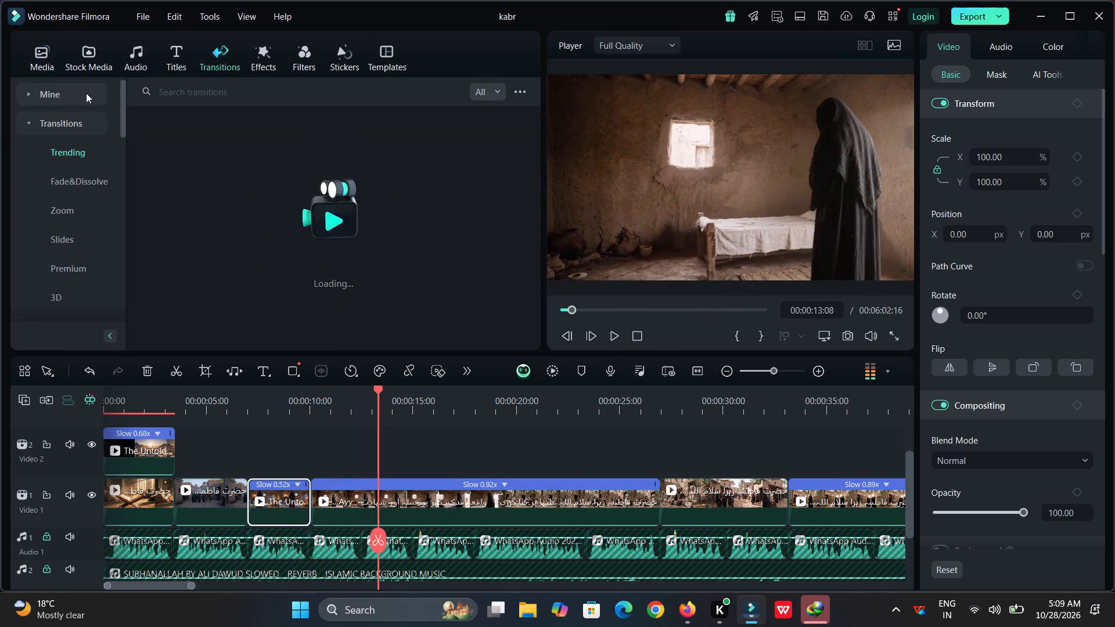
drag(174, 172, 269, 304)
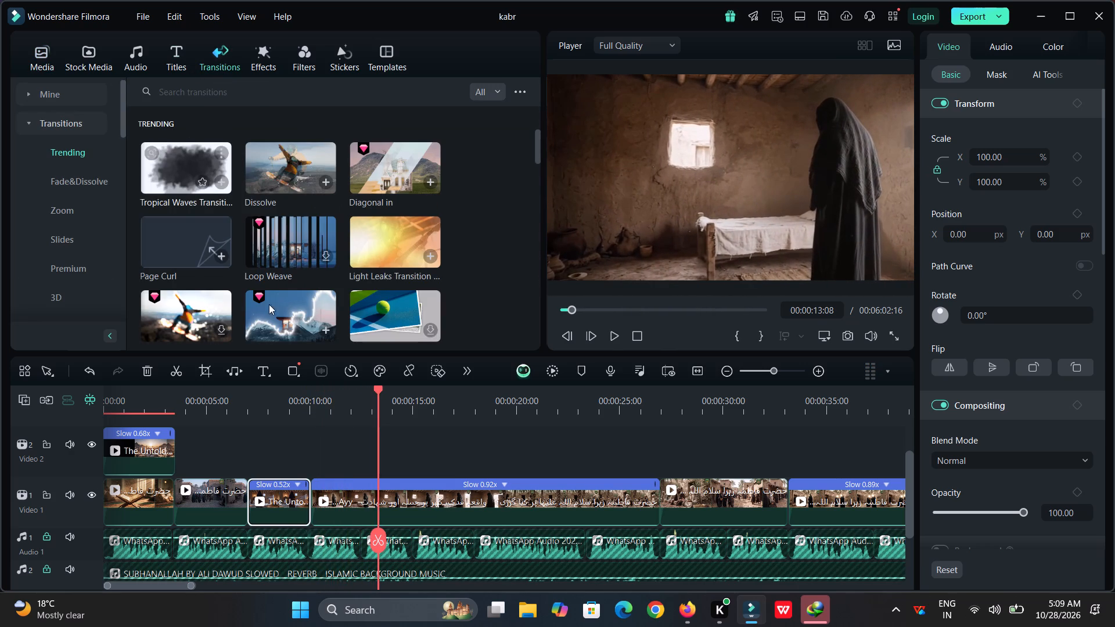
drag(269, 304, 296, 485)
click(290, 407)
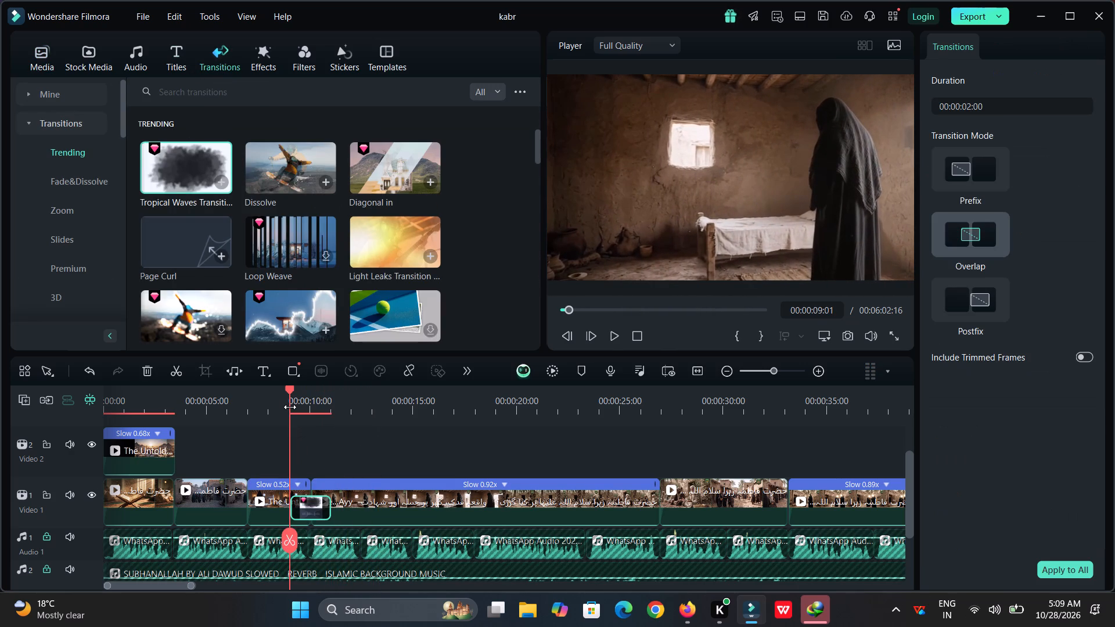
key(space)
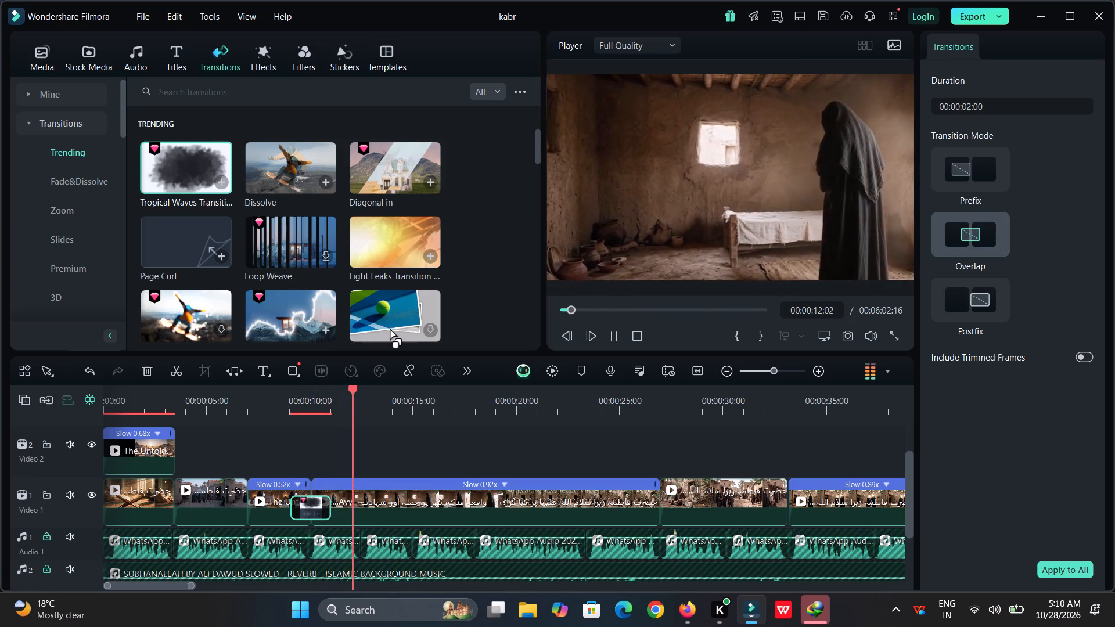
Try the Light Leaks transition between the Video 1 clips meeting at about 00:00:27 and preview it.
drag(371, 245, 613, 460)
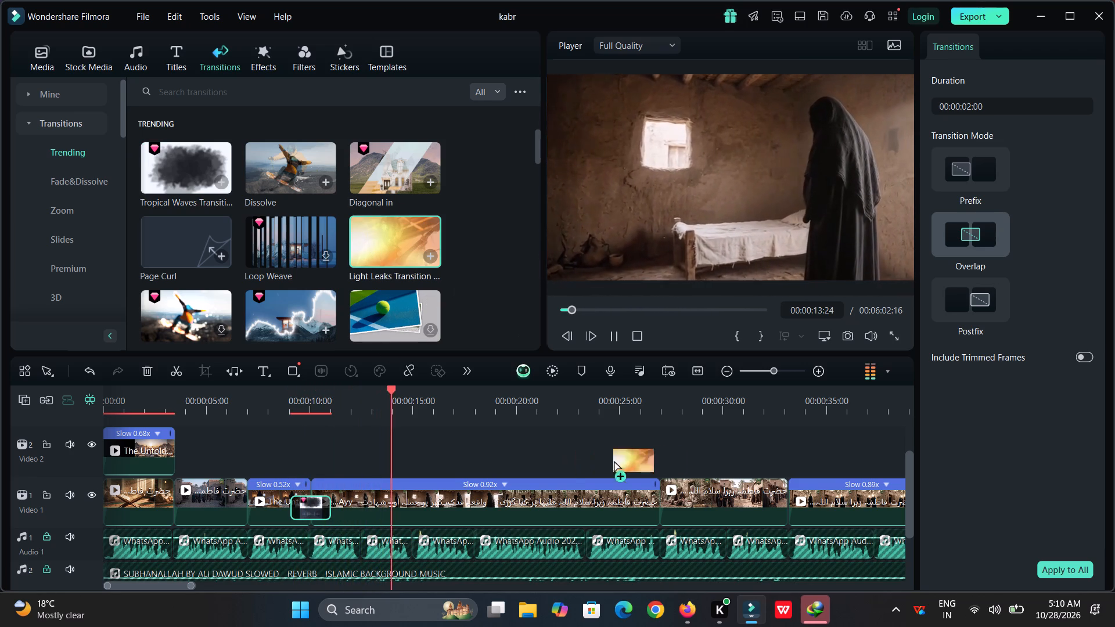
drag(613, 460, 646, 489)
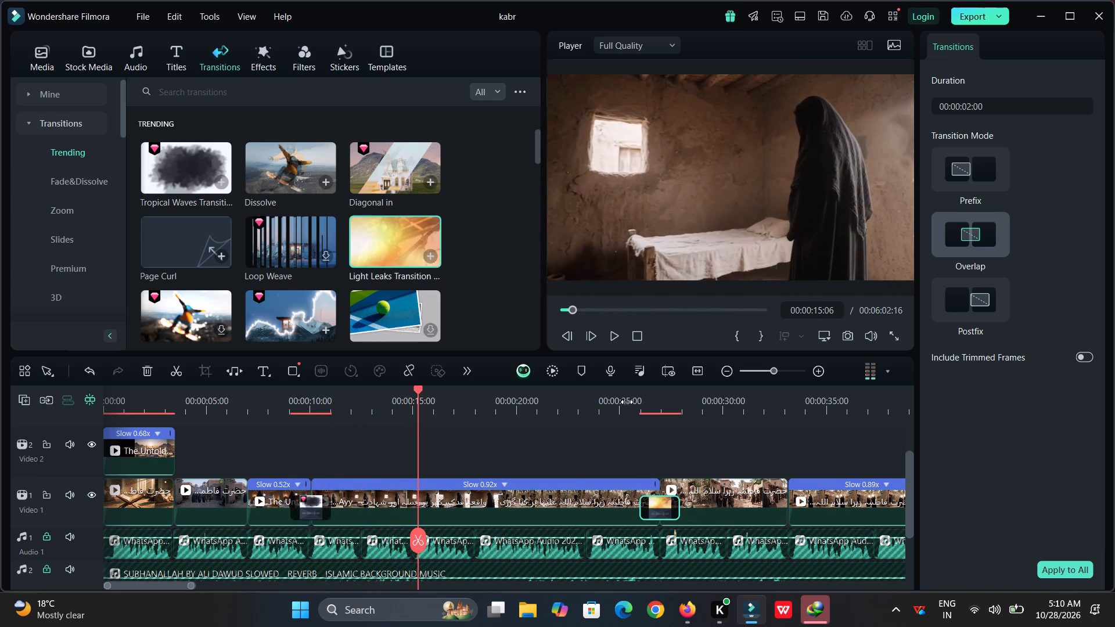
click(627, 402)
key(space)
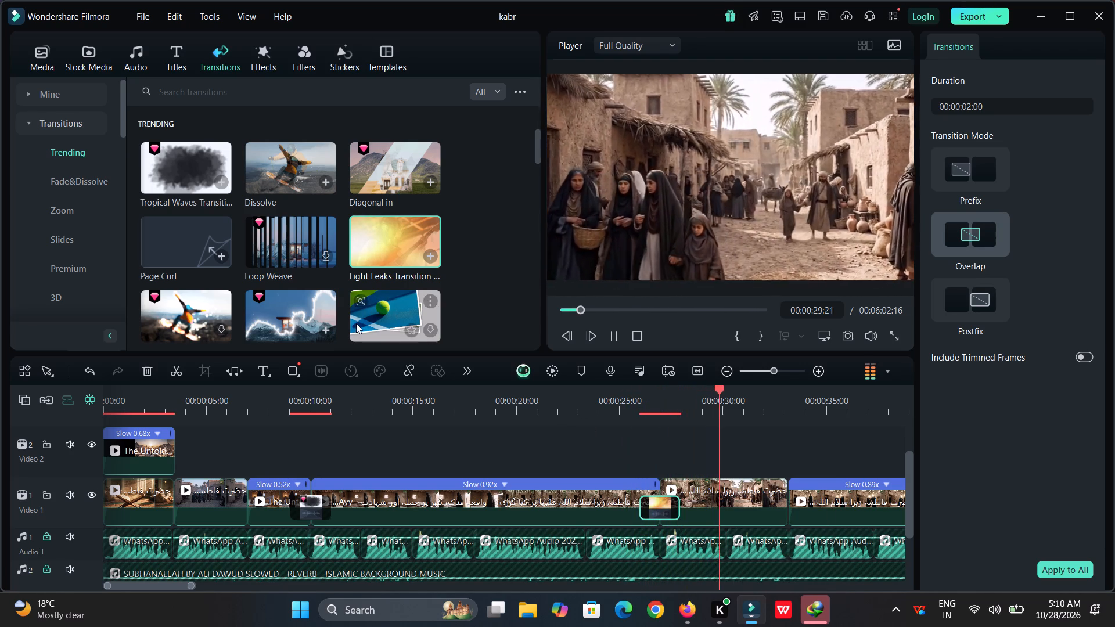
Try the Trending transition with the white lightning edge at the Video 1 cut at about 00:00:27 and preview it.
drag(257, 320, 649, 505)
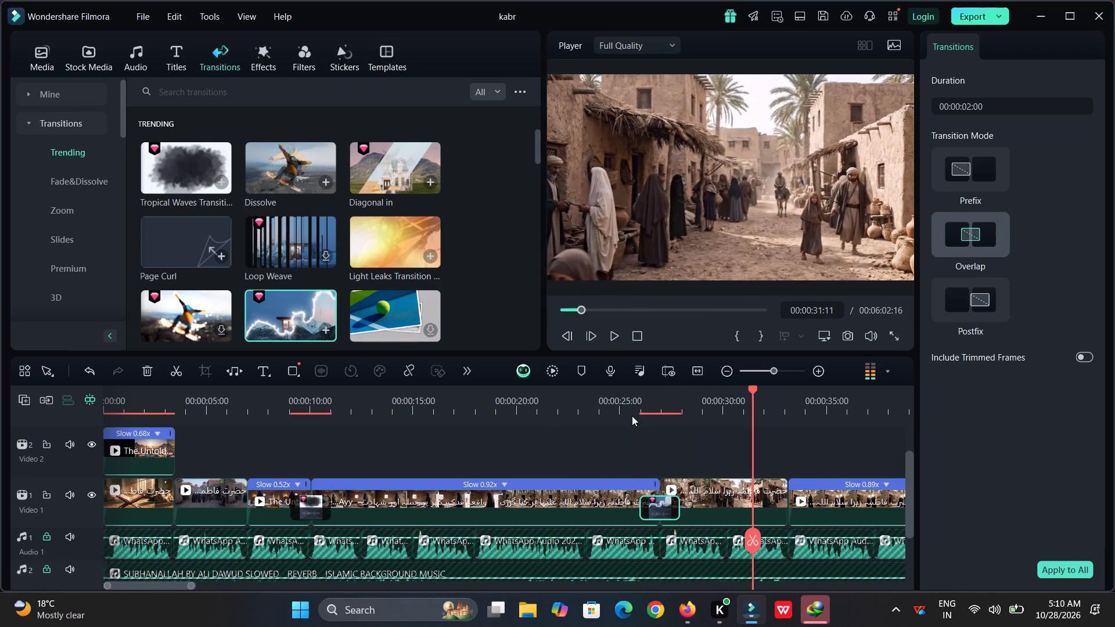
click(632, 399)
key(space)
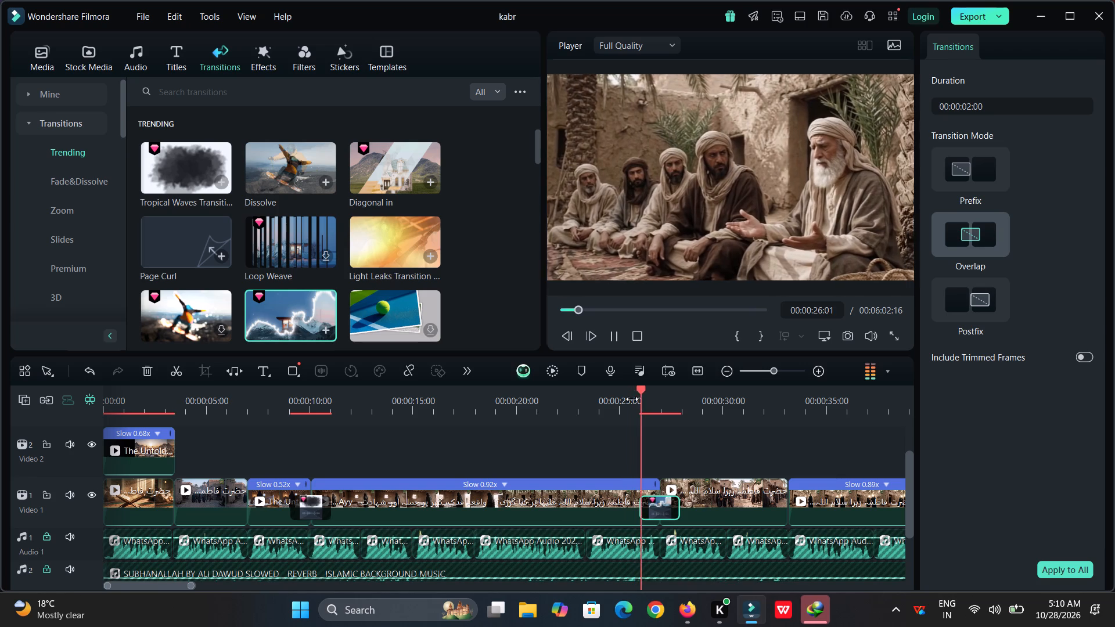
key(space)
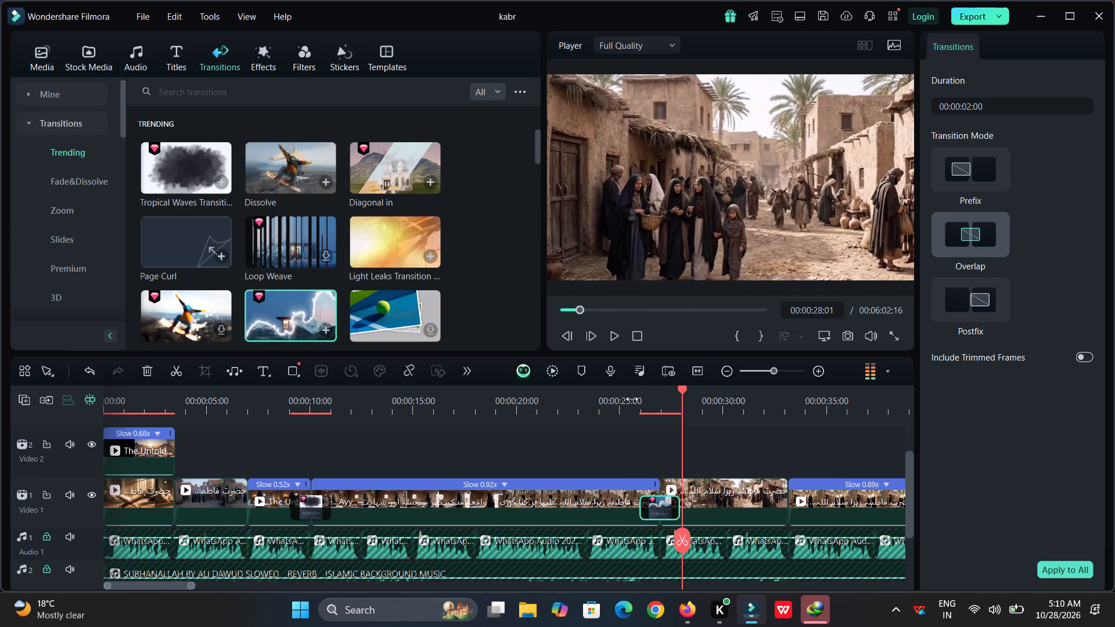
Apply the blurred-jumper transition listed under Page Curl at the Video 1 cut at about 00:00:27, overlapping both clips, and preview it.
drag(150, 319, 664, 509)
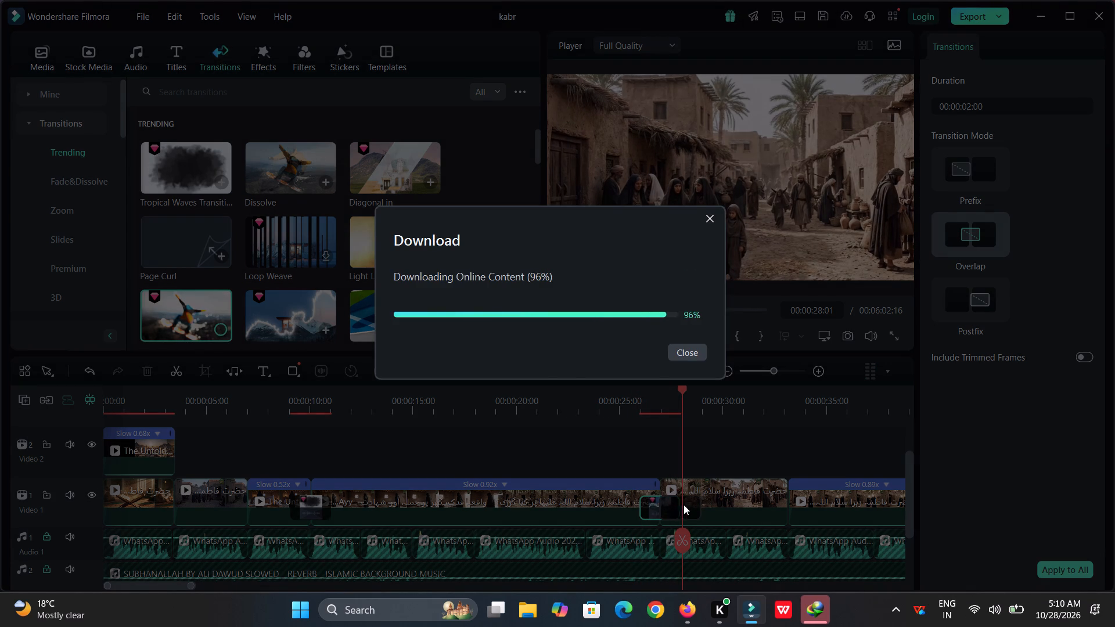
drag(674, 507, 659, 507)
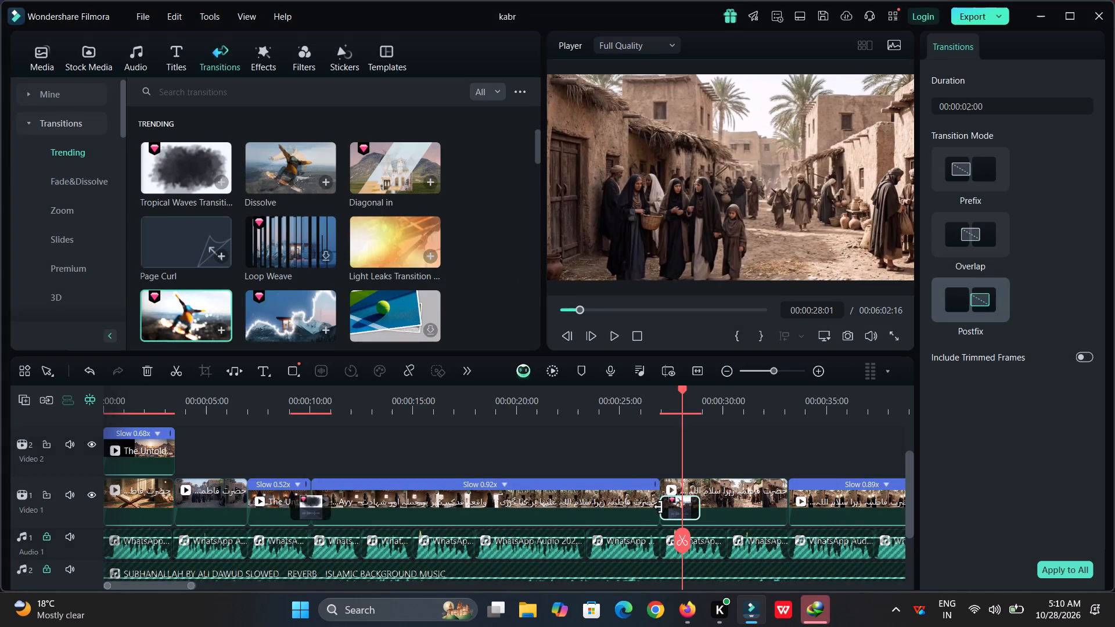
drag(659, 507, 645, 507)
click(642, 417)
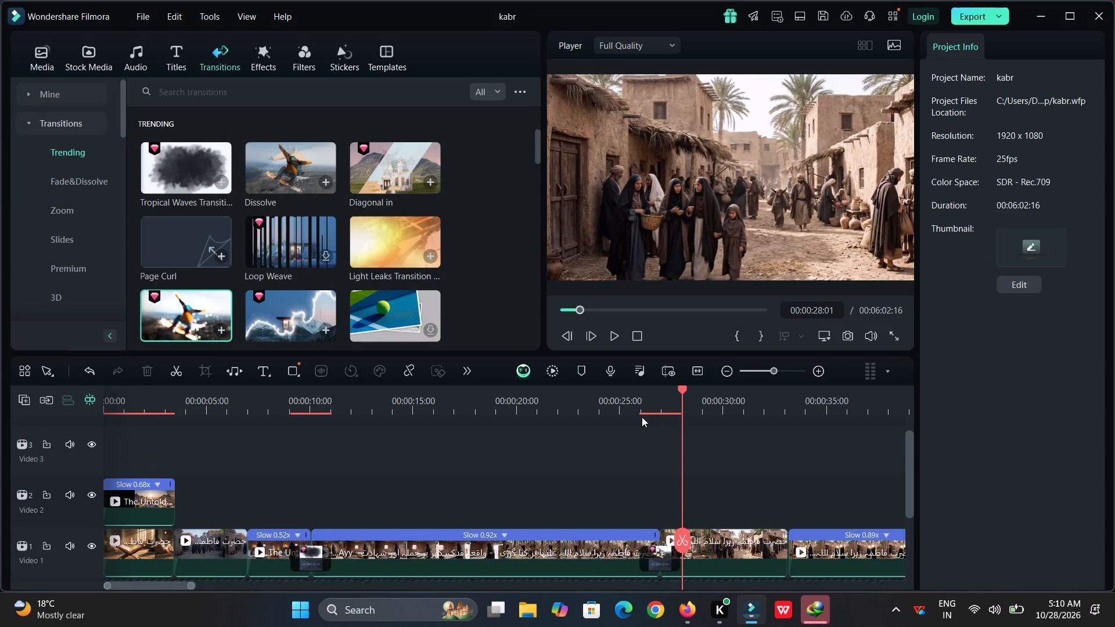
click(648, 405)
key(space)
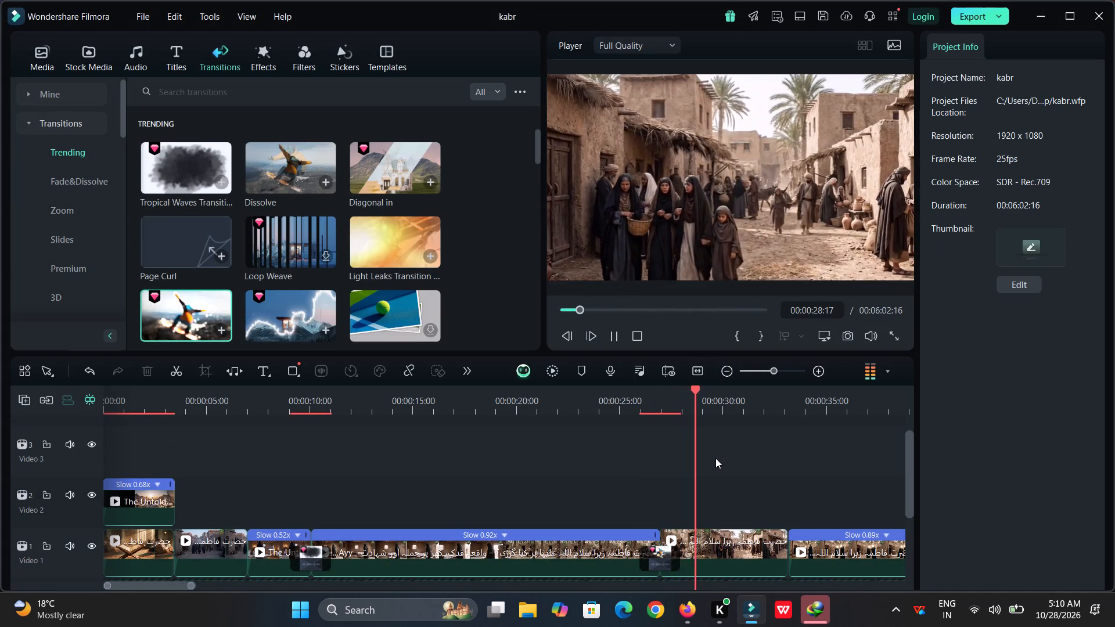
Review the Video 1 clips from about 00:00:28 to 00:00:42, looking for the next cut that needs a transition.
scroll(762, 471, down, 1)
drag(823, 405, 480, 455)
drag(186, 406, 476, 452)
scroll(476, 452, up, 1)
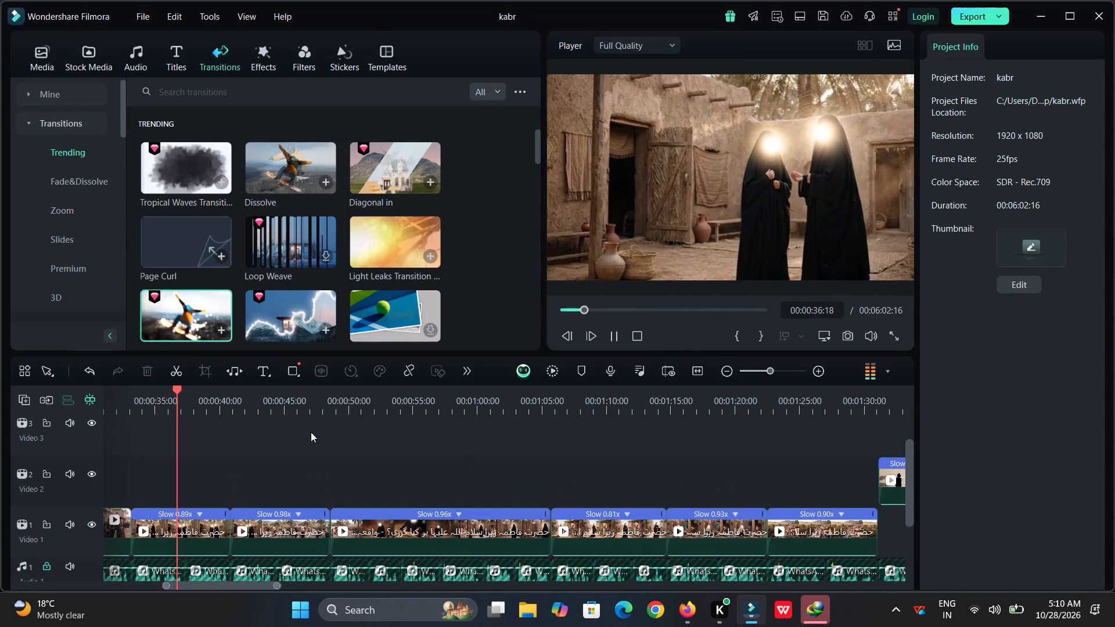
key(space)
scroll(351, 338, down, 1)
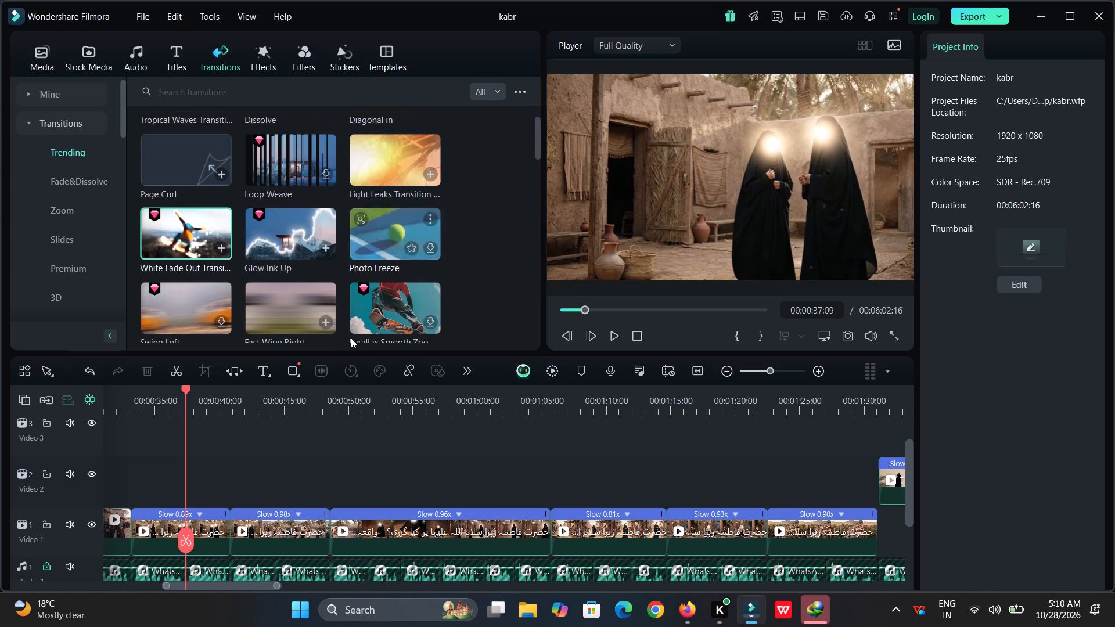
key(space)
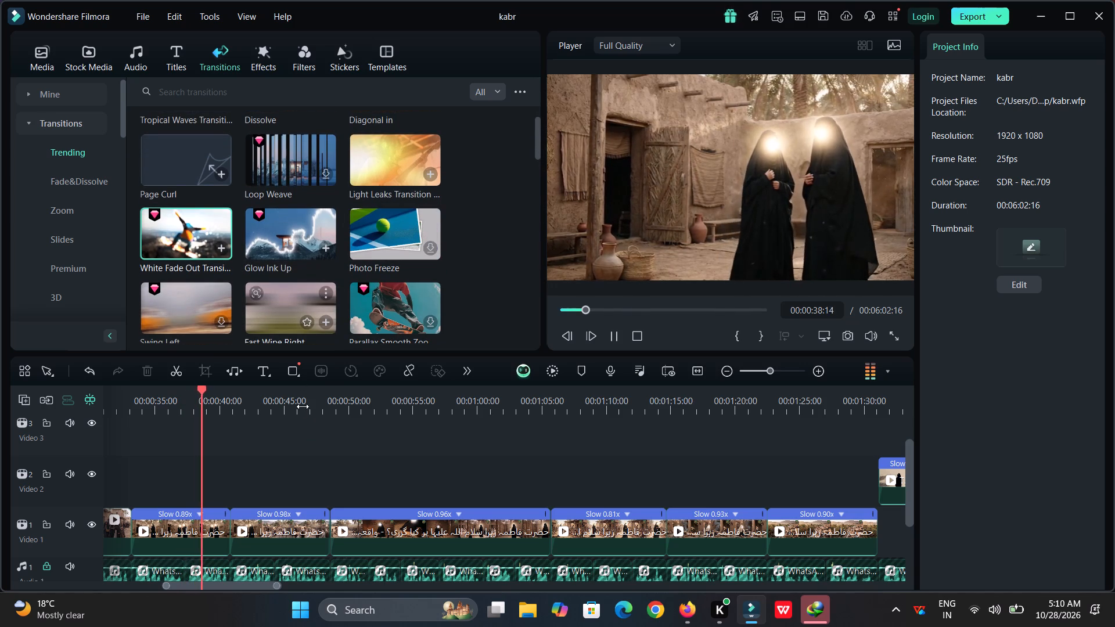
drag(348, 413, 263, 416)
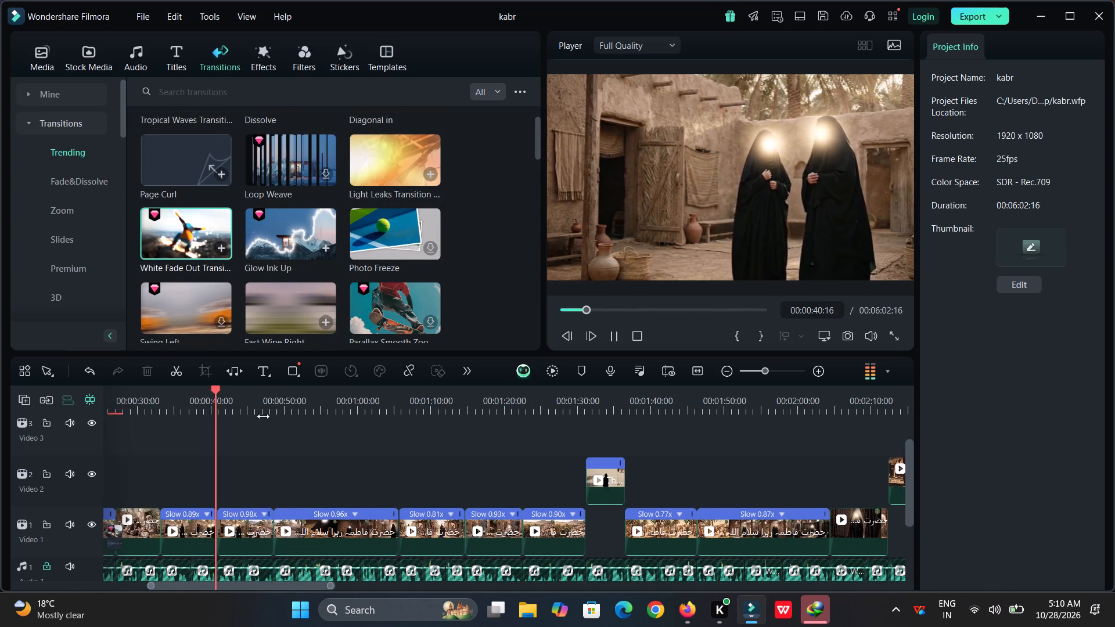
drag(263, 416, 210, 423)
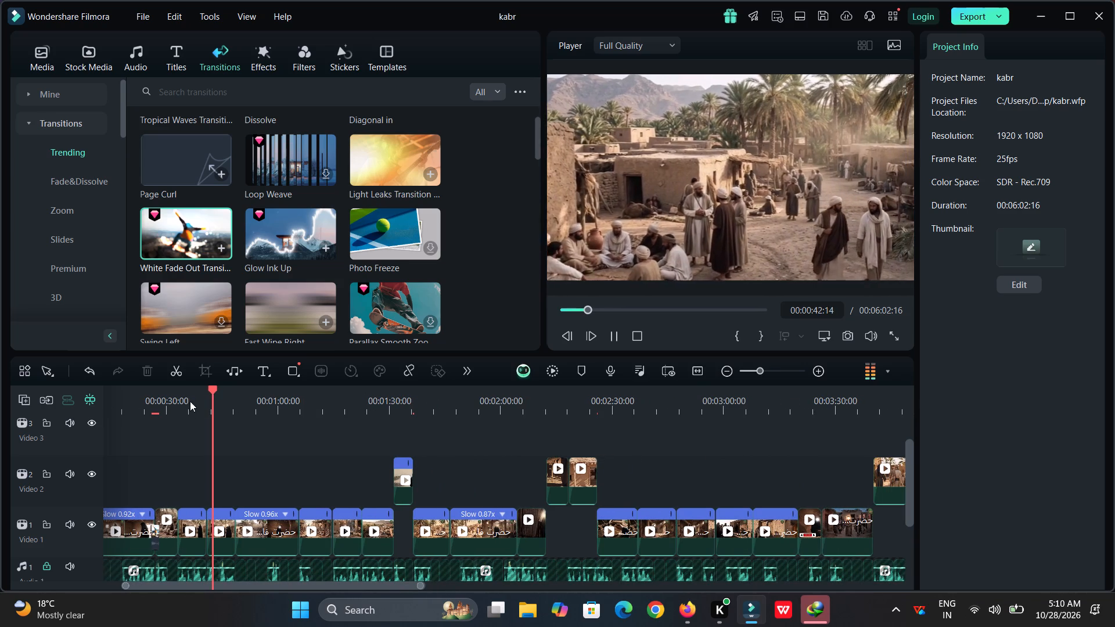
click(179, 391)
drag(230, 399, 451, 423)
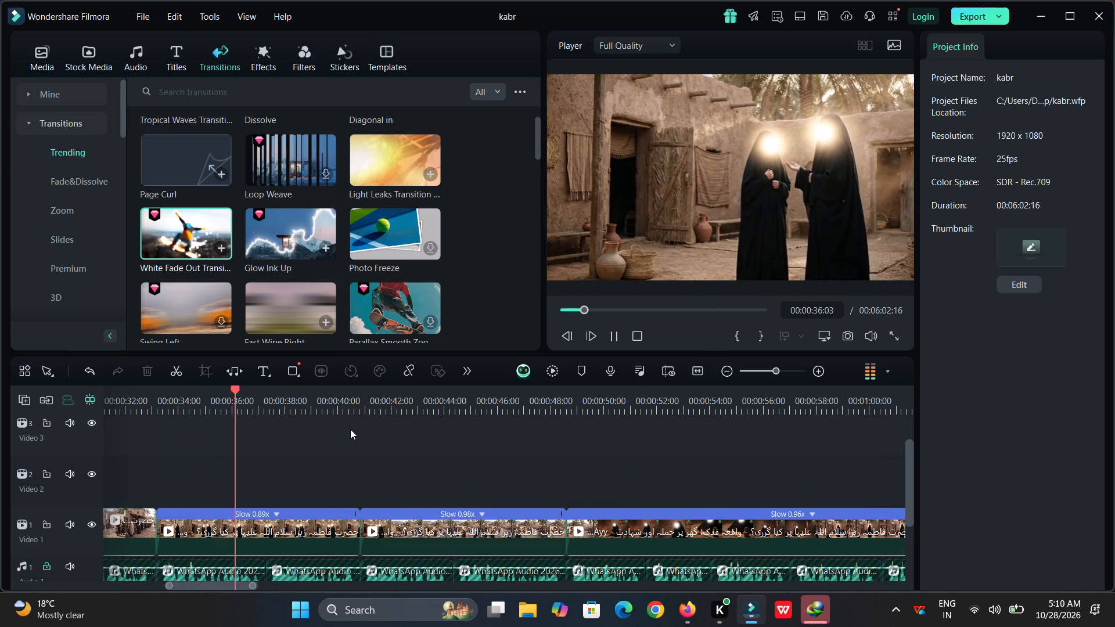
click(327, 401)
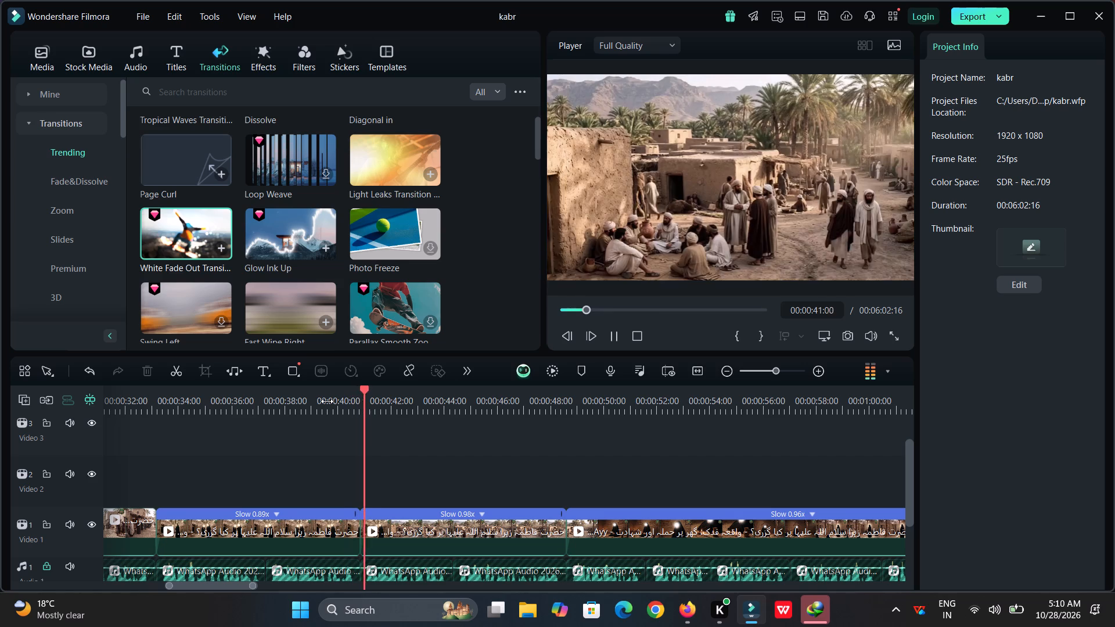
double_click(327, 401)
Apply the Glow Ink Up transition between the Video 1 clips meeting at about 00:00:41 and preview it.
key(space)
scroll(341, 236, down, 1)
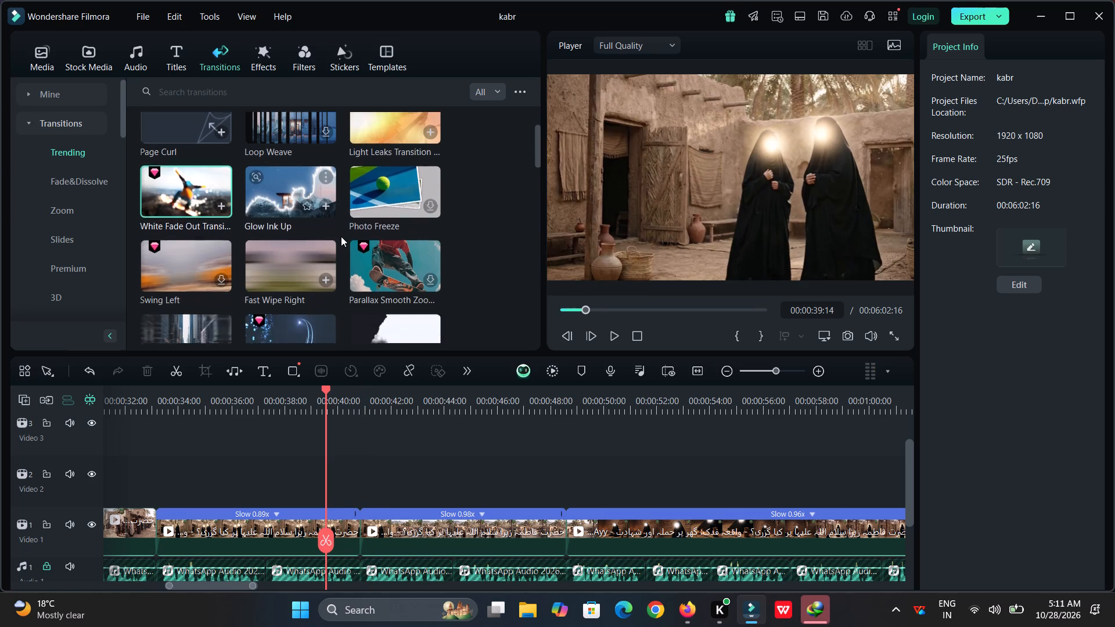
scroll(341, 236, down, 1)
click(341, 236)
scroll(341, 236, up, 9)
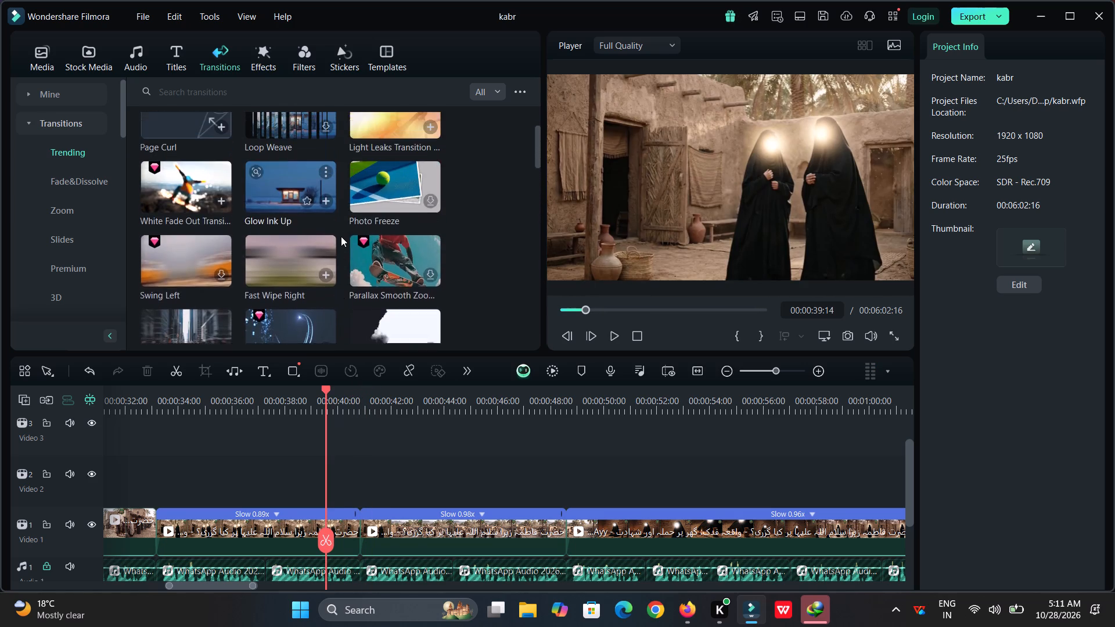
scroll(341, 236, up, 1)
drag(277, 322, 308, 369)
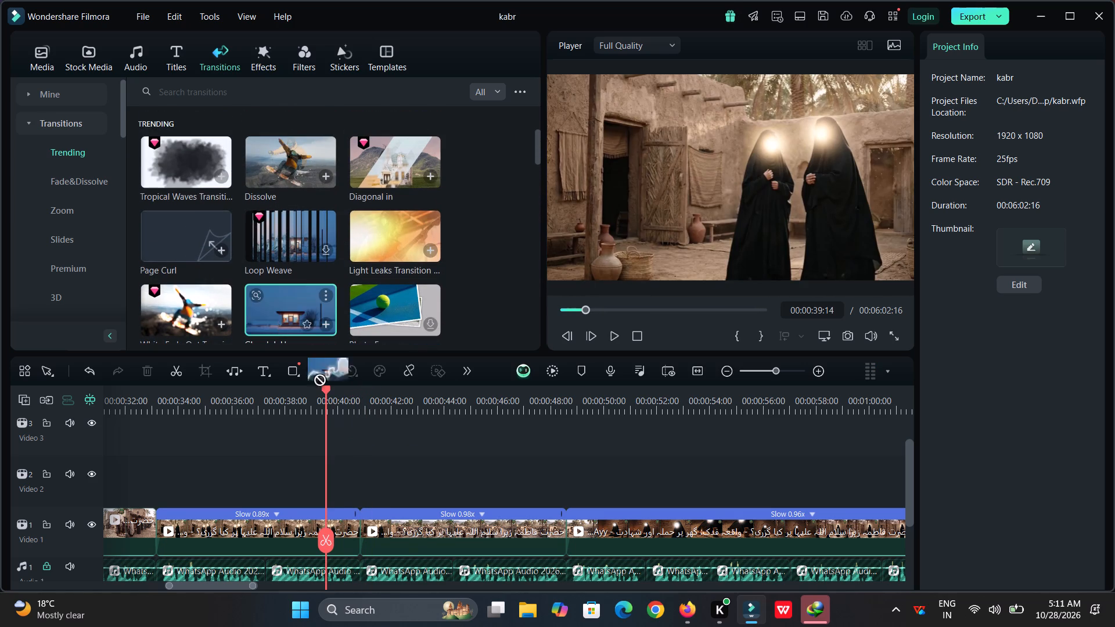
drag(308, 369, 350, 520)
key(space)
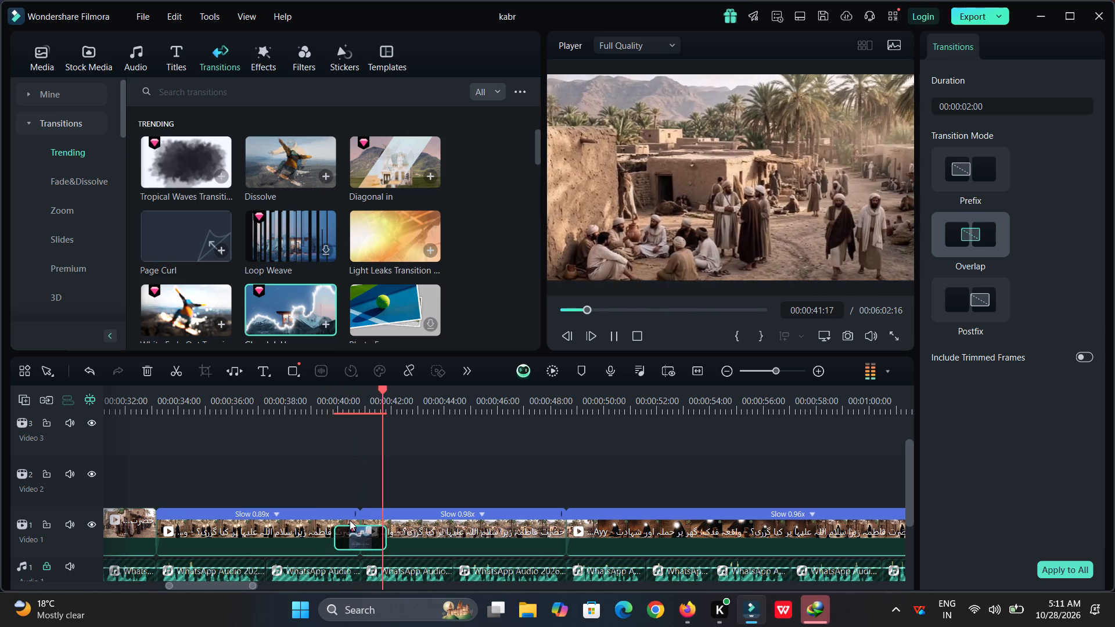
drag(632, 403, 358, 453)
key(space)
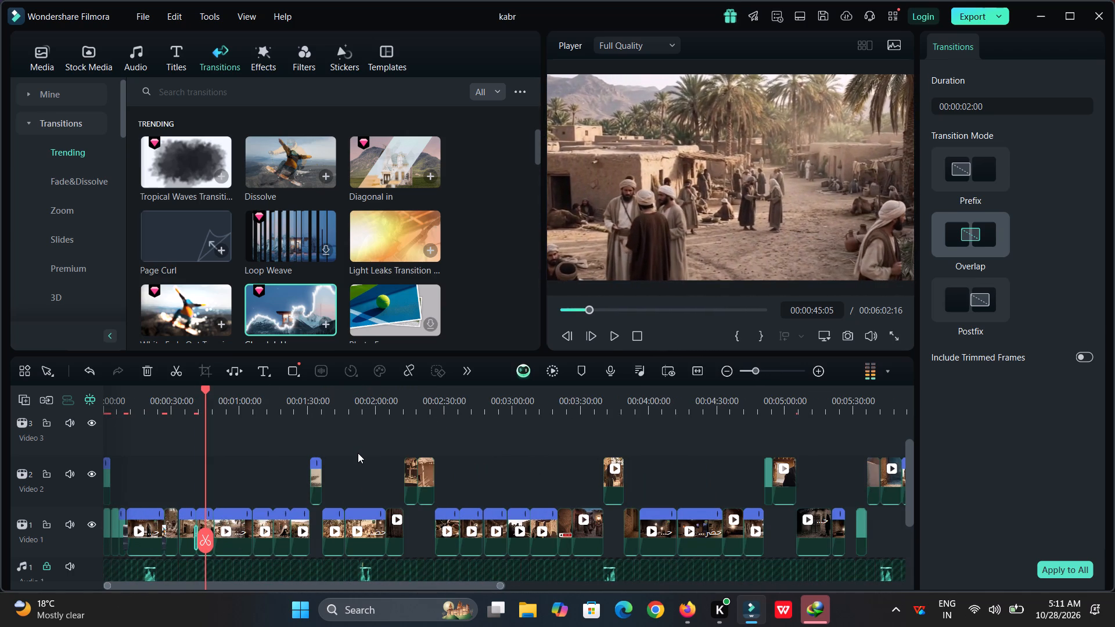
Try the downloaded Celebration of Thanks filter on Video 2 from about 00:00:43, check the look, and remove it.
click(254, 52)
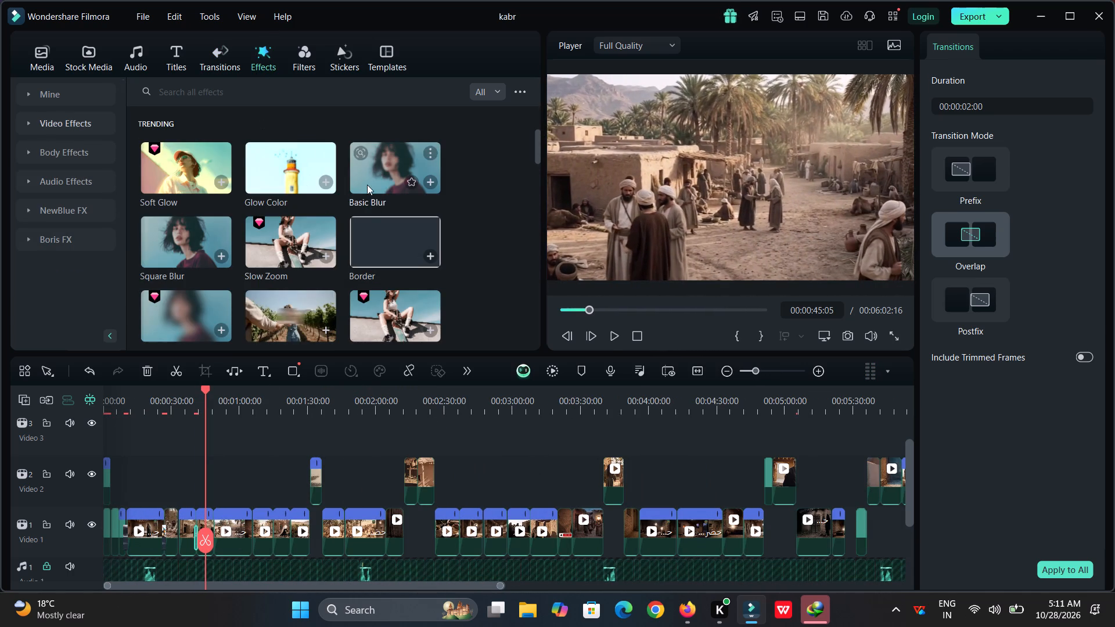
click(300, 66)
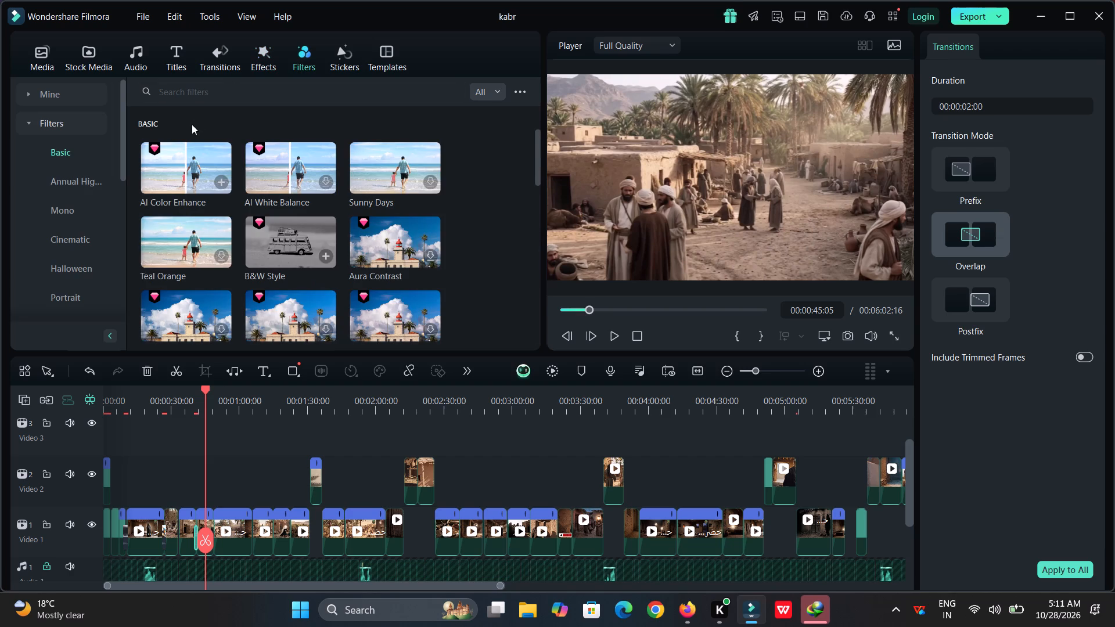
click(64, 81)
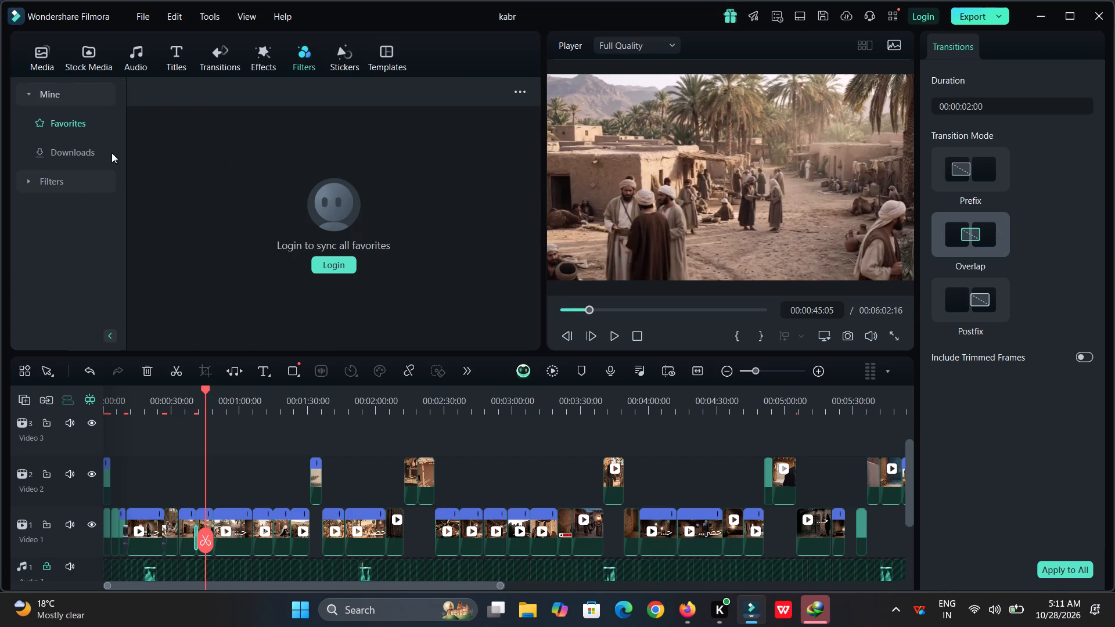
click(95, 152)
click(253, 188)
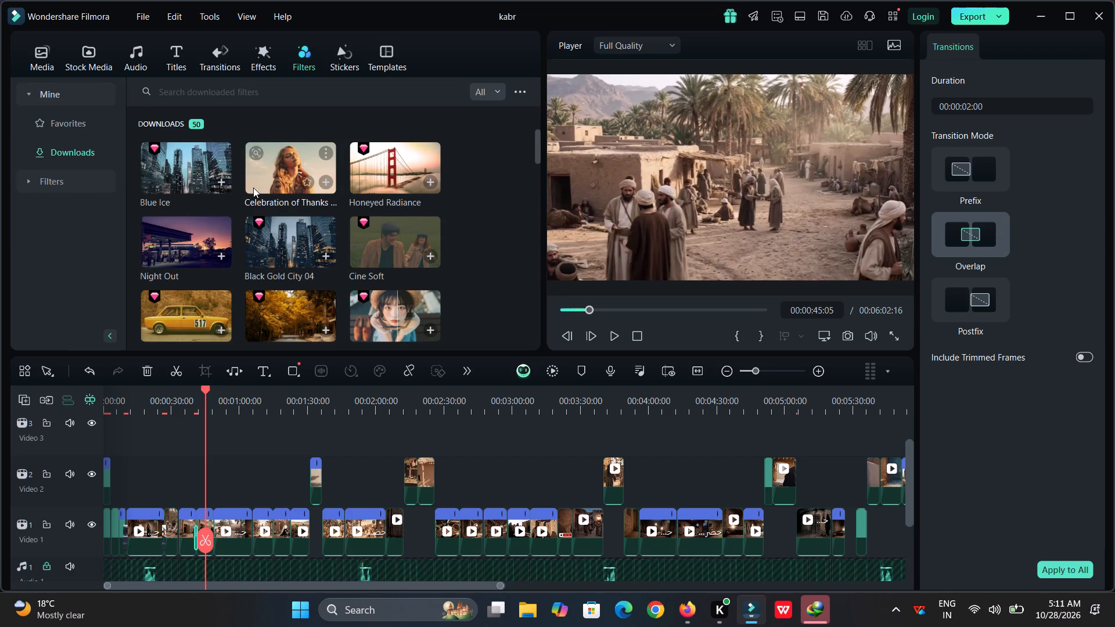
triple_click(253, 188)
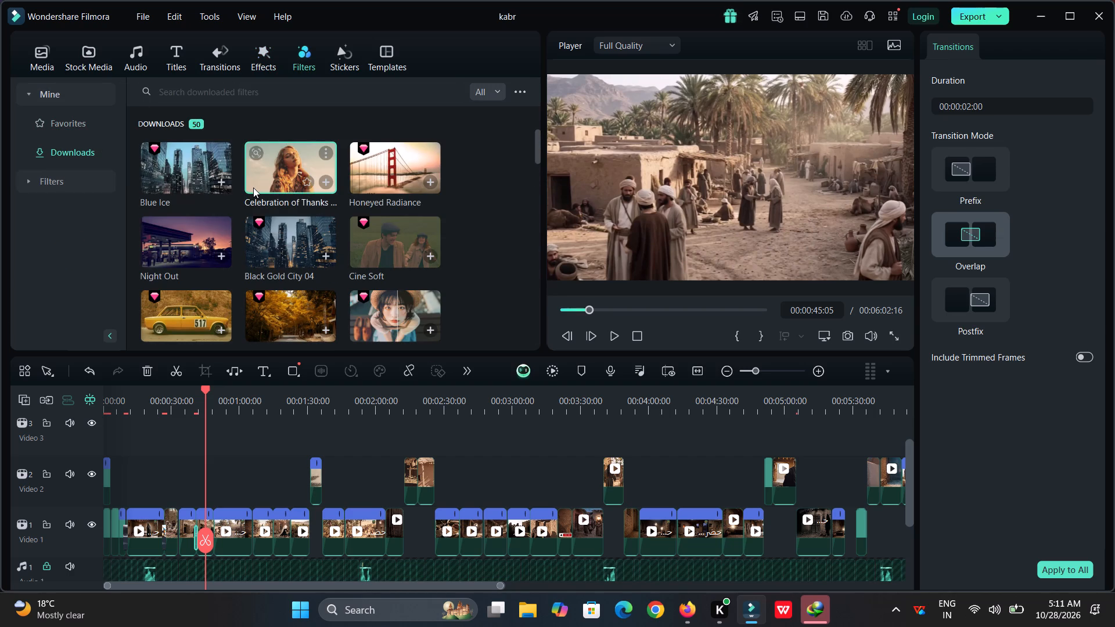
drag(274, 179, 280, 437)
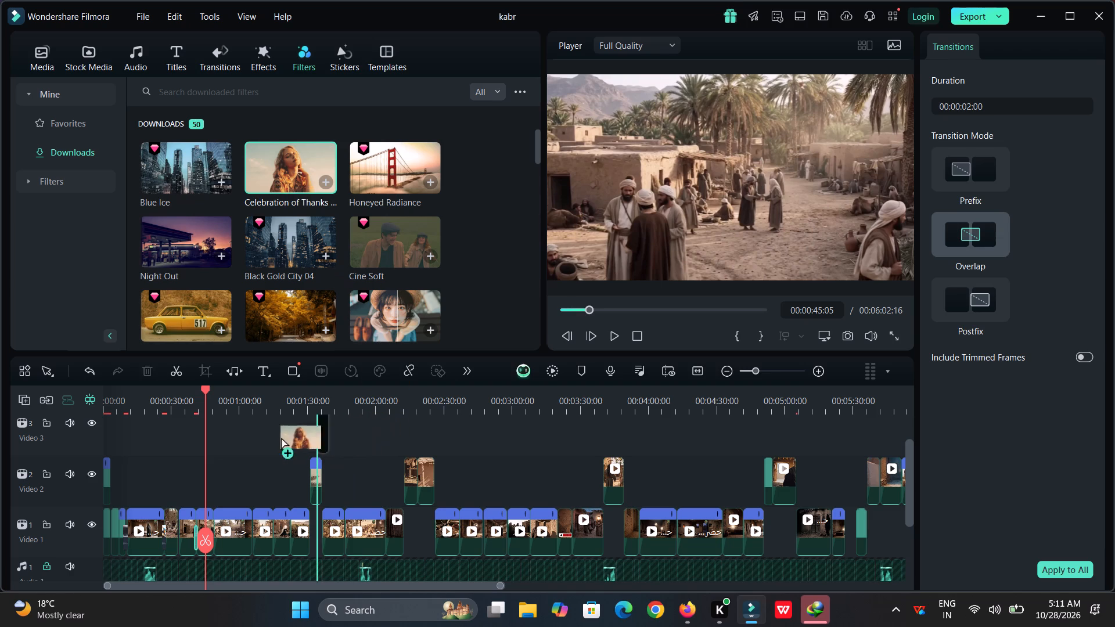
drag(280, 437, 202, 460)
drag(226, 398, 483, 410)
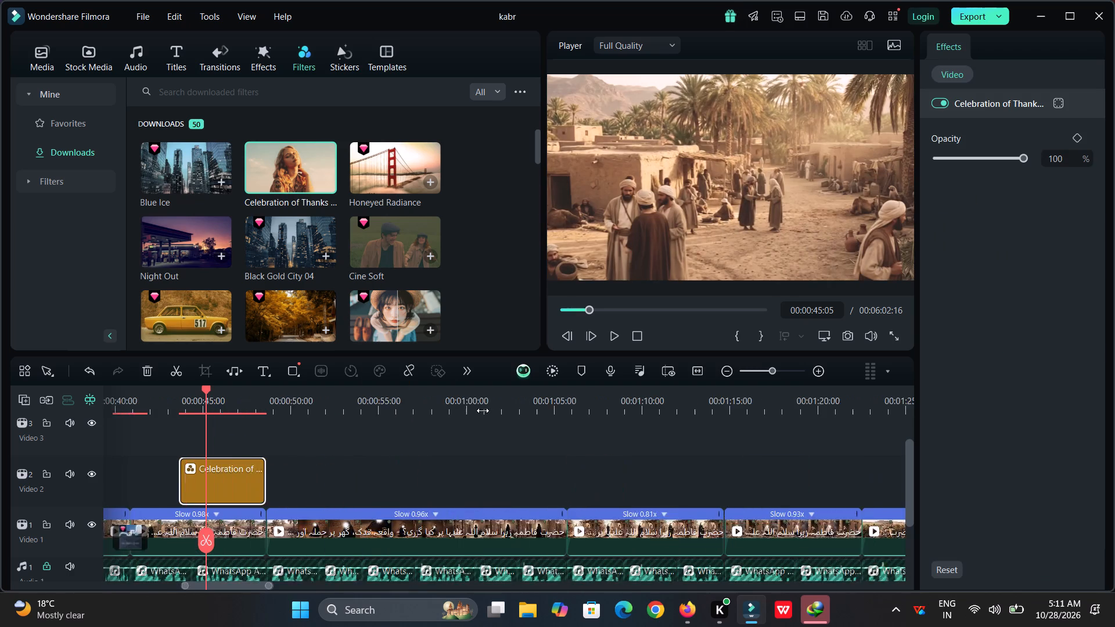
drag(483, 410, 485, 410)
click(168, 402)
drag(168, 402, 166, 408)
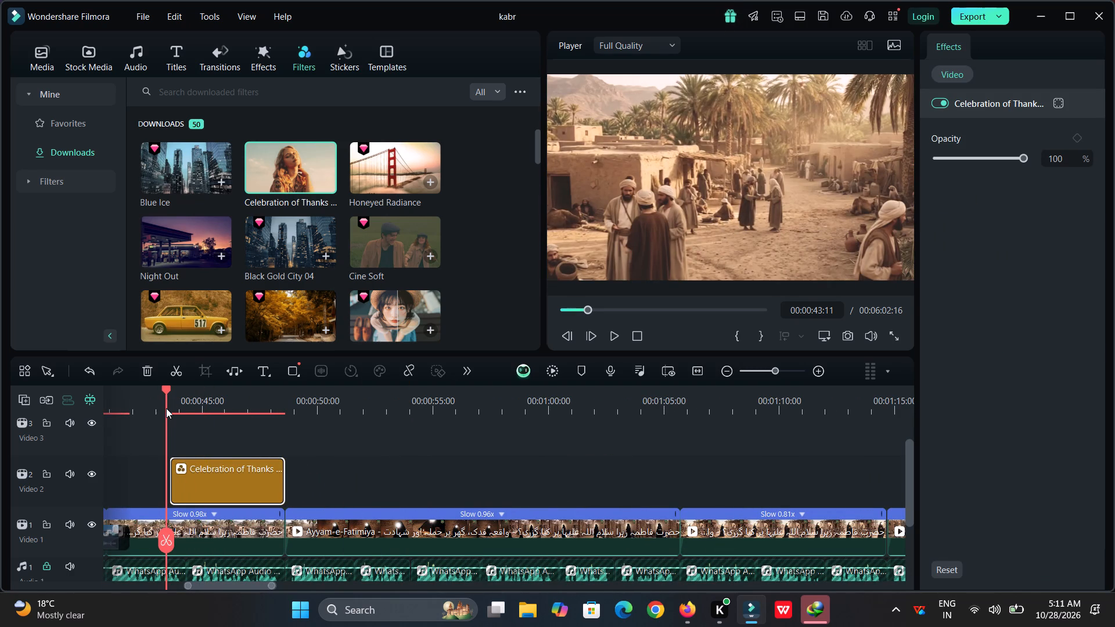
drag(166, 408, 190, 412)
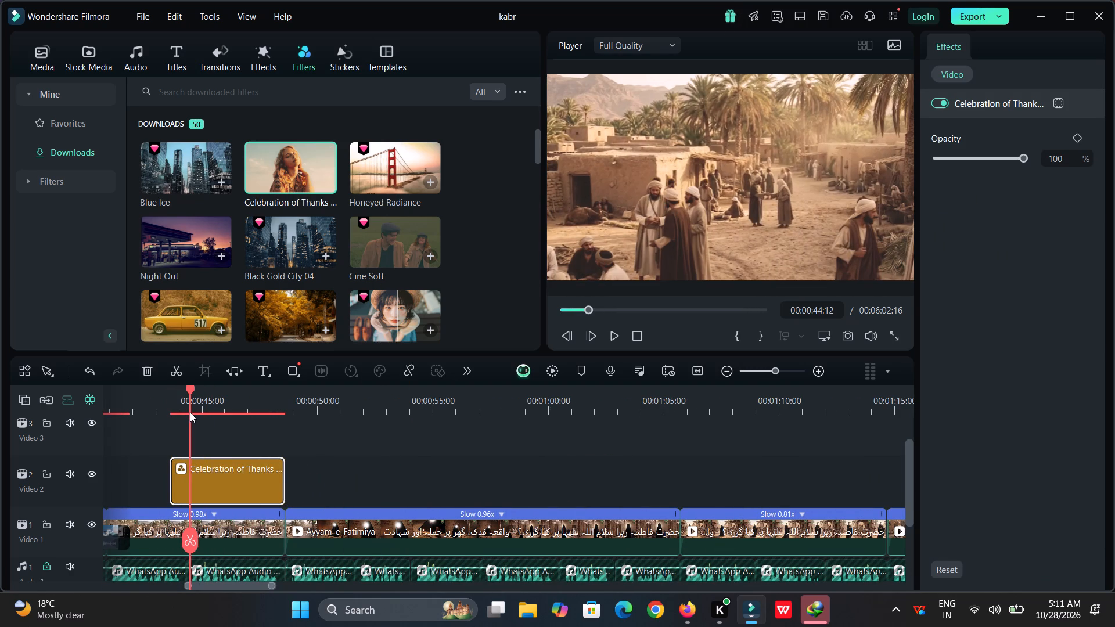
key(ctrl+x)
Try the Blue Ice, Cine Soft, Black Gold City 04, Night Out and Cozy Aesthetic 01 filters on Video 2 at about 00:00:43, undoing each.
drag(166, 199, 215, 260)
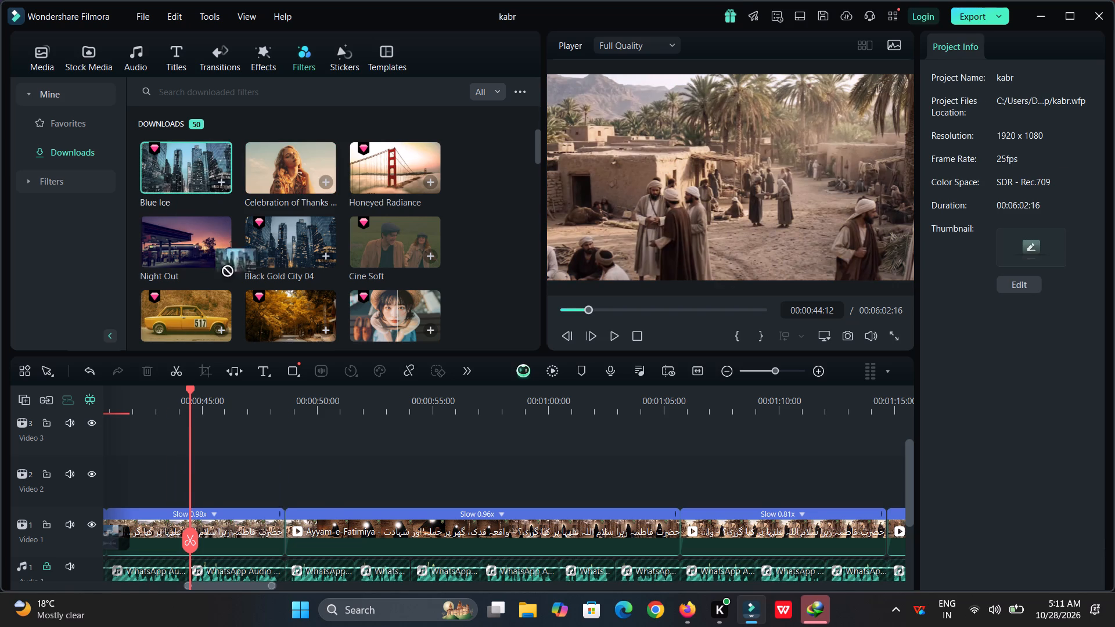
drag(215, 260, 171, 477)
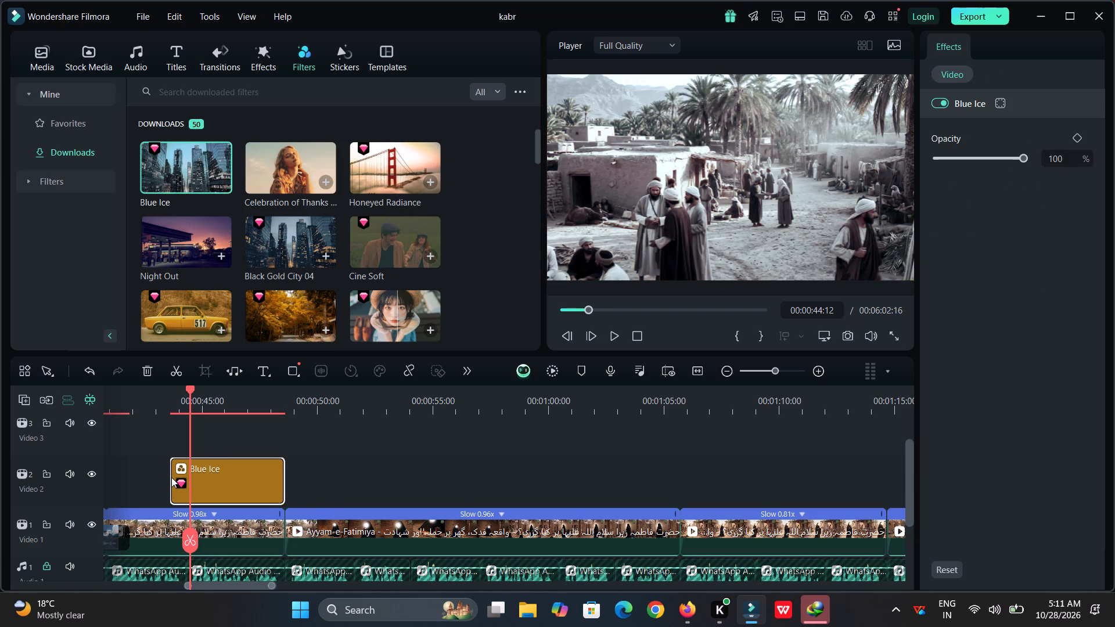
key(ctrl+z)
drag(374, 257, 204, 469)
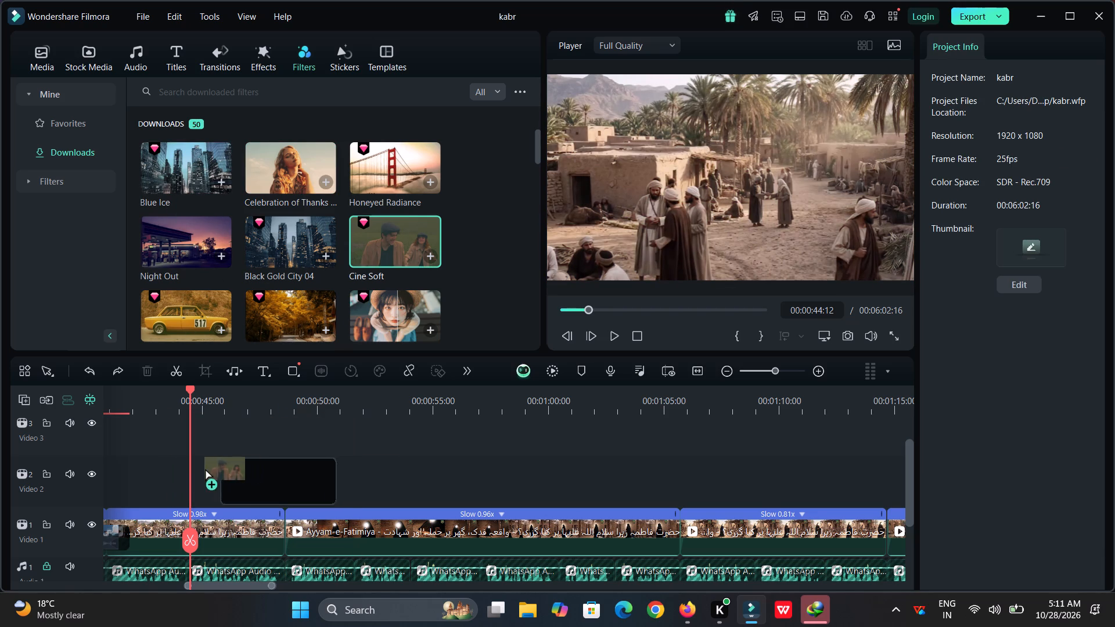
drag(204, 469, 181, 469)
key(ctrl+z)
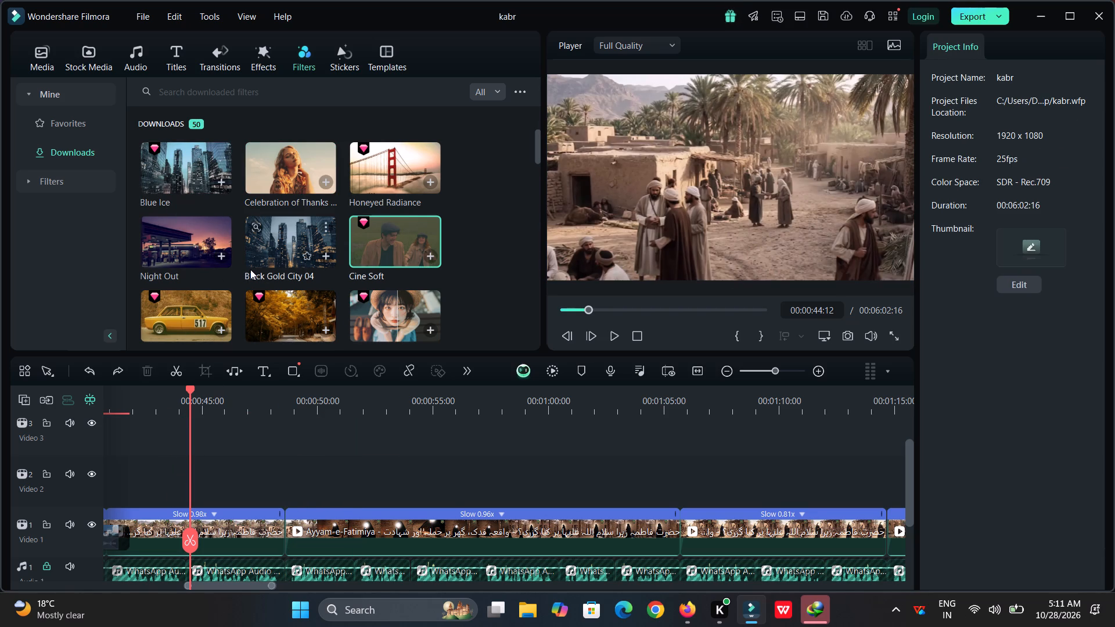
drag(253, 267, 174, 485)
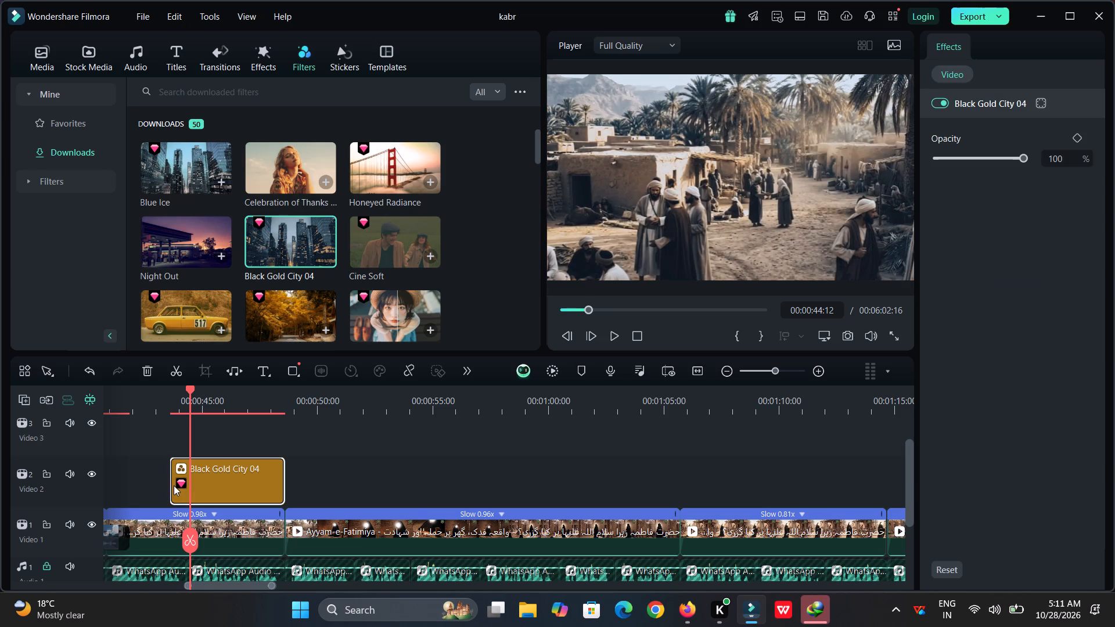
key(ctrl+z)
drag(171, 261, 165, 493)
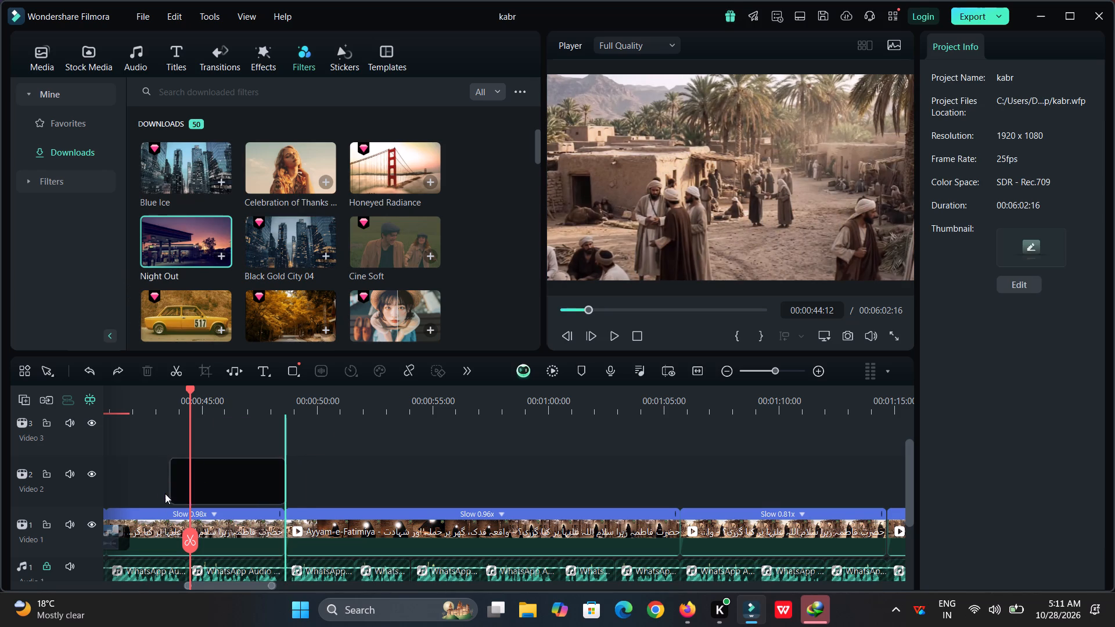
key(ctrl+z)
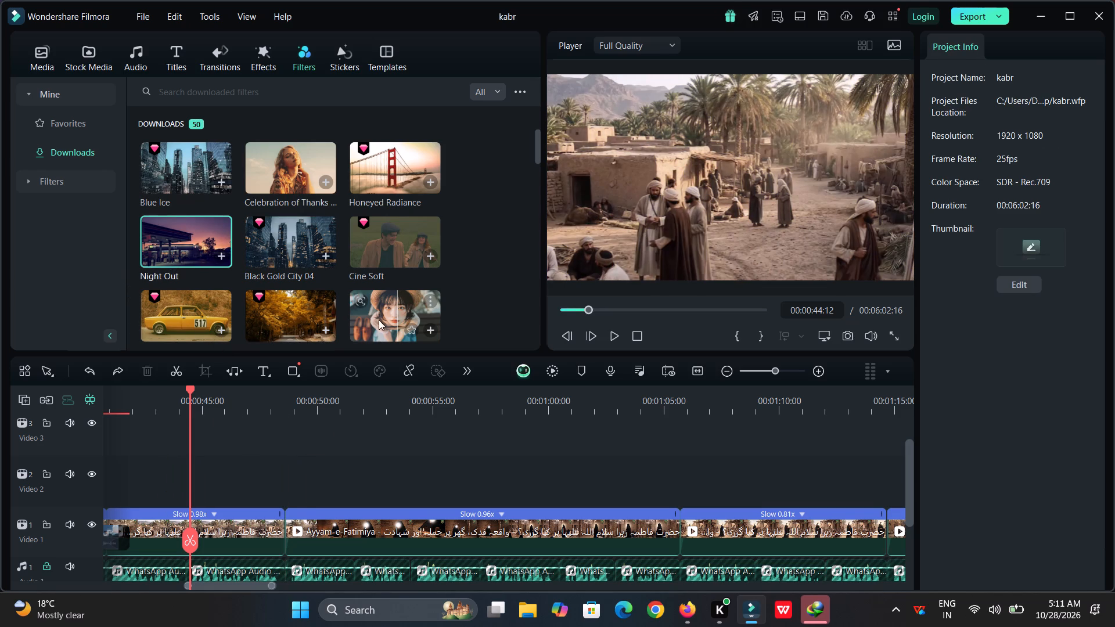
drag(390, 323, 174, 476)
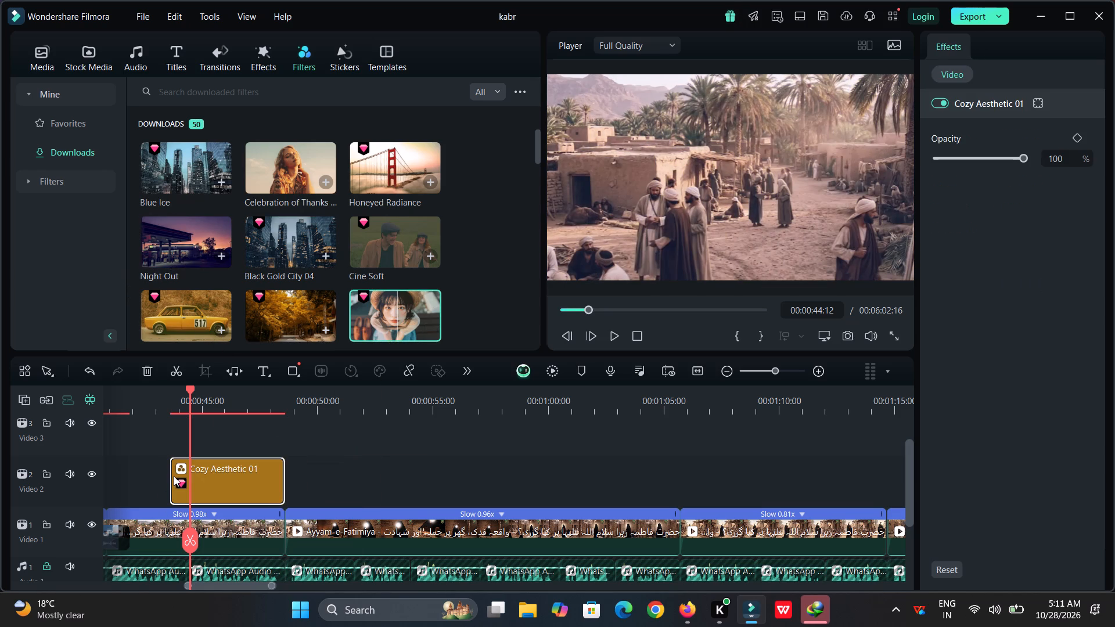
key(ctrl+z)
Add the Celebration of Thanks filter to Video 3 at about 00:00:43, extend its start to the timeline's beginning, and preview from there.
drag(278, 177, 159, 437)
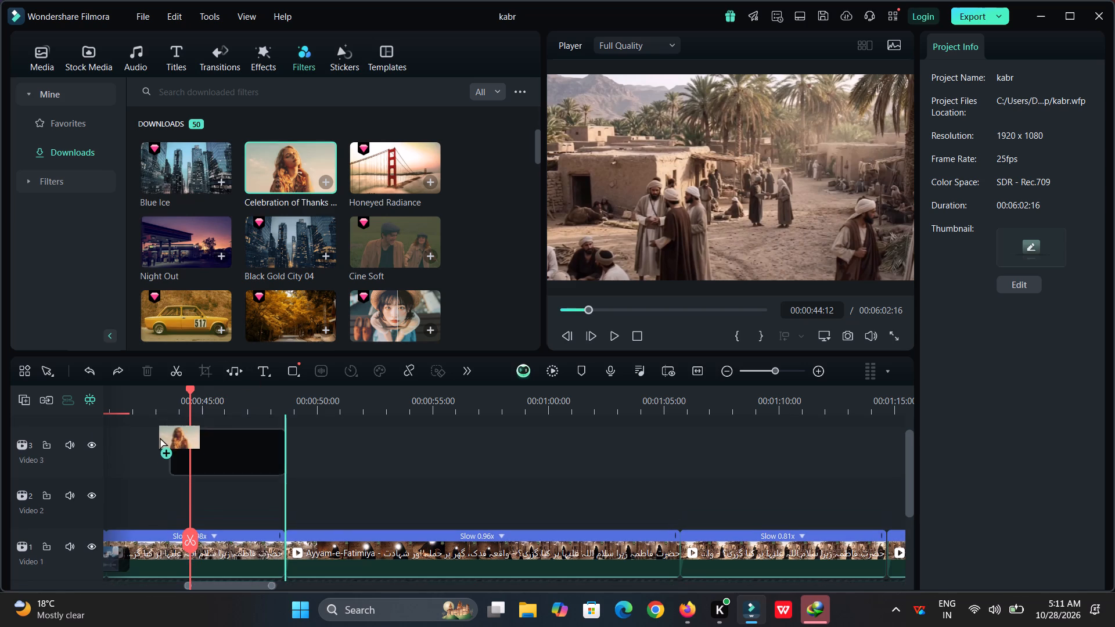
drag(159, 437, 166, 470)
drag(347, 392, 192, 441)
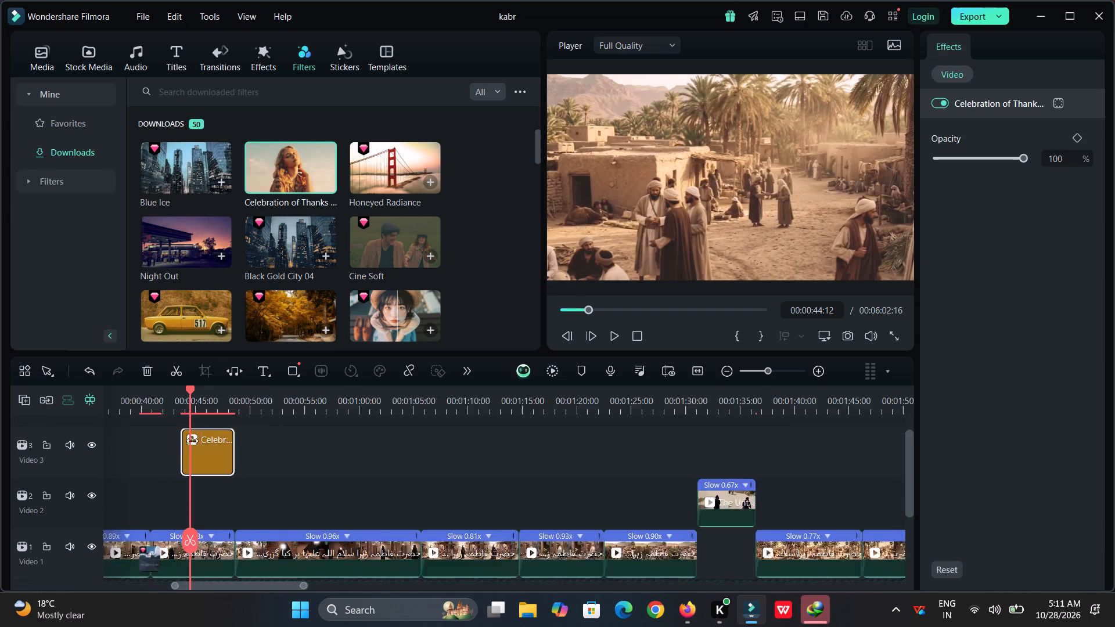
drag(192, 441, 123, 493)
drag(193, 453, 79, 468)
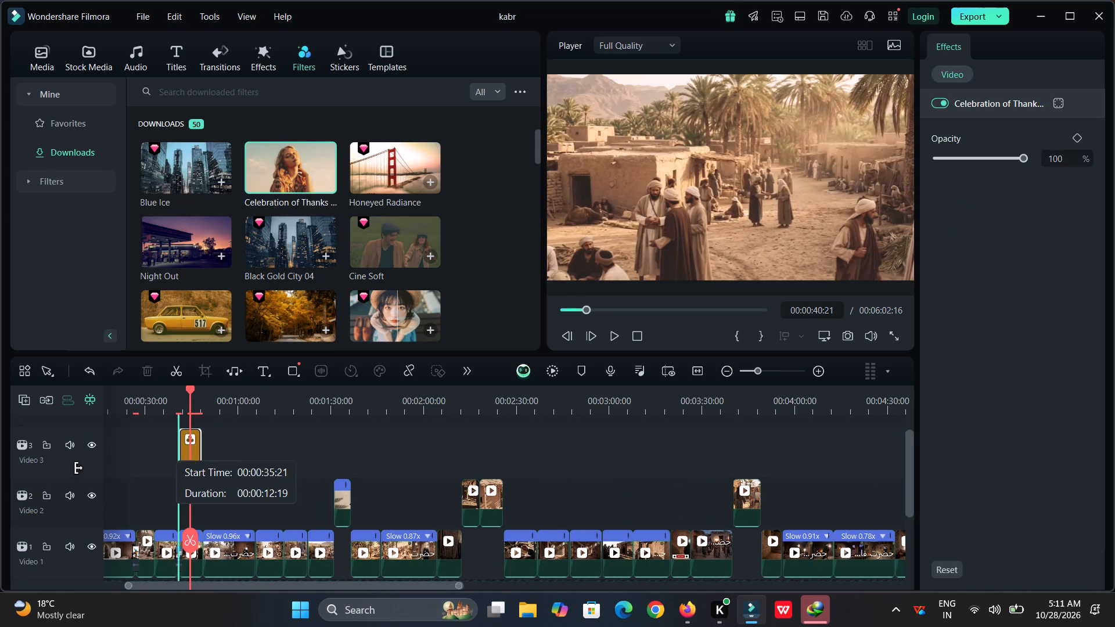
drag(79, 468, 0, 486)
click(124, 398)
drag(124, 398, 50, 439)
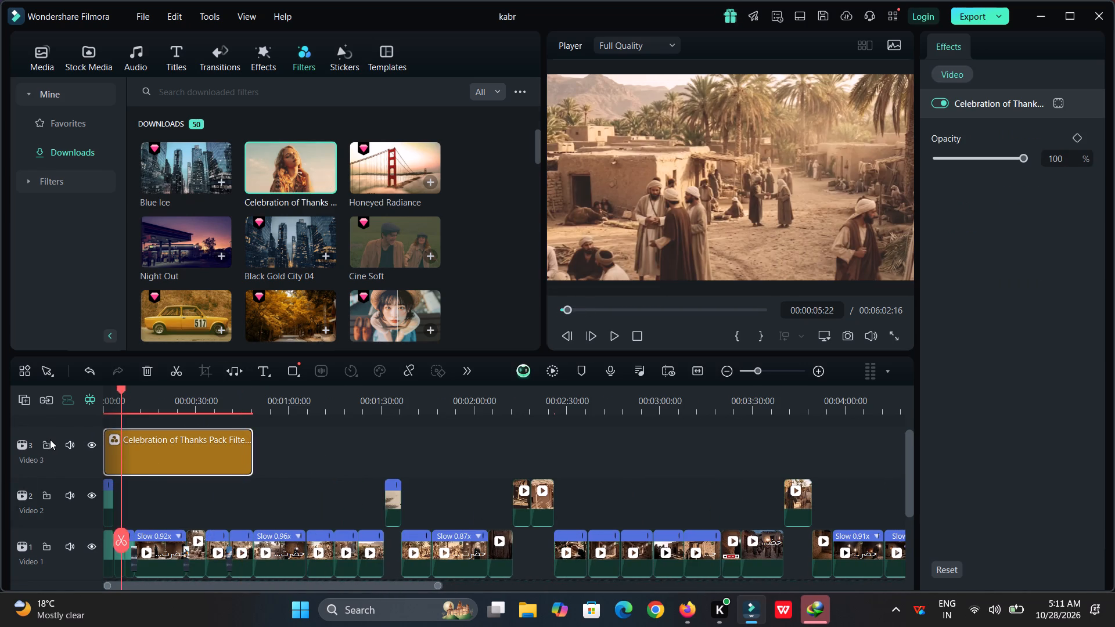
drag(50, 439, 46, 439)
key(space)
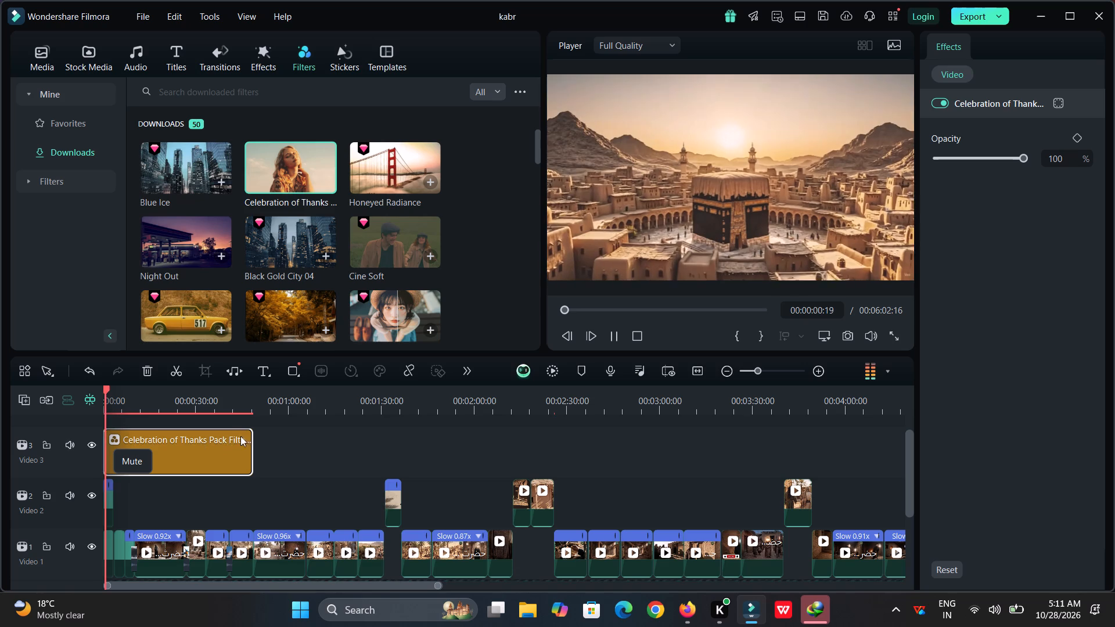
Set the opacity of the Celebration of Thanks filter on Video 3 to 53%.
click(990, 160)
drag(990, 160, 983, 165)
drag(357, 406, 234, 438)
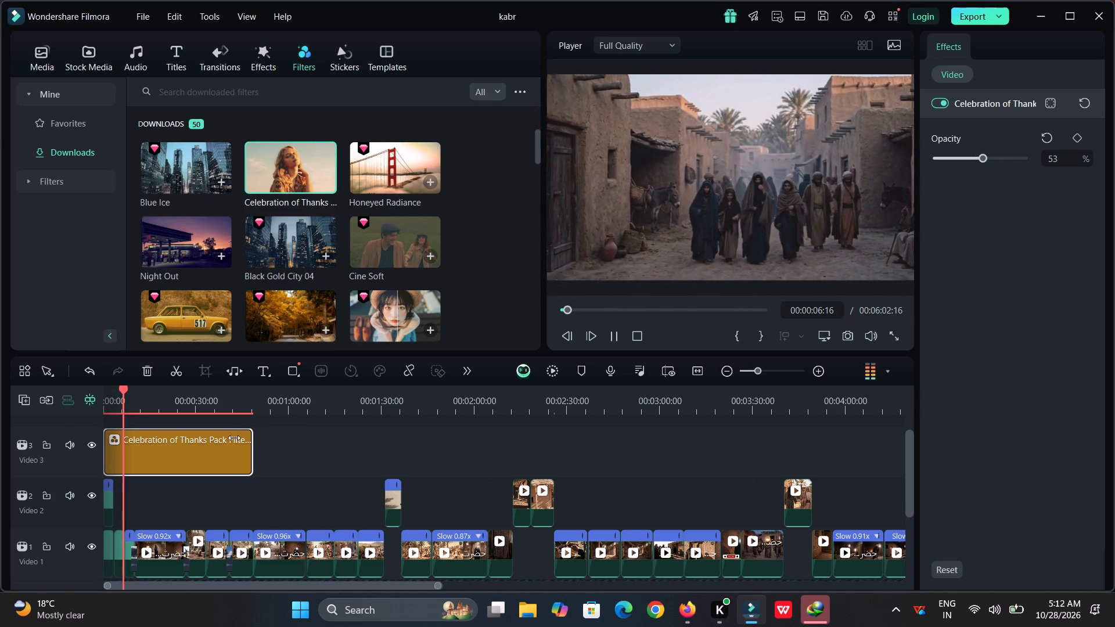
Extend the end of the Celebration of Thanks filter on Video 3 to the end of the last Video 2 clip.
drag(234, 438, 199, 438)
key(space)
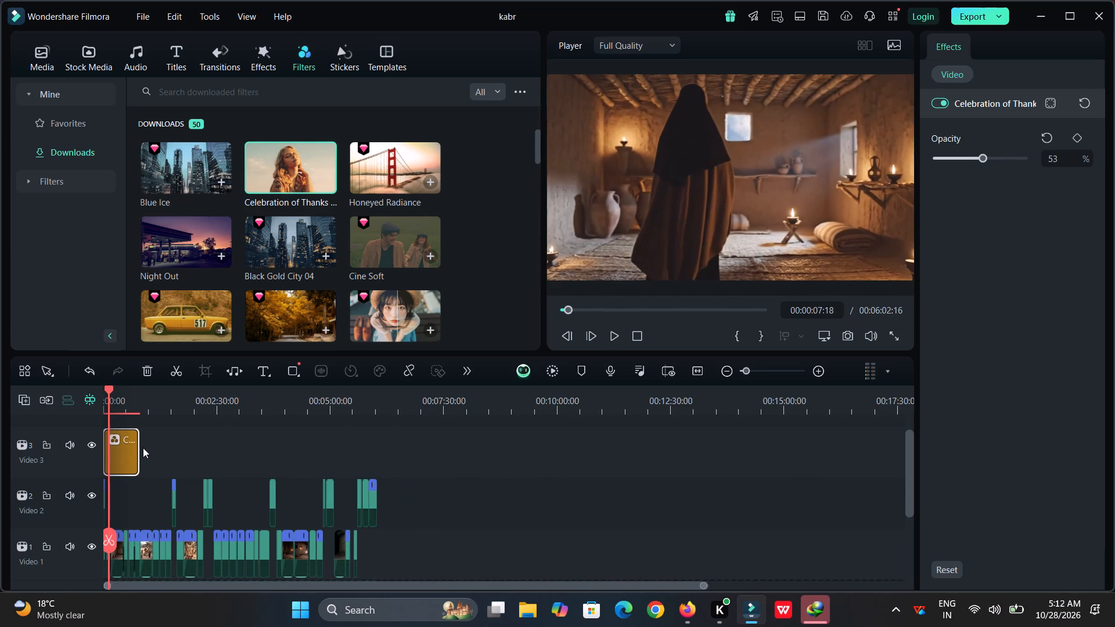
drag(138, 448, 370, 454)
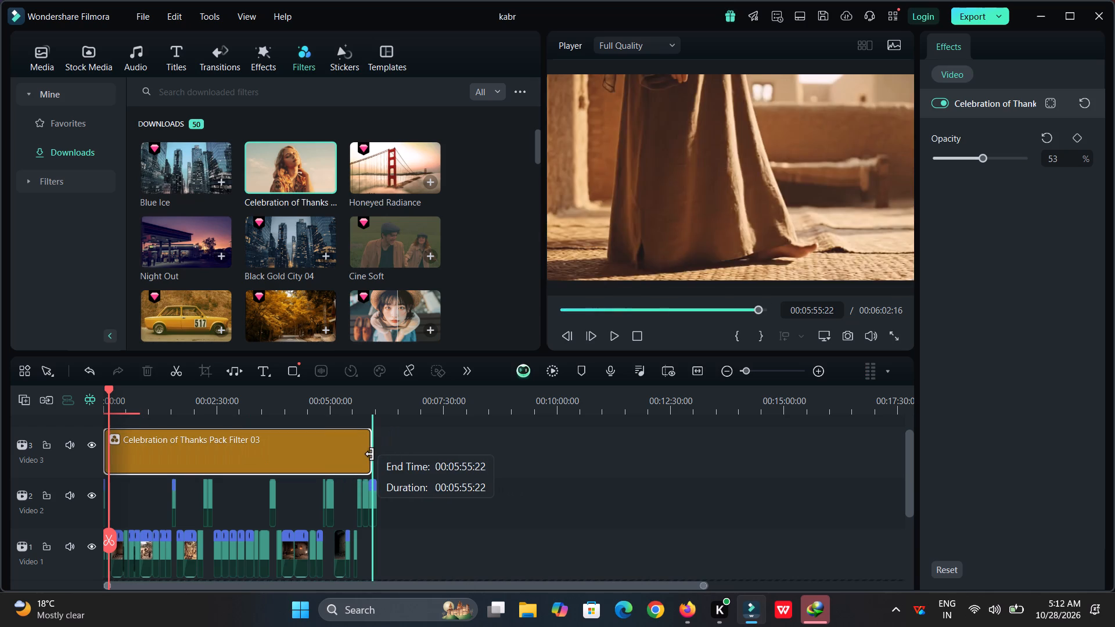
drag(370, 454, 375, 456)
click(435, 480)
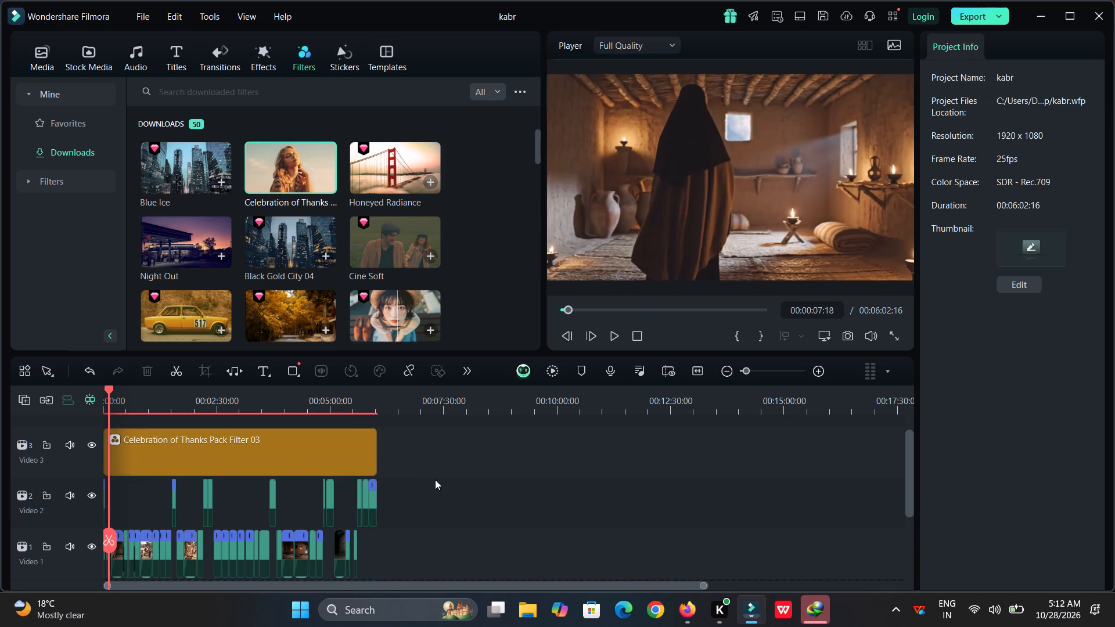
Save the kabr project.
key(ctrl+s)
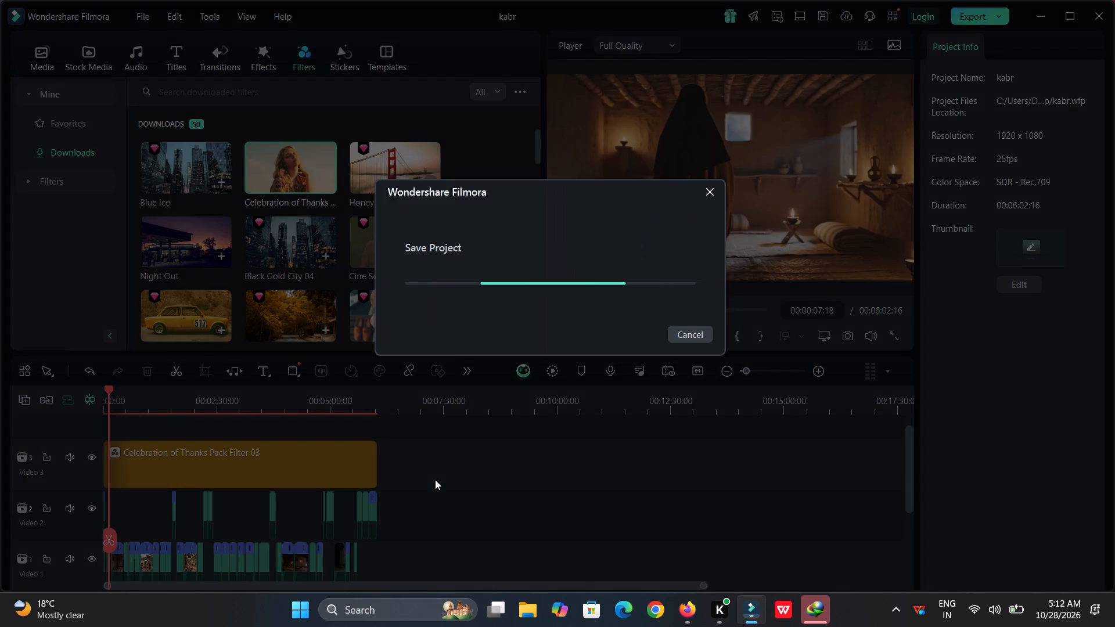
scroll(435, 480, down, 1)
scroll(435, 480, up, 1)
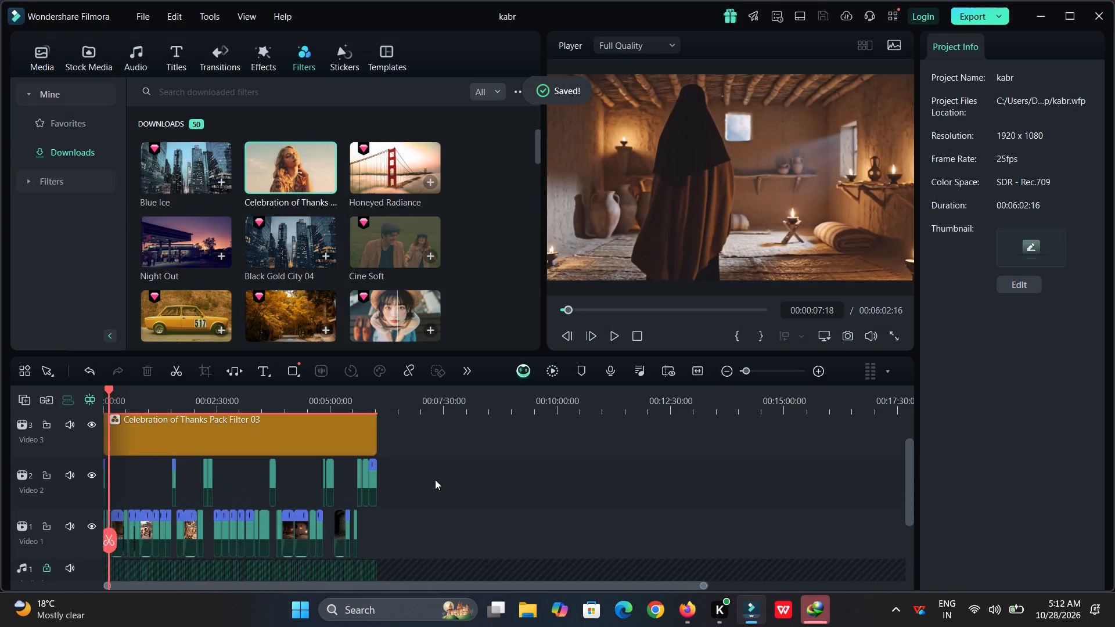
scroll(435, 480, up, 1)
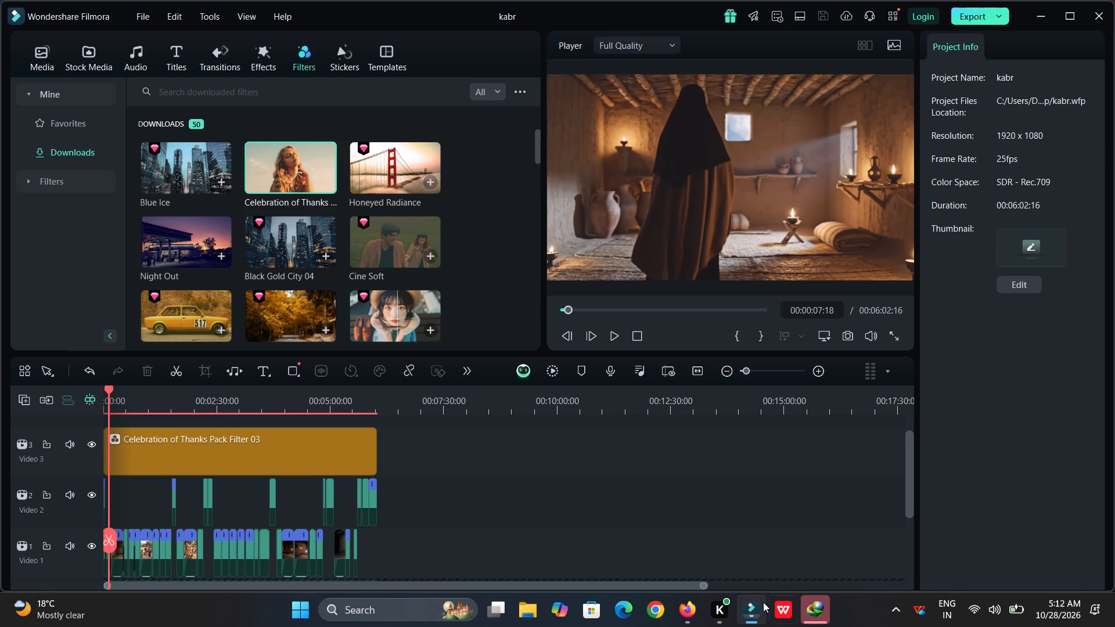